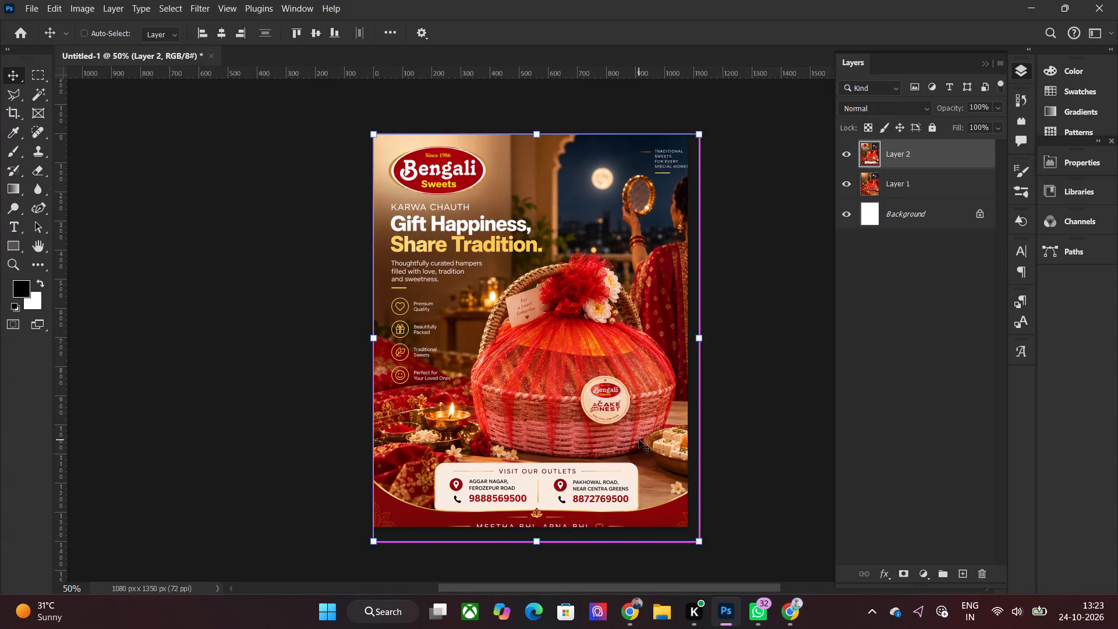
pyautogui.moveTo(696, 543); pyautogui.dragTo(687, 543)
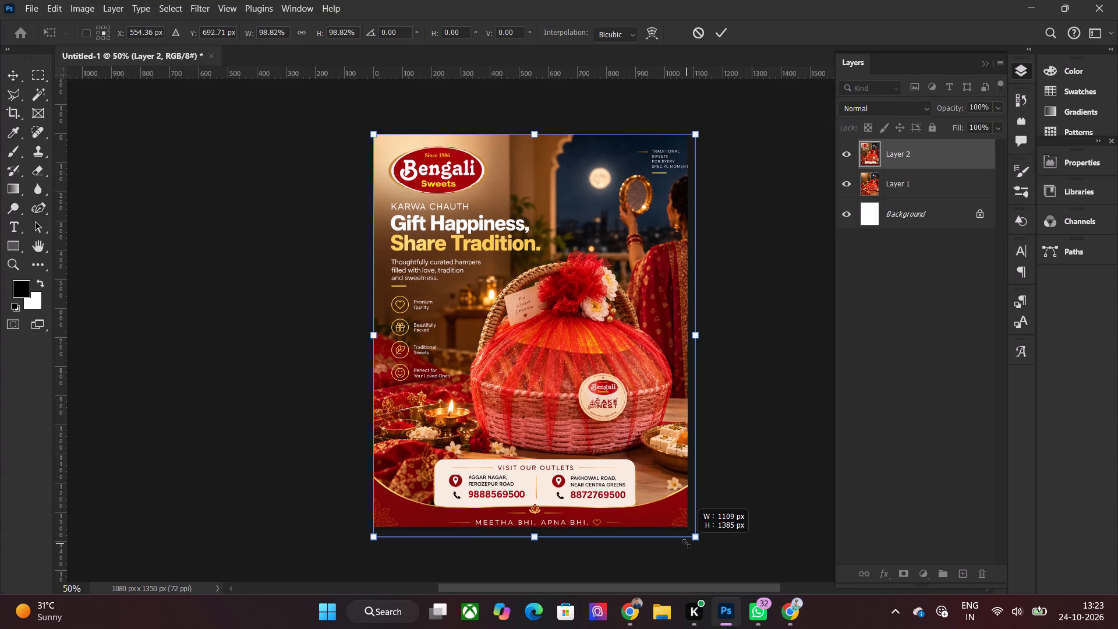
pyautogui.moveTo(687, 543); pyautogui.dragTo(677, 541)
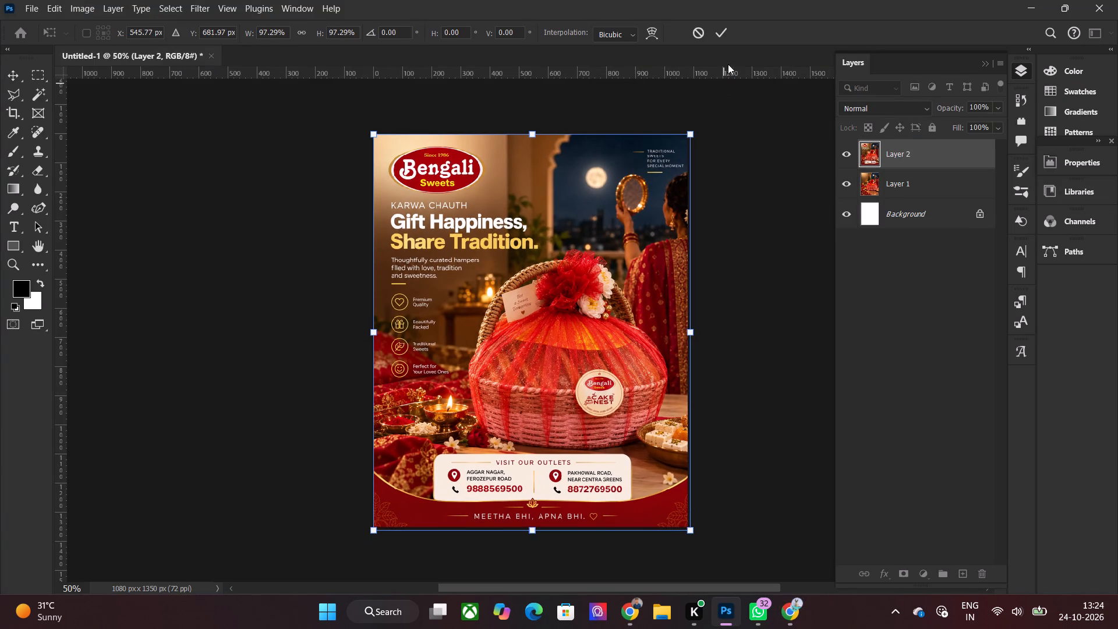
pyautogui.click(730, 38)
pyautogui.click(321, 24)
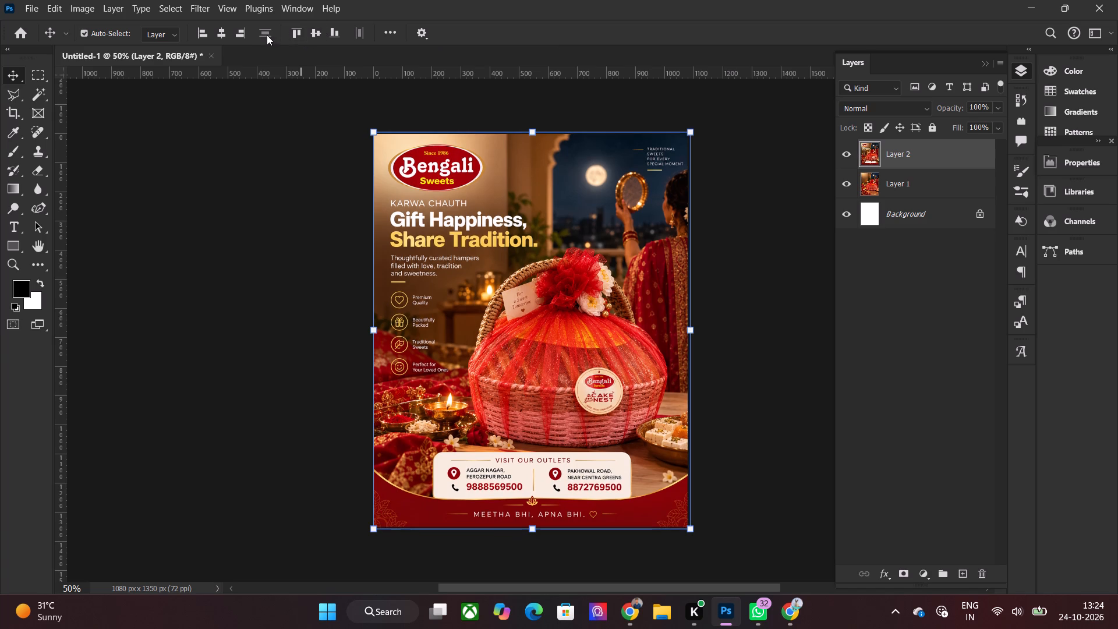
pyautogui.click(214, 30)
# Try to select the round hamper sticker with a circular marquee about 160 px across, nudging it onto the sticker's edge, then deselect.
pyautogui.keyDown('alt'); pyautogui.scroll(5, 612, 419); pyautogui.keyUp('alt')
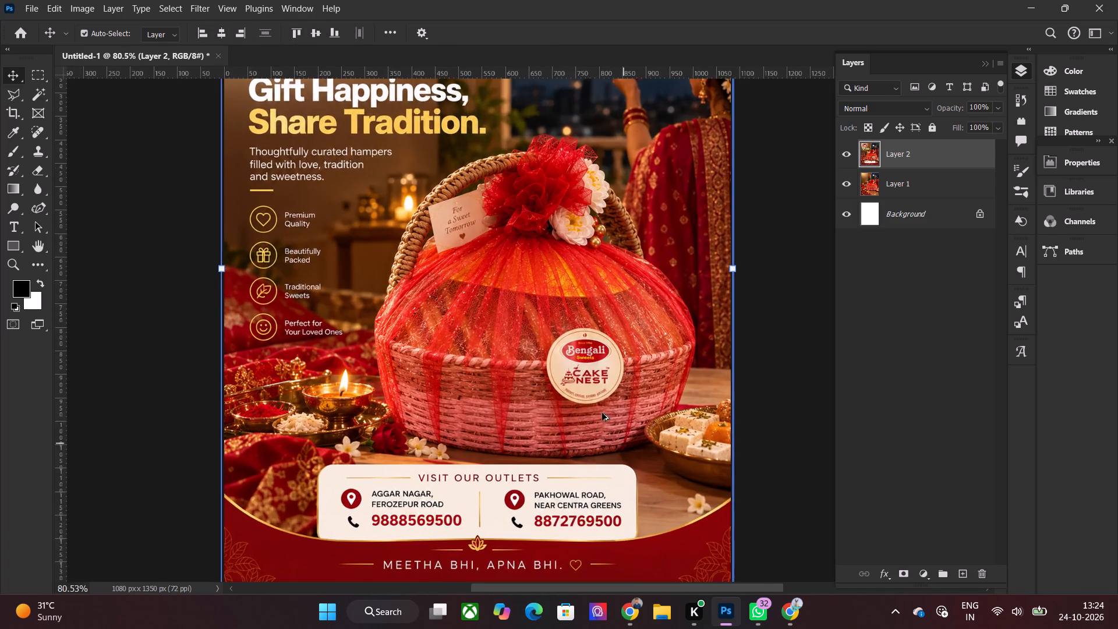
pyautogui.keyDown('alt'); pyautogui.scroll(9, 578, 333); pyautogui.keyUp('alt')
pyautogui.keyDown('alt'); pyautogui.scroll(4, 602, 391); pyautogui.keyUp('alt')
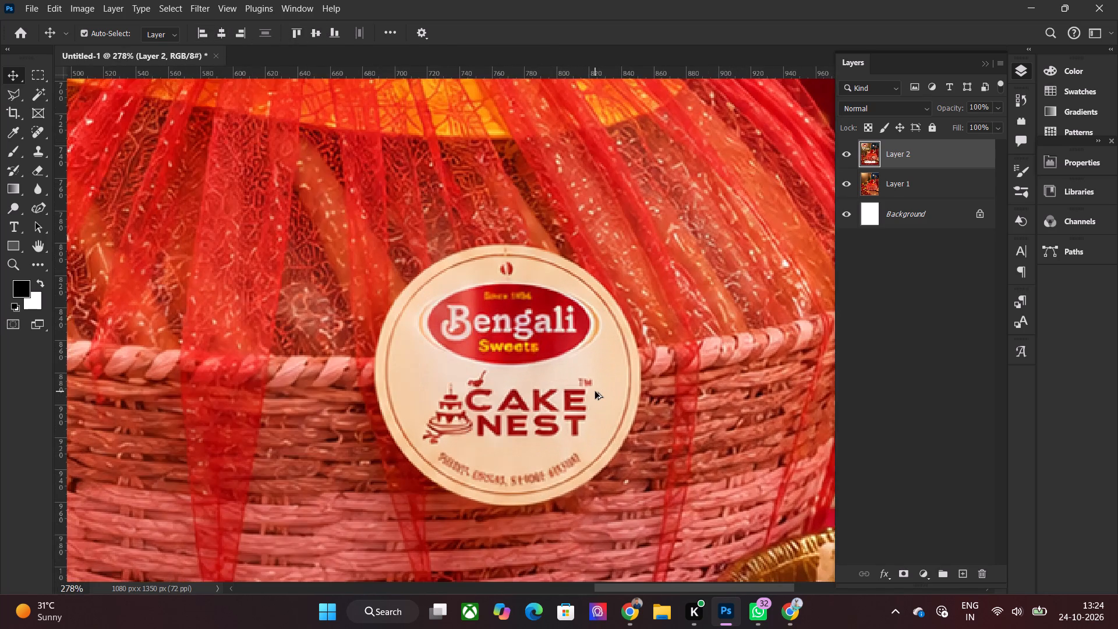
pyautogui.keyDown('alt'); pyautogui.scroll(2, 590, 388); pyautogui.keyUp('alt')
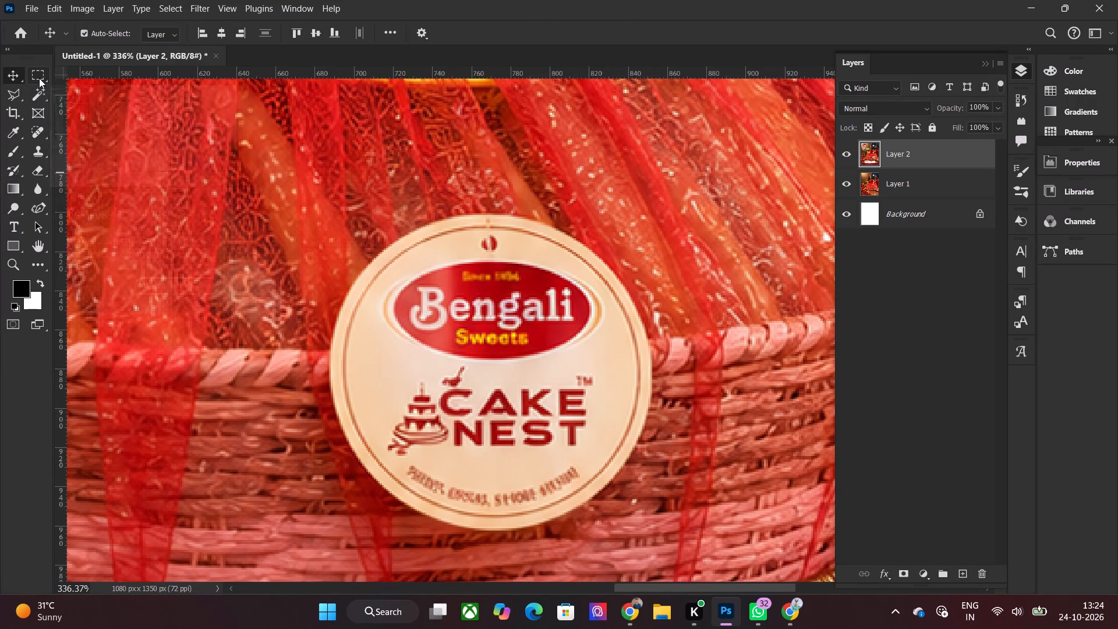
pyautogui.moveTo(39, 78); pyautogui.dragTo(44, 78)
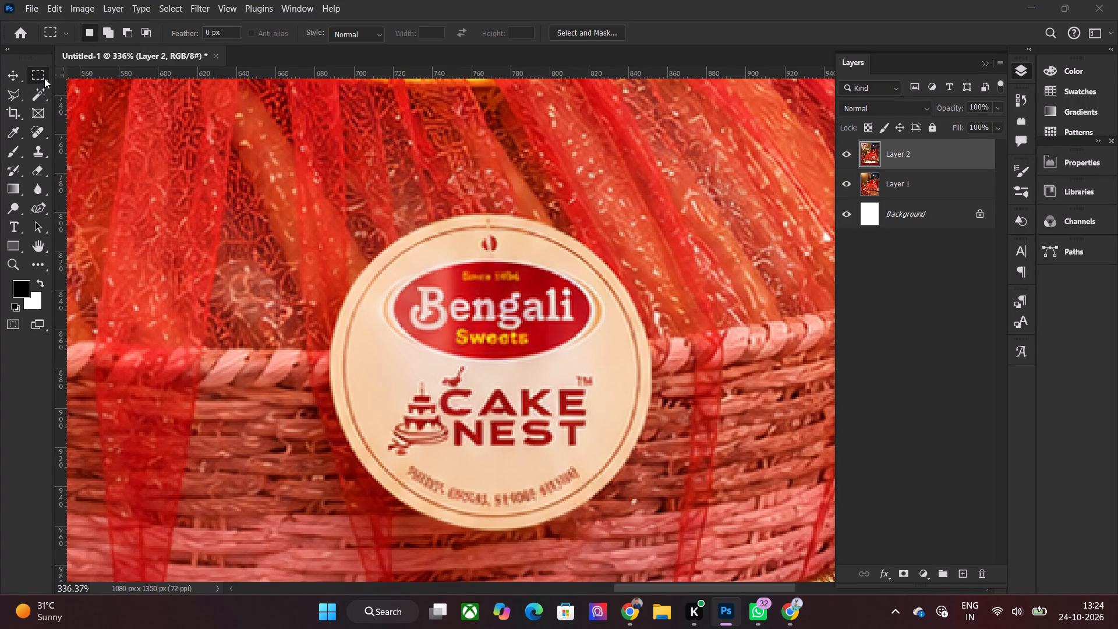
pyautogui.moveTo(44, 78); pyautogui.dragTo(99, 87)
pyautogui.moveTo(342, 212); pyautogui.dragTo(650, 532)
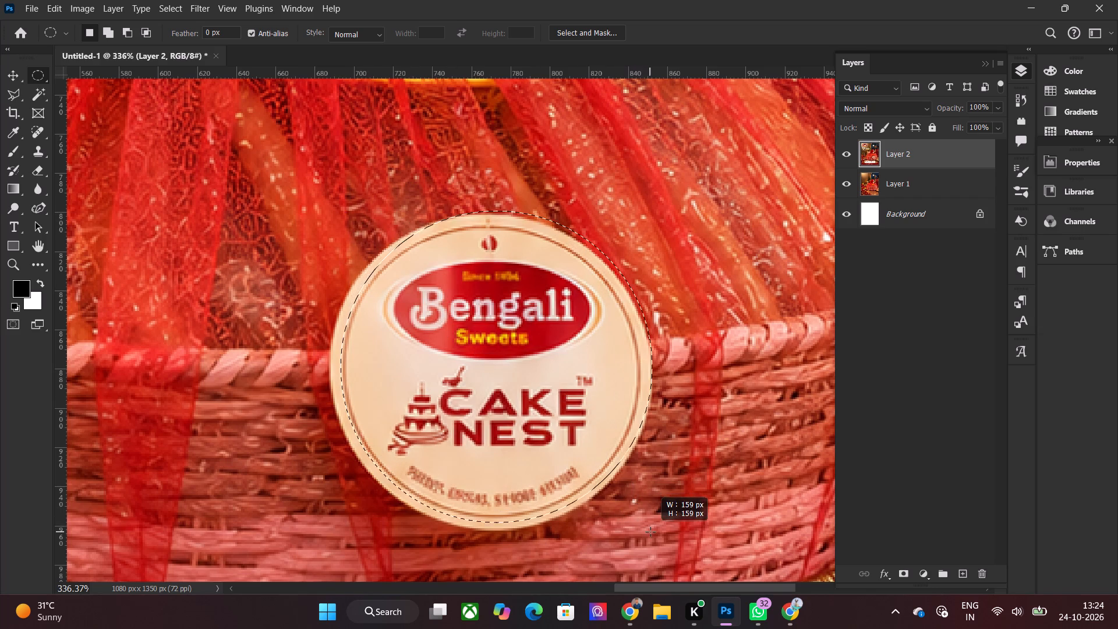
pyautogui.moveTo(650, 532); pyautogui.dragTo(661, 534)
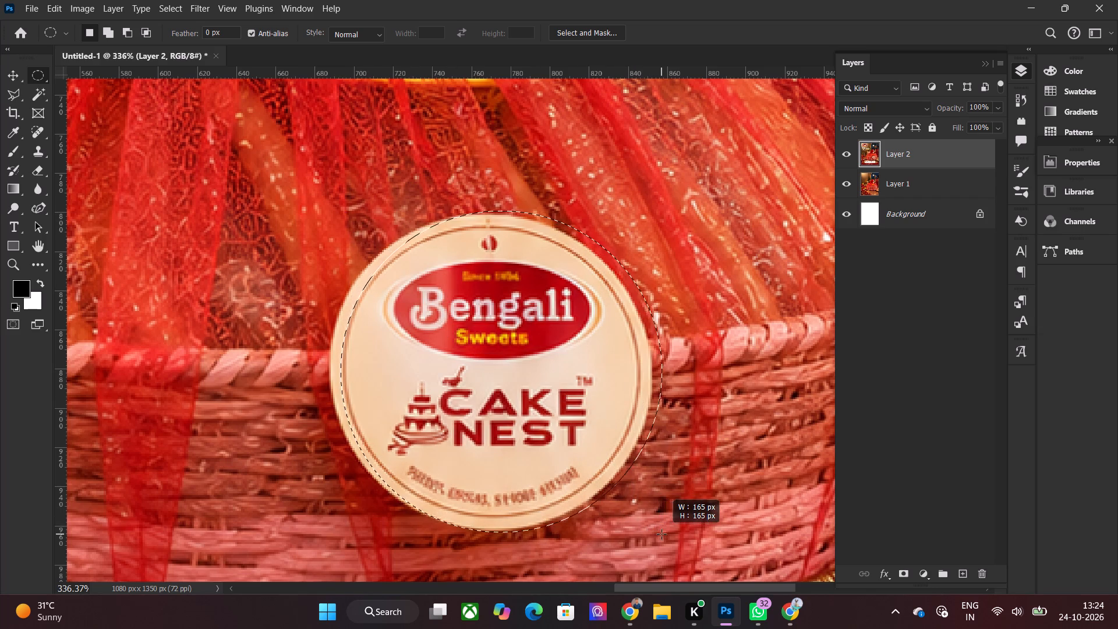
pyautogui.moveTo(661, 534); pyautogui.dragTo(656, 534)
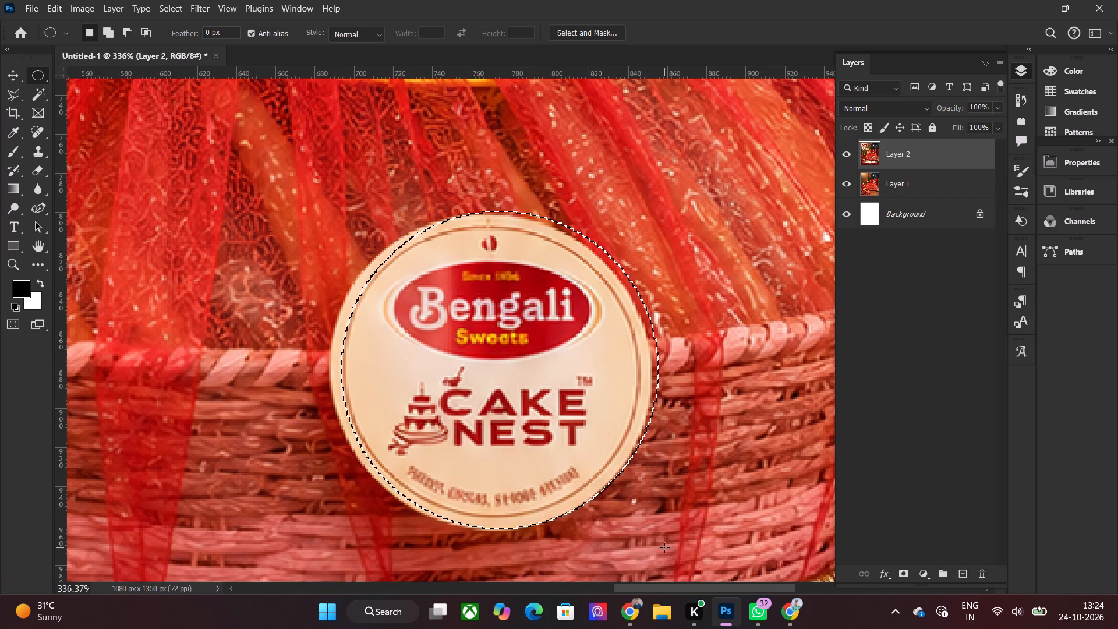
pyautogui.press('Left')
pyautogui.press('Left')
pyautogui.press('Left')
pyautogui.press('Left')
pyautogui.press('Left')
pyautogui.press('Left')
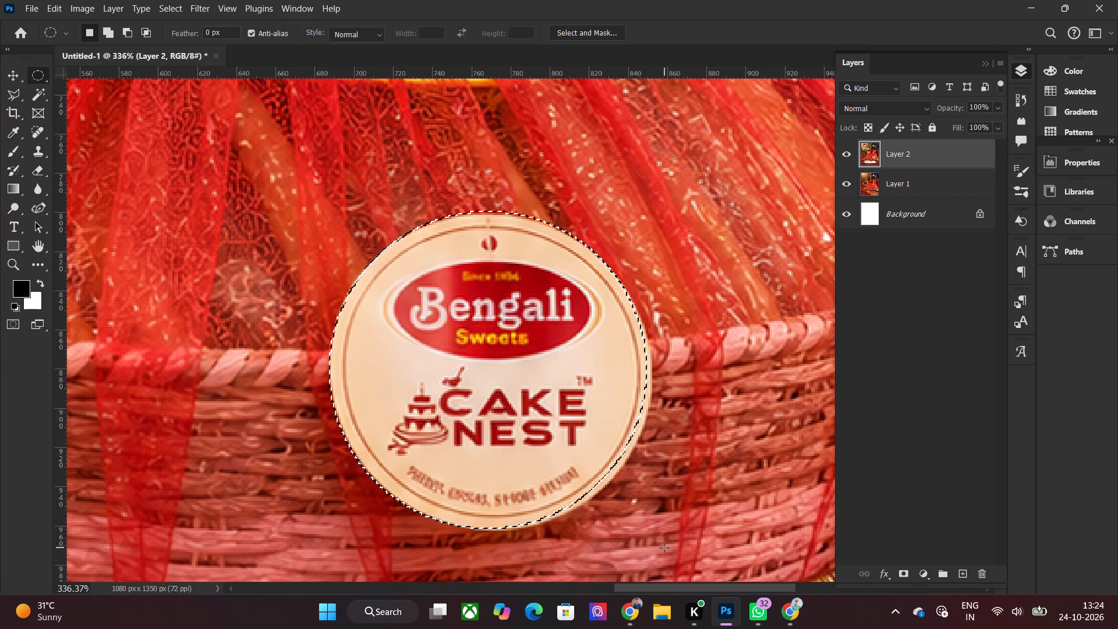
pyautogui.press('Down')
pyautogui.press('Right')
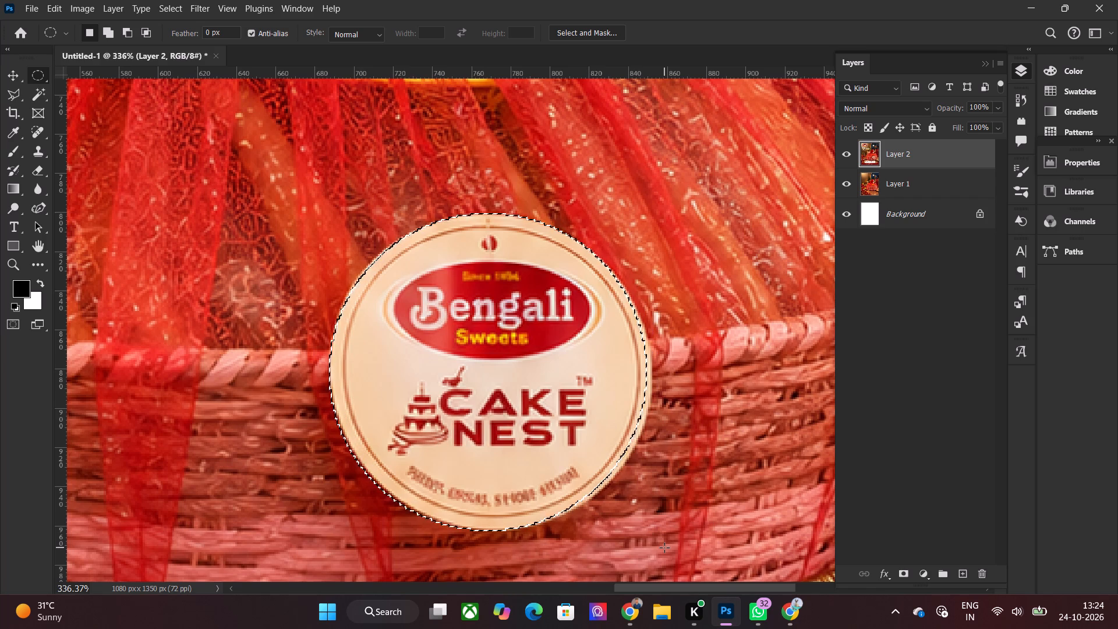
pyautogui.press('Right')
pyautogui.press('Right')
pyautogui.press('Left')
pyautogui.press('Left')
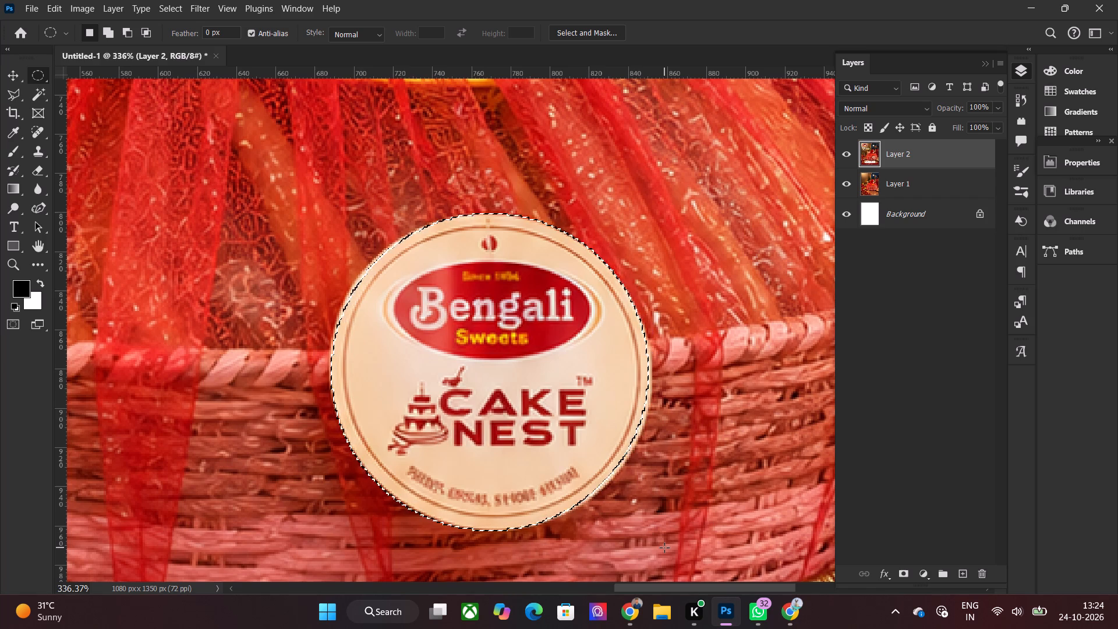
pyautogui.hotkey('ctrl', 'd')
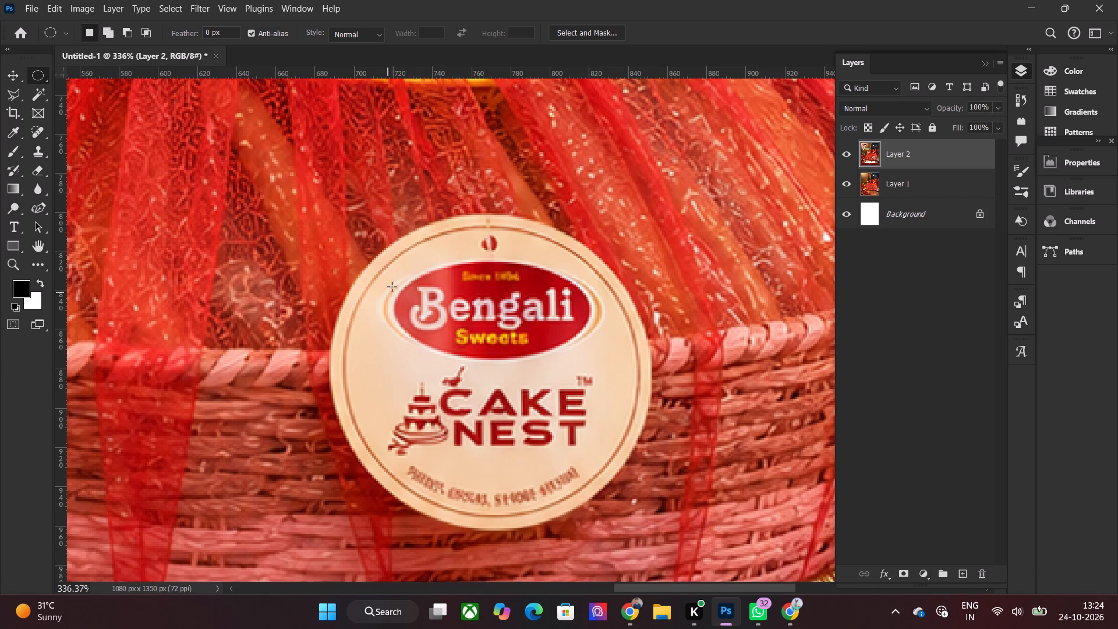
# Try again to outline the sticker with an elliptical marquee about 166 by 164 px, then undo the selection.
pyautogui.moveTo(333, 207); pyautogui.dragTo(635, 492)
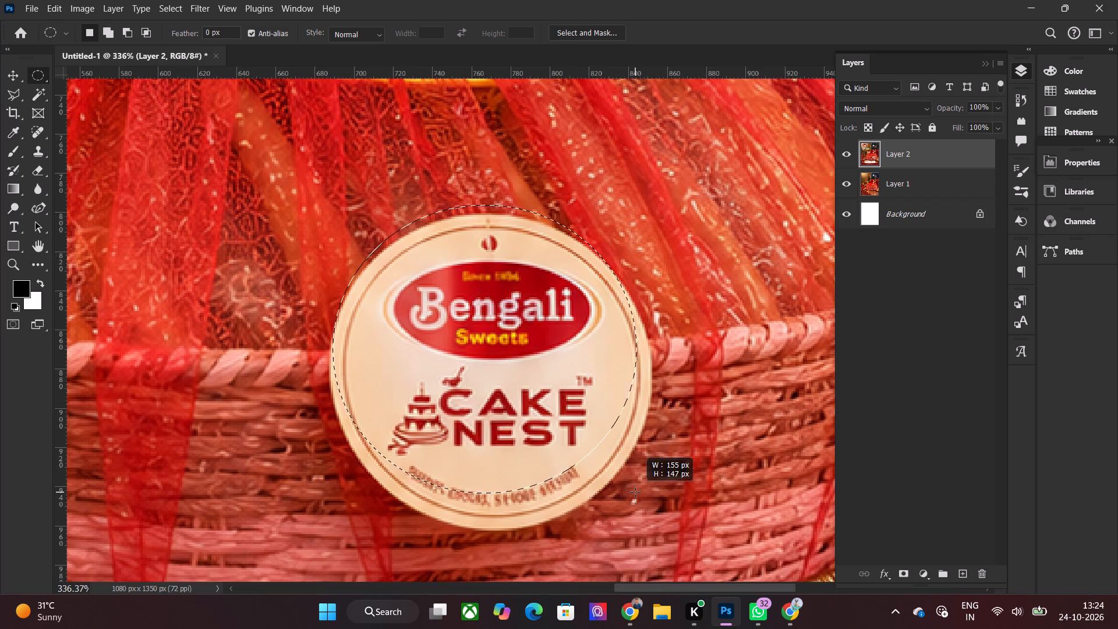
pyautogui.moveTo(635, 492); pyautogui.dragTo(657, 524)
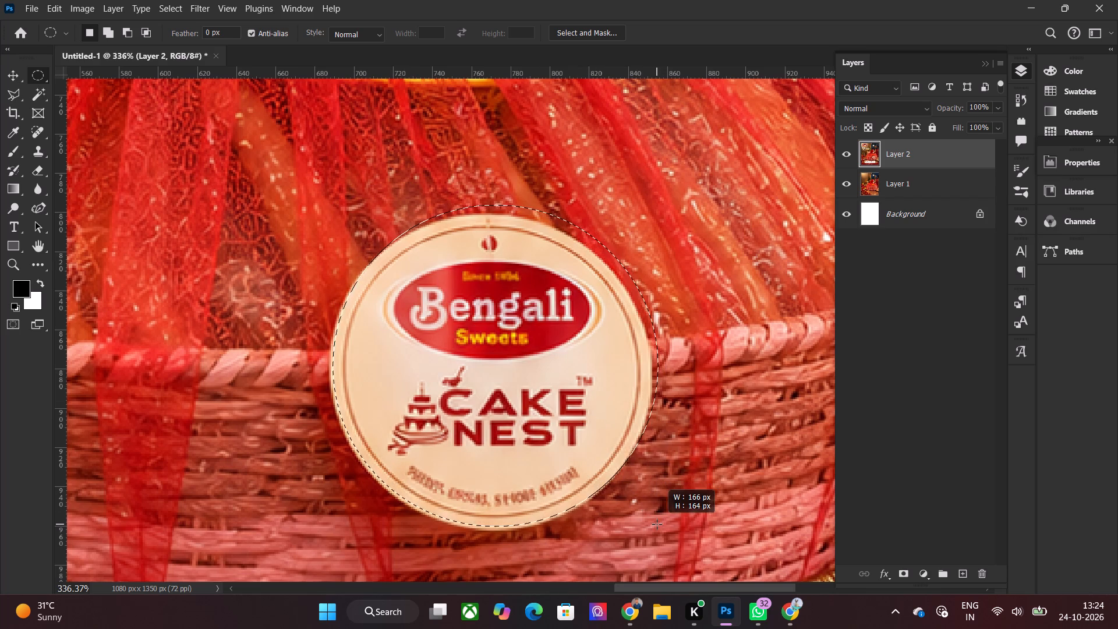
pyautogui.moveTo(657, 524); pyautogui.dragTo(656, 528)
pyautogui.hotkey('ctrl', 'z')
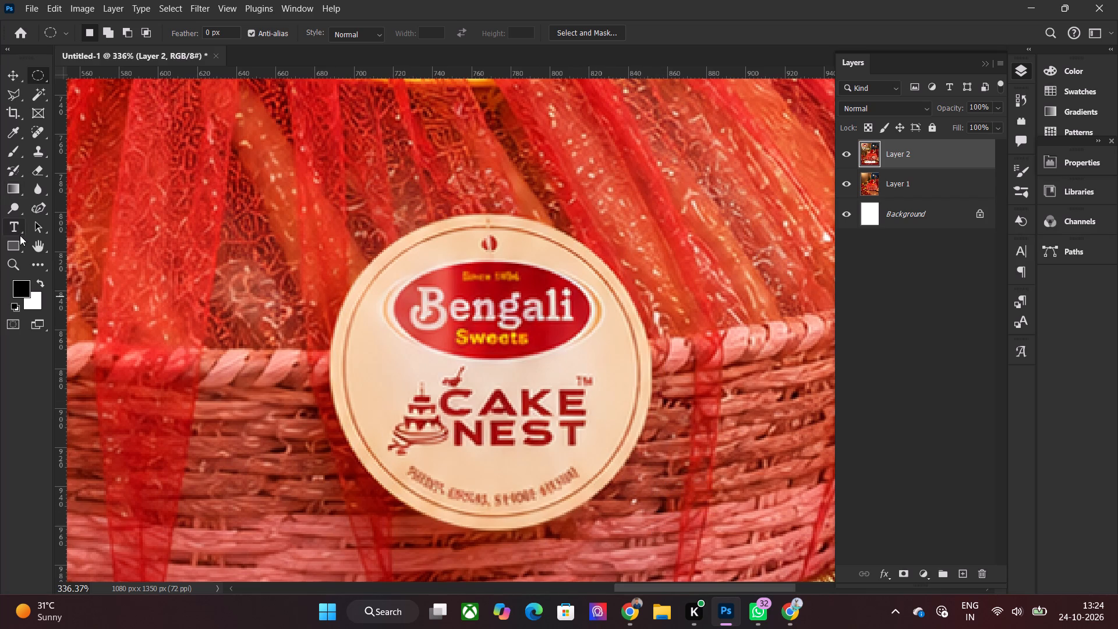
# Draw an ellipse shape about 159 by 149 px over the hamper sticker, with a dark red stroke and no fill.
pyautogui.moveTo(14, 241); pyautogui.dragTo(79, 261)
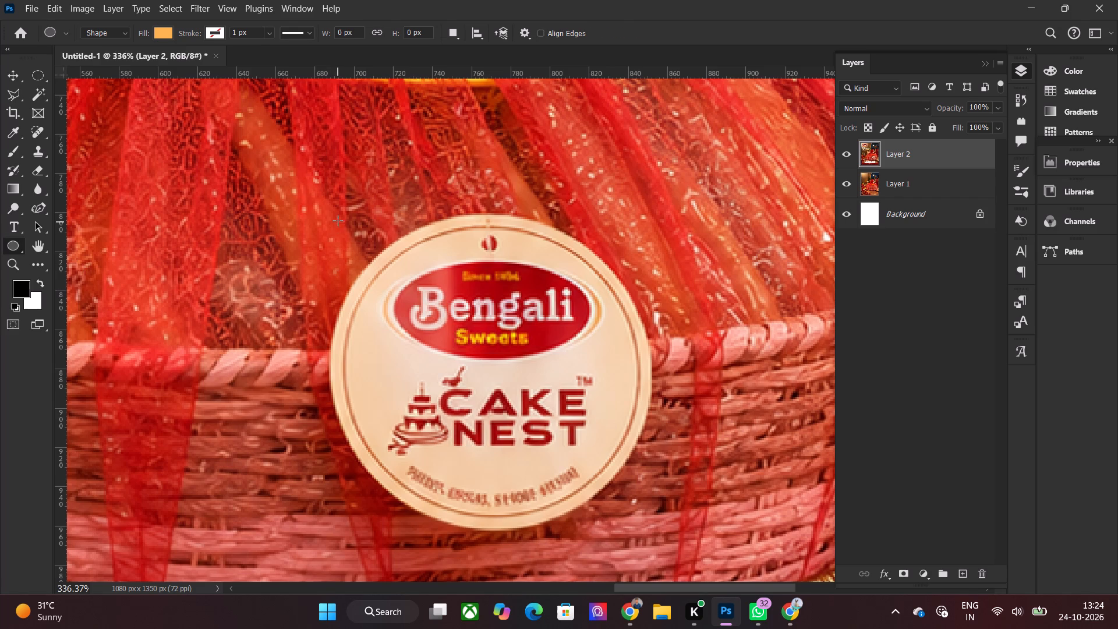
pyautogui.moveTo(338, 221); pyautogui.dragTo(647, 511)
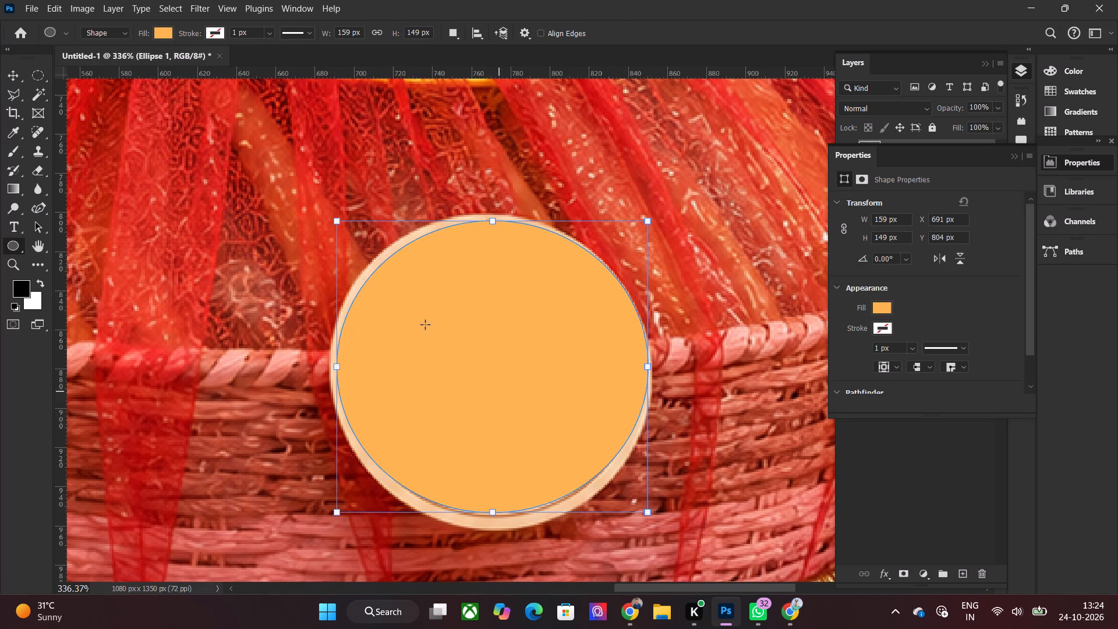
pyautogui.click(218, 31)
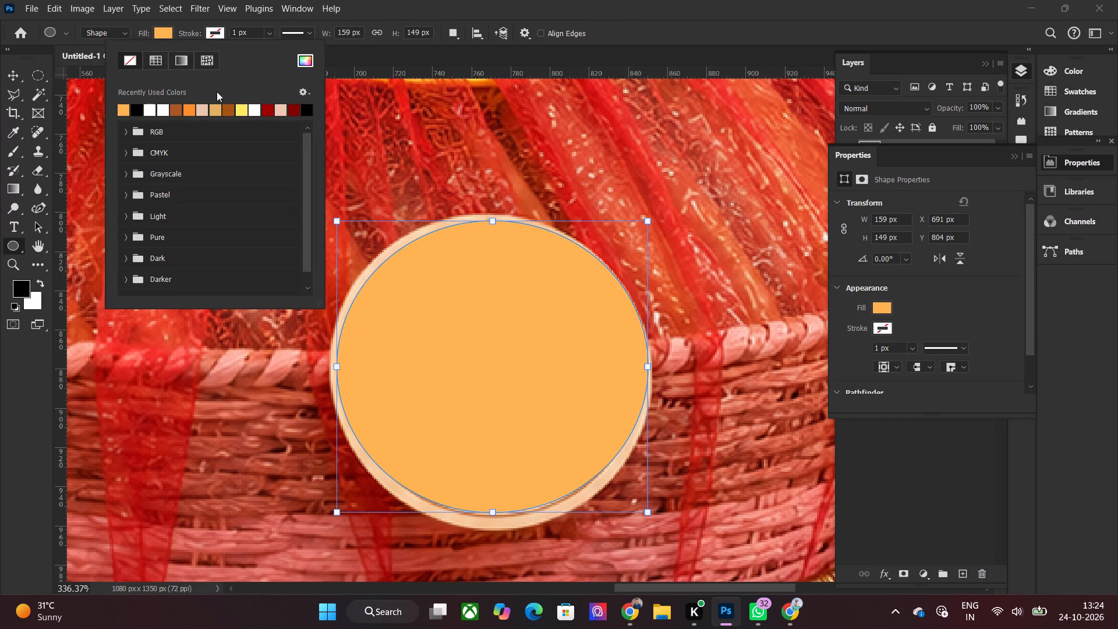
pyautogui.click(268, 114)
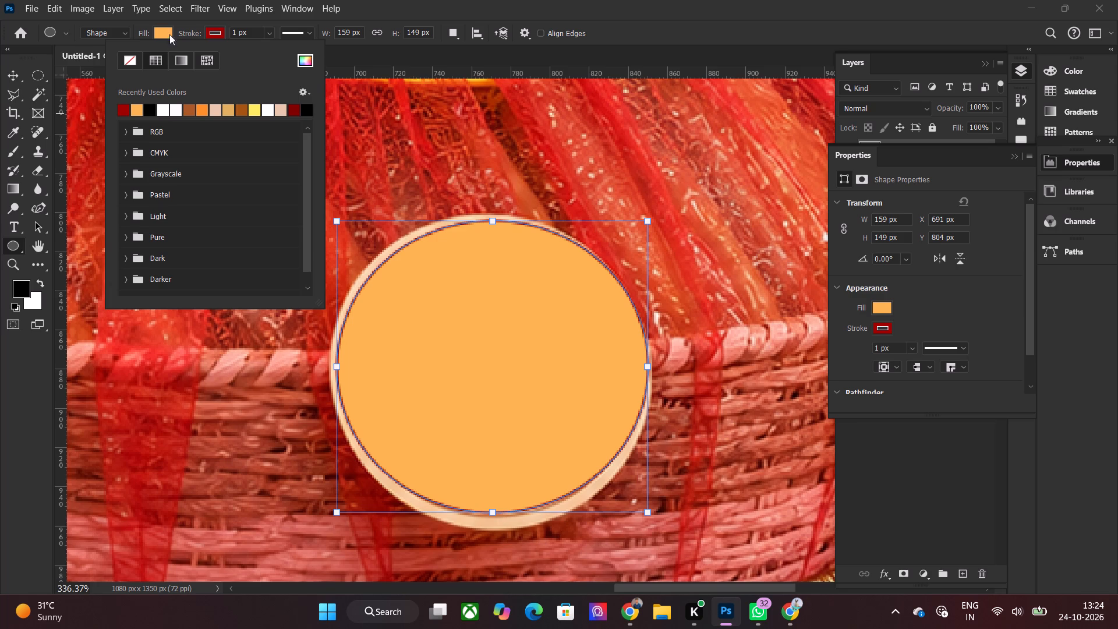
pyautogui.click(165, 26)
pyautogui.click(82, 61)
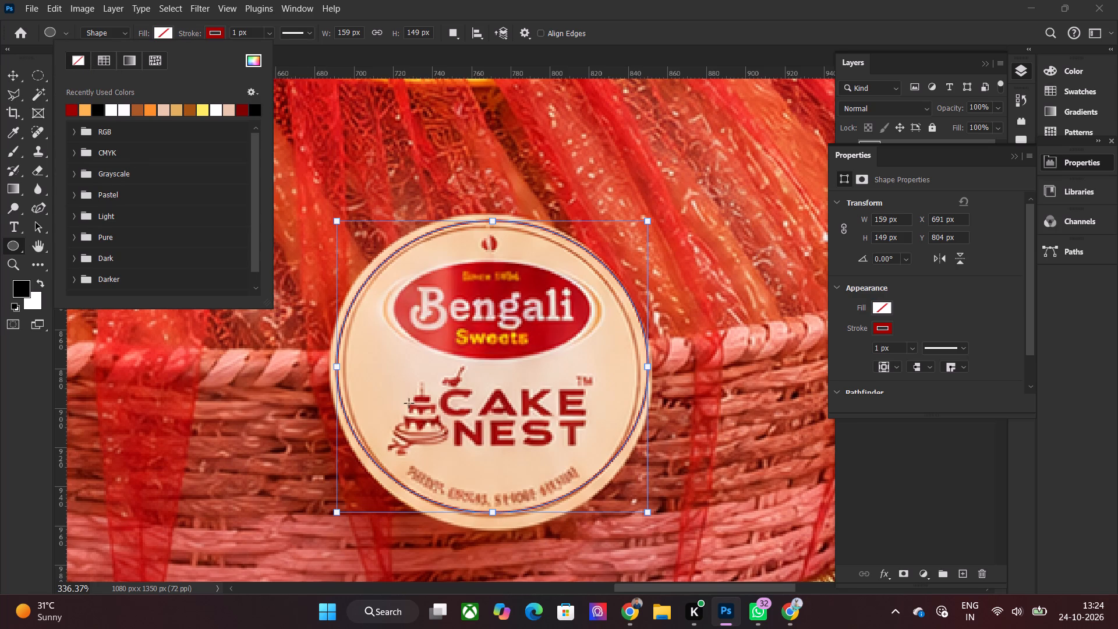
# Transform the ellipse to fit the round hamper sticker's outer edge, scaling it to about 105.5% width and 110% height with a slight skew.
pyautogui.click(11, 77)
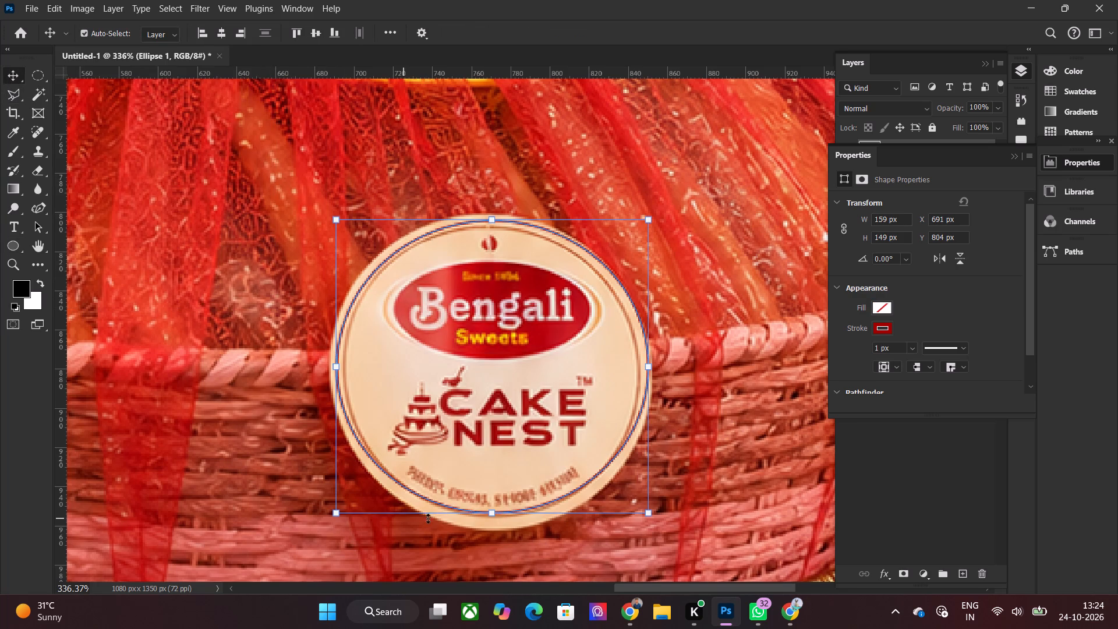
pyautogui.moveTo(490, 513); pyautogui.dragTo(490, 529)
pyautogui.click(650, 373)
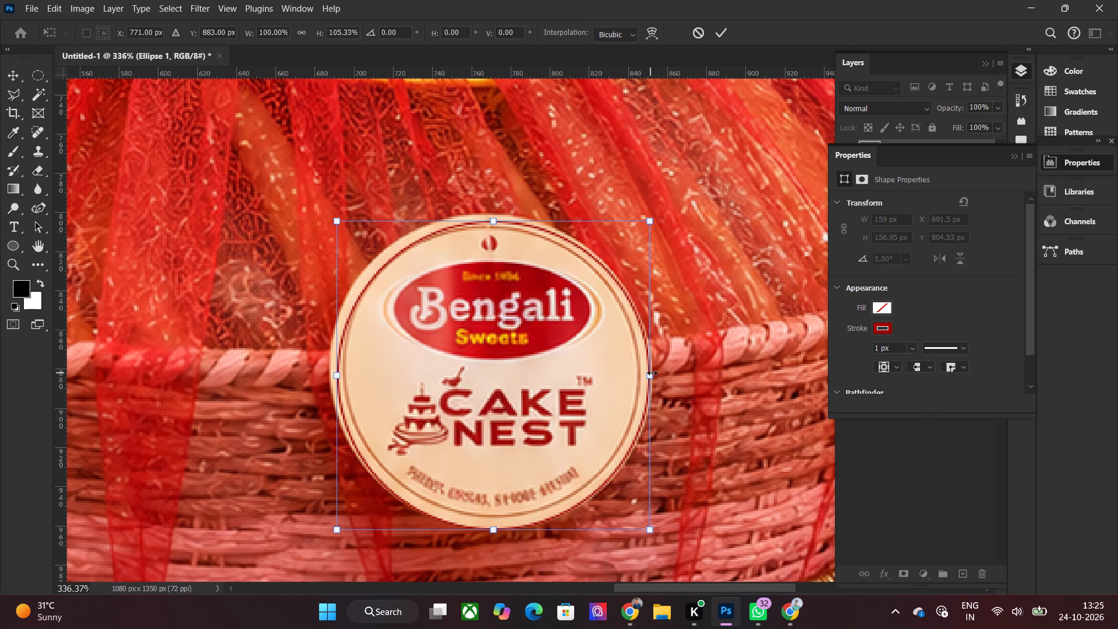
pyautogui.moveTo(497, 216); pyautogui.dragTo(497, 214)
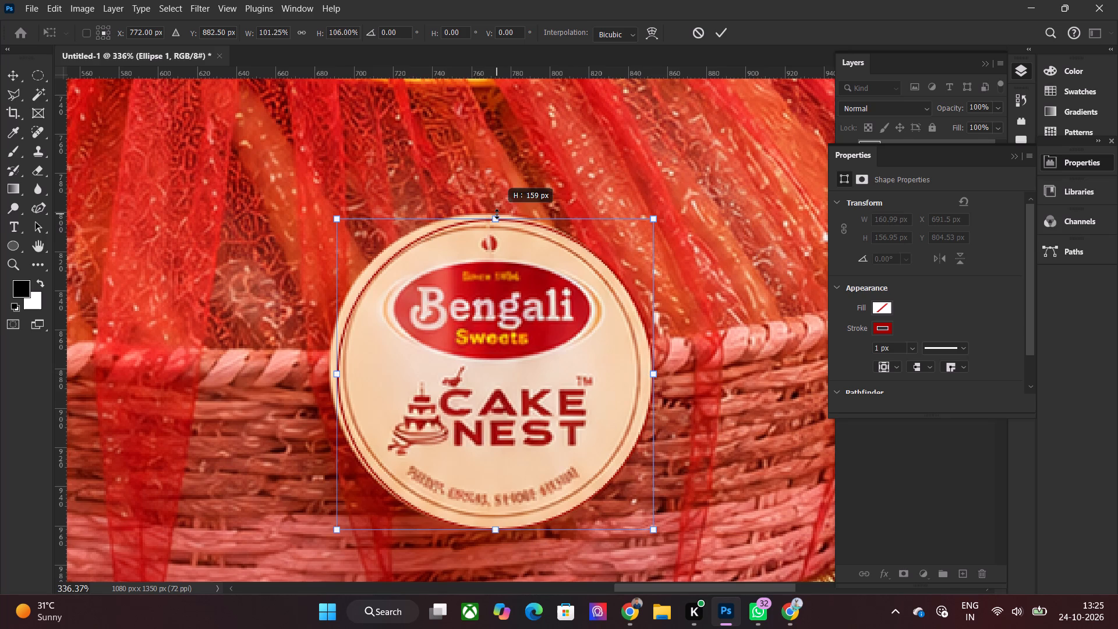
pyautogui.moveTo(497, 214); pyautogui.dragTo(510, 212)
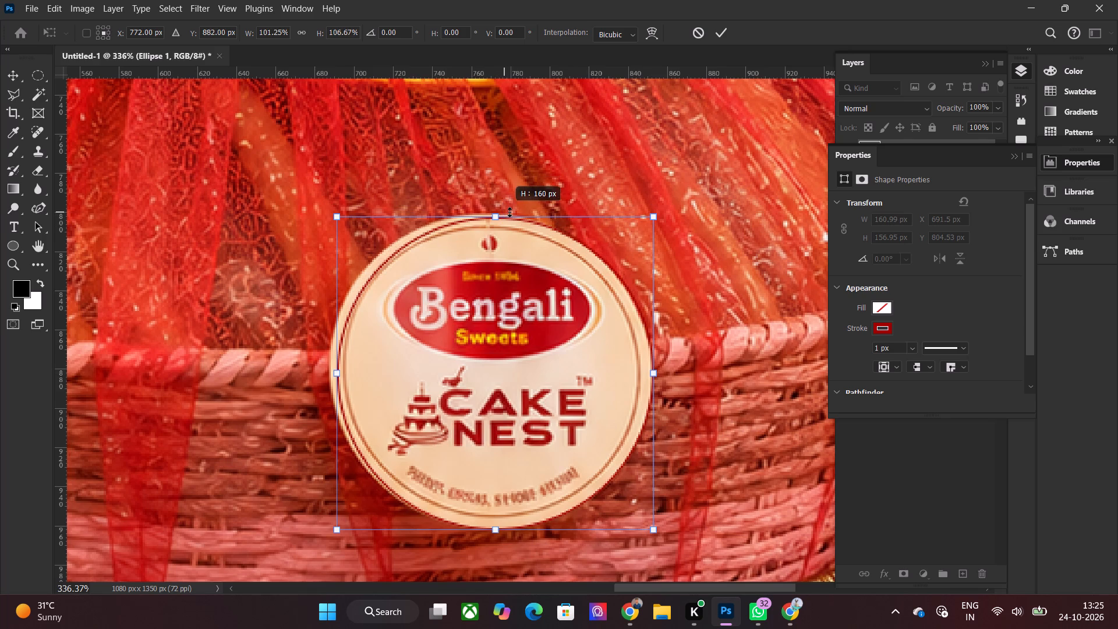
pyautogui.moveTo(510, 212); pyautogui.dragTo(512, 212)
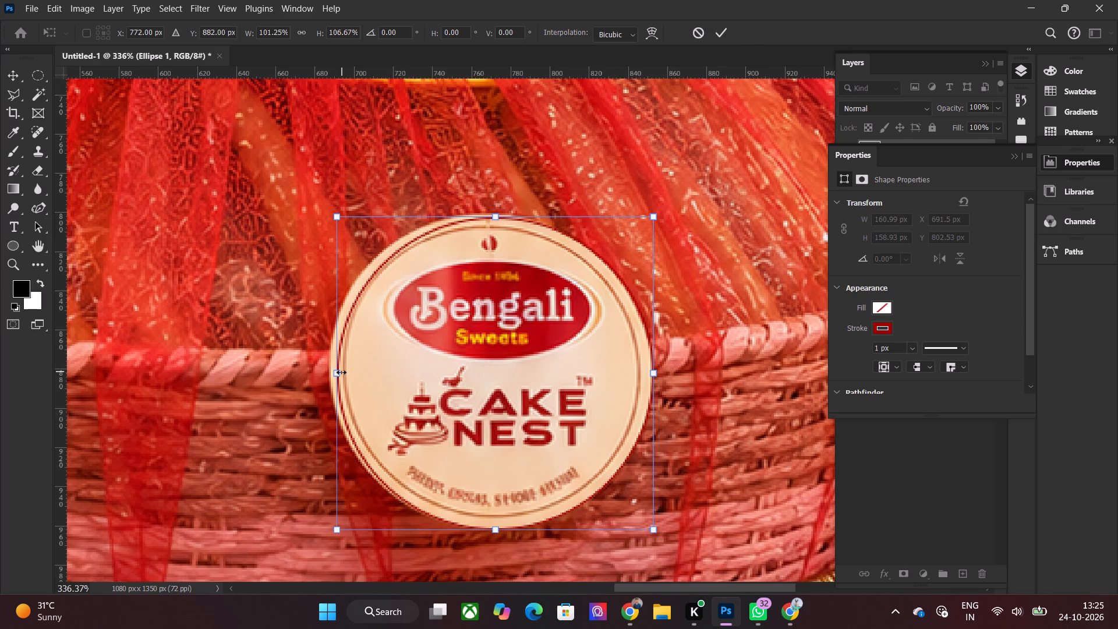
pyautogui.click(341, 372)
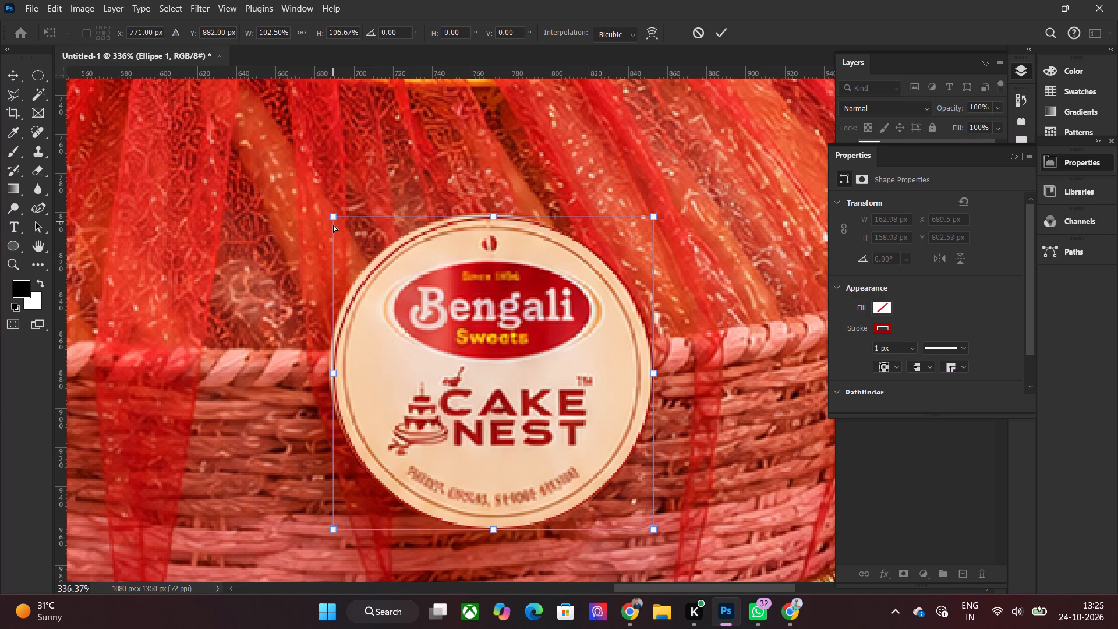
pyautogui.keyDown('ctrl'); pyautogui.moveTo(332, 215); pyautogui.dragTo(323, 211); pyautogui.keyUp('ctrl')
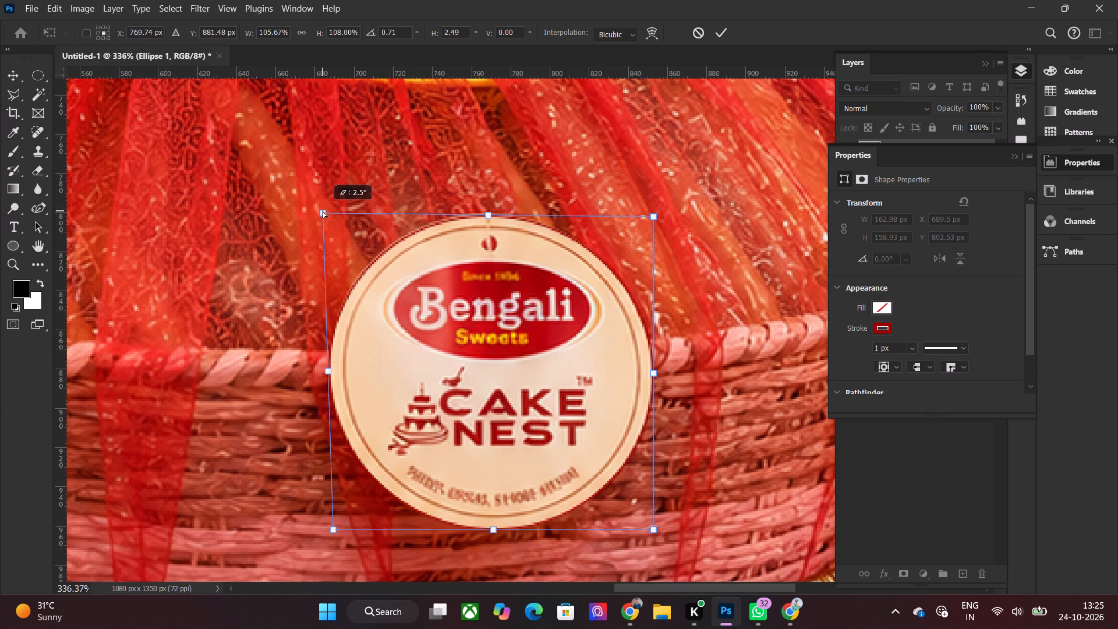
pyautogui.keyDown('ctrl'); pyautogui.moveTo(323, 211); pyautogui.dragTo(327, 206); pyautogui.keyUp('ctrl')
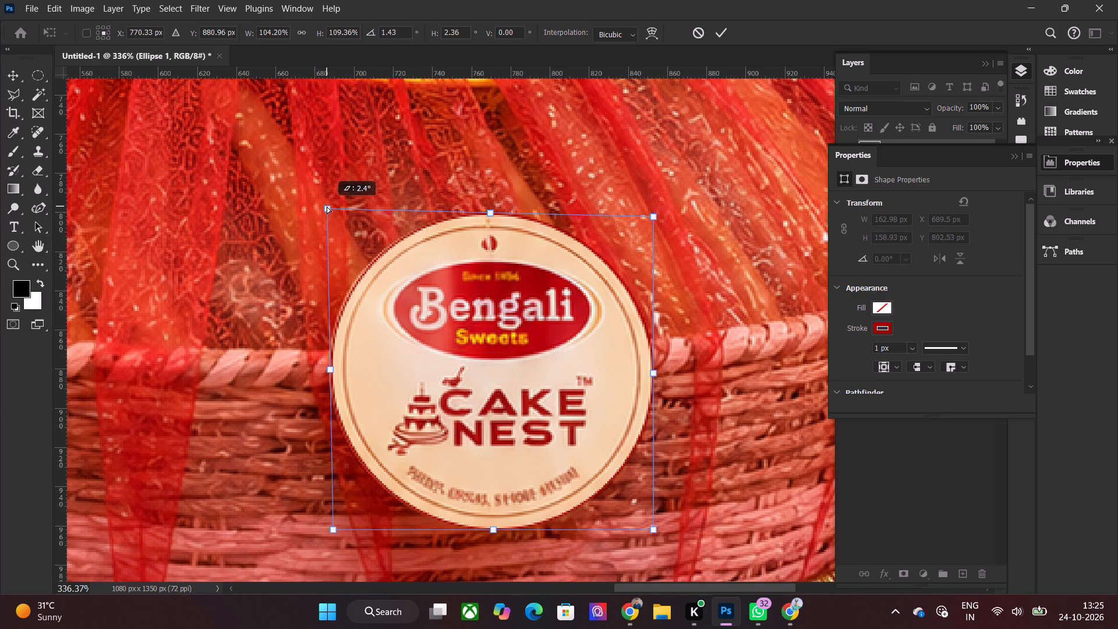
pyautogui.keyDown('ctrl'); pyautogui.moveTo(327, 206); pyautogui.dragTo(323, 204); pyautogui.keyUp('ctrl')
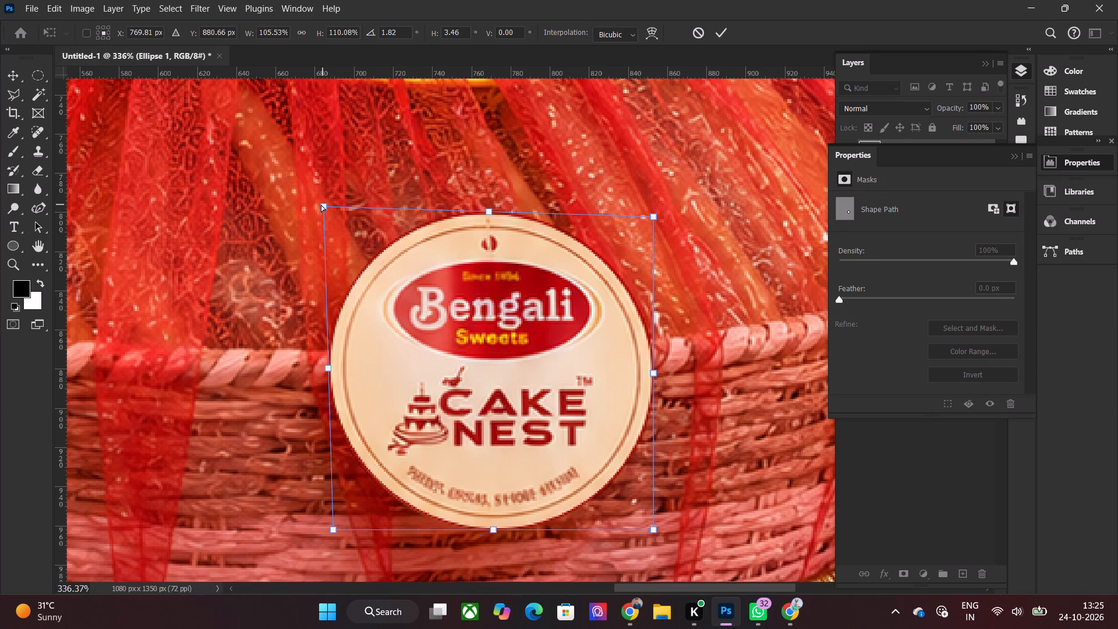
pyautogui.click(727, 24)
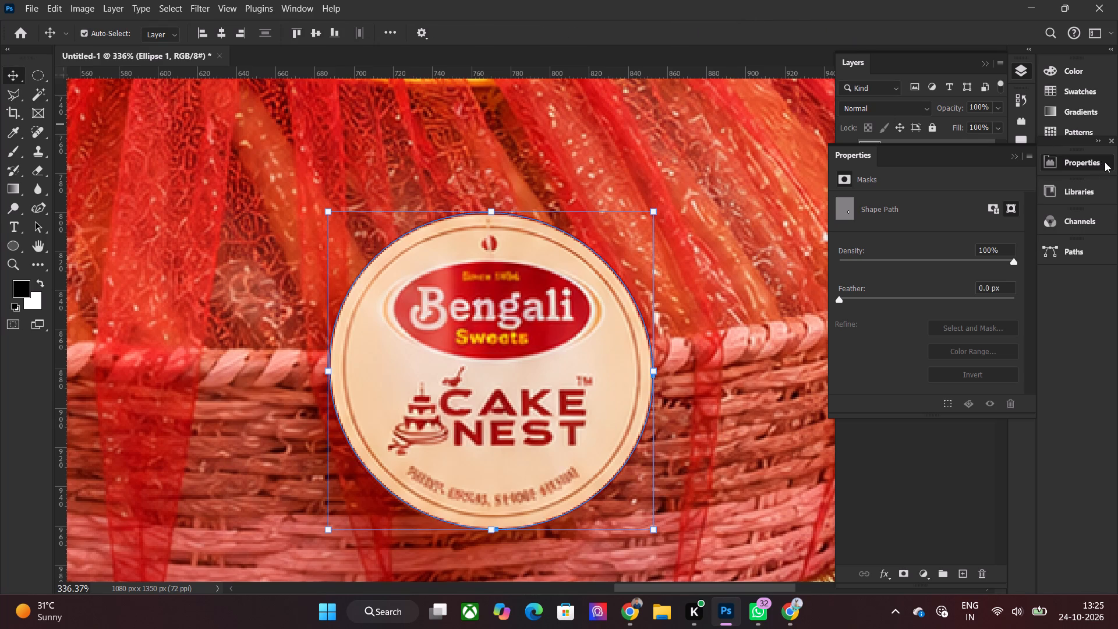
# Load the ellipse's outline as a selection and copy the sticker from the poster on Layer 2 to a new layer.
pyautogui.click(1108, 156)
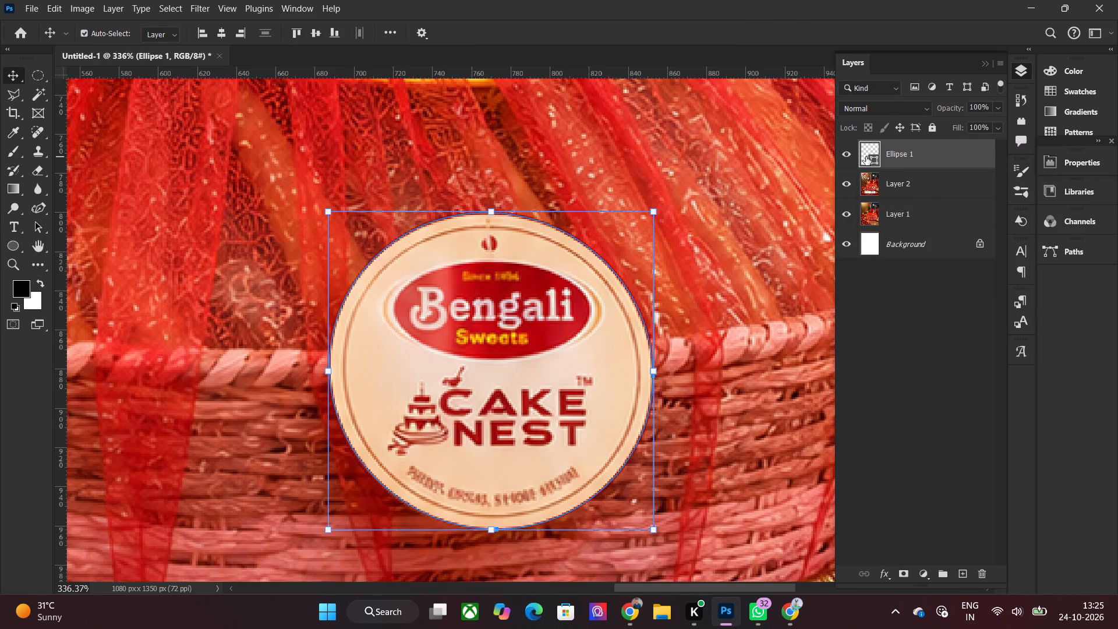
pyautogui.keyDown('alt'); pyautogui.click(865, 153); pyautogui.keyUp('alt')
pyautogui.keyDown('ctrl'); pyautogui.click(865, 153); pyautogui.keyUp('ctrl')
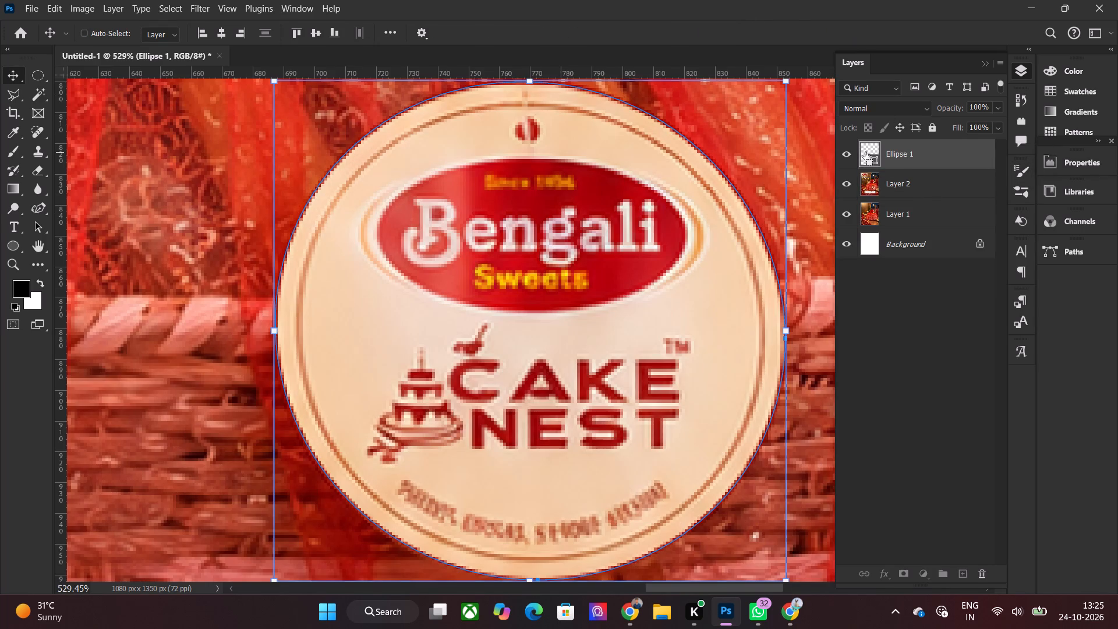
pyautogui.click(900, 183)
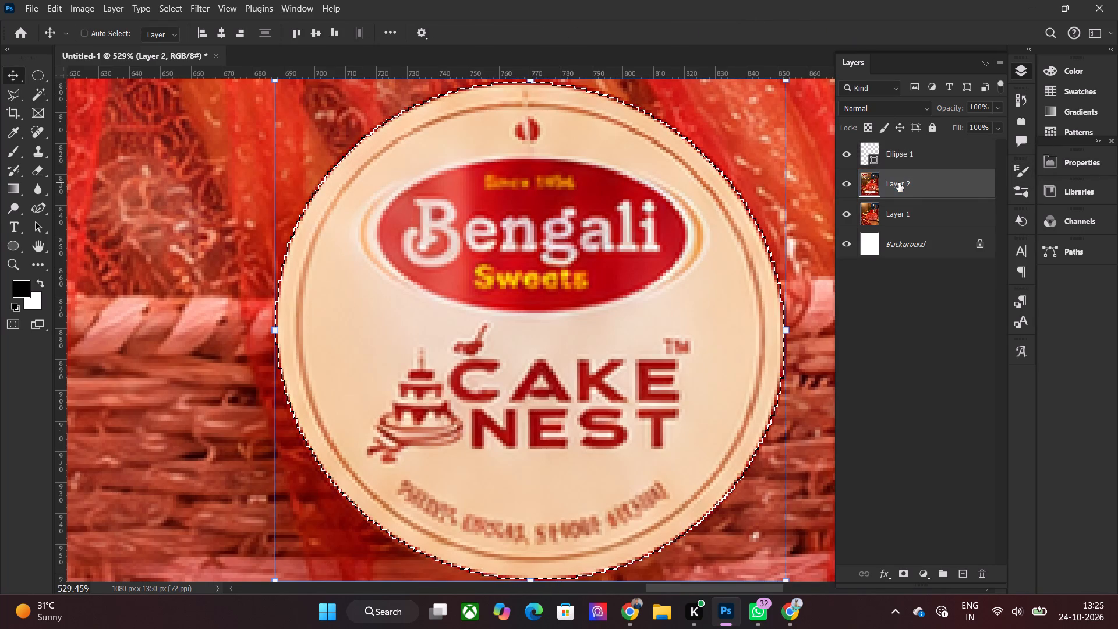
pyautogui.hotkey('ctrl', 'j')
# Delete the Ellipse 1 shape layer.
pyautogui.click(925, 160)
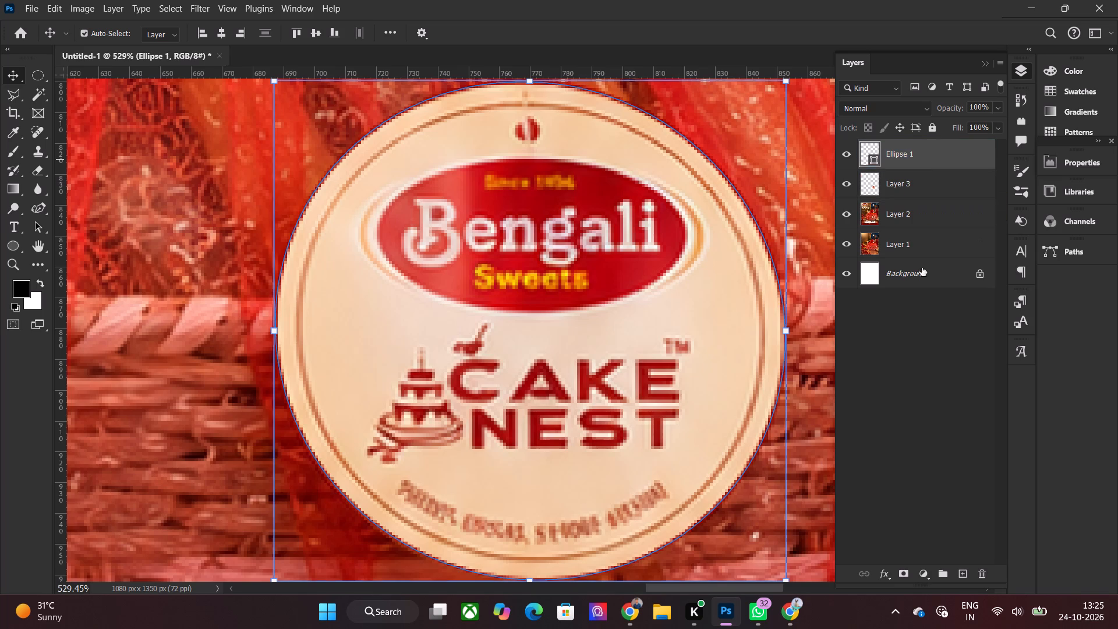
pyautogui.click(981, 576)
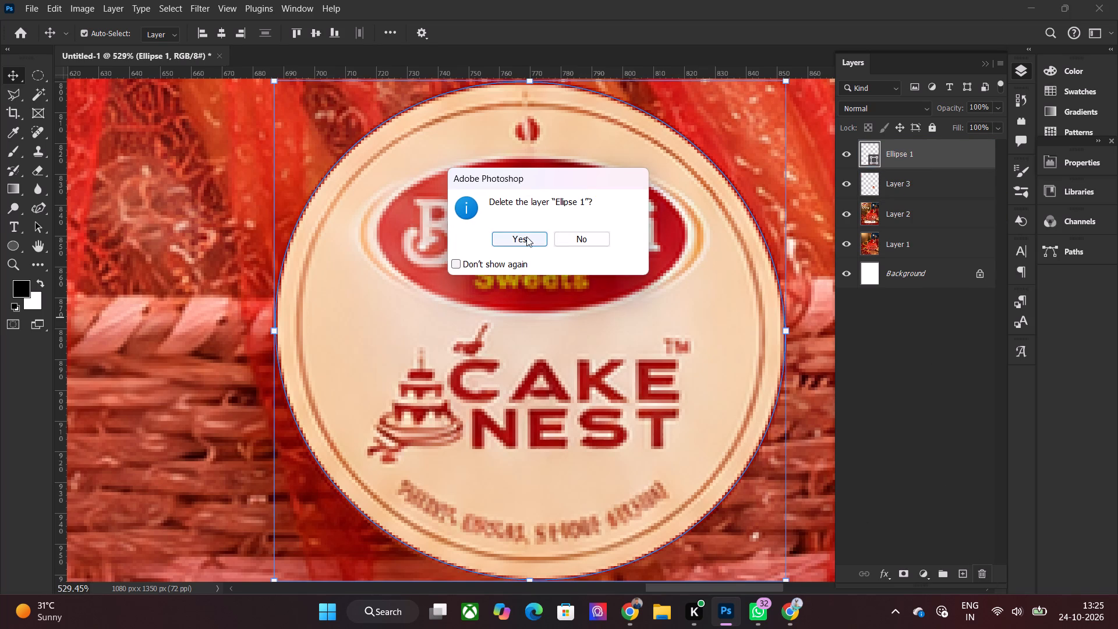
pyautogui.click(526, 236)
# Hide the original poster on Layer 2, leaving the cut-out sticker over the clean background.
pyautogui.keyDown('alt'); pyautogui.scroll(-4, 528, 236); pyautogui.keyUp('alt')
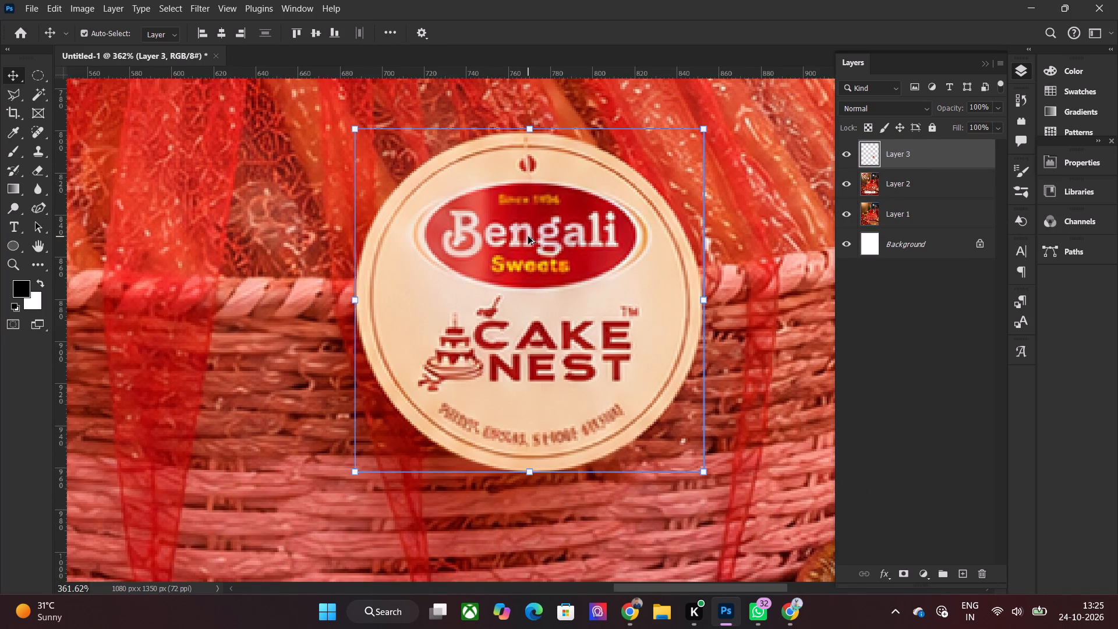
pyautogui.keyDown('alt'); pyautogui.scroll(-1, 535, 236); pyautogui.keyUp('alt')
pyautogui.click(847, 186)
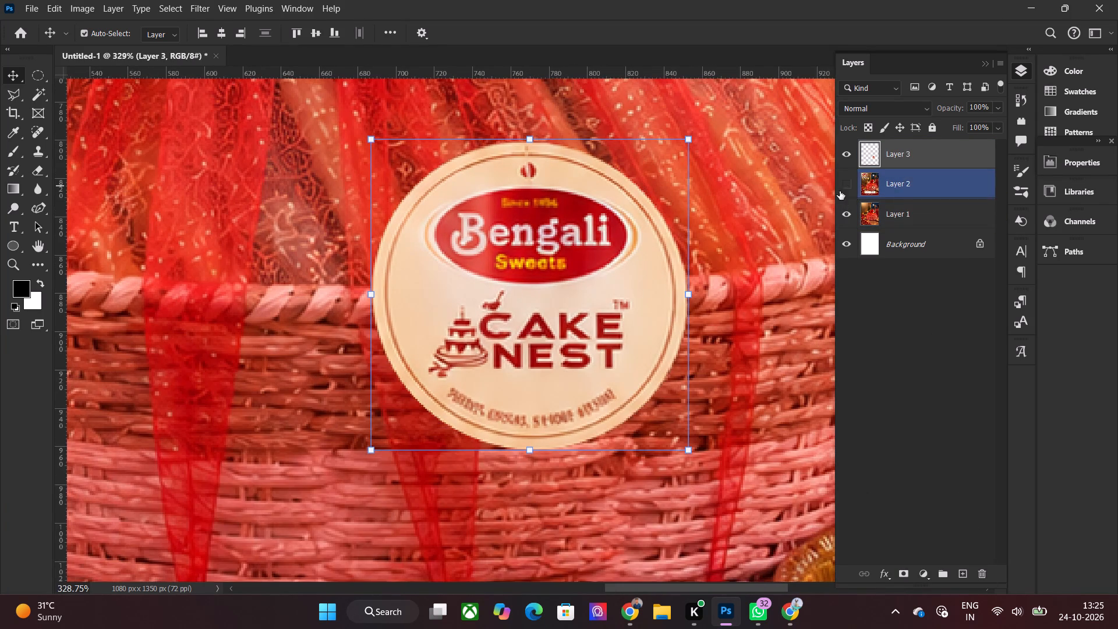
# Duplicate the cut-out sticker on Layer 3.
pyautogui.scroll(-5, 564, 320)
pyautogui.keyDown('alt'); pyautogui.scroll(-5, 555, 320); pyautogui.keyUp('alt')
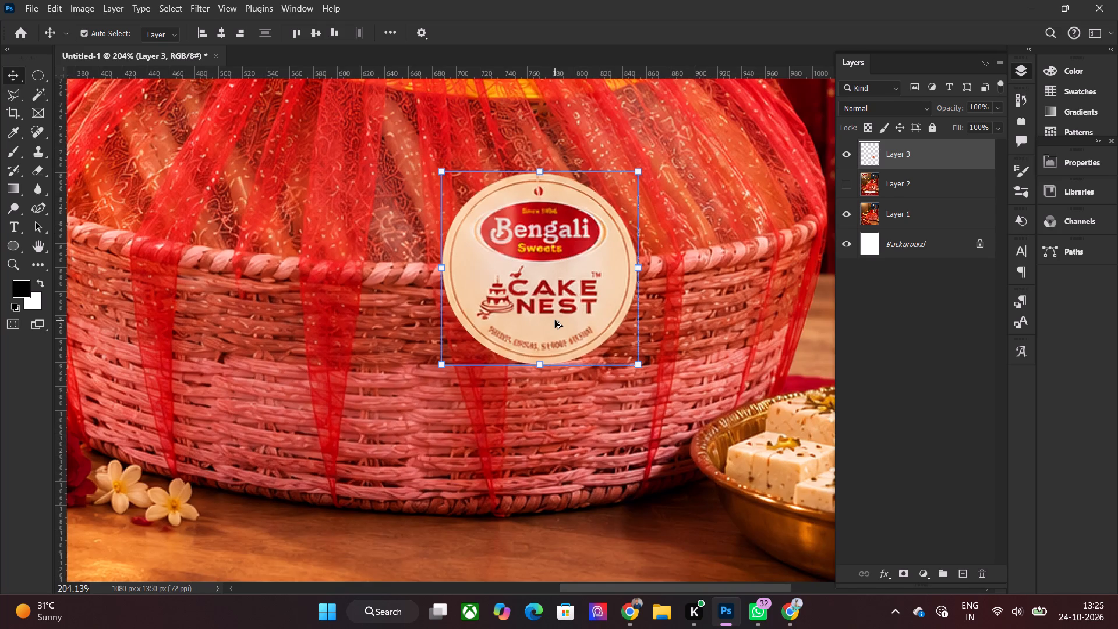
pyautogui.scroll(5, 555, 320)
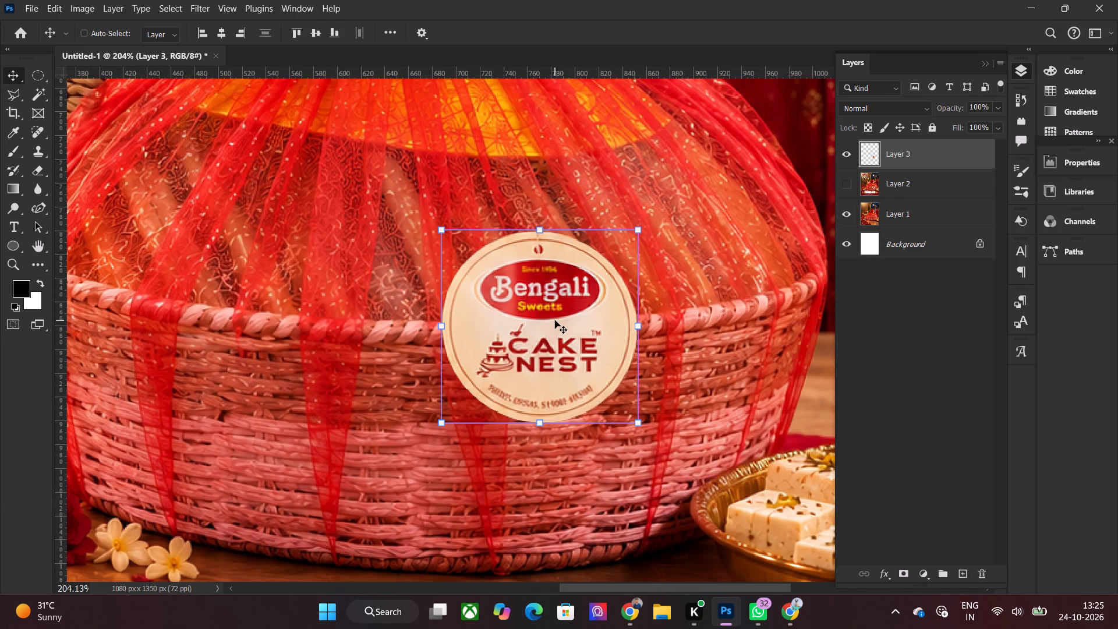
pyautogui.hotkey('ctrl', 'j')
# Apply a black (#000000) Color Overlay at 100% opacity to the lower sticker layer, Layer 3, as the base for a shadow.
pyautogui.click(905, 193)
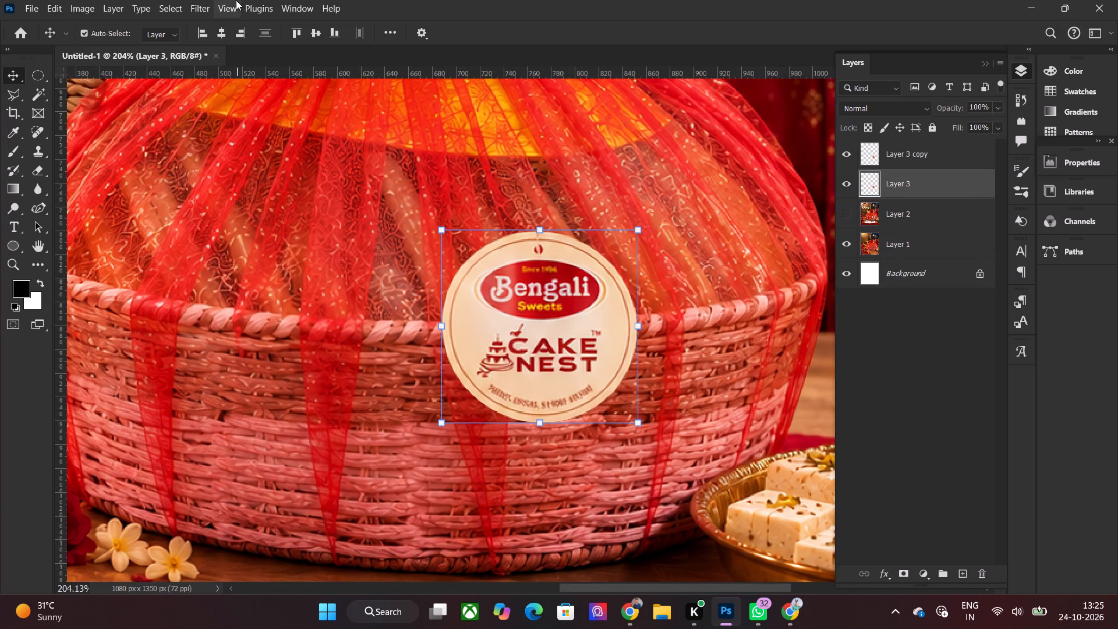
pyautogui.moveTo(236, 0); pyautogui.dragTo(230, 0)
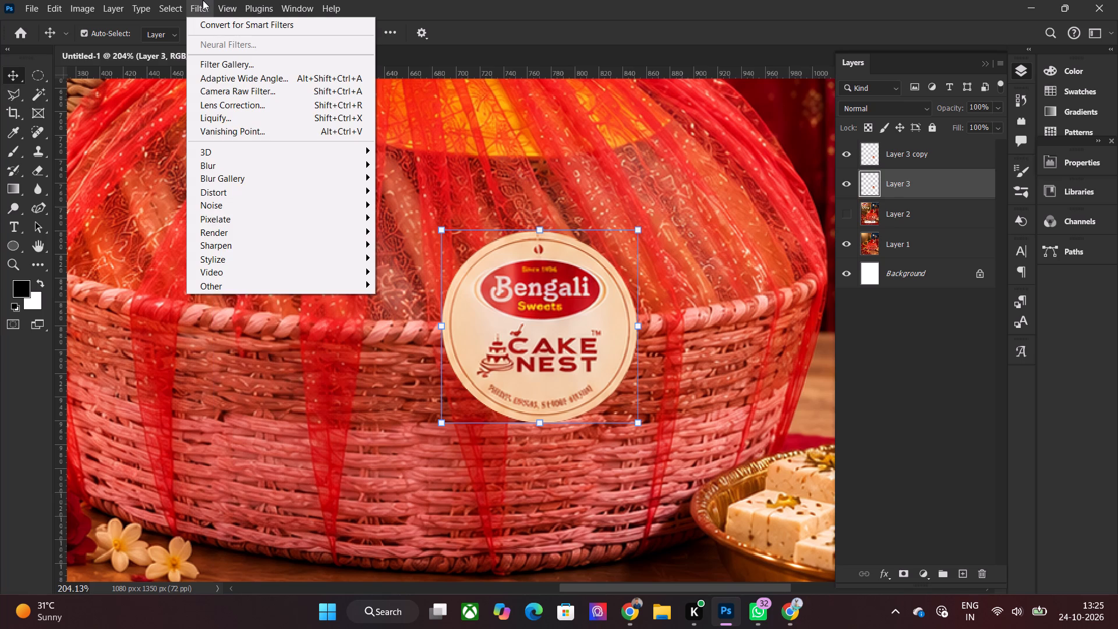
pyautogui.rightClick(896, 195)
pyautogui.rightClick(917, 181)
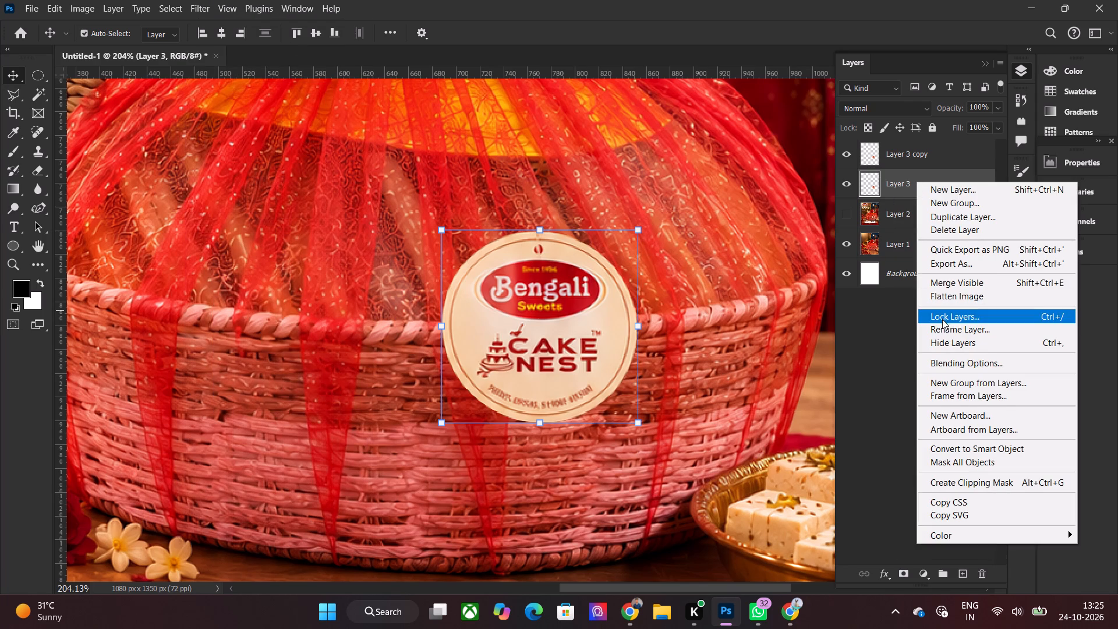
pyautogui.click(955, 368)
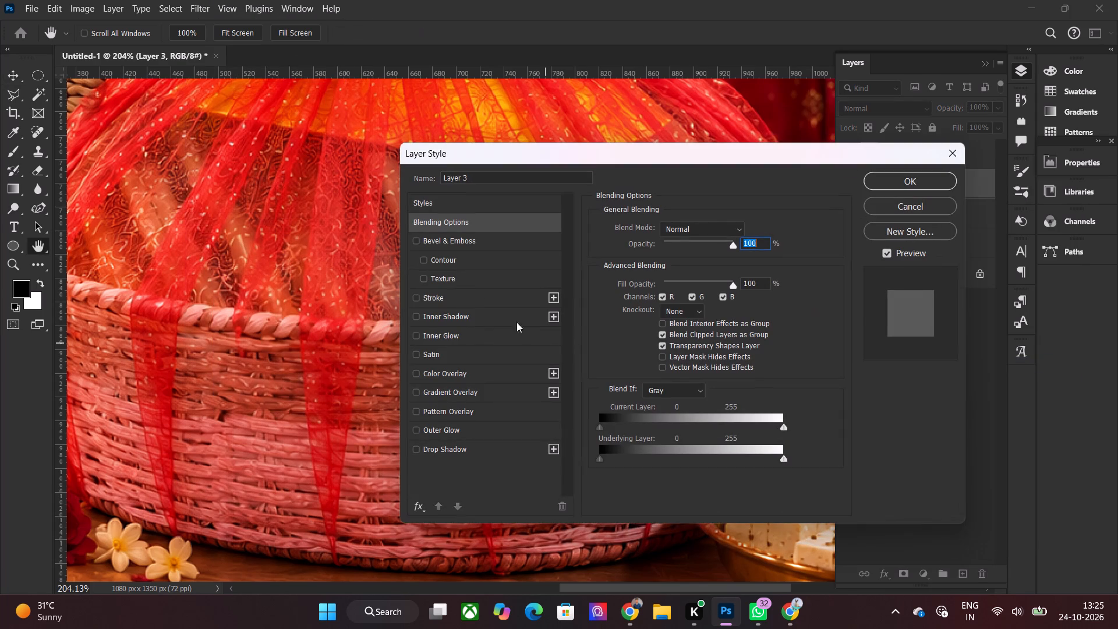
pyautogui.click(461, 381)
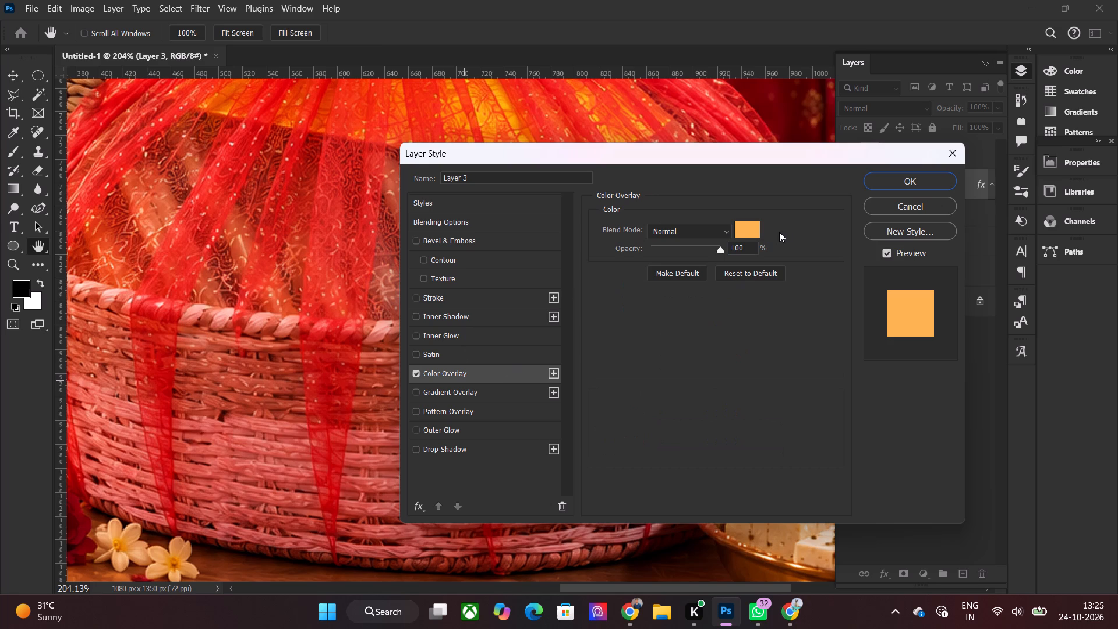
pyautogui.click(748, 229)
pyautogui.moveTo(125, 335); pyautogui.dragTo(310, 514)
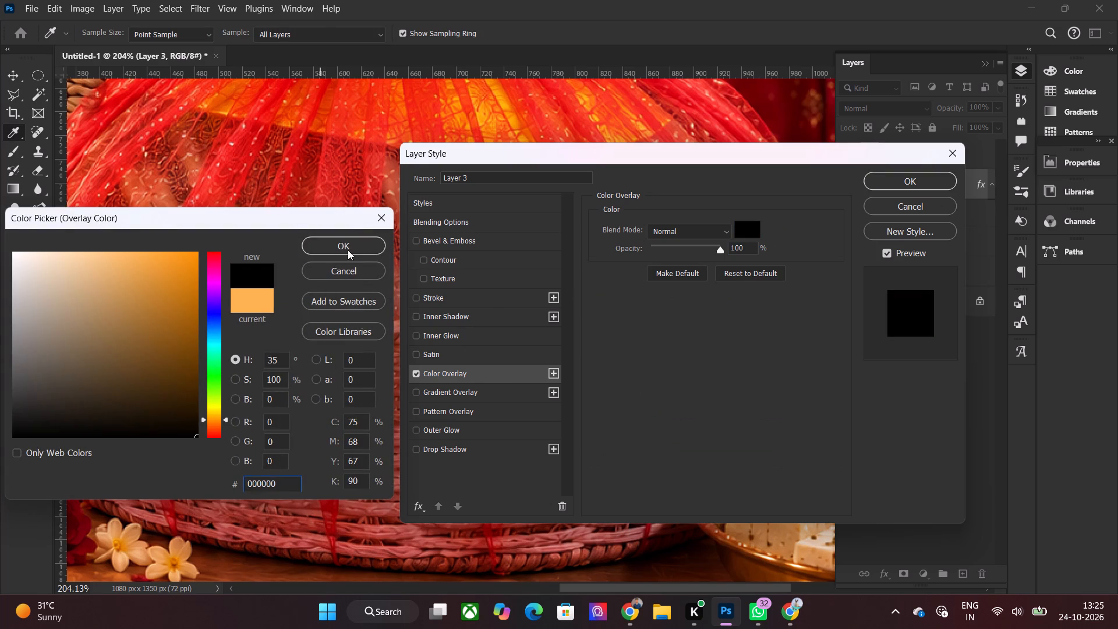
pyautogui.click(348, 250)
pyautogui.click(878, 174)
# Apply a Box Blur with a 26-pixel radius to the black sticker layer to form a soft shadow.
pyautogui.click(224, 0)
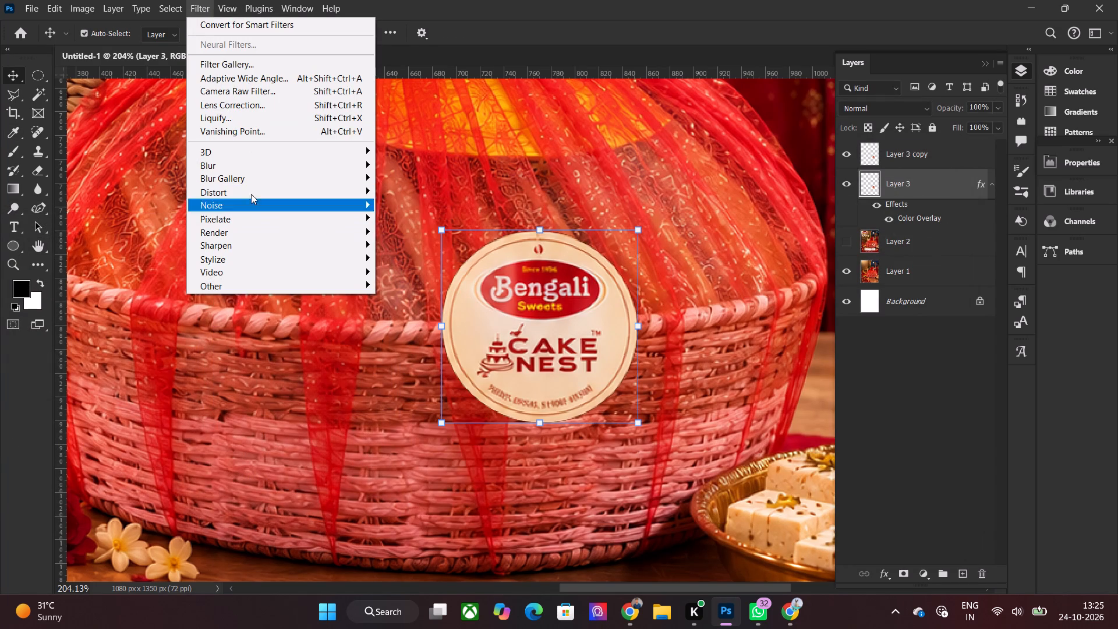
pyautogui.click(269, 163)
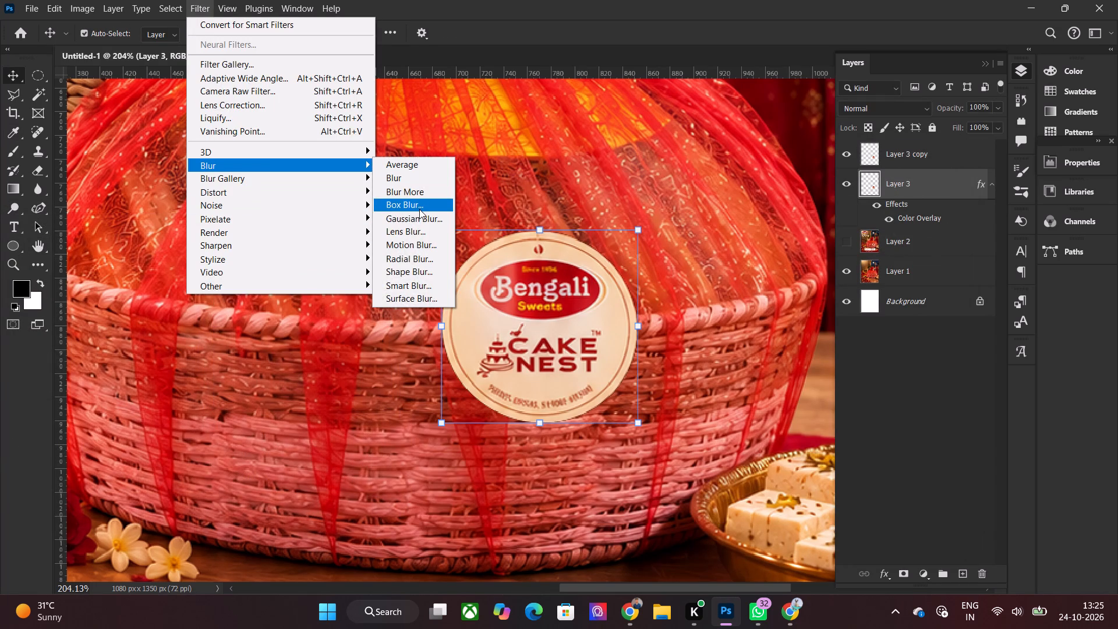
pyautogui.click(419, 209)
pyautogui.moveTo(550, 102); pyautogui.dragTo(687, 102)
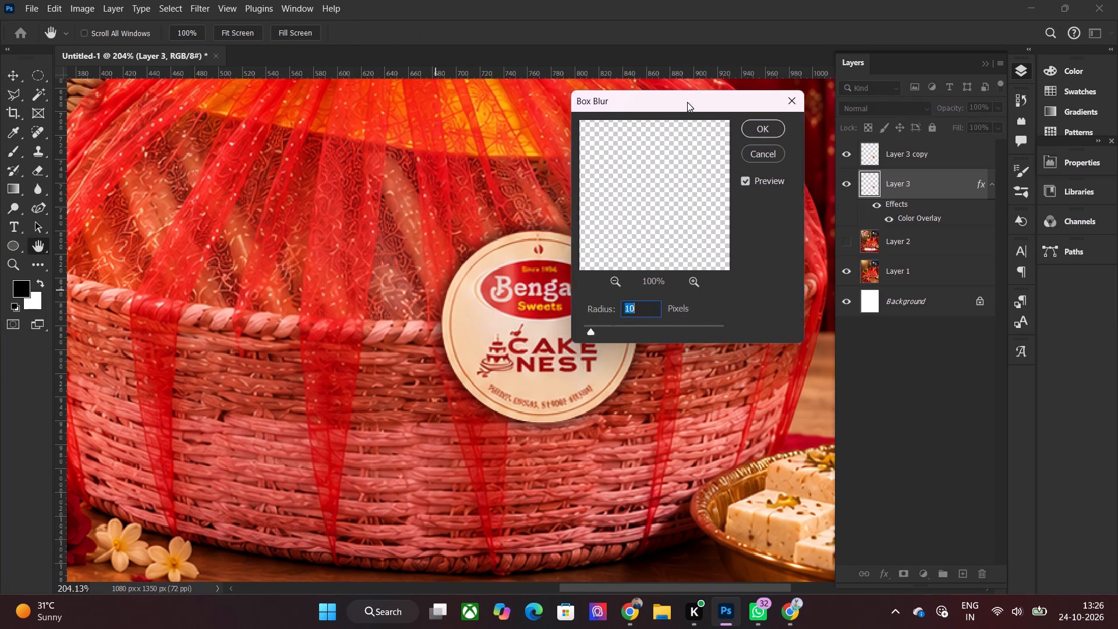
pyautogui.moveTo(687, 102); pyautogui.dragTo(758, 102)
pyautogui.click(692, 328)
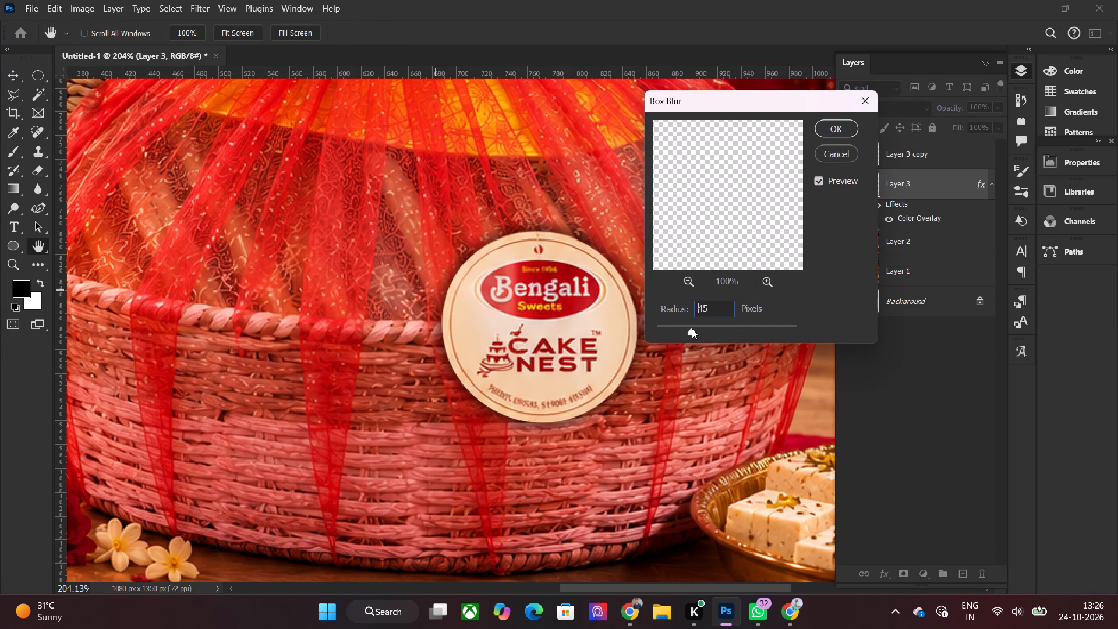
pyautogui.moveTo(695, 328); pyautogui.dragTo(684, 328)
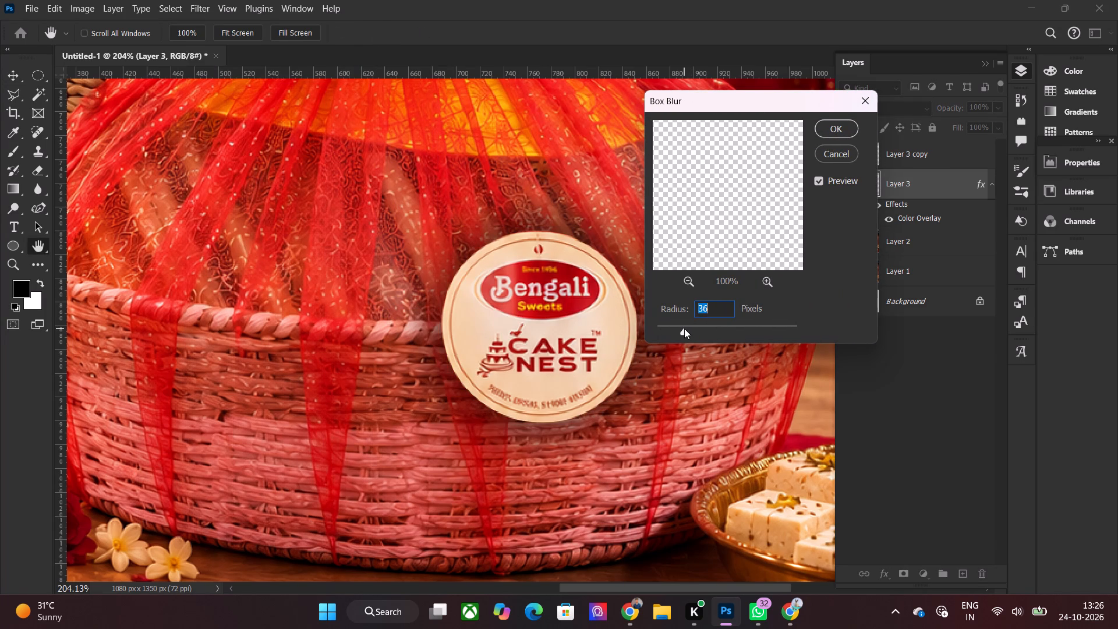
pyautogui.moveTo(684, 328); pyautogui.dragTo(667, 328)
pyautogui.moveTo(677, 328); pyautogui.dragTo(684, 330)
pyautogui.moveTo(684, 330); pyautogui.dragTo(677, 330)
pyautogui.click(842, 122)
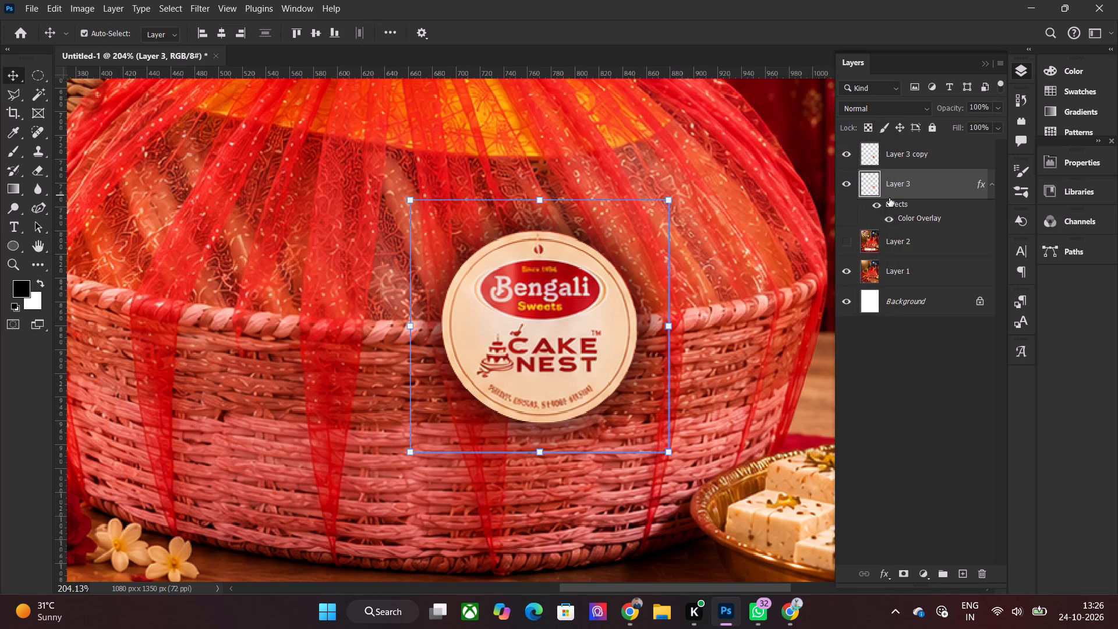
# Nudge the blurred shadow layer about 7 px down and 1 px to the left behind the sticker.
pyautogui.press('Down')
pyautogui.press('Right')
pyautogui.press('Down')
pyautogui.press('Down')
pyautogui.press('Down')
pyautogui.press('Left')
pyautogui.press('Left')
pyautogui.press('Down')
pyautogui.press('Down')
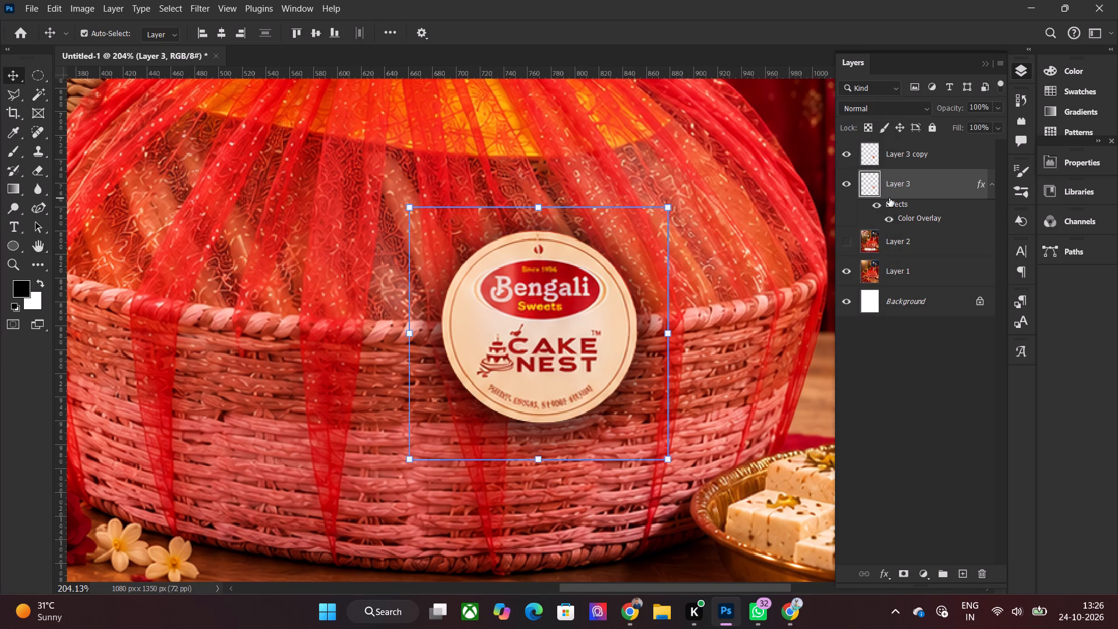
pyautogui.press('Down')
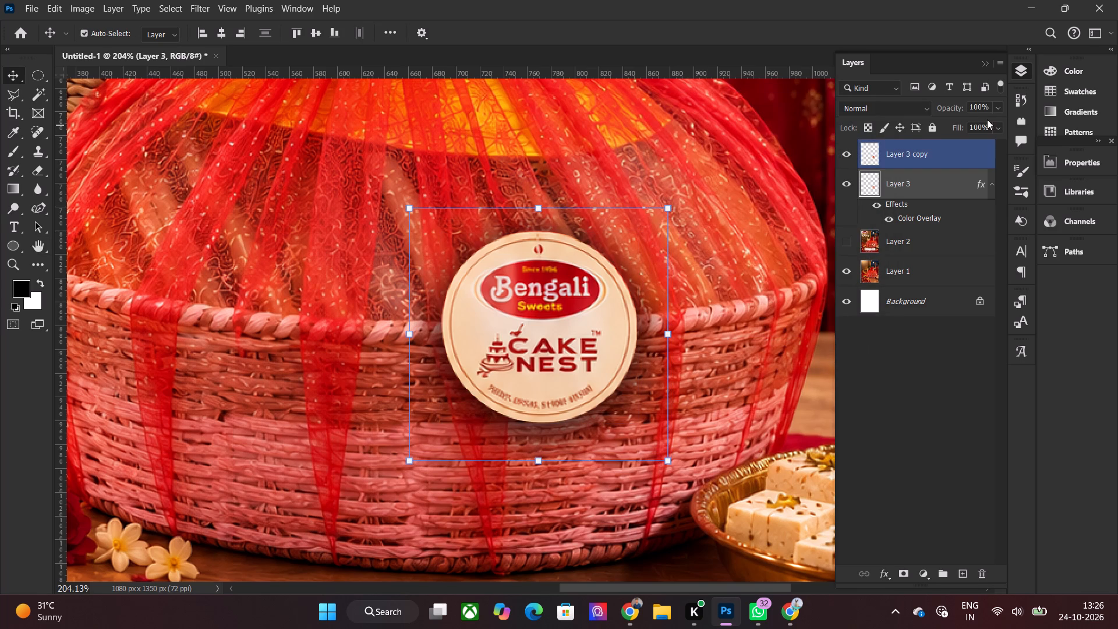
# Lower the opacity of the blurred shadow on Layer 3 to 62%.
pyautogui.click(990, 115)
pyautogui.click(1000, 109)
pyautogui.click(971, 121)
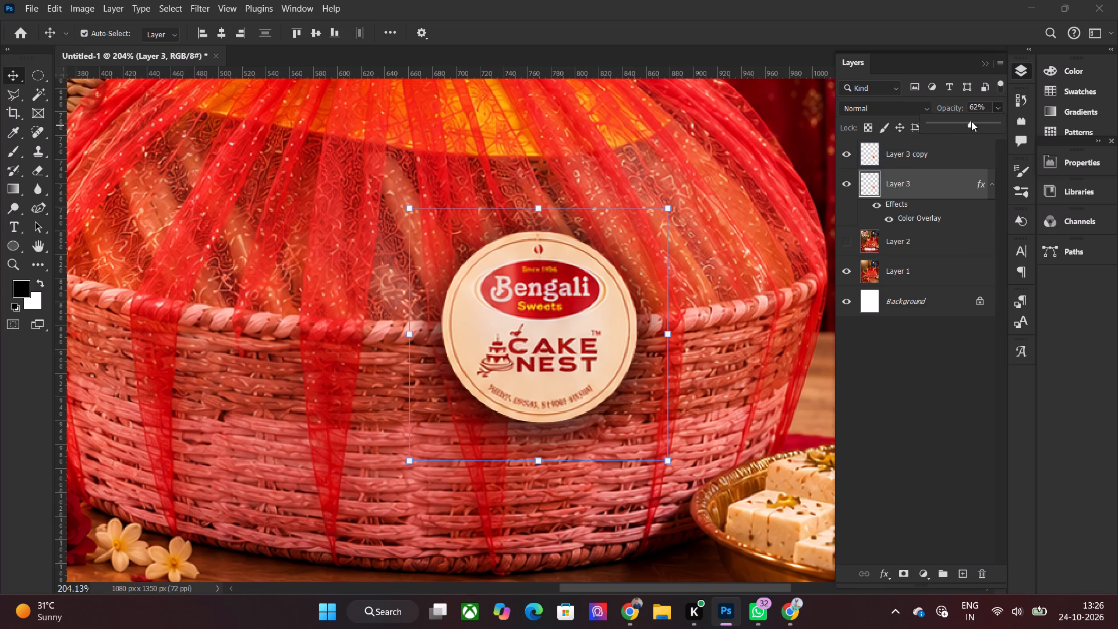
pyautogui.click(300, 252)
# Nudge the shadow on Layer 3 another 2 px down behind the sticker.
pyautogui.hotkey('ctrl', '0')
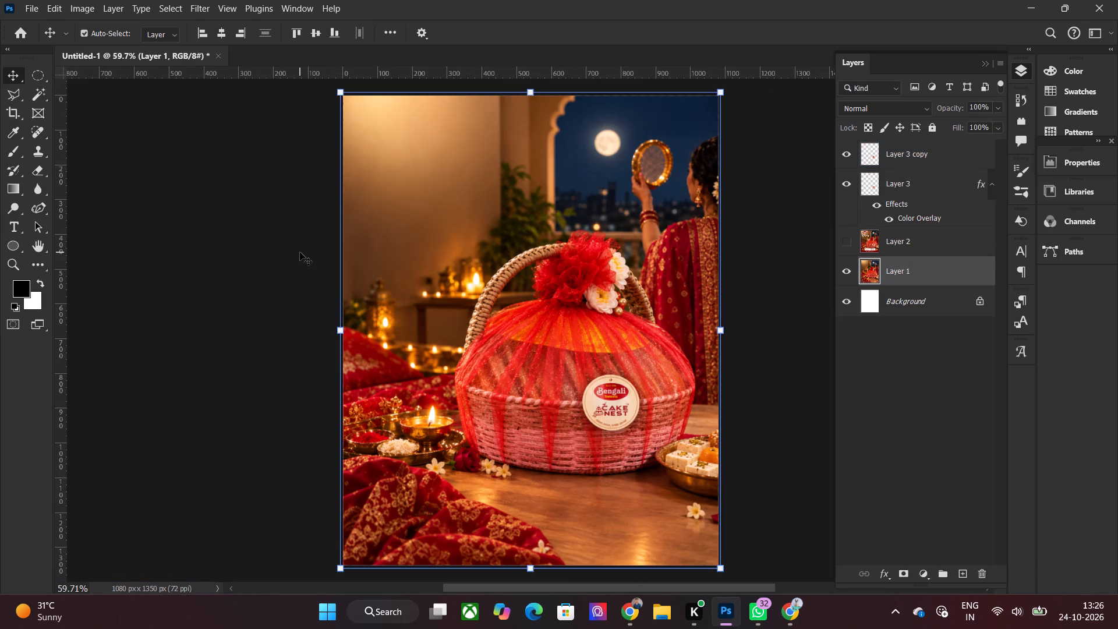
pyautogui.keyDown('alt'); pyautogui.scroll(8, 616, 452); pyautogui.keyUp('alt')
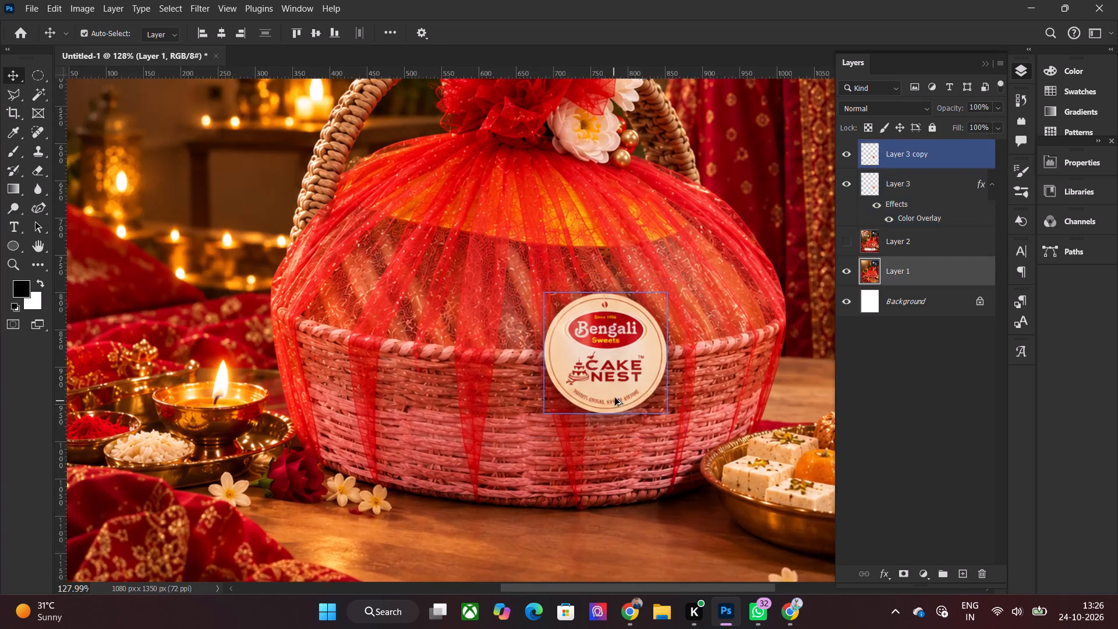
pyautogui.keyDown('alt'); pyautogui.scroll(5, 615, 398); pyautogui.keyUp('alt')
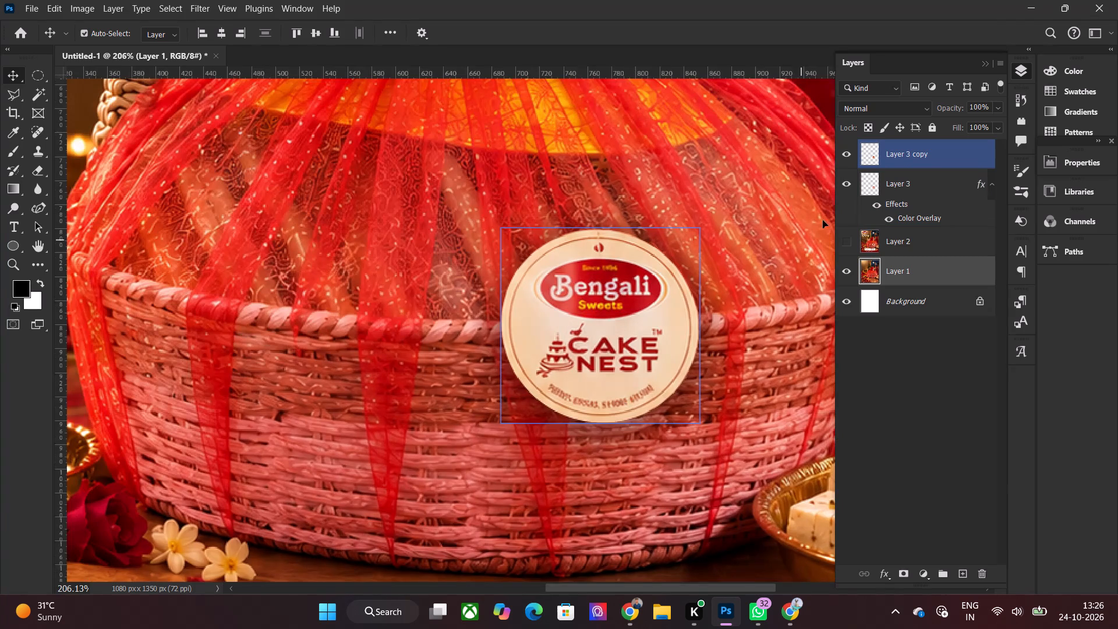
pyautogui.click(874, 186)
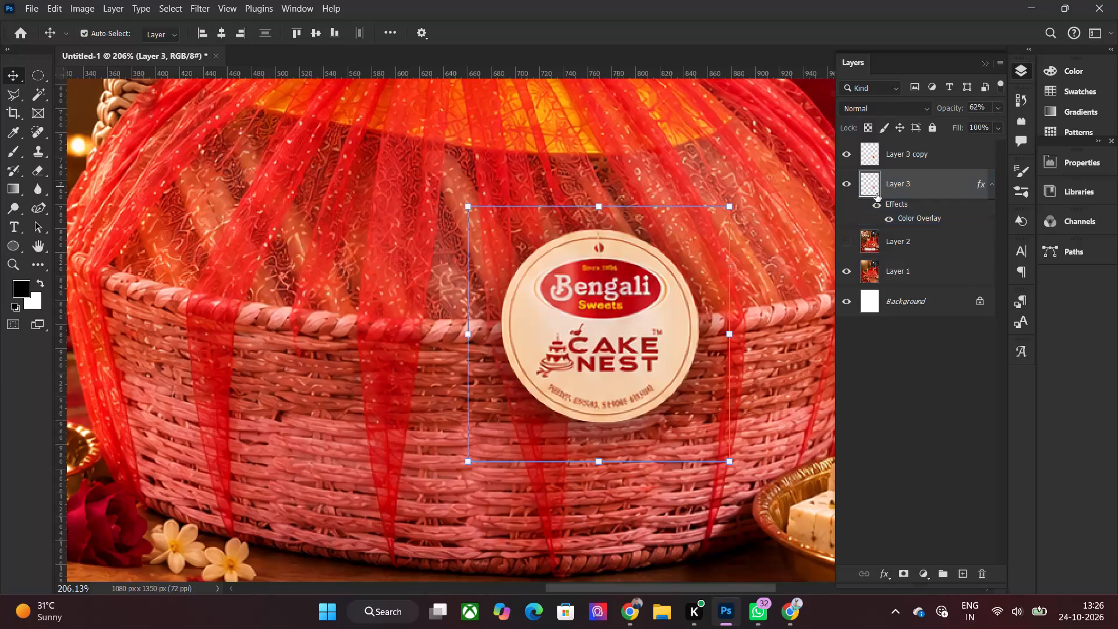
pyautogui.press('Right')
pyautogui.press('Down')
pyautogui.press('Down')
pyautogui.press('Left')
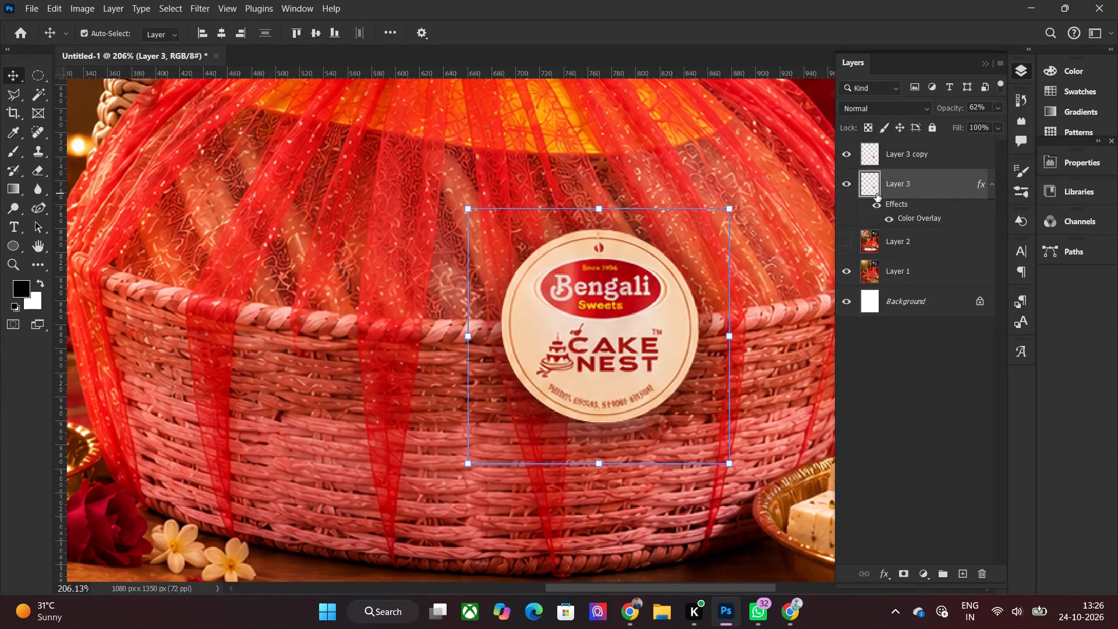
# Set the shadow layer's opacity to 80%.
pyautogui.click(993, 110)
pyautogui.moveTo(973, 125); pyautogui.dragTo(979, 125)
pyautogui.click(979, 125)
pyautogui.click(979, 125)
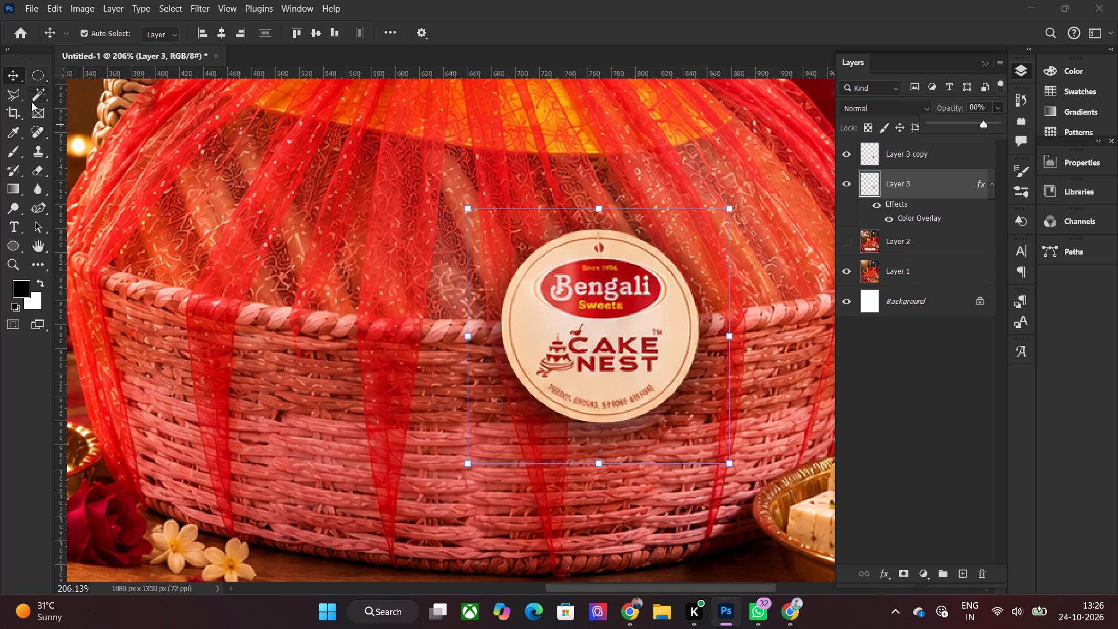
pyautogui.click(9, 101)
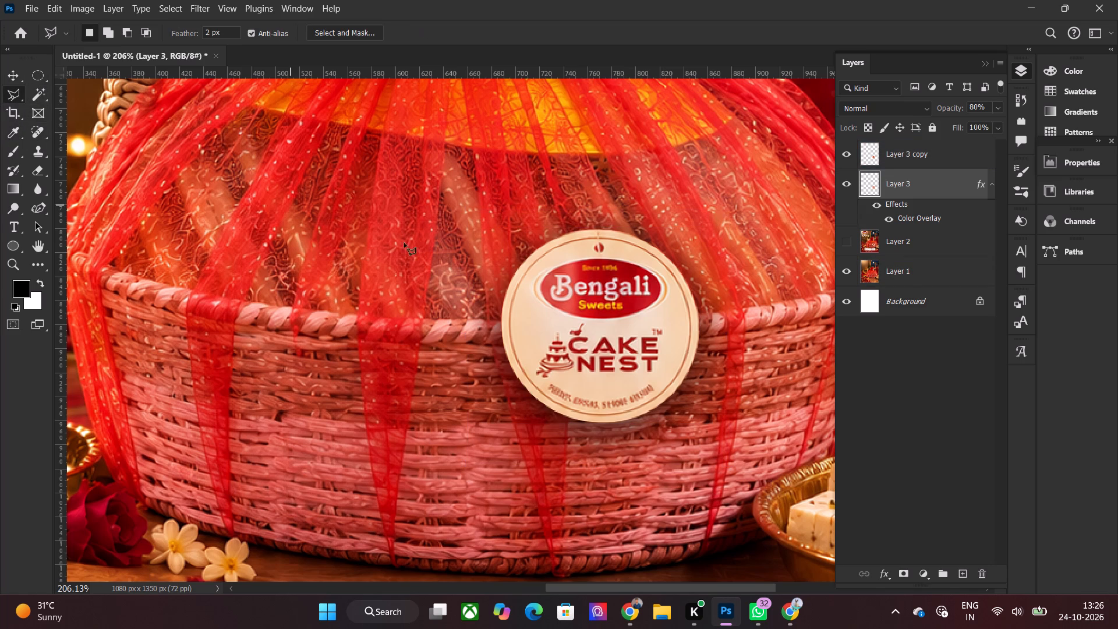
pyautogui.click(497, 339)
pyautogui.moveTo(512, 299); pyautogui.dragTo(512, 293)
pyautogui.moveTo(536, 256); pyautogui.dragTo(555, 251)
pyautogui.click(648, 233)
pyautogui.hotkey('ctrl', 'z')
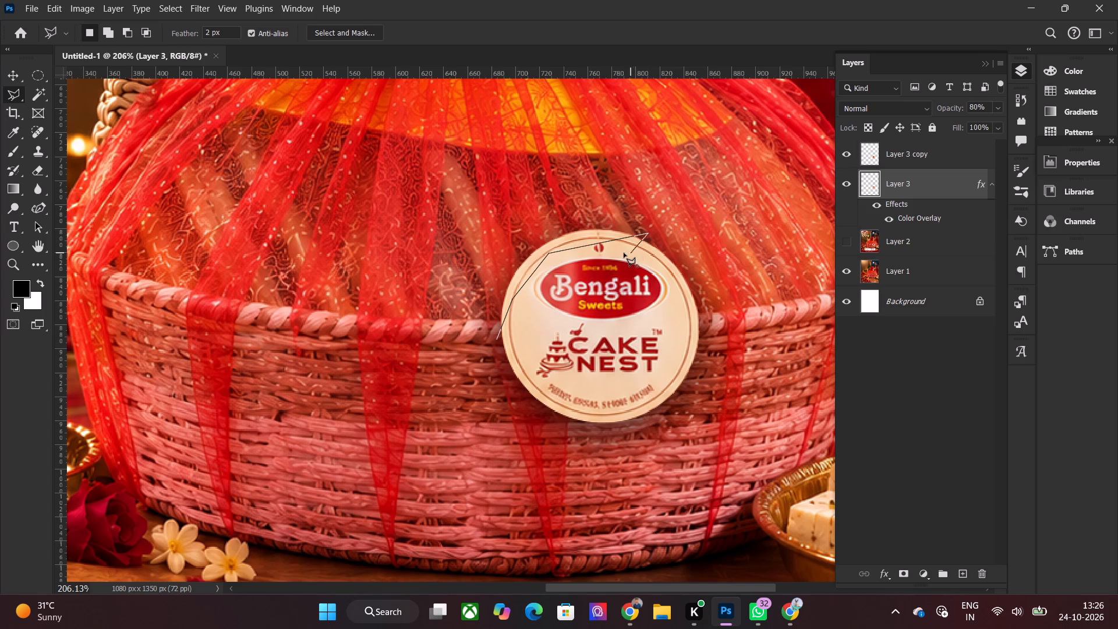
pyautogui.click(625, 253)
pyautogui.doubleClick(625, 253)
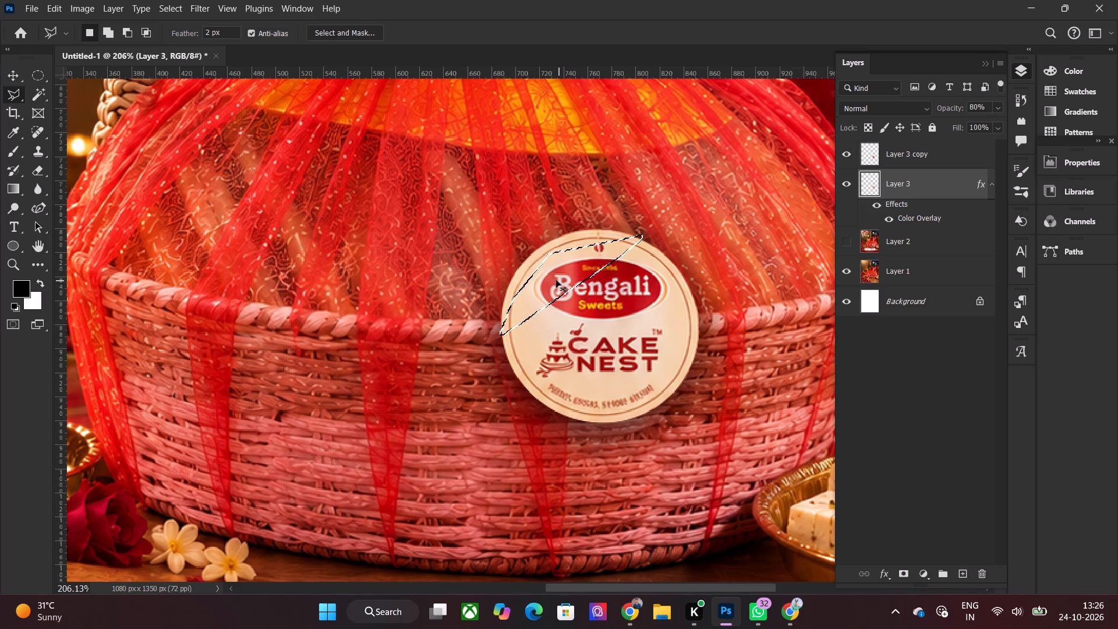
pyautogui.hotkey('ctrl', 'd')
# Outline the shadow area around the sticker's upper half with the Polygonal Lasso, delete it from Layer 3, and clear the selection.
pyautogui.click(498, 347)
pyautogui.click(501, 334)
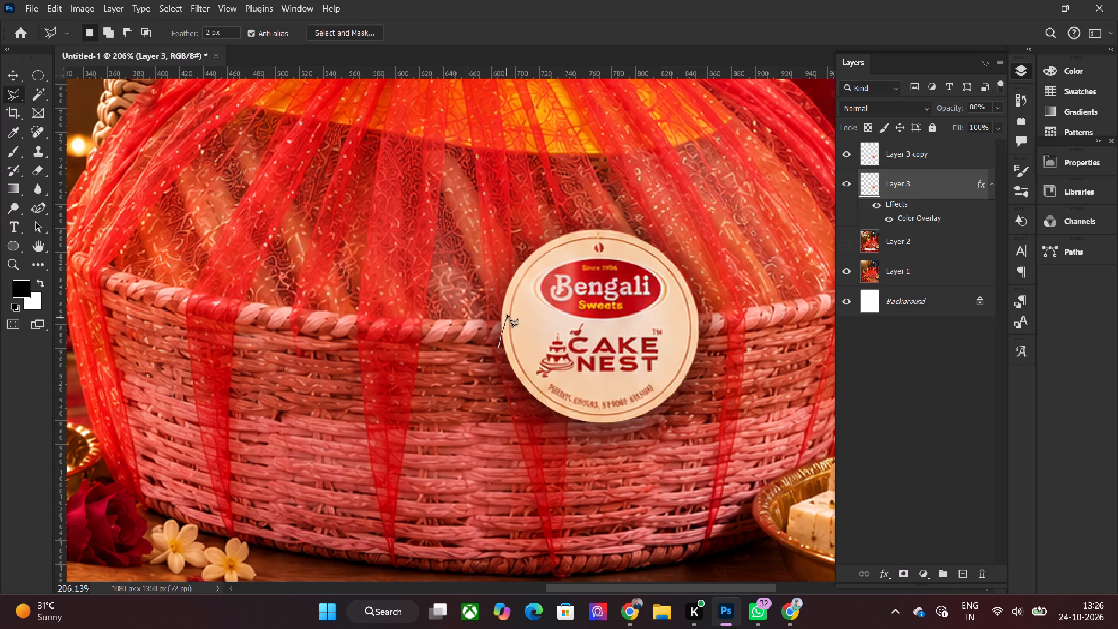
pyautogui.click(507, 312)
pyautogui.click(547, 282)
pyautogui.click(574, 271)
pyautogui.click(600, 265)
pyautogui.click(628, 268)
pyautogui.moveTo(645, 269); pyautogui.dragTo(657, 273)
pyautogui.click(670, 281)
pyautogui.click(681, 291)
pyautogui.click(693, 299)
pyautogui.click(700, 315)
pyautogui.click(707, 325)
pyautogui.moveTo(714, 336); pyautogui.dragTo(718, 344)
pyautogui.click(736, 359)
pyautogui.moveTo(738, 284); pyautogui.dragTo(731, 253)
pyautogui.moveTo(703, 201); pyautogui.dragTo(672, 194)
pyautogui.moveTo(597, 186); pyautogui.dragTo(559, 186)
pyautogui.click(508, 196)
pyautogui.click(473, 266)
pyautogui.moveTo(462, 316); pyautogui.dragTo(472, 331)
pyautogui.moveTo(487, 348); pyautogui.dragTo(495, 357)
pyautogui.click(495, 362)
pyautogui.click(497, 339)
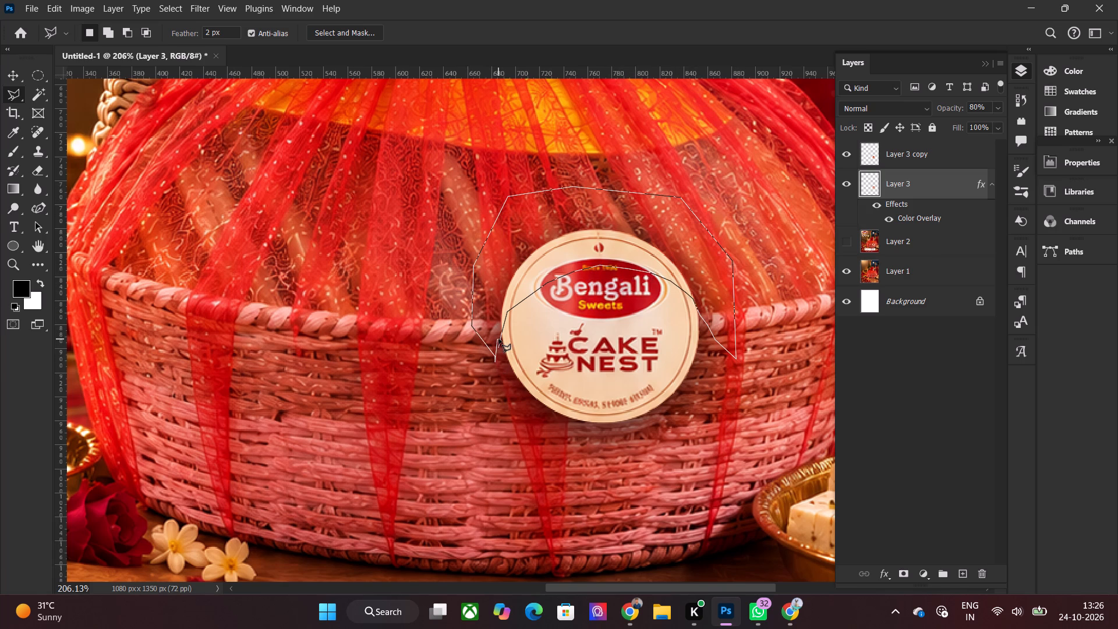
pyautogui.click(499, 339)
pyautogui.click(499, 339)
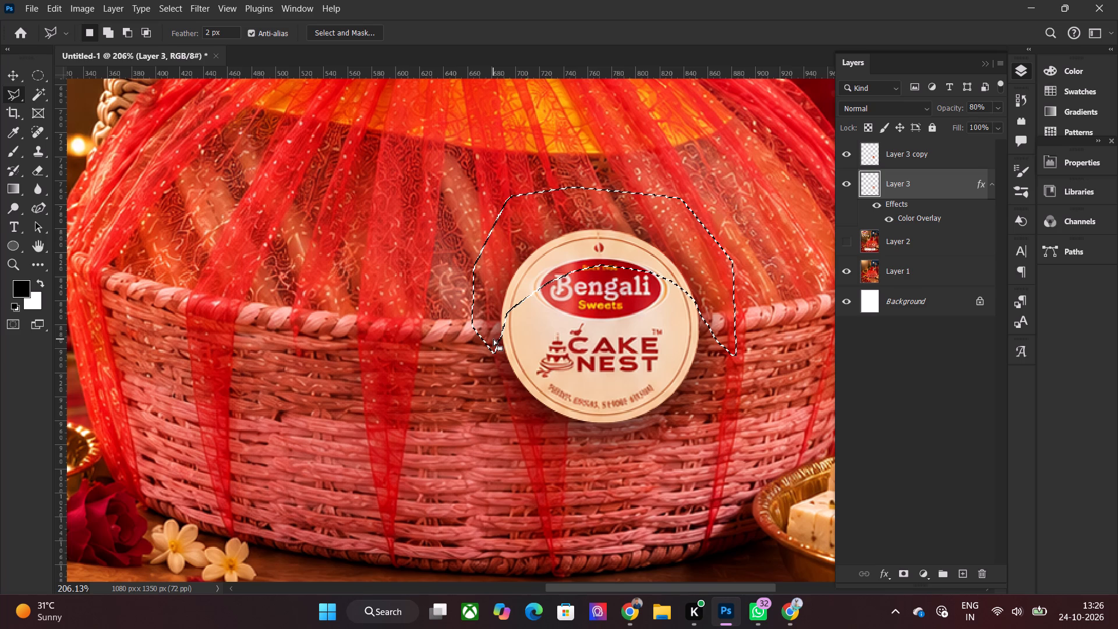
pyautogui.press('Delete')
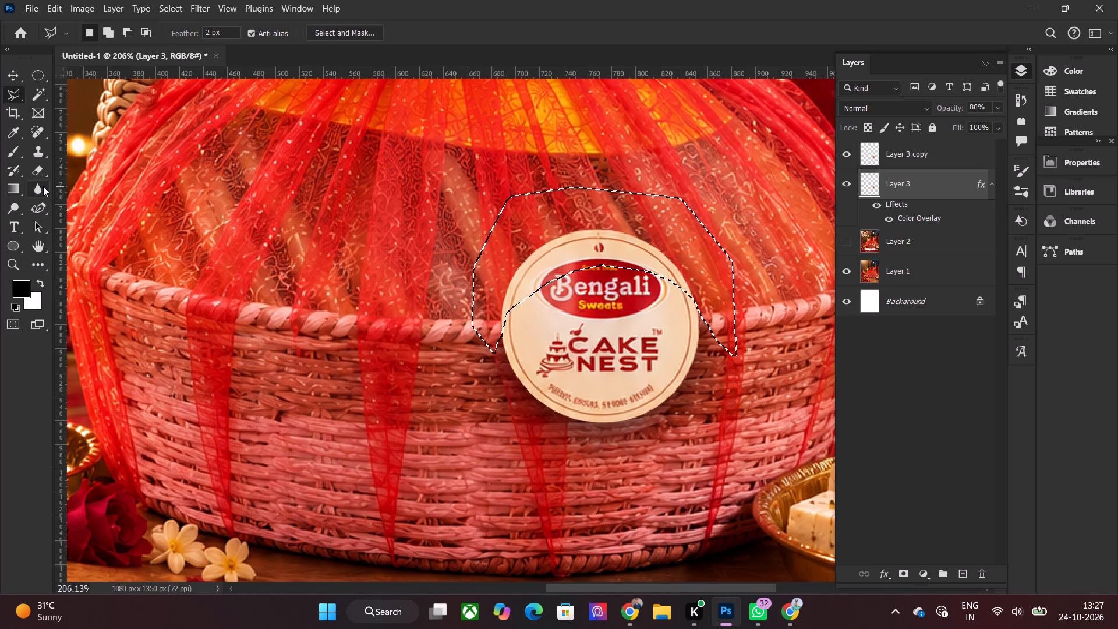
pyautogui.hotkey('ctrl', 'd')
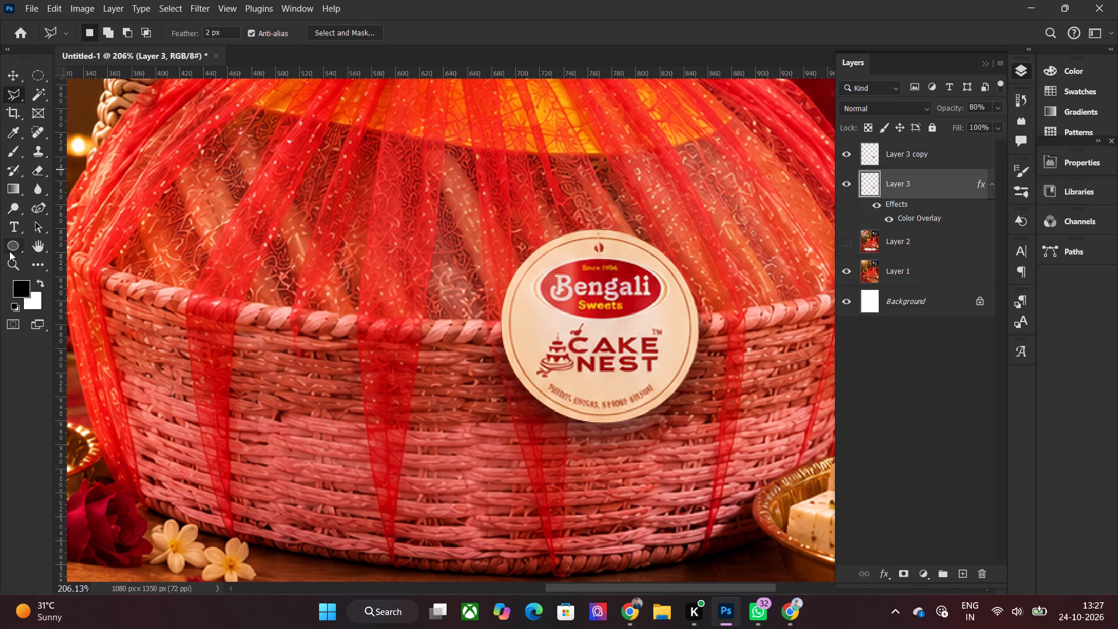
# Erase the leftover shadow at the sticker's upper-right and upper-left edges on Layer 3 with the Eraser.
pyautogui.click(45, 164)
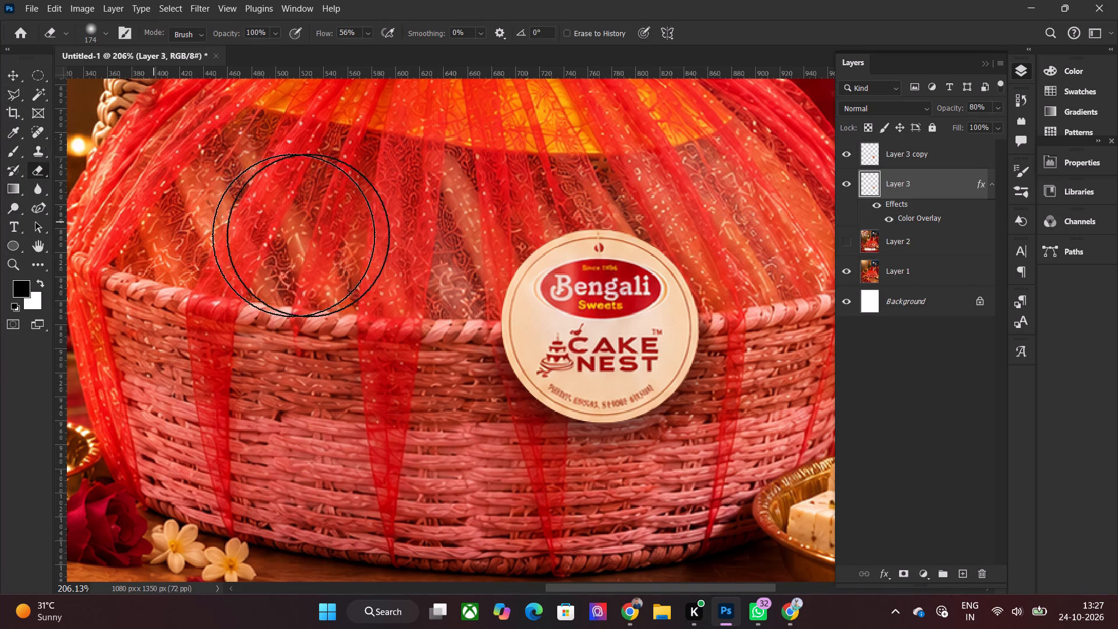
pyautogui.click(731, 267)
pyautogui.moveTo(733, 292); pyautogui.dragTo(755, 233)
pyautogui.moveTo(741, 266); pyautogui.dragTo(754, 221)
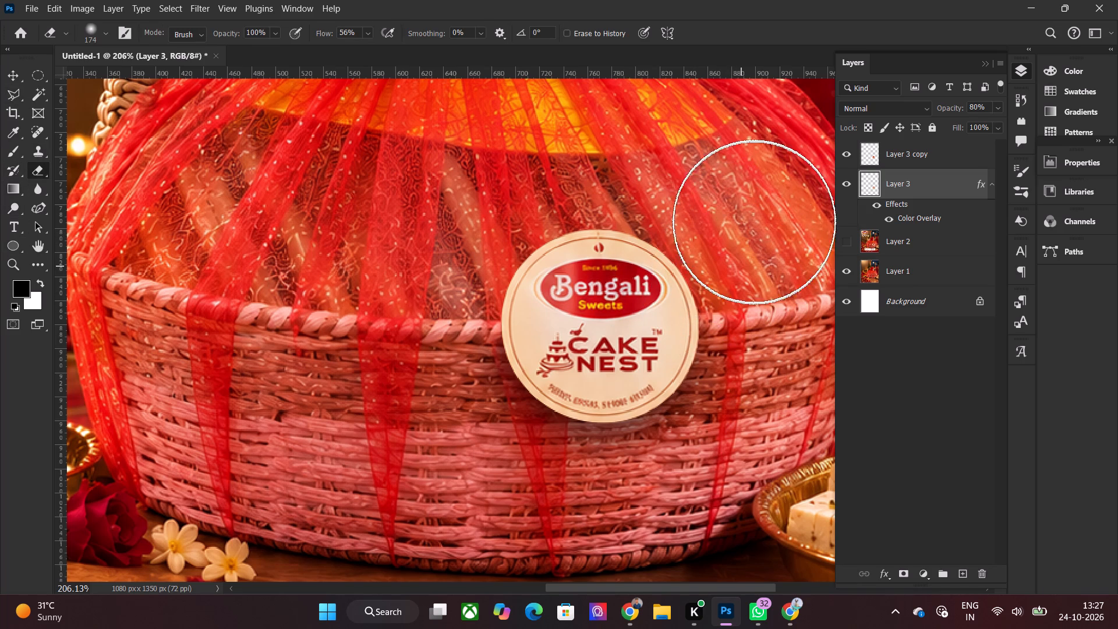
pyautogui.moveTo(754, 221); pyautogui.dragTo(755, 212)
pyautogui.moveTo(518, 280); pyautogui.dragTo(519, 206)
pyautogui.moveTo(513, 250); pyautogui.dragTo(515, 197)
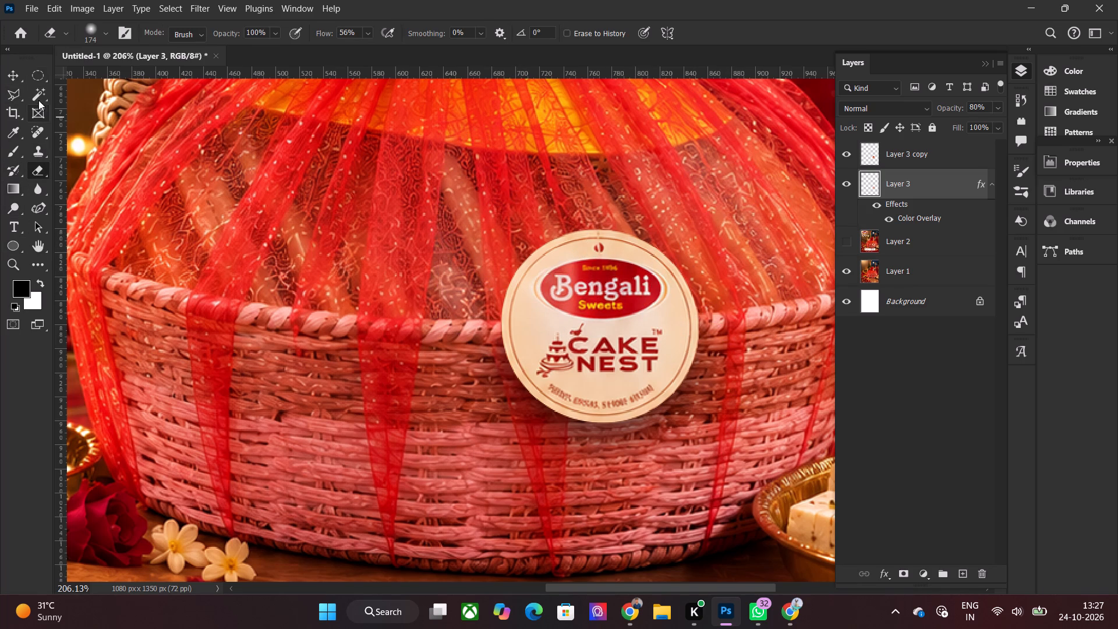
pyautogui.click(22, 76)
# Check the sticker and its shadow on the basket at full view and close up, switching Layer 3 and Layer 3 copy off and on.
pyautogui.click(305, 259)
pyautogui.hotkey('ctrl', '0')
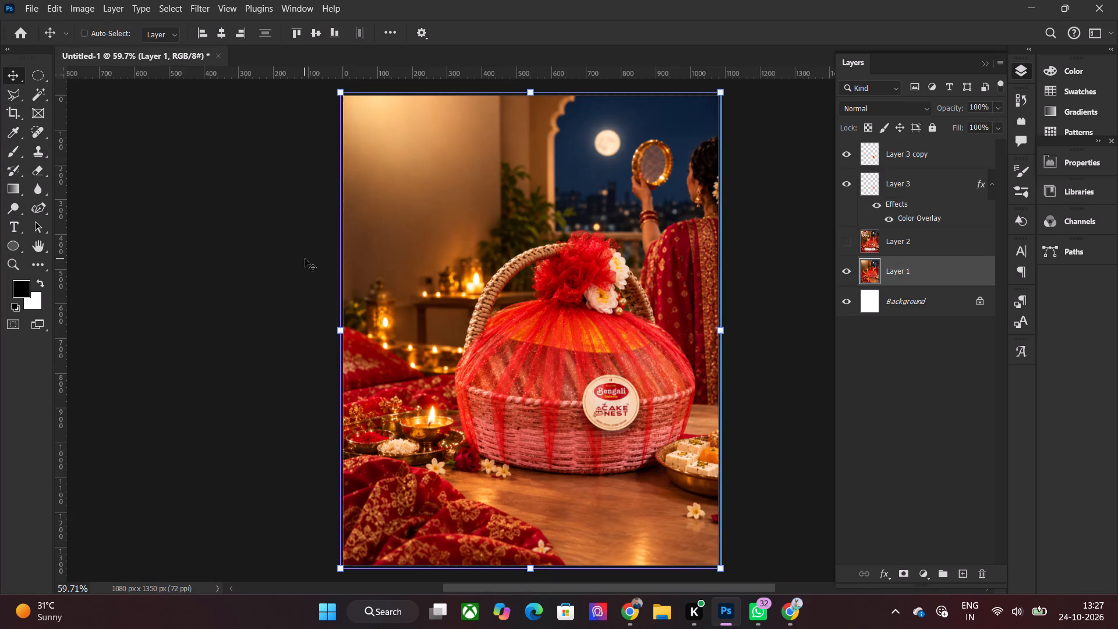
pyautogui.keyDown('alt'); pyautogui.scroll(3, 526, 375); pyautogui.keyUp('alt')
pyautogui.scroll(-3, 689, 461)
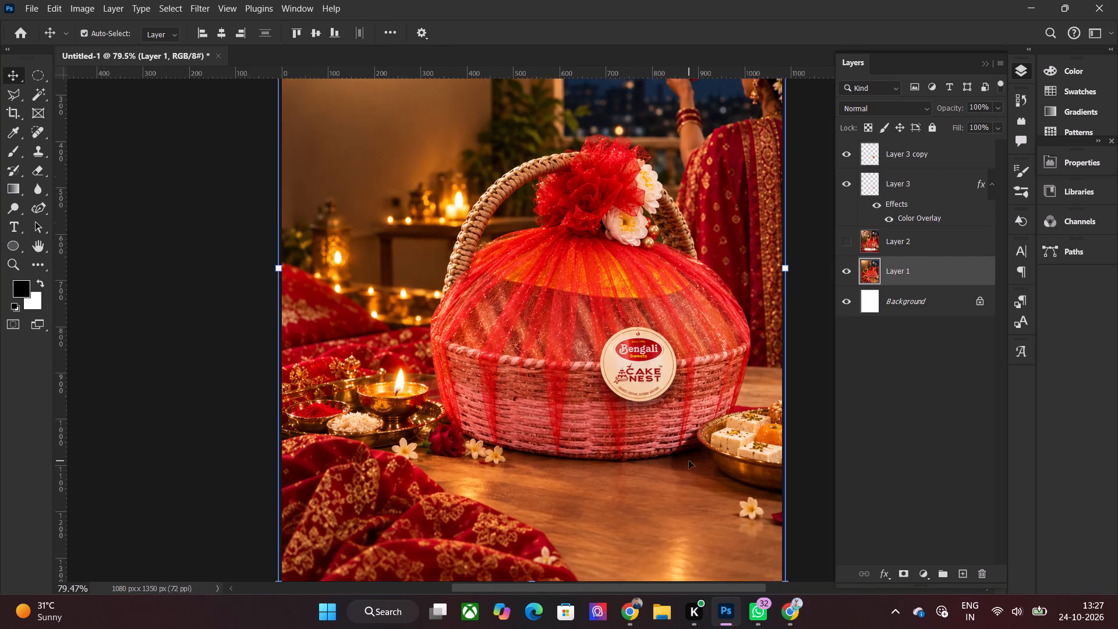
pyautogui.scroll(-9, 689, 461)
pyautogui.keyDown('alt'); pyautogui.scroll(4, 688, 461); pyautogui.keyUp('alt')
pyautogui.scroll(-4, 682, 331)
pyautogui.keyDown('alt'); pyautogui.scroll(6, 684, 333); pyautogui.keyUp('alt')
pyautogui.keyDown('alt'); pyautogui.scroll(-9, 694, 333); pyautogui.keyUp('alt')
pyautogui.scroll(4, 669, 212)
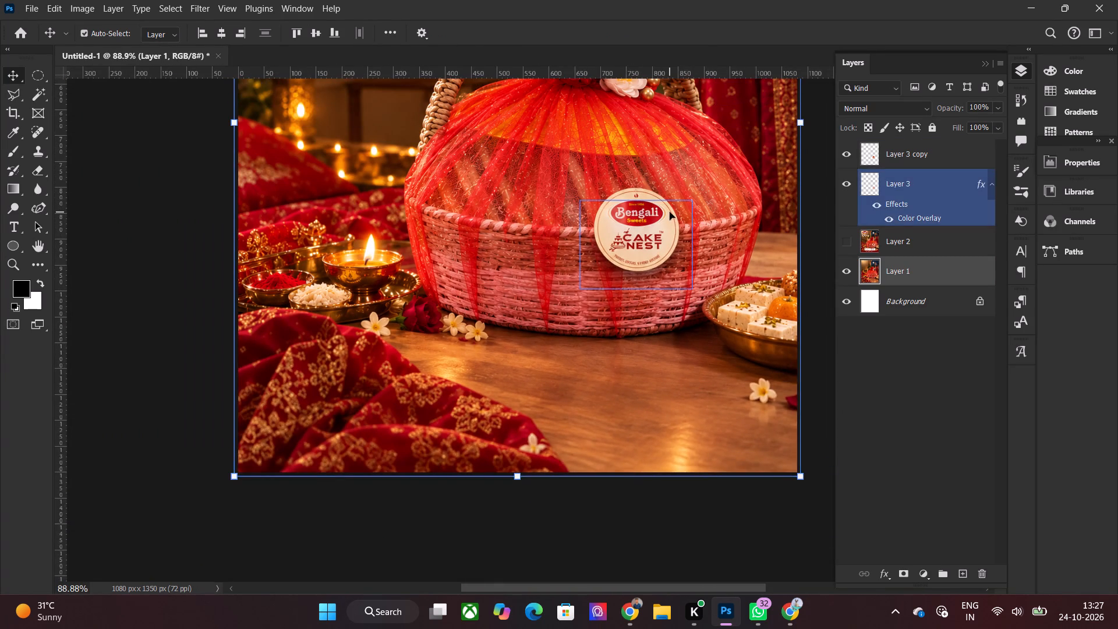
pyautogui.scroll(4, 684, 266)
pyautogui.click(852, 189)
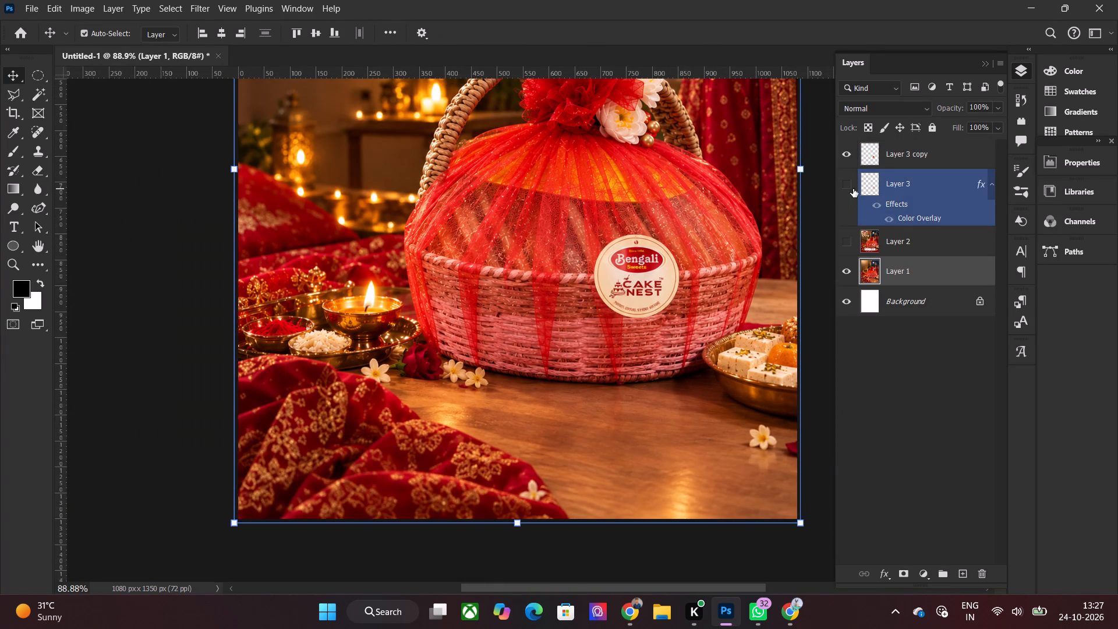
pyautogui.click(853, 189)
pyautogui.click(847, 146)
pyautogui.click(847, 160)
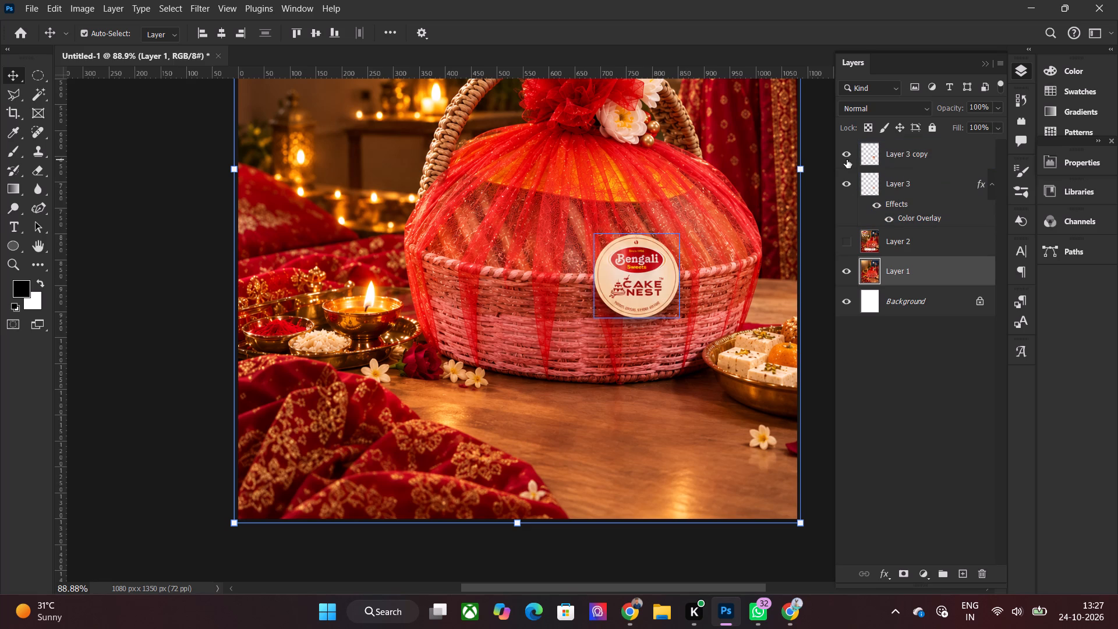
pyautogui.click(844, 183)
pyautogui.click(845, 156)
pyautogui.click(845, 156)
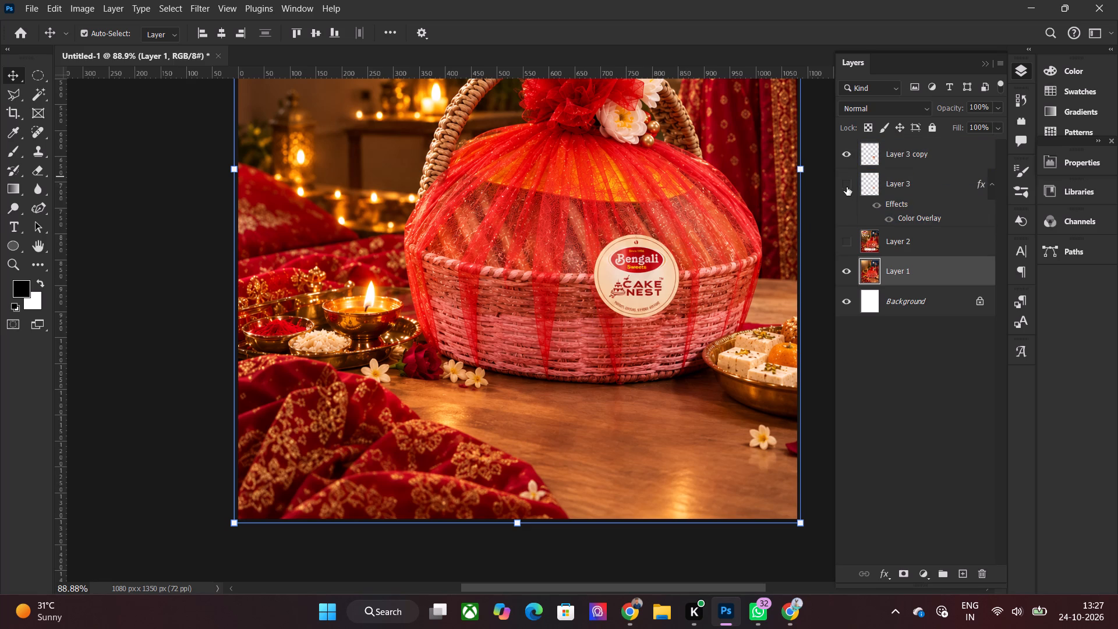
pyautogui.click(847, 182)
pyautogui.click(147, 221)
pyautogui.keyDown('alt'); pyautogui.scroll(3, 597, 362); pyautogui.keyUp('alt')
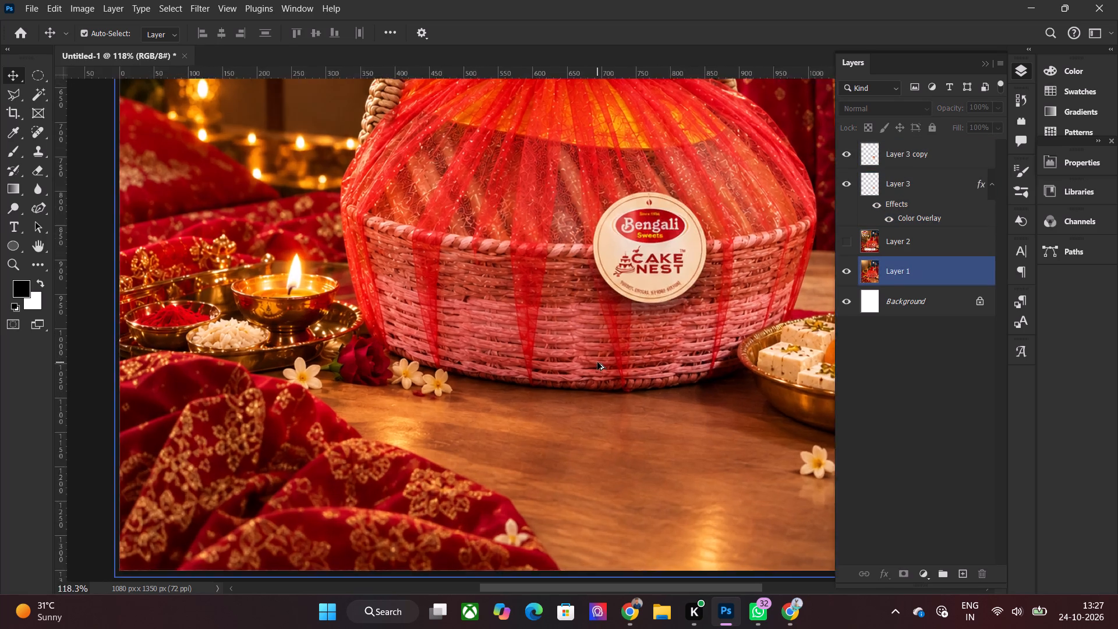
pyautogui.keyDown('alt'); pyautogui.scroll(-8, 597, 362); pyautogui.keyUp('alt')
pyautogui.scroll(8, 650, 323)
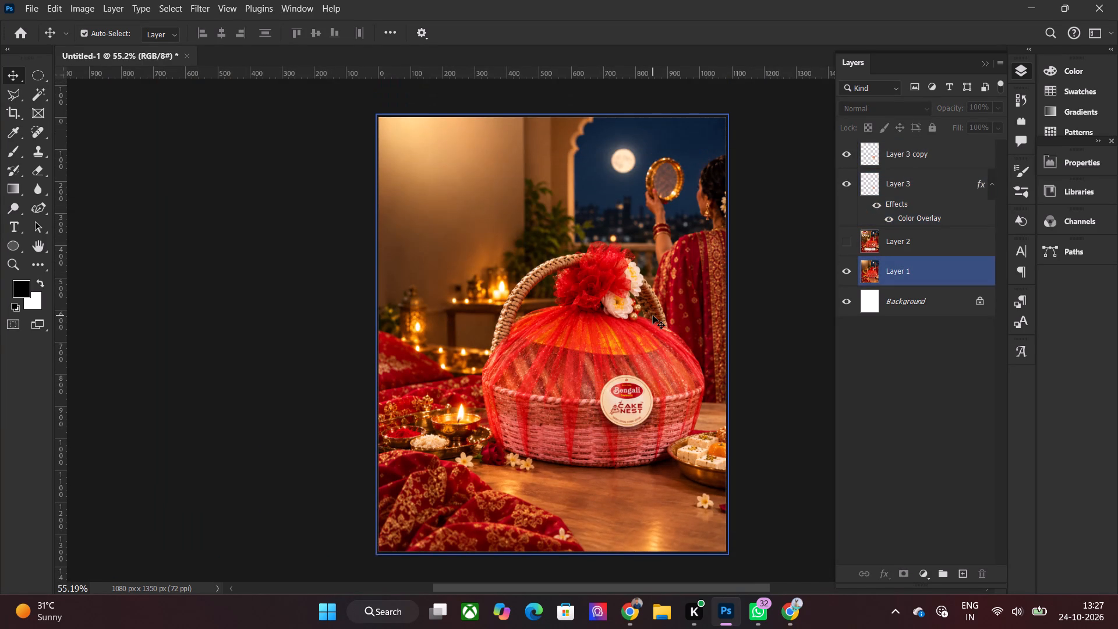
pyautogui.scroll(-3, 653, 316)
pyautogui.scroll(2, 649, 316)
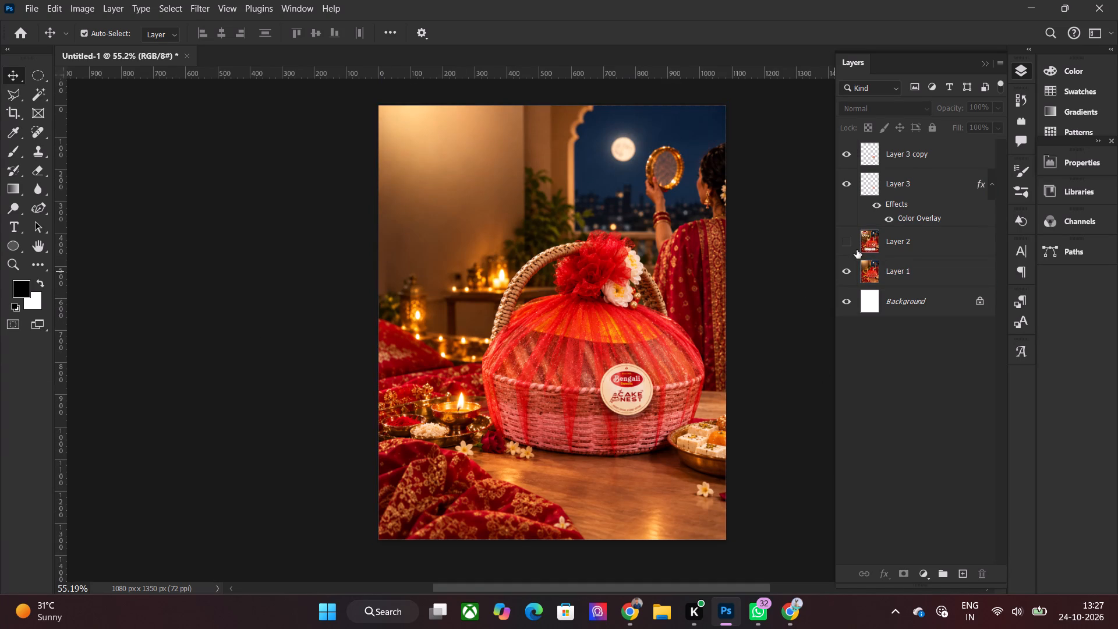
# Make Layer 2, the full poster design with text, visible over the background.
pyautogui.click(853, 245)
pyautogui.click(246, 246)
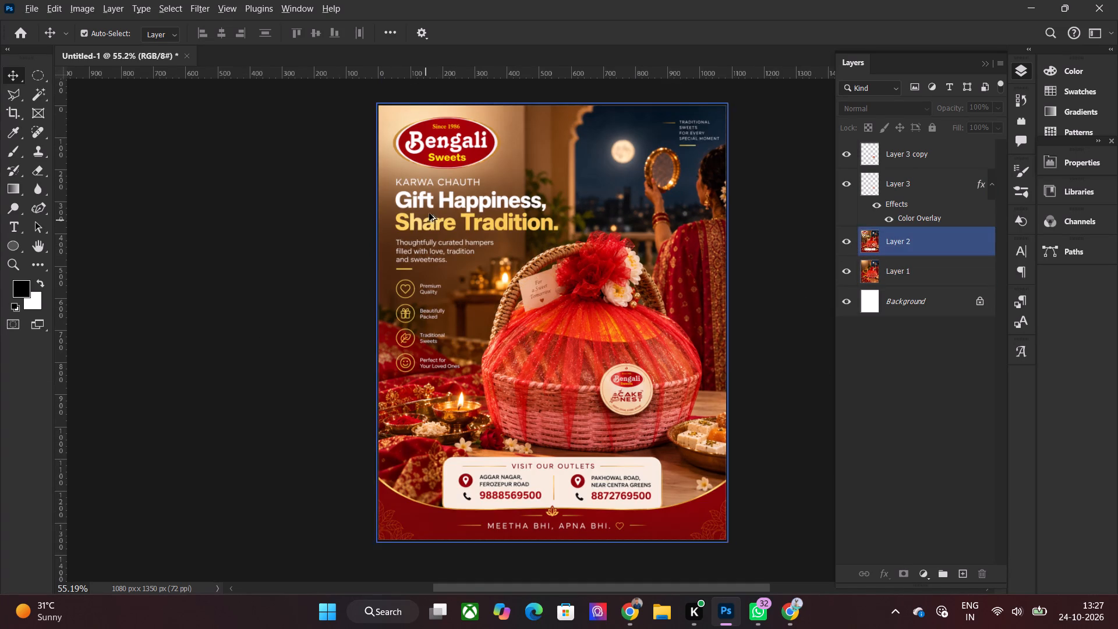
pyautogui.keyDown('alt'); pyautogui.scroll(1, 429, 209); pyautogui.keyUp('alt')
pyautogui.scroll(9, 442, 156)
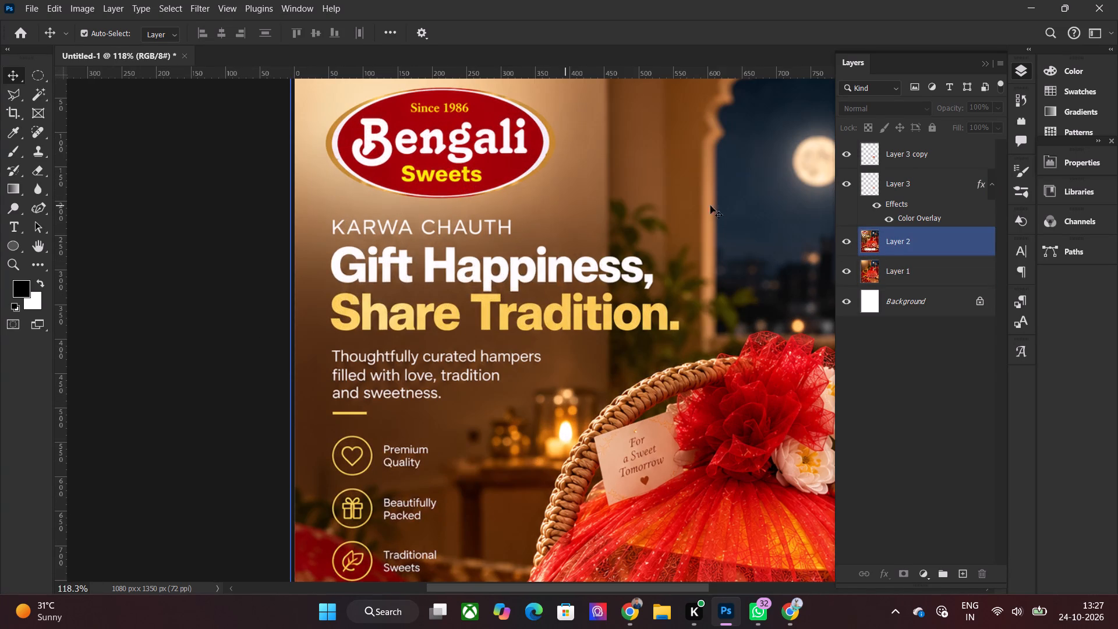
# Group Layer 3 and Layer 3 copy and name the group HL.
pyautogui.click(907, 182)
pyautogui.keyDown('shift'); pyautogui.click(912, 163); pyautogui.keyUp('shift')
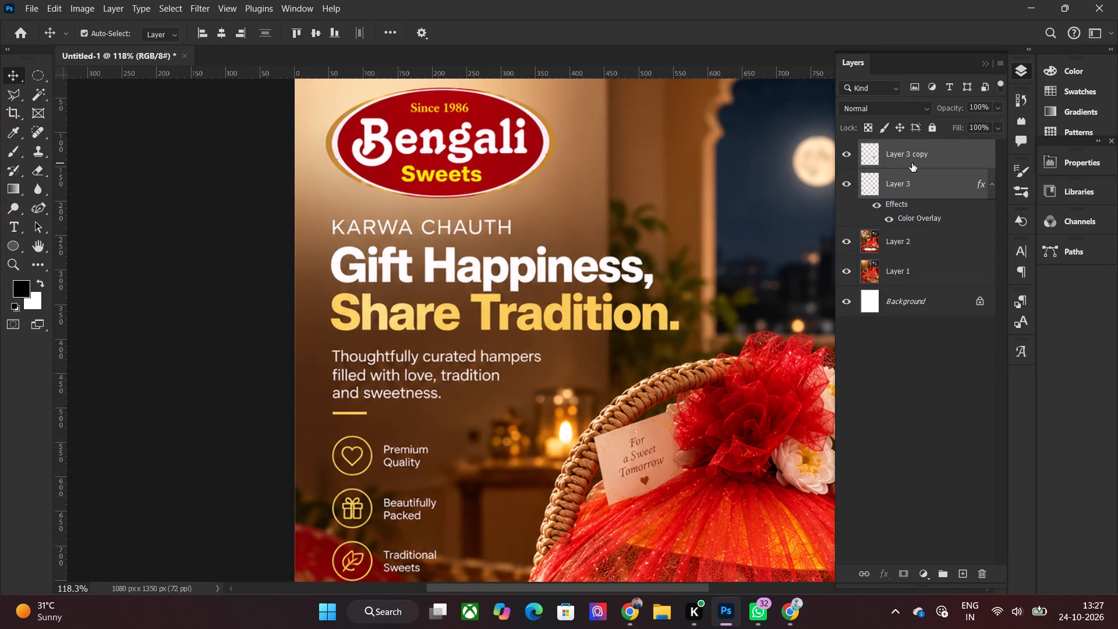
pyautogui.hotkey('ctrl', 'g')
pyautogui.click(900, 143)
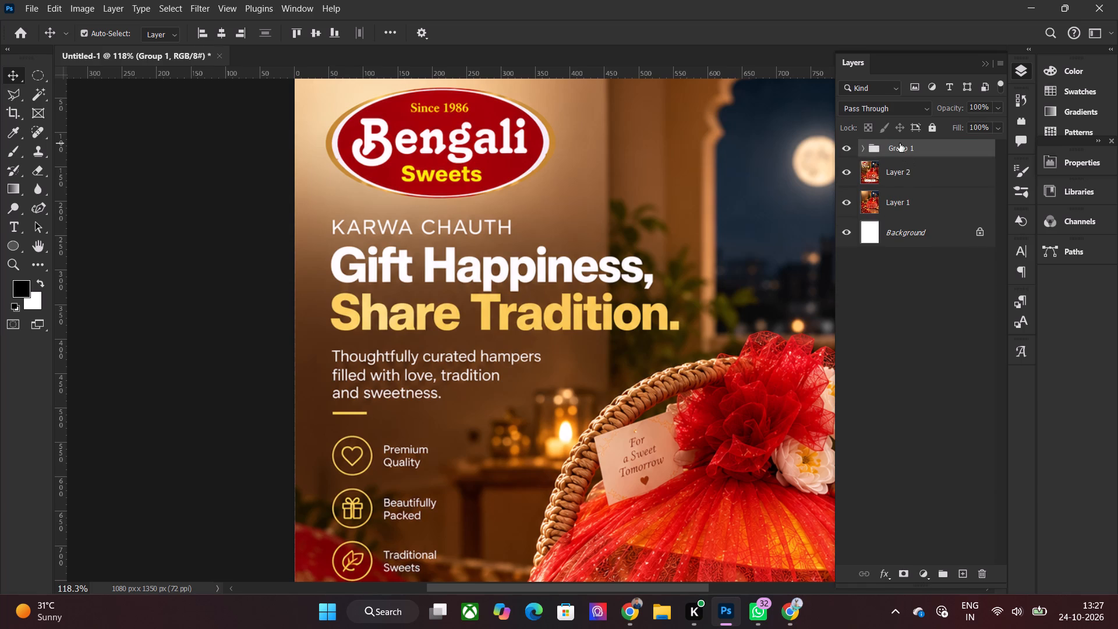
pyautogui.doubleClick(900, 143)
pyautogui.write('HL')
pyautogui.press('Return')
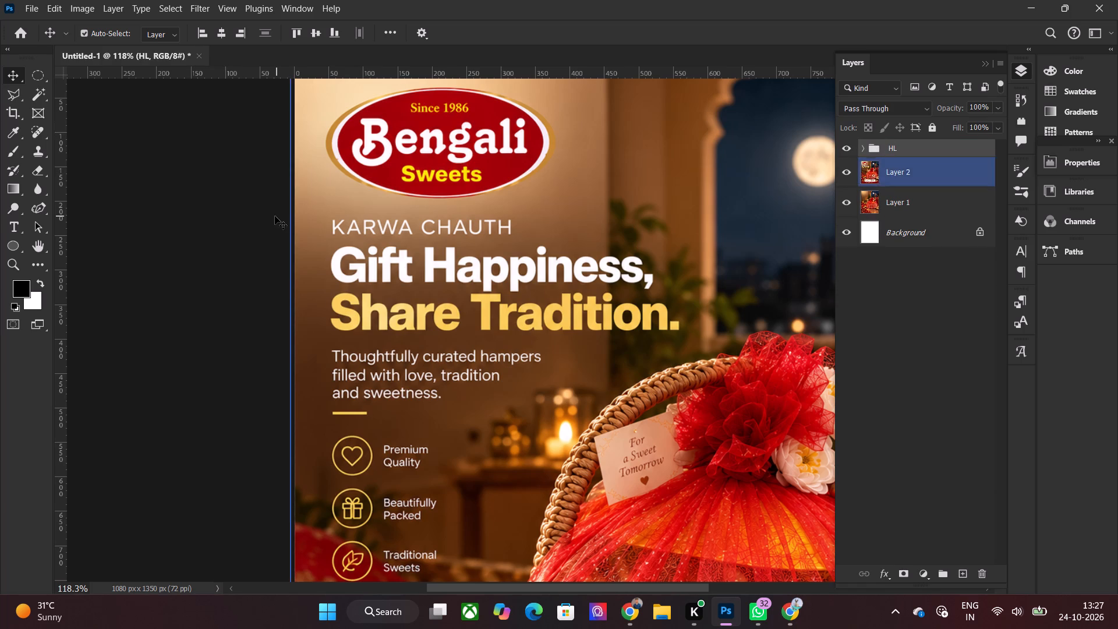
# Add a new text layer reading "KARWA CHAUTH" below the logo and colour it white (ffffff).
pyautogui.click(233, 218)
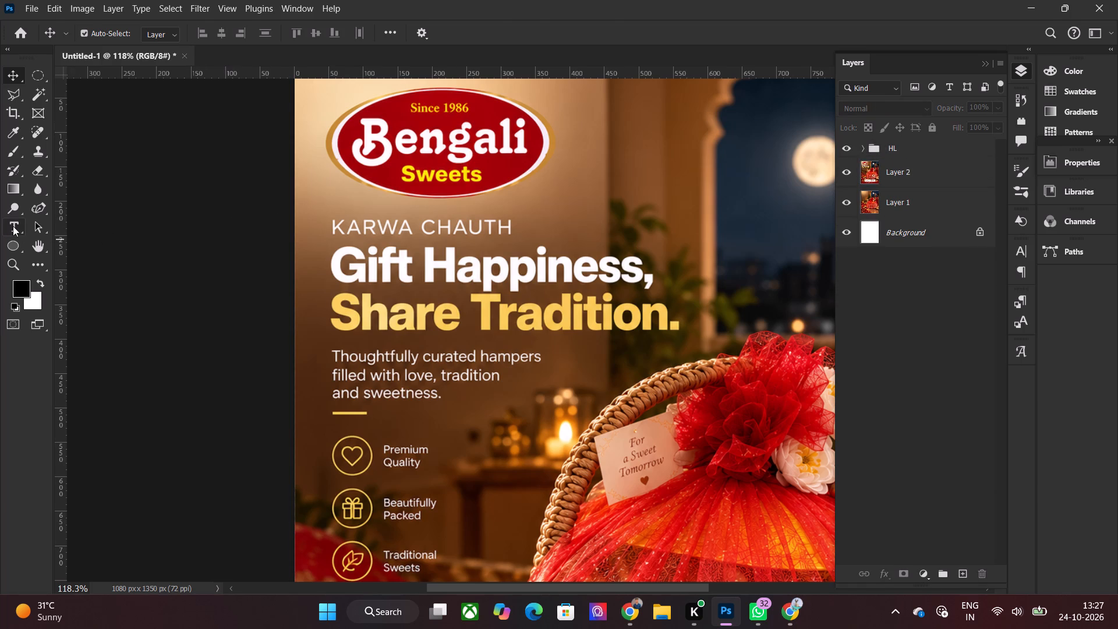
pyautogui.click(13, 226)
pyautogui.click(494, 230)
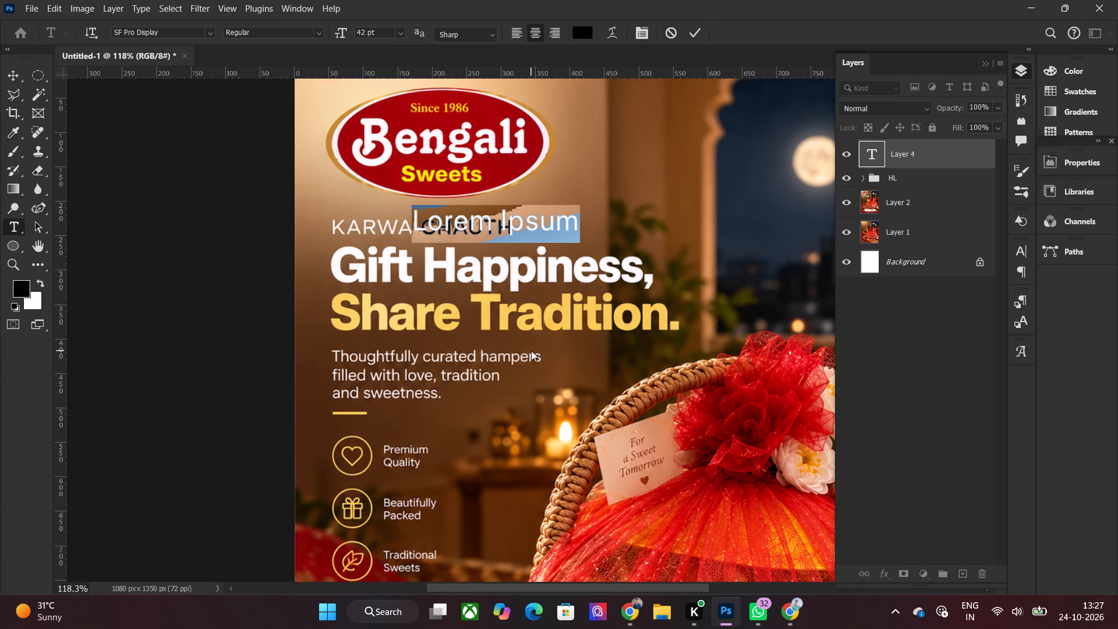
pyautogui.write('KARWA')
pyautogui.press('space')
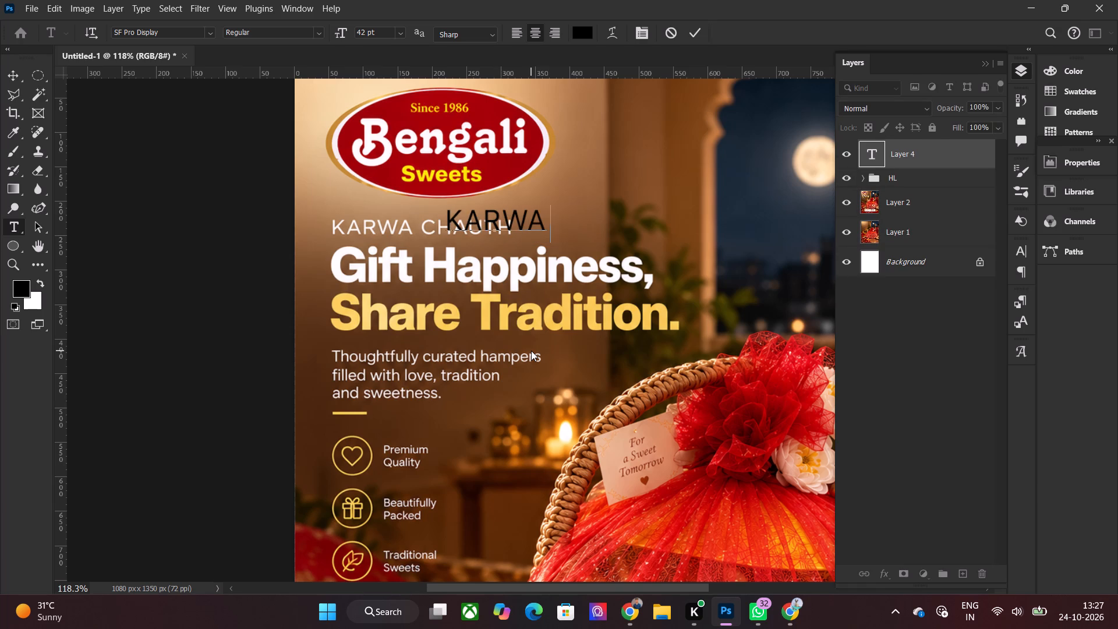
pyautogui.press('space')
pyautogui.press('BackSpace')
pyautogui.write('CHAUTH')
pyautogui.hotkey('ctrl', 'a')
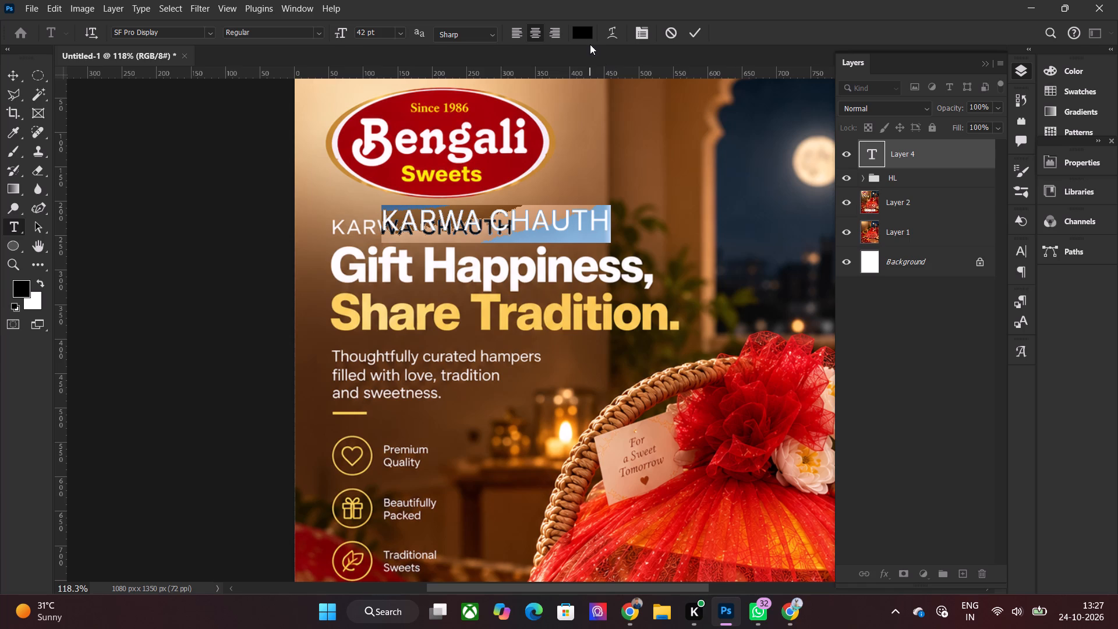
pyautogui.click(582, 38)
pyautogui.moveTo(80, 306); pyautogui.dragTo(0, 203)
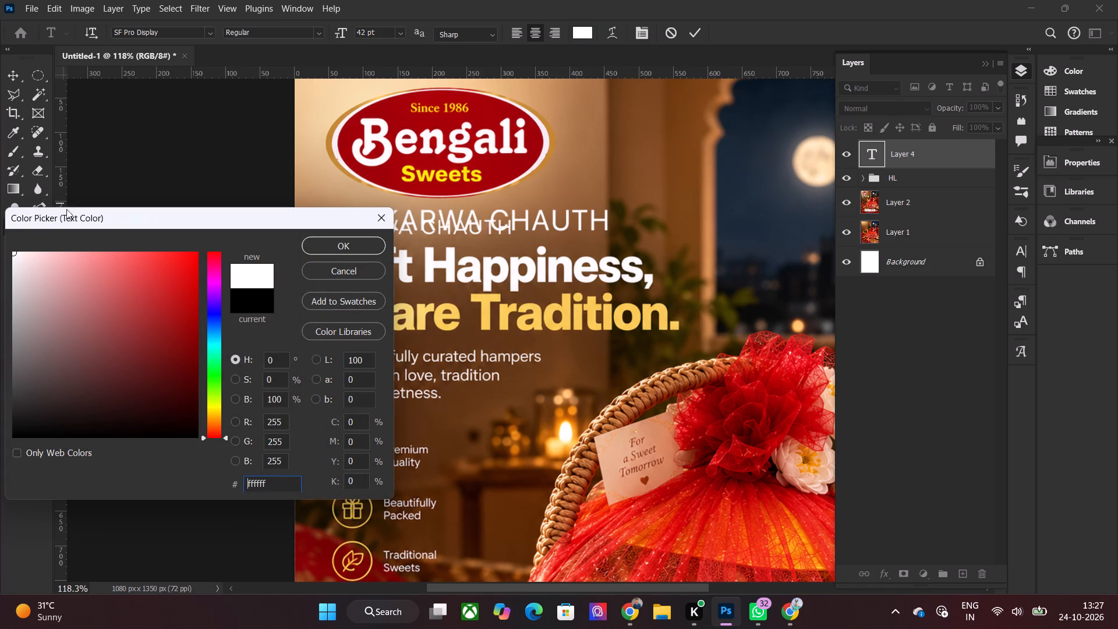
pyautogui.click(322, 240)
pyautogui.click(699, 30)
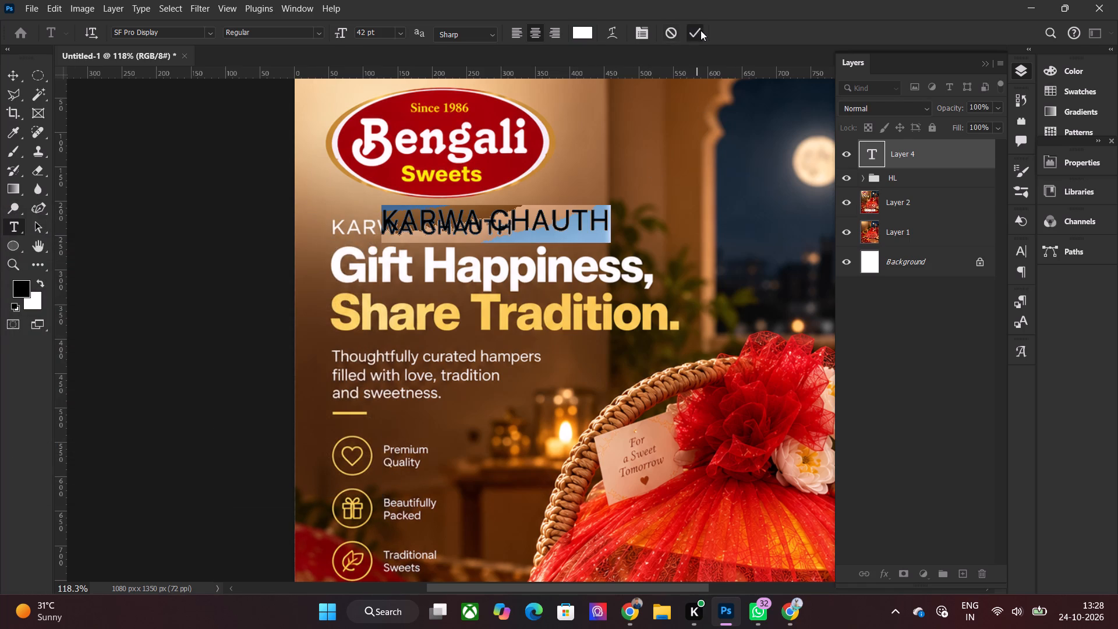
# Move the KARWA CHAUTH text over the matching line in the poster design and scale it down to about 33 pt to fit.
pyautogui.moveTo(10, 70); pyautogui.dragTo(2, 70)
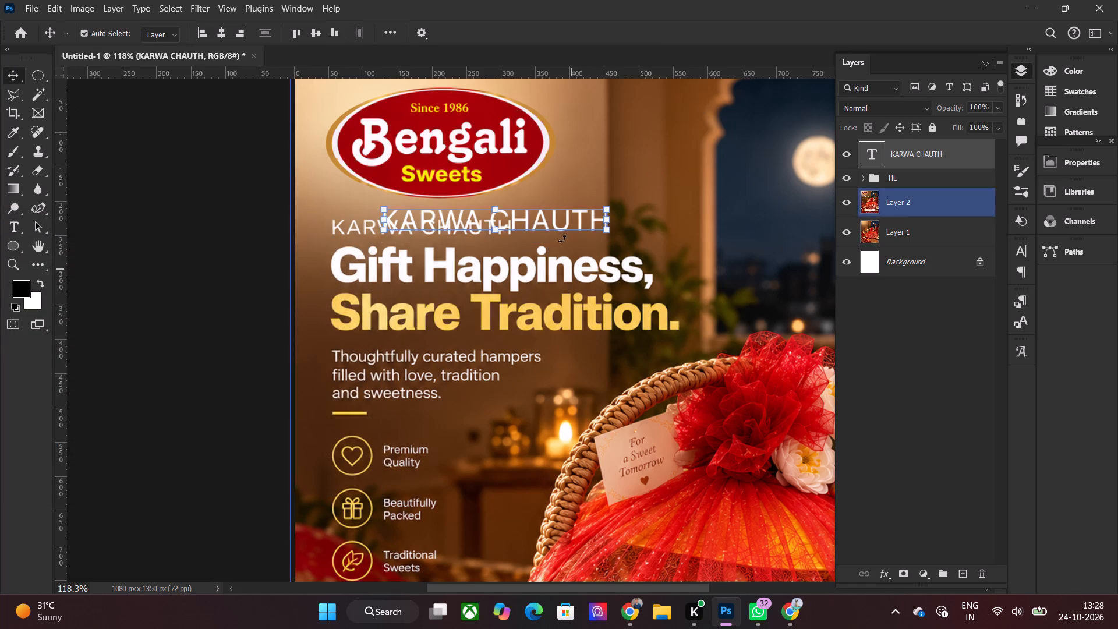
pyautogui.moveTo(543, 219); pyautogui.dragTo(497, 229)
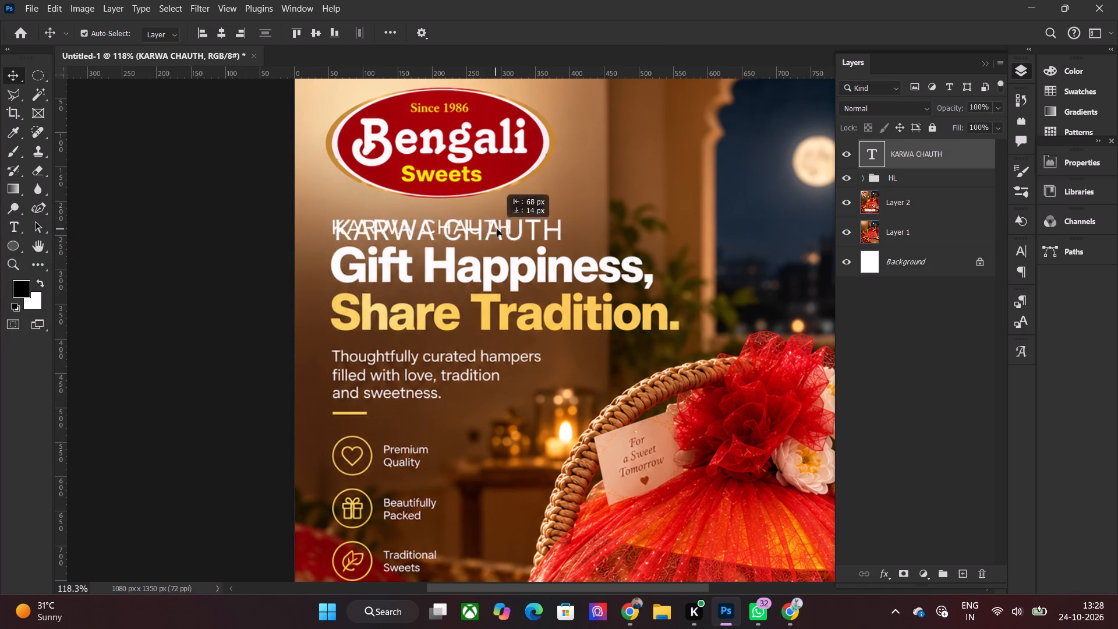
pyautogui.moveTo(497, 229); pyautogui.dragTo(498, 229)
pyautogui.moveTo(501, 231); pyautogui.dragTo(497, 222)
pyautogui.press('Down')
pyautogui.press('Left')
pyautogui.press('Down')
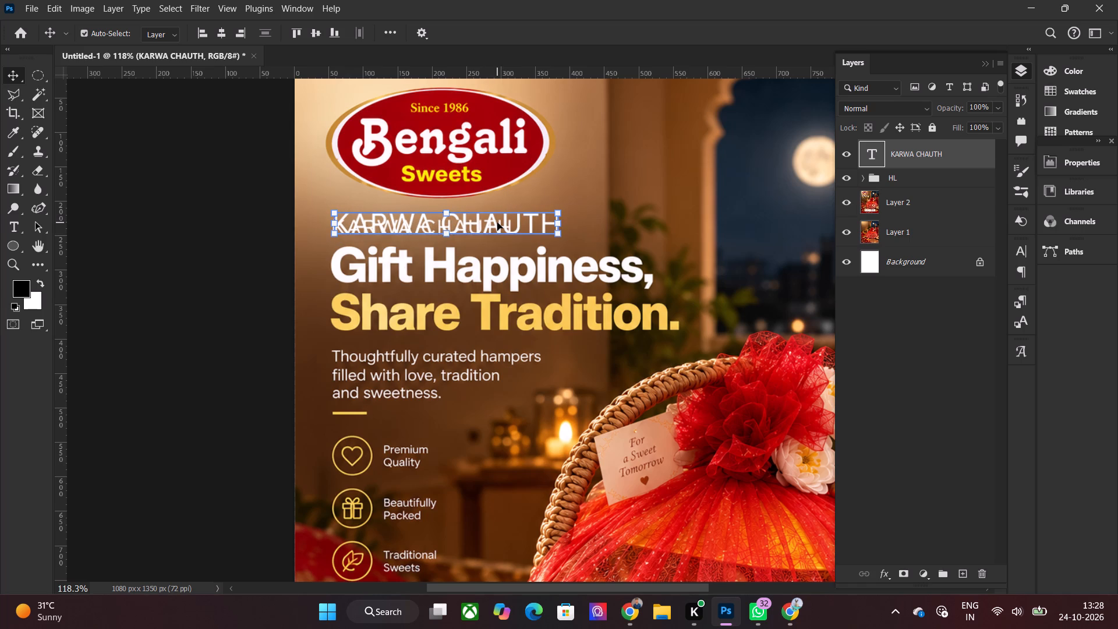
pyautogui.moveTo(558, 214); pyautogui.dragTo(508, 214)
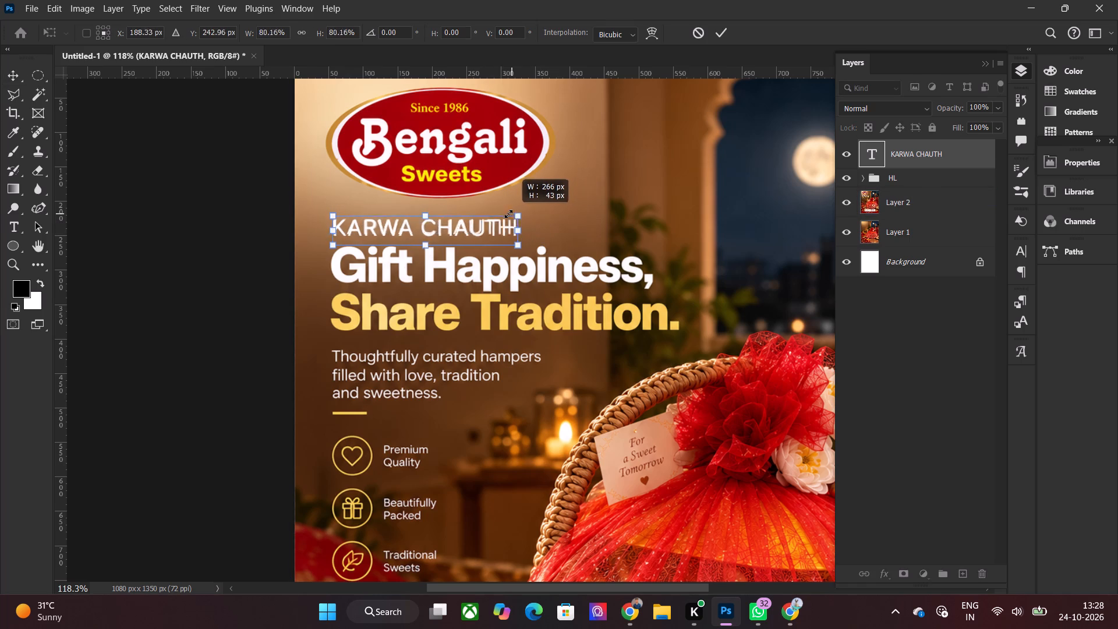
pyautogui.moveTo(508, 214); pyautogui.dragTo(508, 214)
pyautogui.click(719, 27)
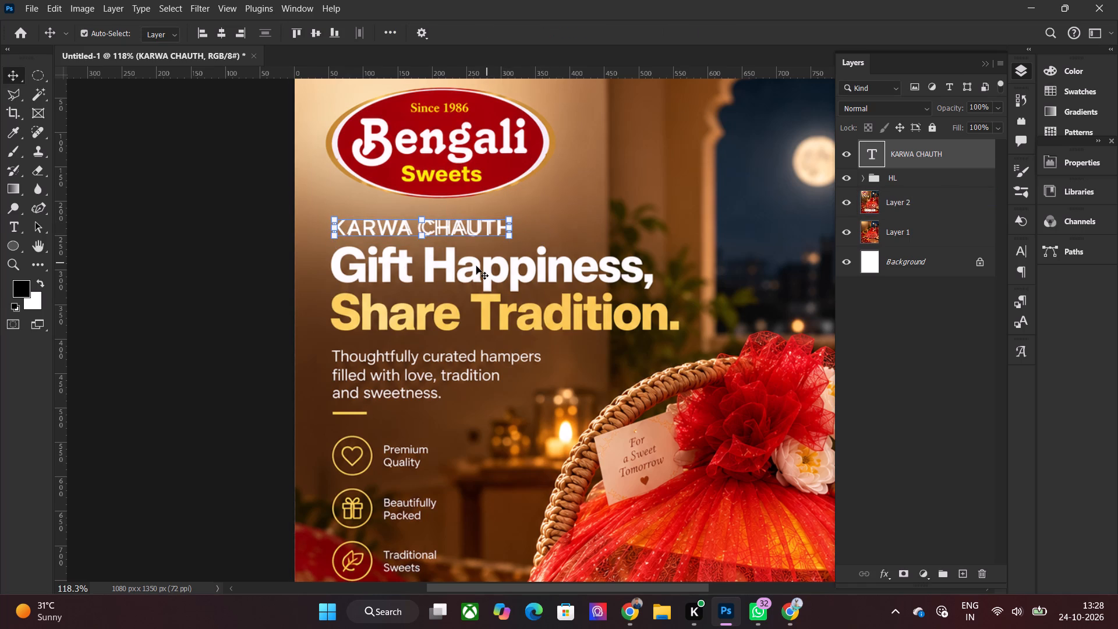
pyautogui.press('Right')
pyautogui.press('e')
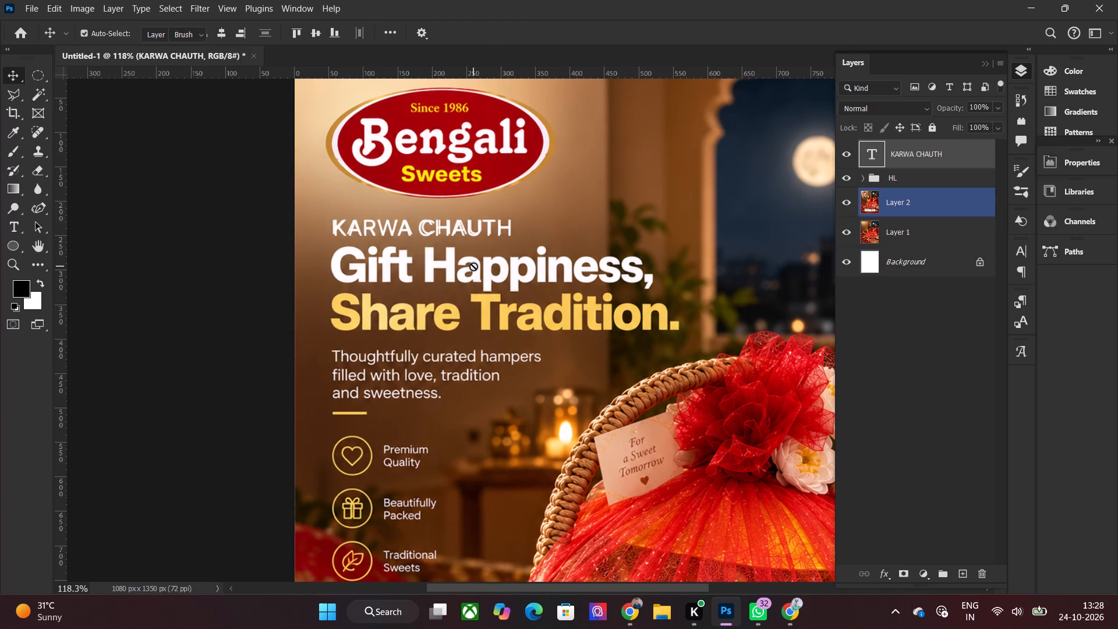
pyautogui.click(10, 68)
pyautogui.click(158, 194)
# Duplicate the KARWA CHAUTH text layer and place the copy below the poster's description paragraph.
pyautogui.click(399, 220)
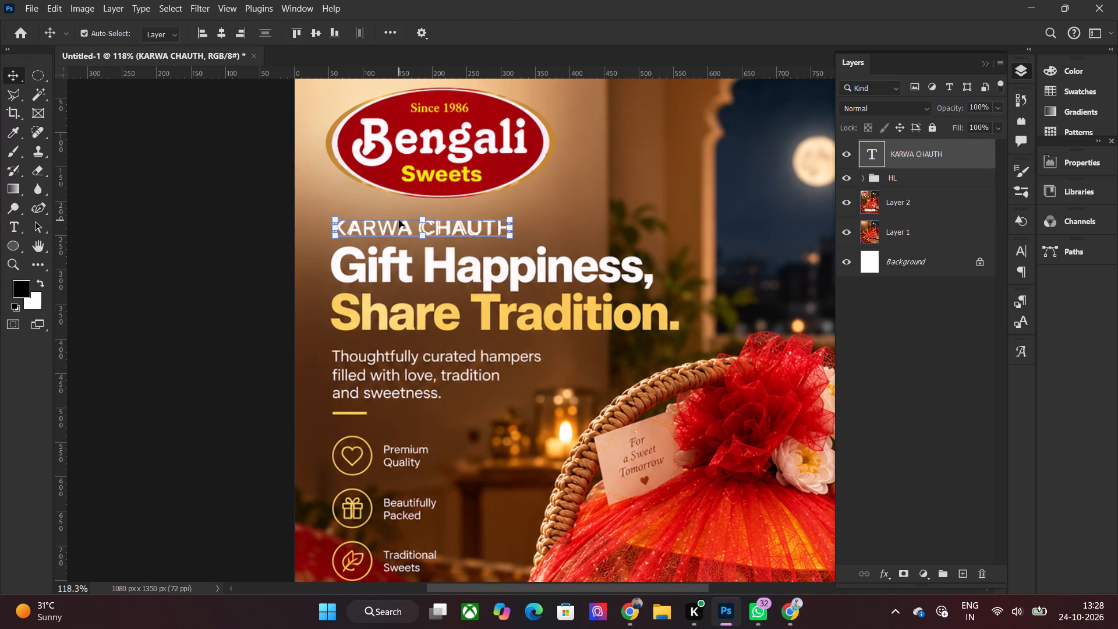
pyautogui.hotkey('ctrl', 'j')
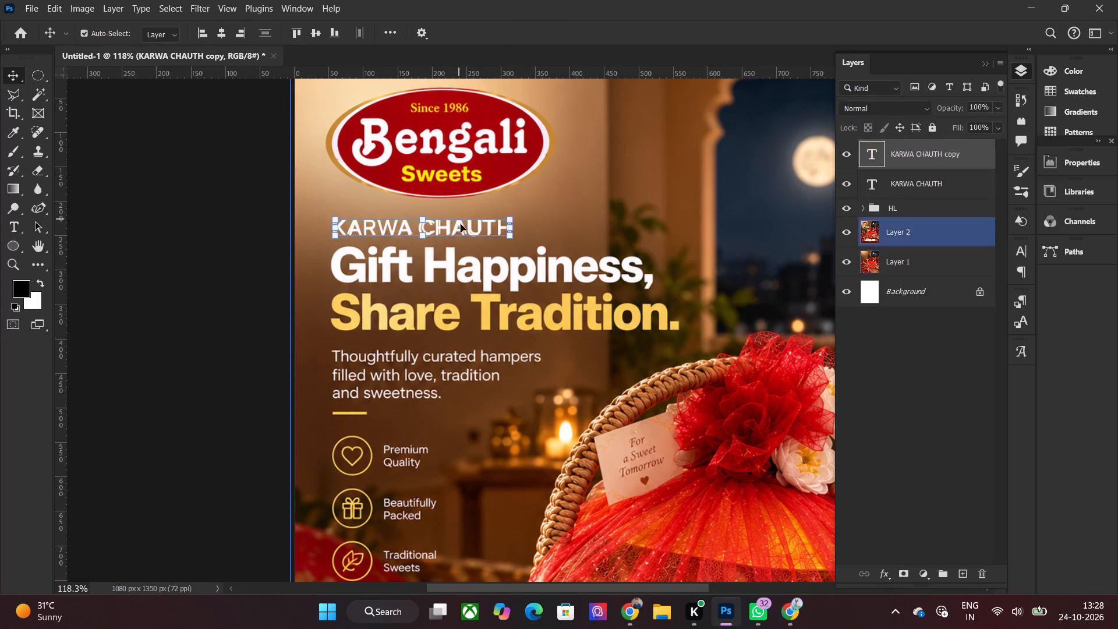
pyautogui.moveTo(457, 228); pyautogui.dragTo(455, 433)
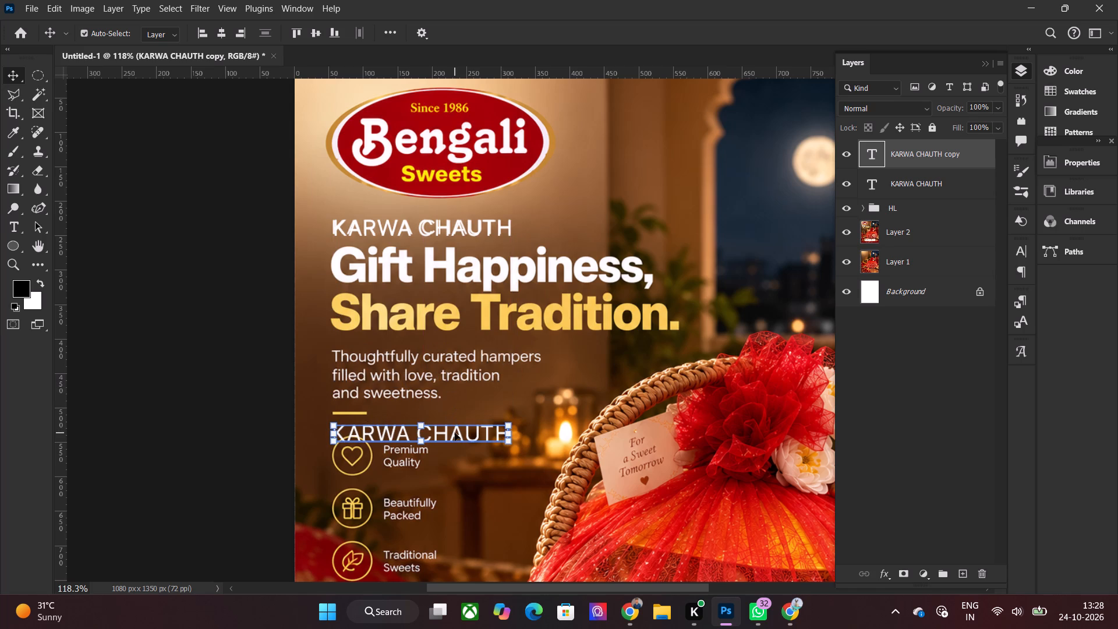
pyautogui.moveTo(461, 438); pyautogui.dragTo(580, 427)
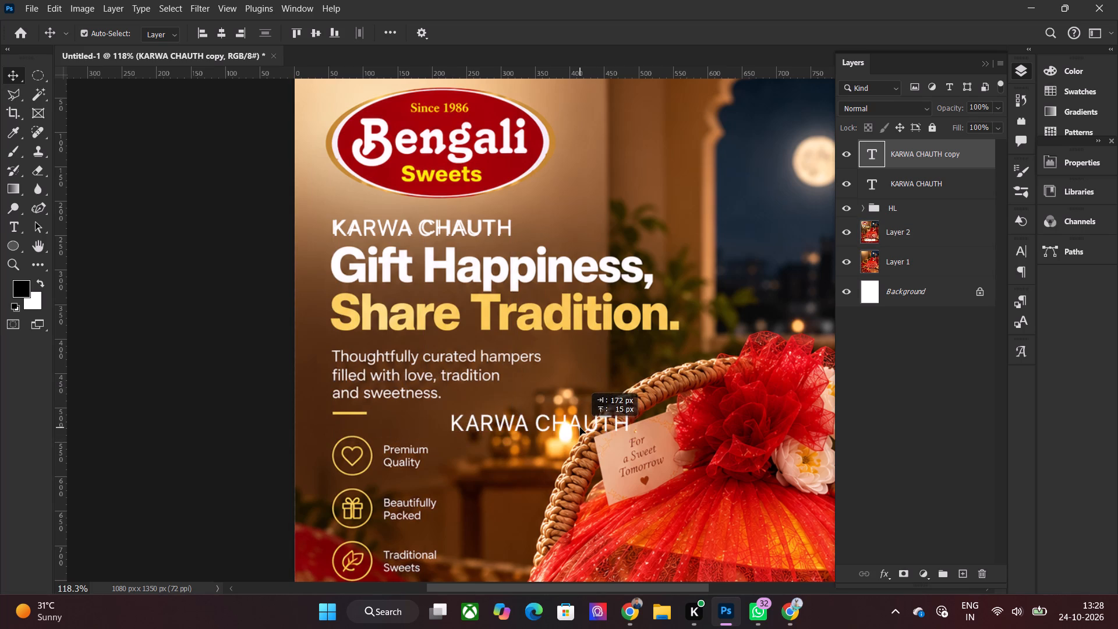
pyautogui.moveTo(580, 427); pyautogui.dragTo(532, 426)
# Replace the copied text's wording with "Thoughtfully curated hampers".
pyautogui.doubleClick(533, 426)
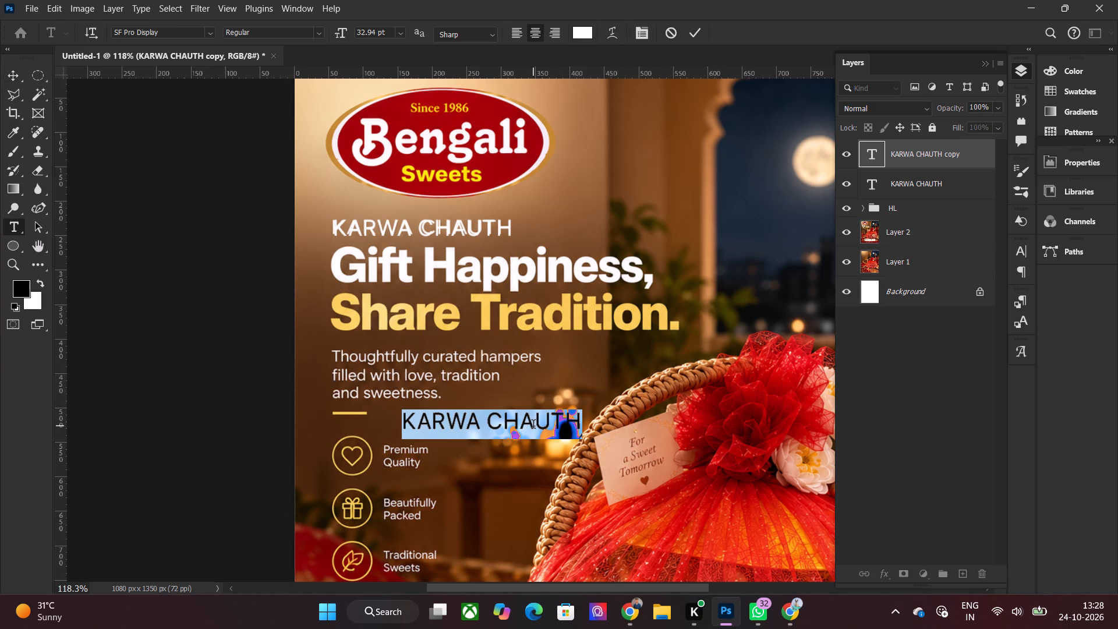
pyautogui.write('tHOUG')
pyautogui.press('BackSpace')
pyautogui.press('BackSpace')
pyautogui.press('BackSpace')
pyautogui.press('BackSpace')
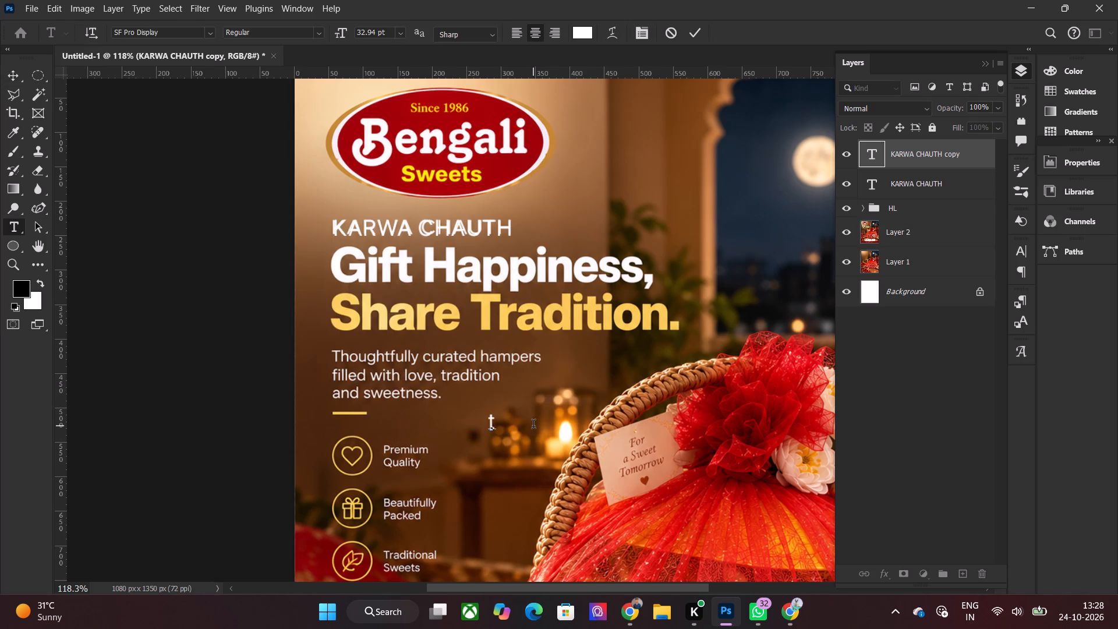
pyautogui.write('Thou')
pyautogui.write('gh')
pyautogui.write('t fu')
pyautogui.press('BackSpace')
pyautogui.press('BackSpace')
pyautogui.press('BackSpace')
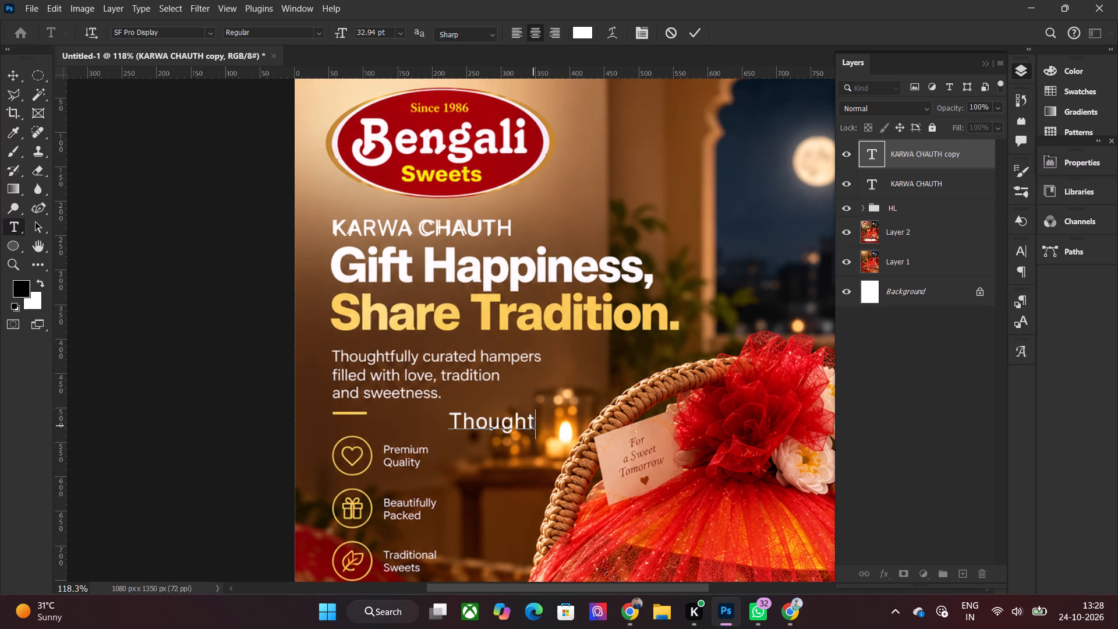
pyautogui.write('fyu')
pyautogui.press('BackSpace')
pyautogui.press('BackSpace')
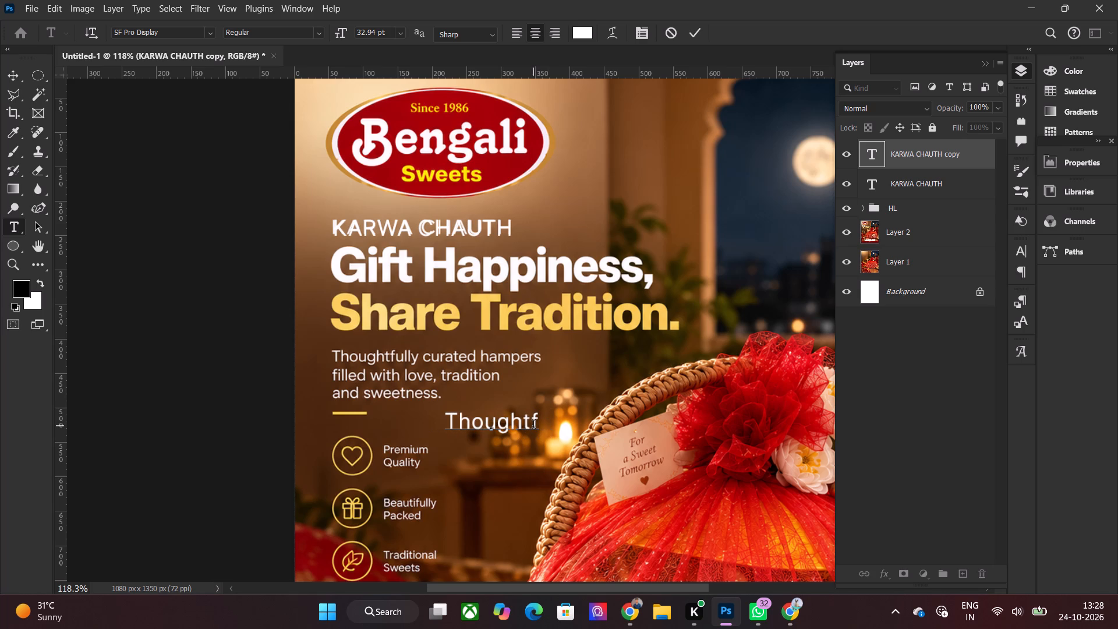
pyautogui.write('ullt')
pyautogui.press('BackSpace')
pyautogui.press('y')
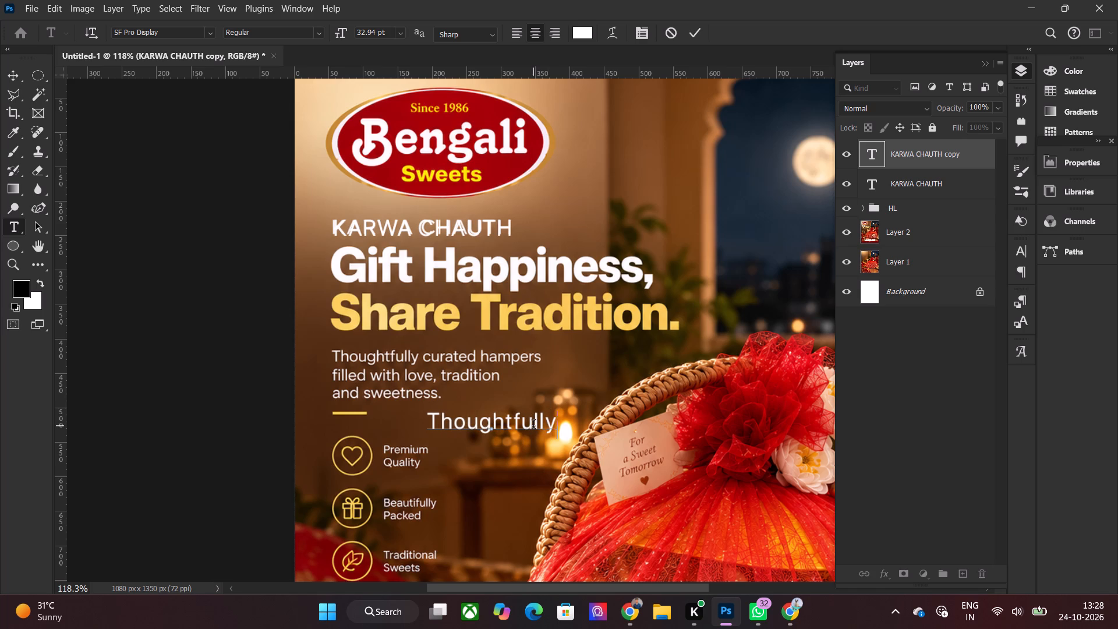
pyautogui.press('space')
pyautogui.write('curated ham')
pyautogui.write('pers')
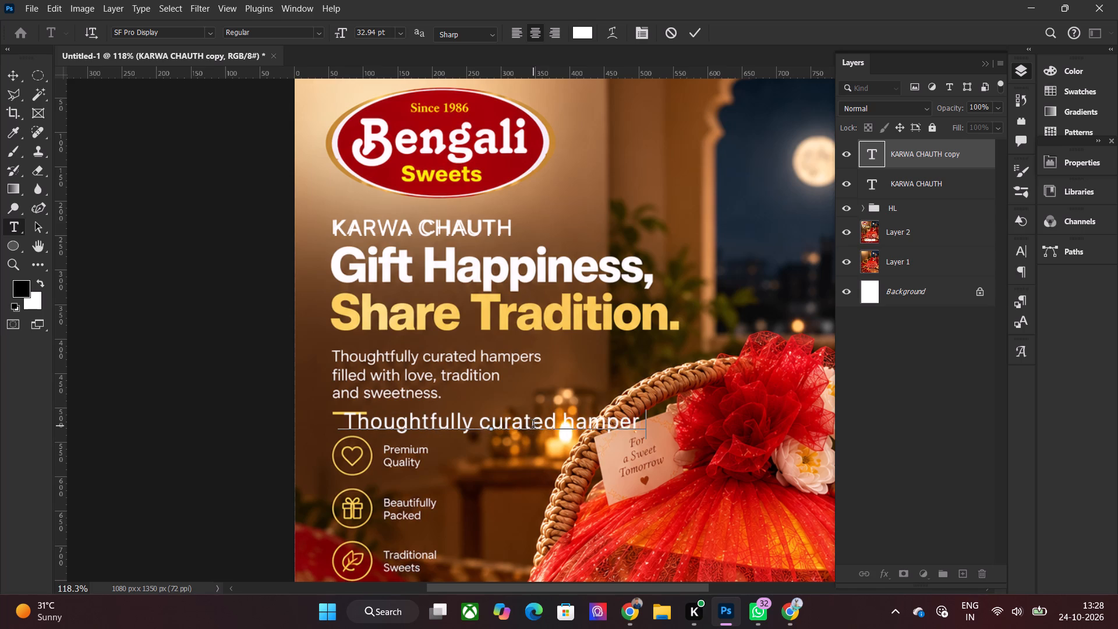
# Add a second line "filled with love, tradition" and a third line "and sweetness." to the copied text.
pyautogui.press('Return')
pyautogui.write('fil;l')
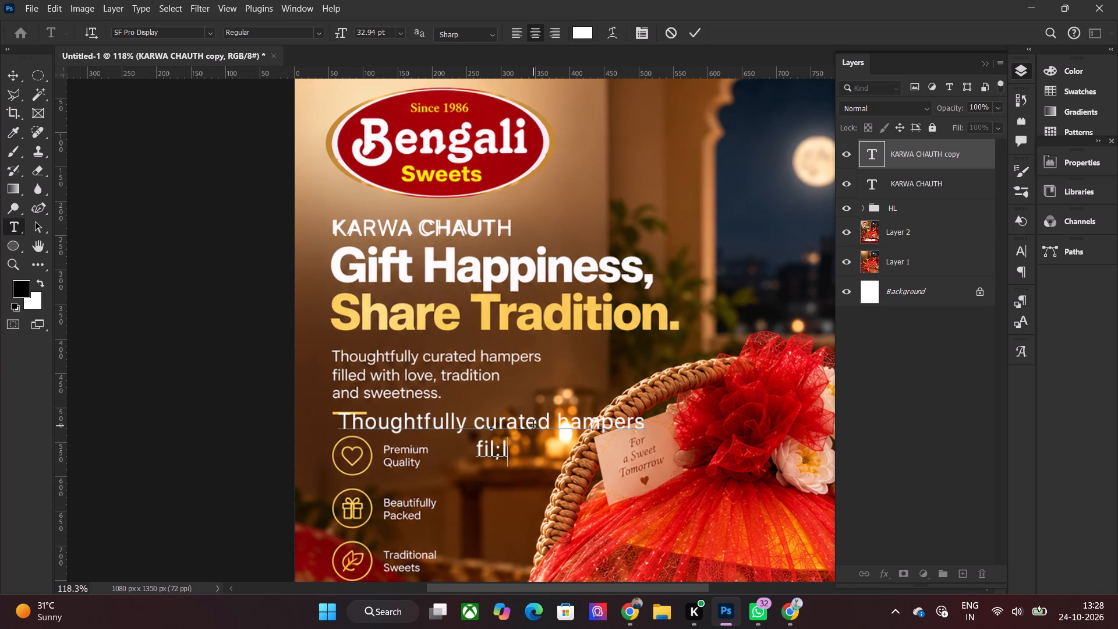
pyautogui.press('BackSpace')
pyautogui.press('BackSpace')
pyautogui.write('led with love')
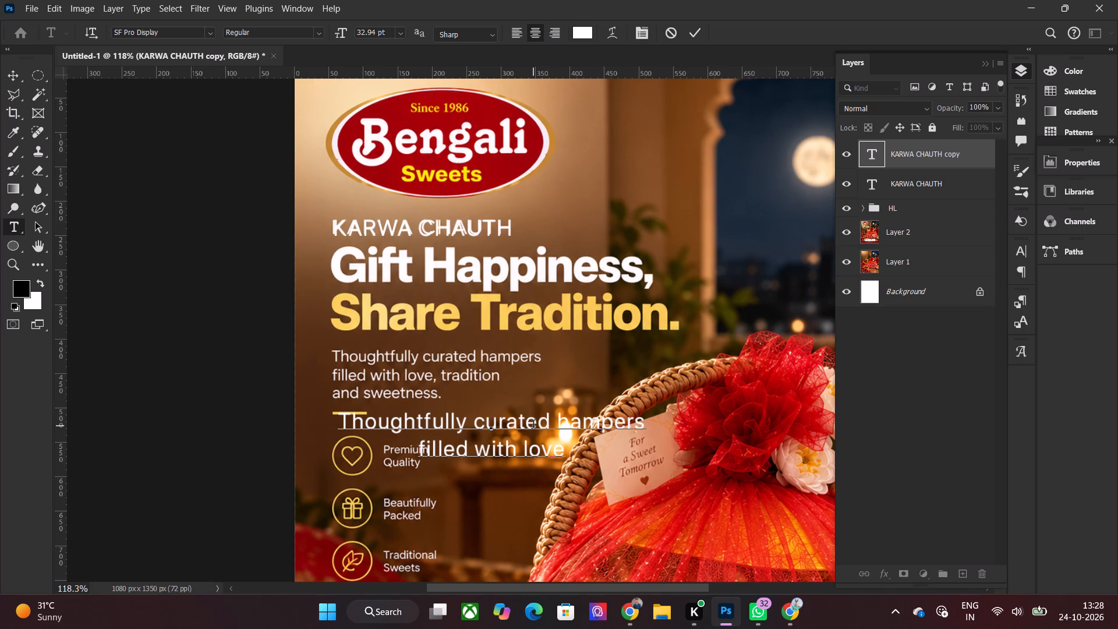
pyautogui.write(', tradio')
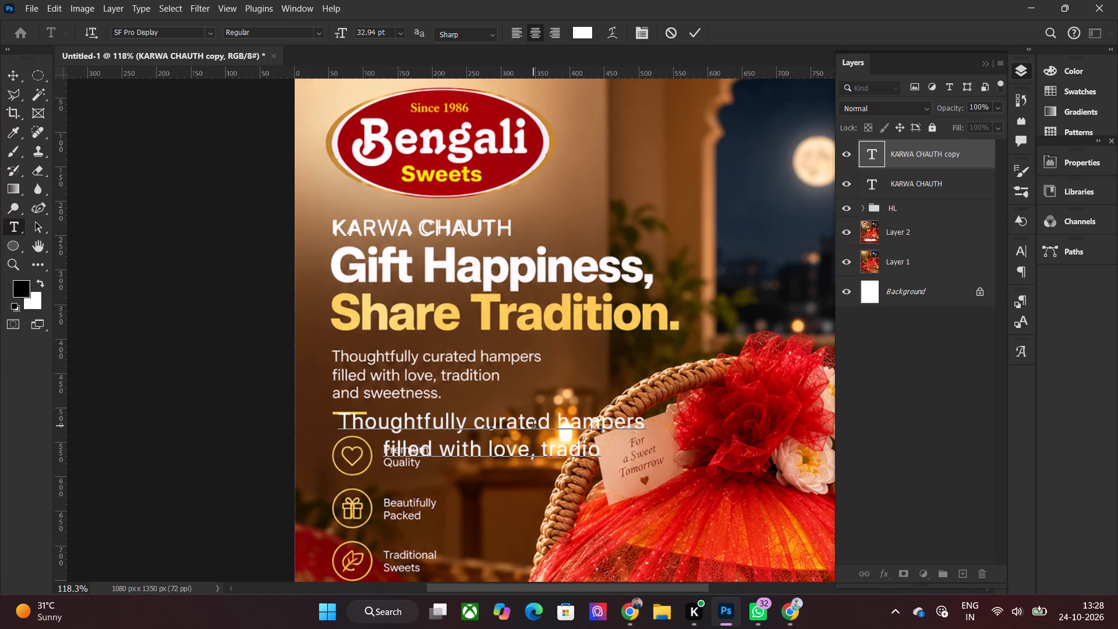
pyautogui.press('BackSpace')
pyautogui.write('tion')
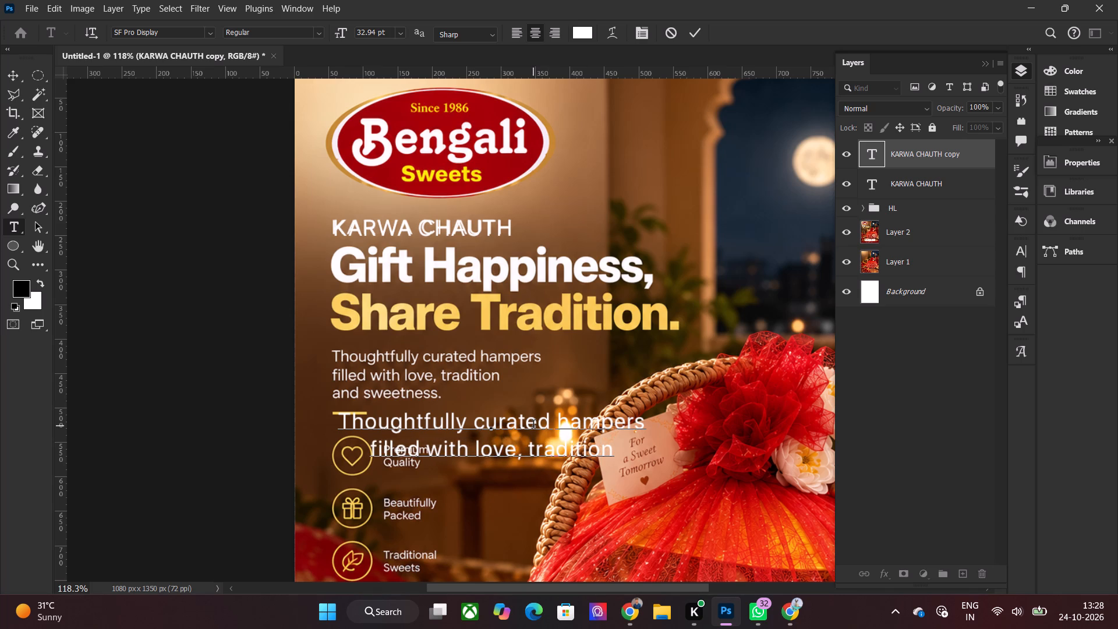
pyautogui.press('Return')
pyautogui.write('and sweetness.')
# Left-align all three lines of the description text.
pyautogui.hotkey('ctrl', 'a')
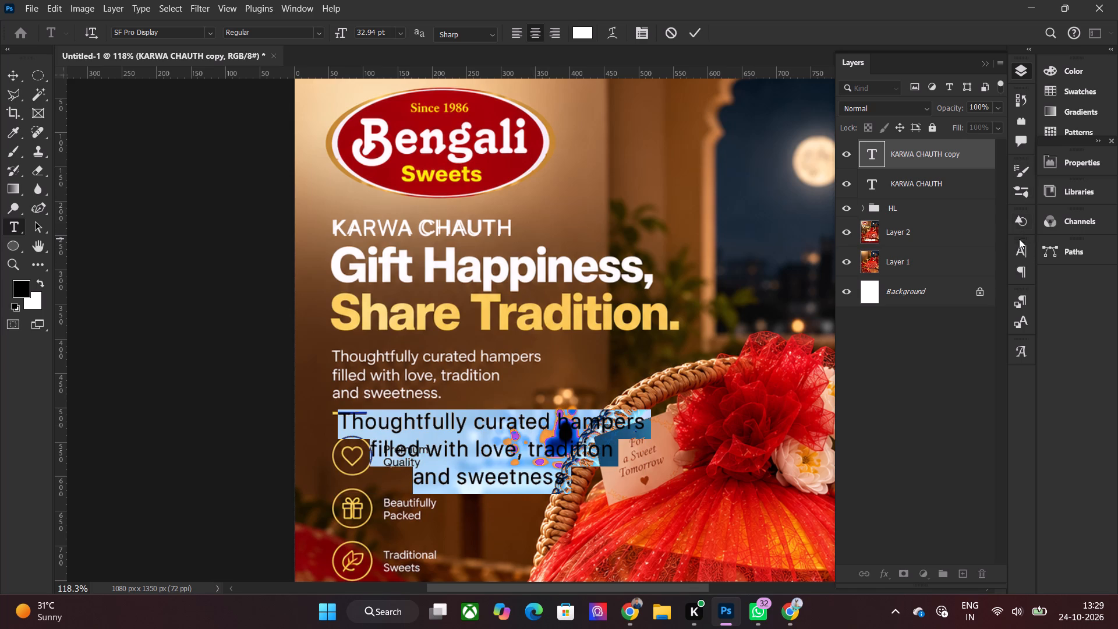
pyautogui.click(1022, 257)
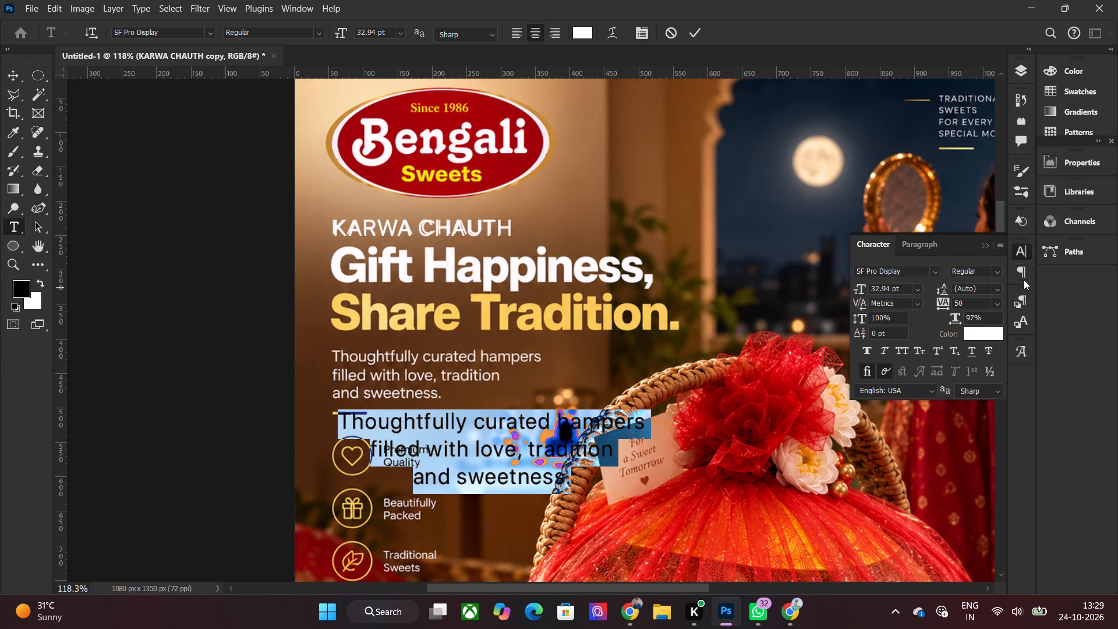
pyautogui.click(1024, 278)
pyautogui.click(875, 271)
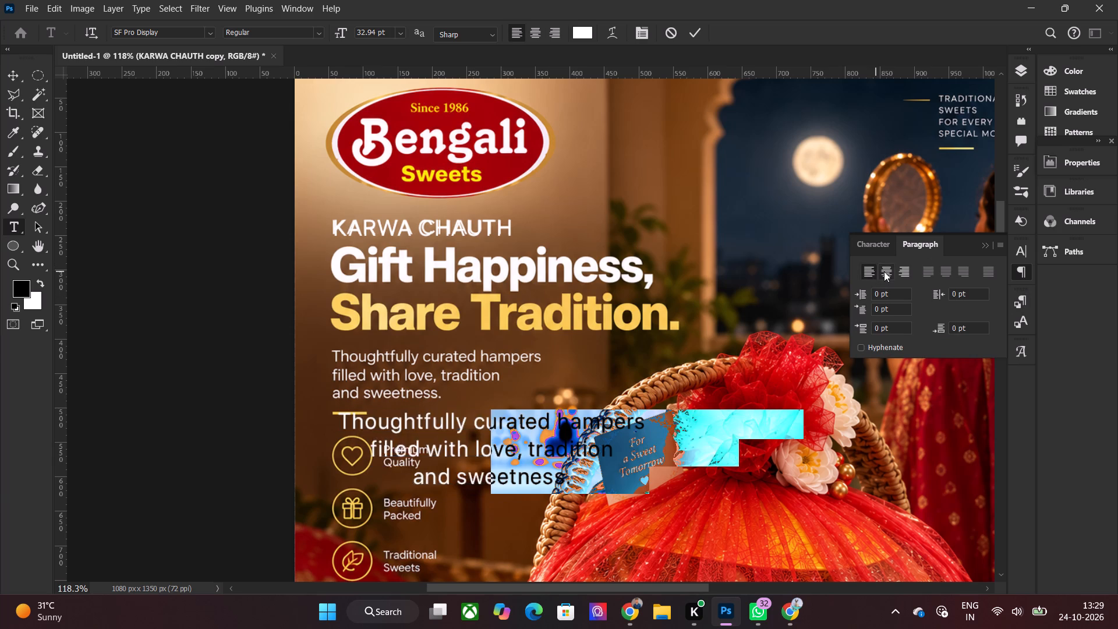
pyautogui.click(698, 31)
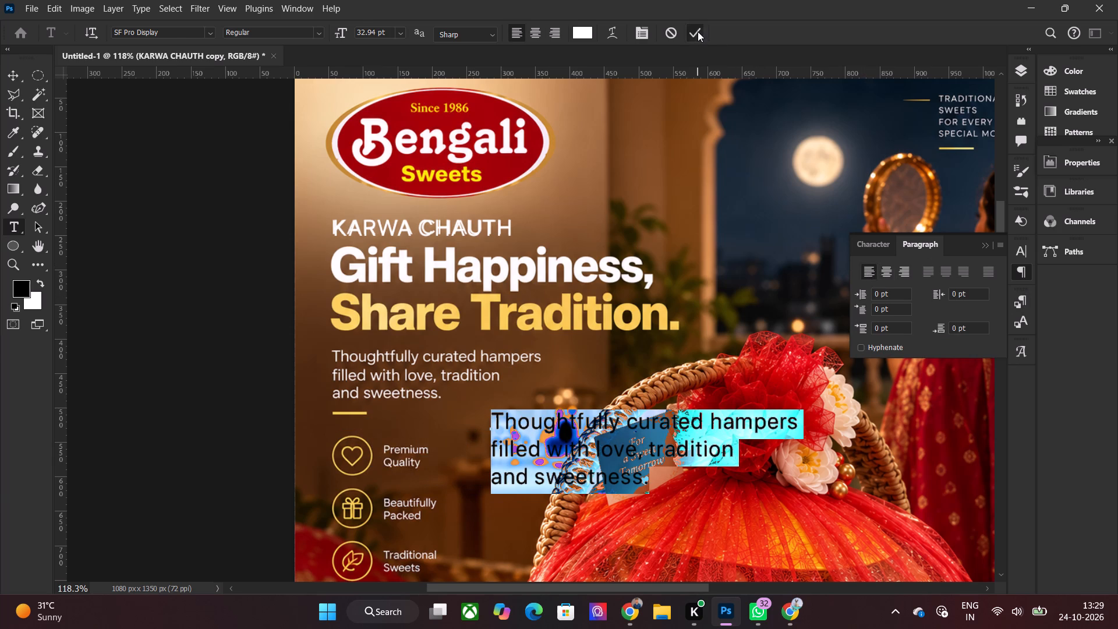
# Scale the new description text down to about 24 pt and place it over the reference description paragraph.
pyautogui.moveTo(798, 478); pyautogui.dragTo(797, 478)
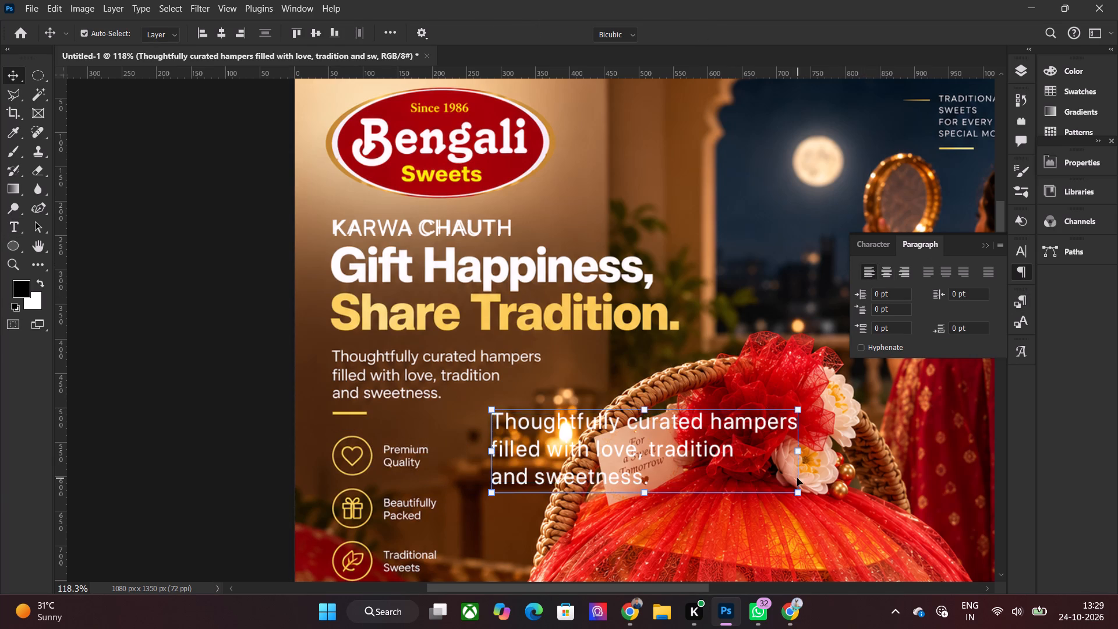
pyautogui.moveTo(797, 478); pyautogui.dragTo(730, 442)
pyautogui.moveTo(763, 459); pyautogui.dragTo(672, 417)
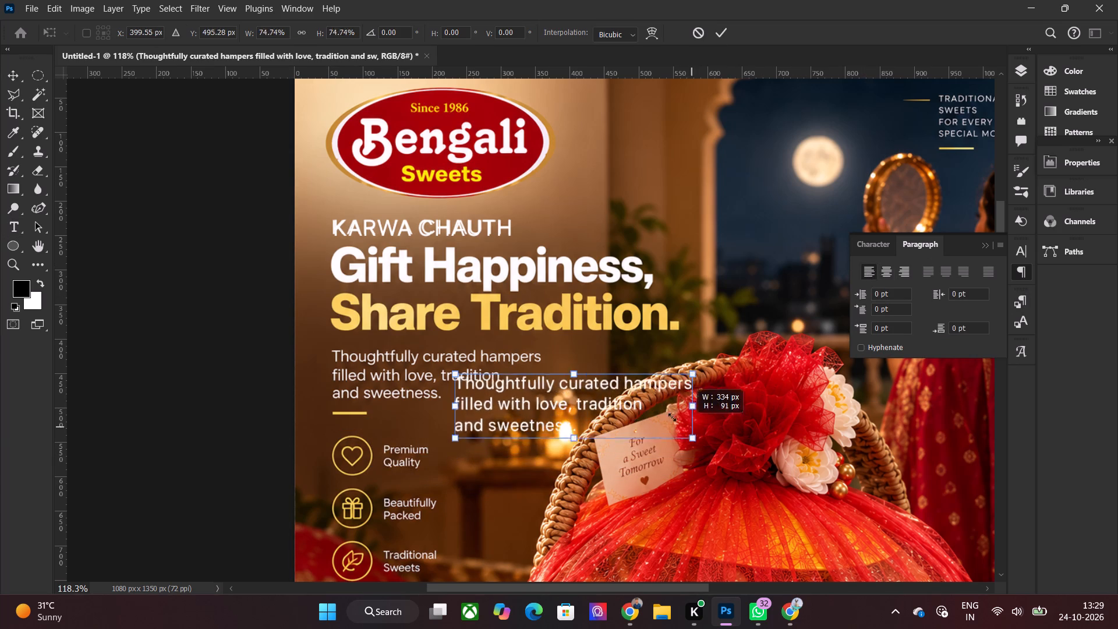
pyautogui.moveTo(672, 417); pyautogui.dragTo(624, 407)
pyautogui.moveTo(551, 386); pyautogui.dragTo(423, 359)
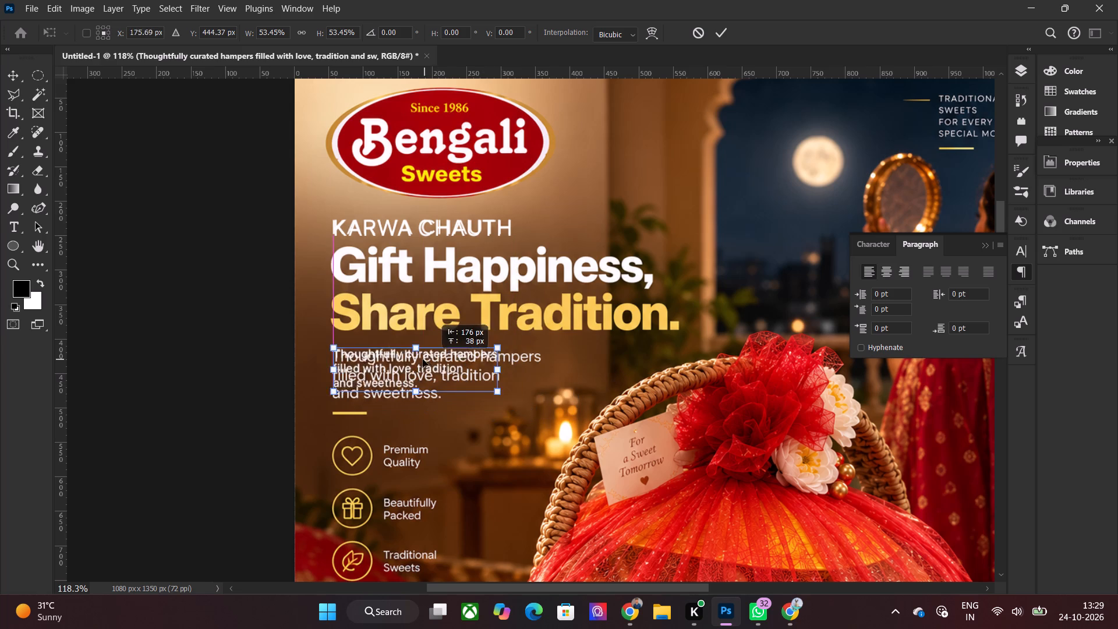
pyautogui.moveTo(423, 359); pyautogui.dragTo(429, 359)
pyautogui.moveTo(496, 395); pyautogui.dragTo(554, 419)
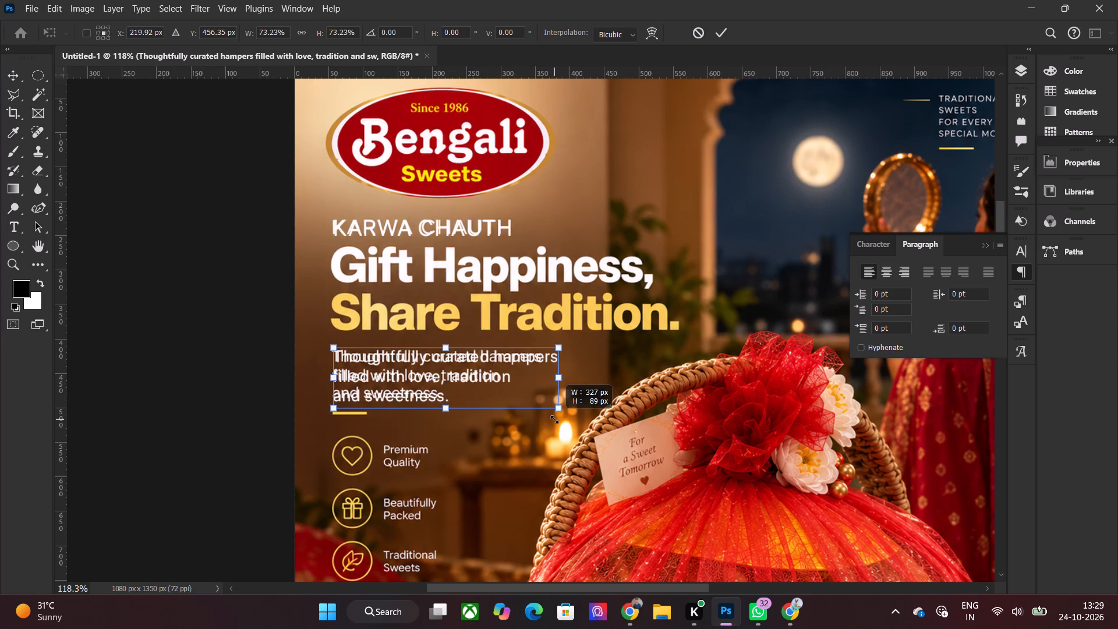
pyautogui.moveTo(554, 419); pyautogui.dragTo(553, 418)
pyautogui.tripleClick(384, 377)
pyautogui.click(391, 377)
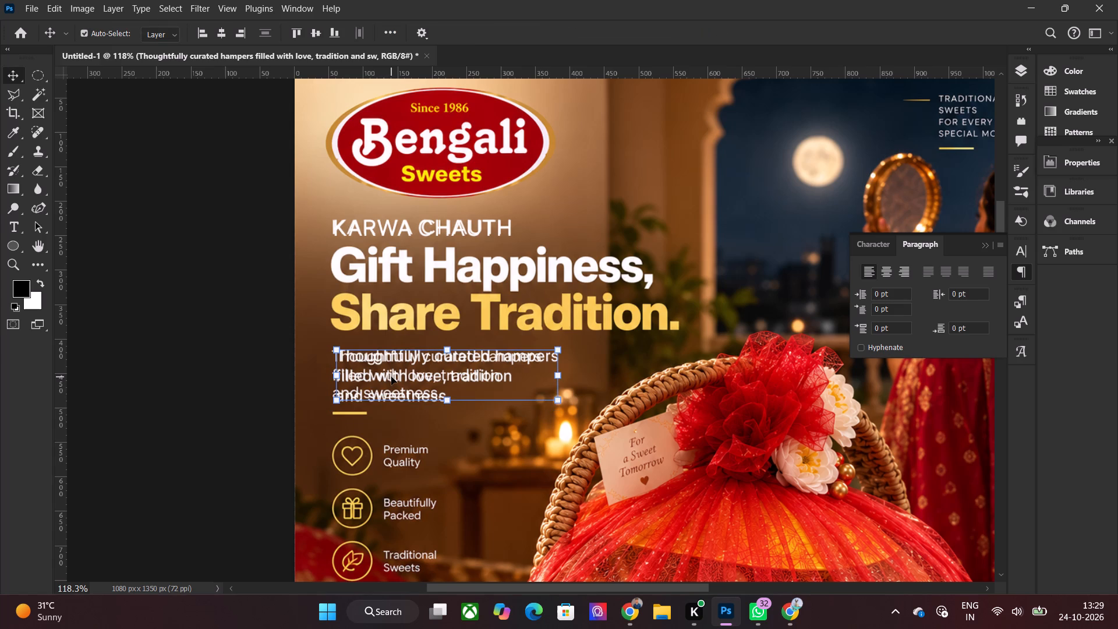
# Set the line spacing of the three-line description text to 24 pt.
pyautogui.doubleClick(516, 370)
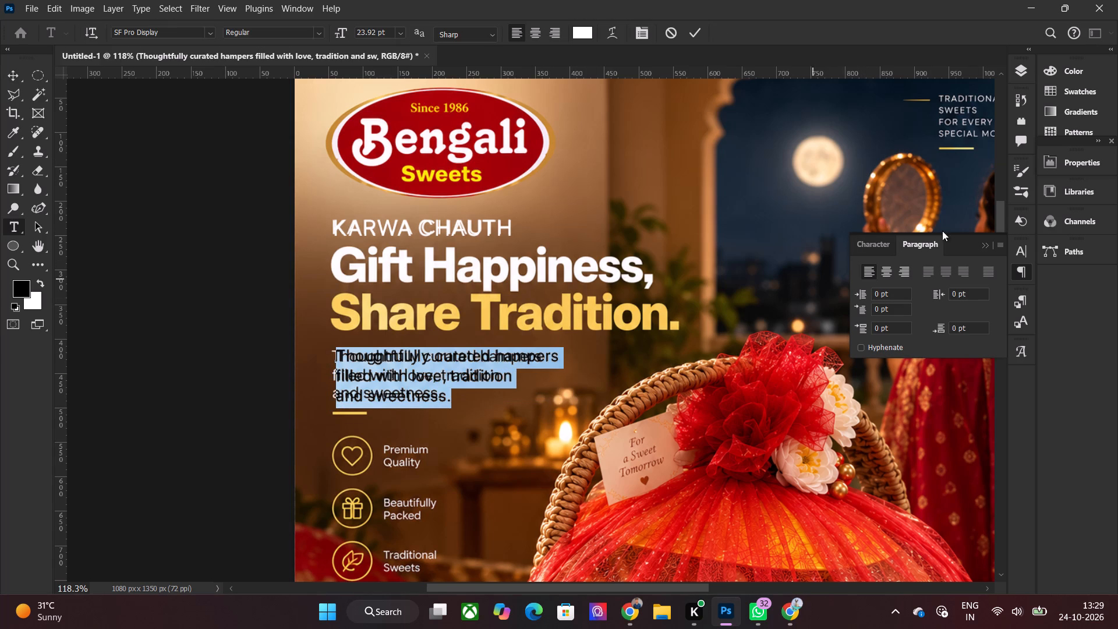
pyautogui.click(1023, 242)
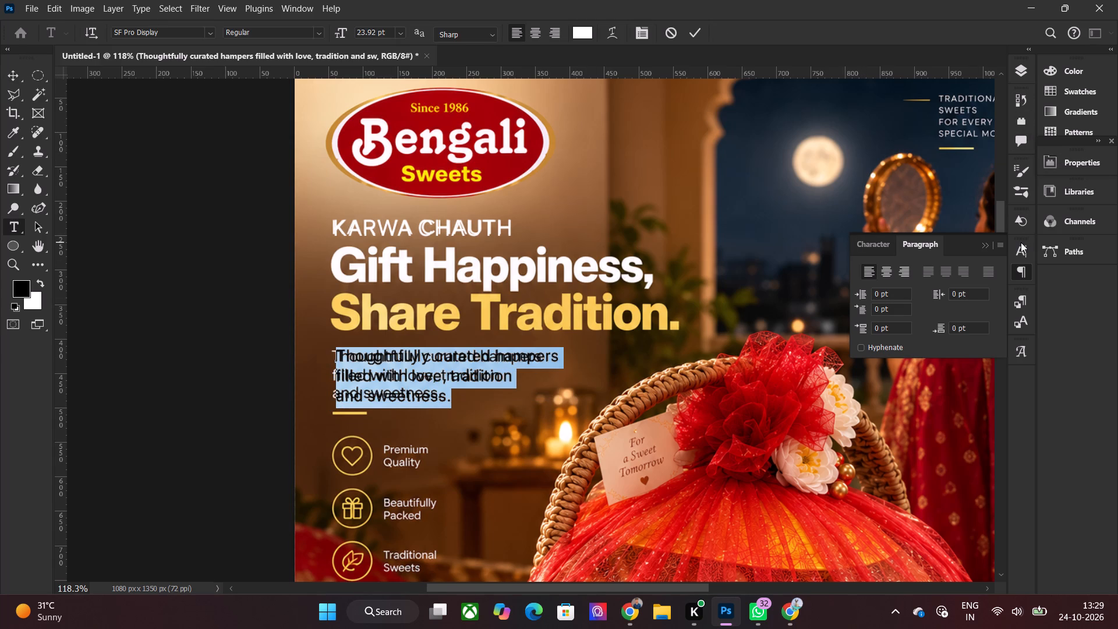
pyautogui.click(1016, 247)
pyautogui.click(999, 291)
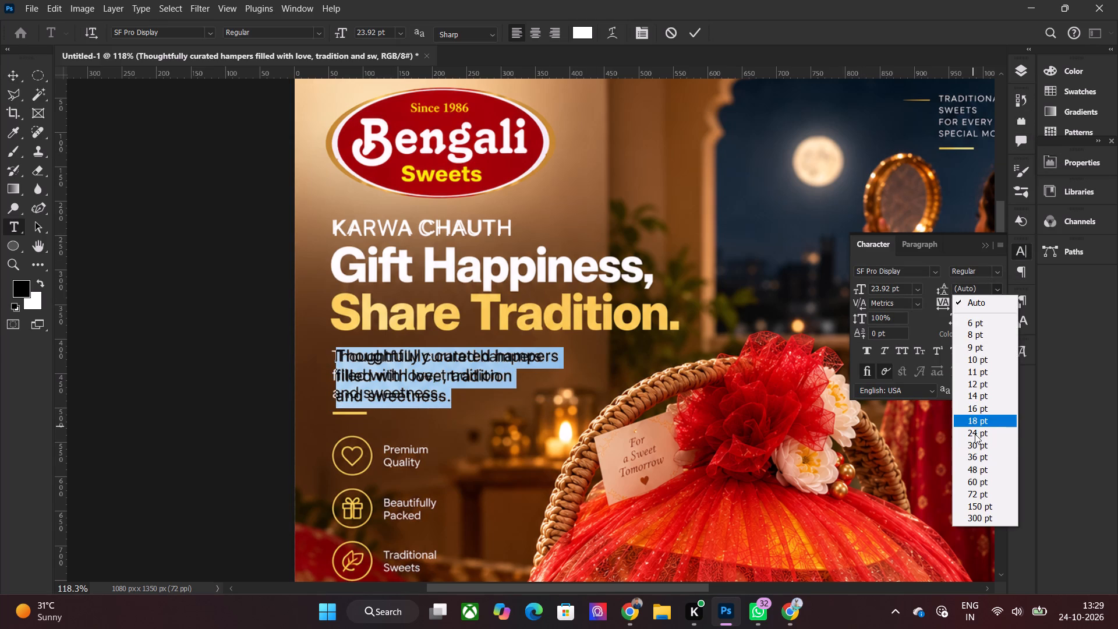
pyautogui.click(975, 440)
pyautogui.click(1000, 288)
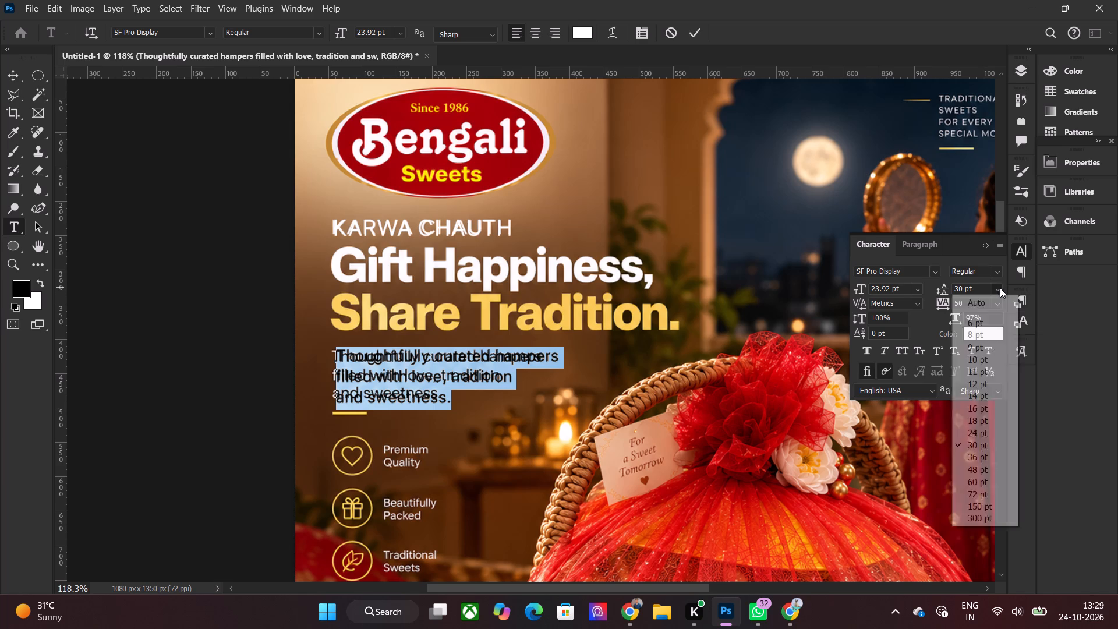
pyautogui.click(981, 436)
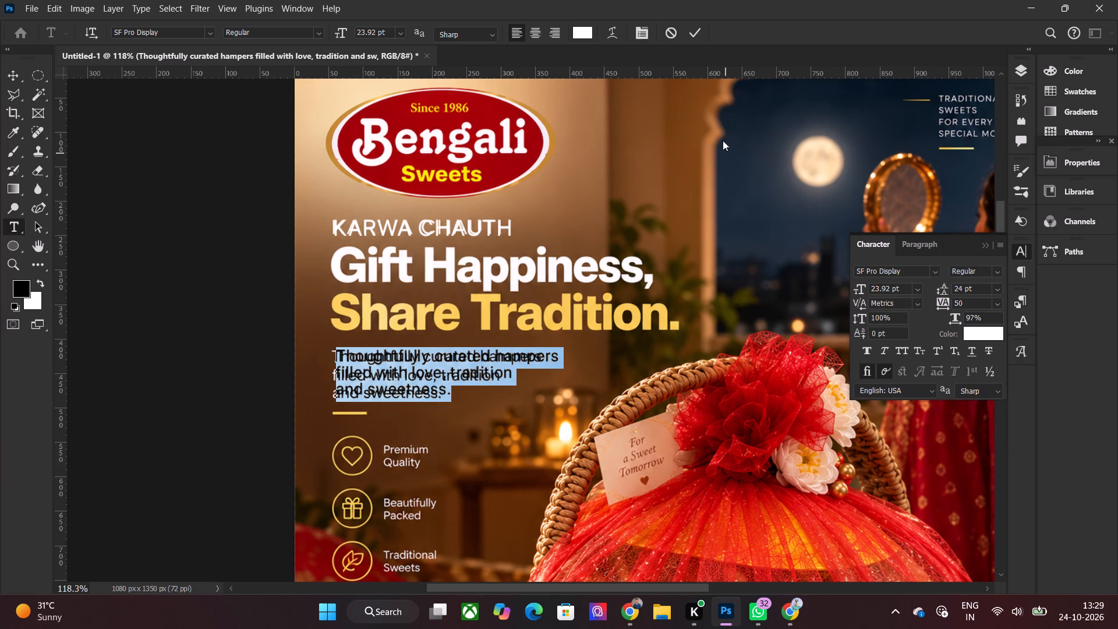
pyautogui.click(700, 34)
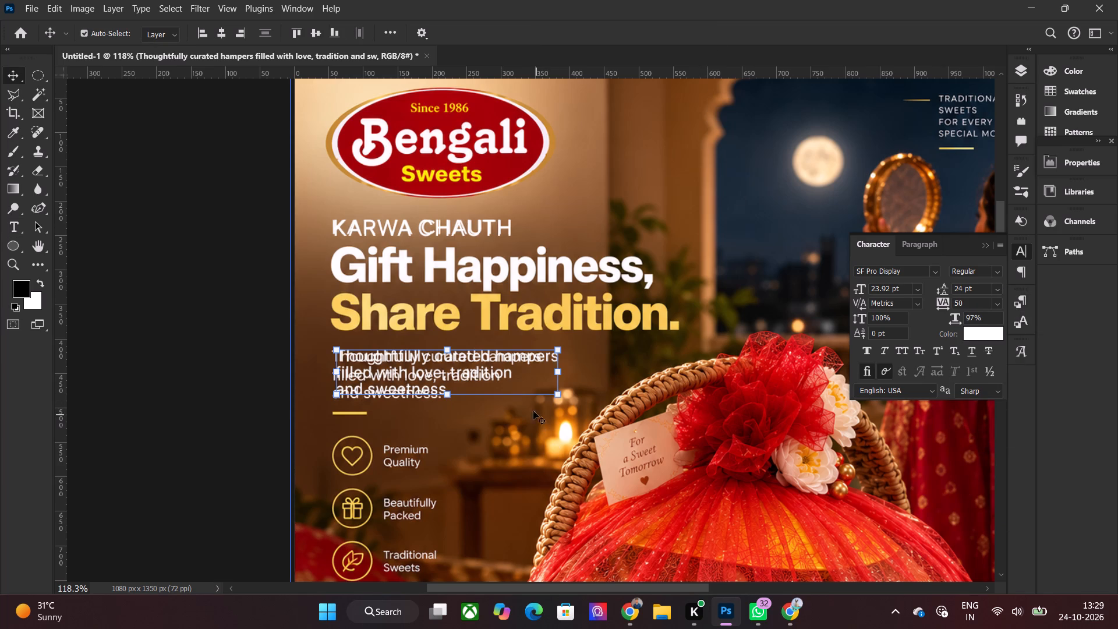
# Enlarge the description text to about 25.8 pt and nudge it to line up with the reference paragraph's left edge.
pyautogui.keyDown('shift'); pyautogui.moveTo(560, 399); pyautogui.dragTo(574, 407); pyautogui.keyUp('shift')
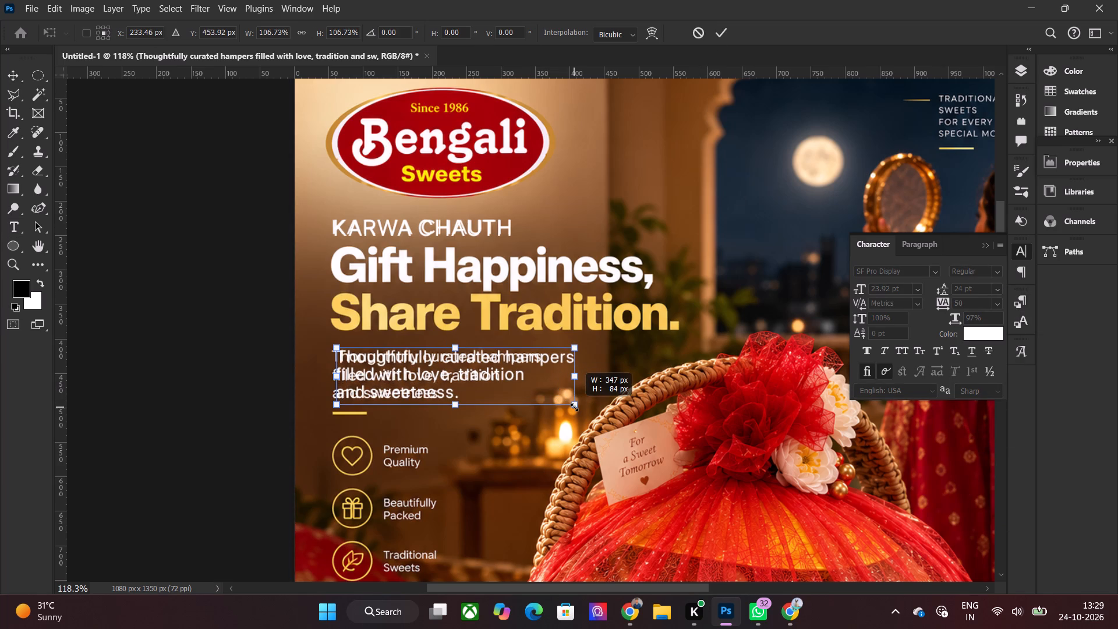
pyautogui.keyDown('shift'); pyautogui.moveTo(574, 407); pyautogui.dragTo(576, 407); pyautogui.keyUp('shift')
pyautogui.click(723, 43)
pyautogui.click(723, 27)
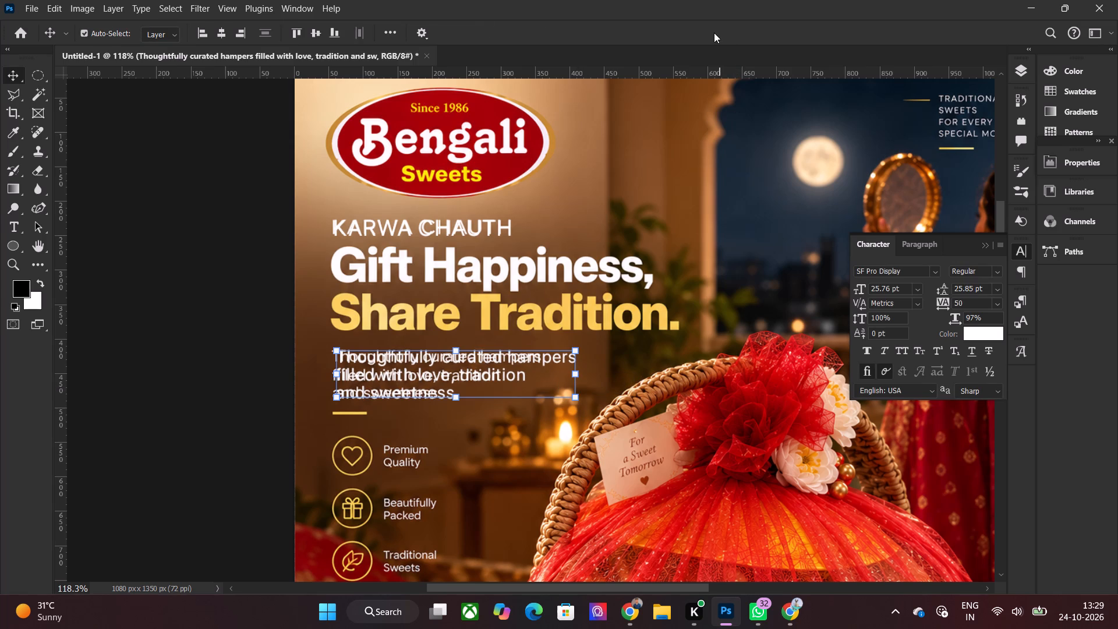
pyautogui.press('Left')
pyautogui.press('Left')
pyautogui.press('Left')
pyautogui.press('Left')
pyautogui.press('Left')
pyautogui.press('Left')
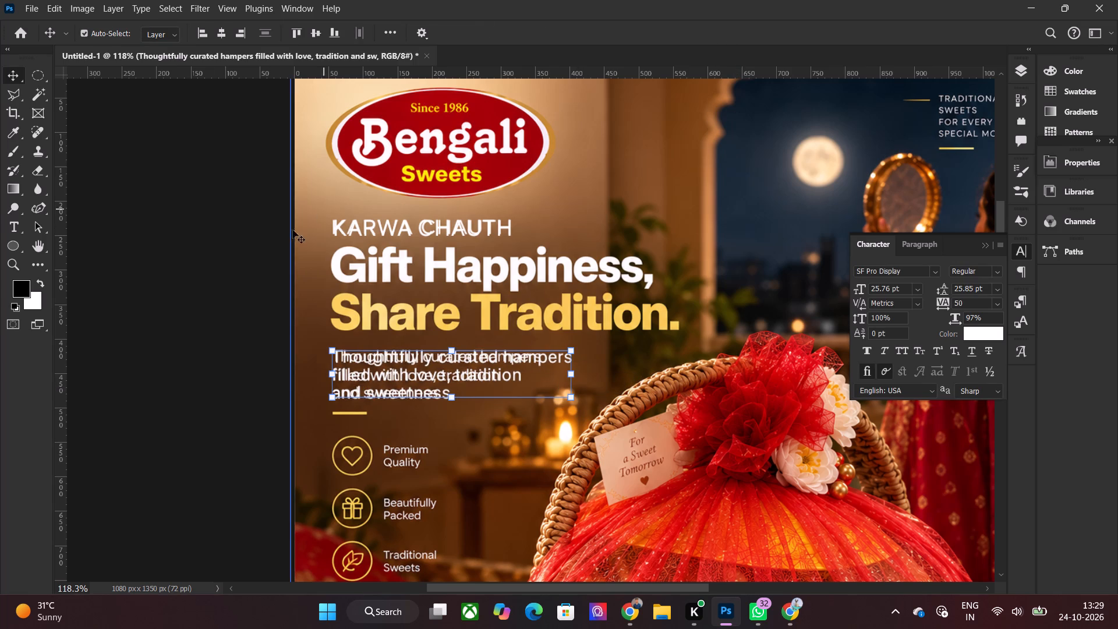
# Duplicate the KARWA CHAUTH text layer and place the copy below the description, beside the feature icons.
pyautogui.click(204, 275)
pyautogui.click(373, 229)
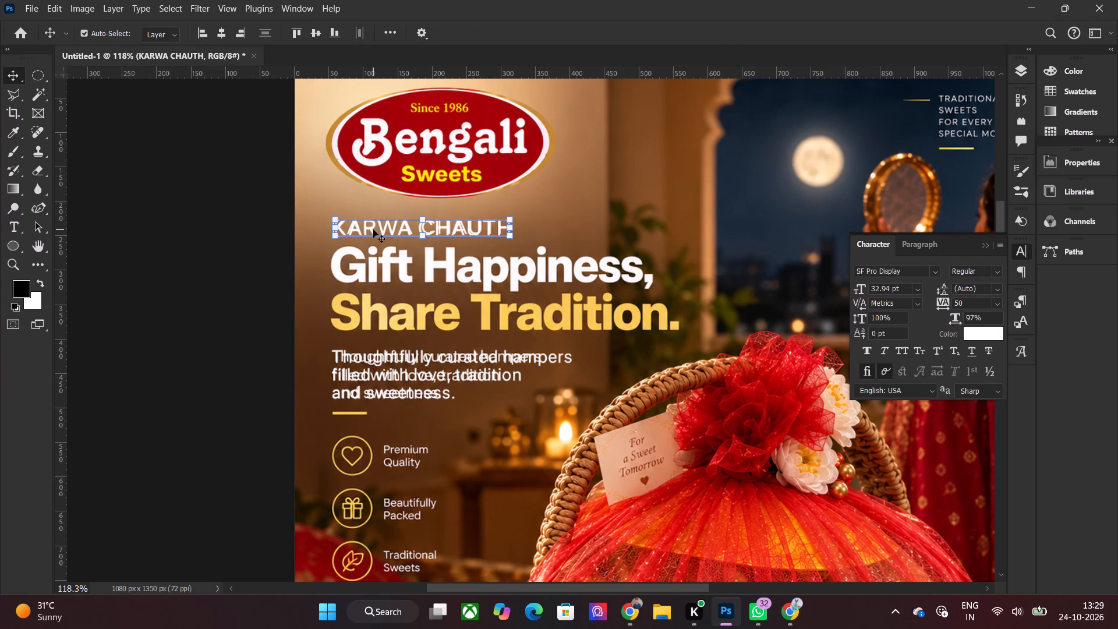
pyautogui.hotkey('ctrl', 'j')
pyautogui.moveTo(445, 226); pyautogui.dragTo(517, 337)
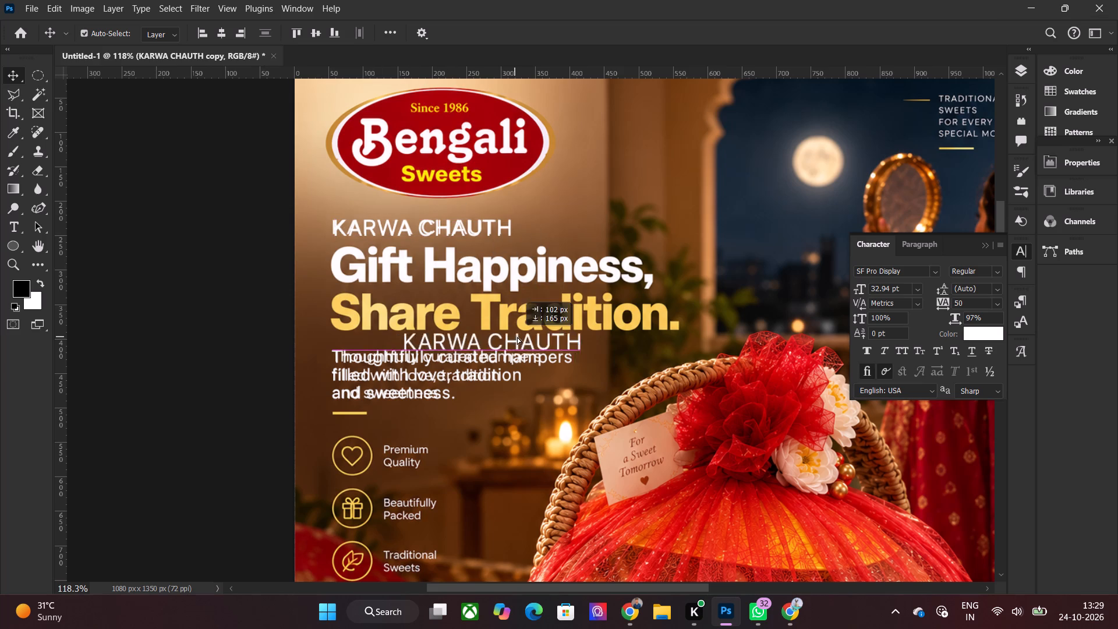
pyautogui.moveTo(517, 337); pyautogui.dragTo(542, 470)
# Replace the copied text's wording with two lines, "Gift Happiness," and "Share Tradition.".
pyautogui.doubleClick(544, 470)
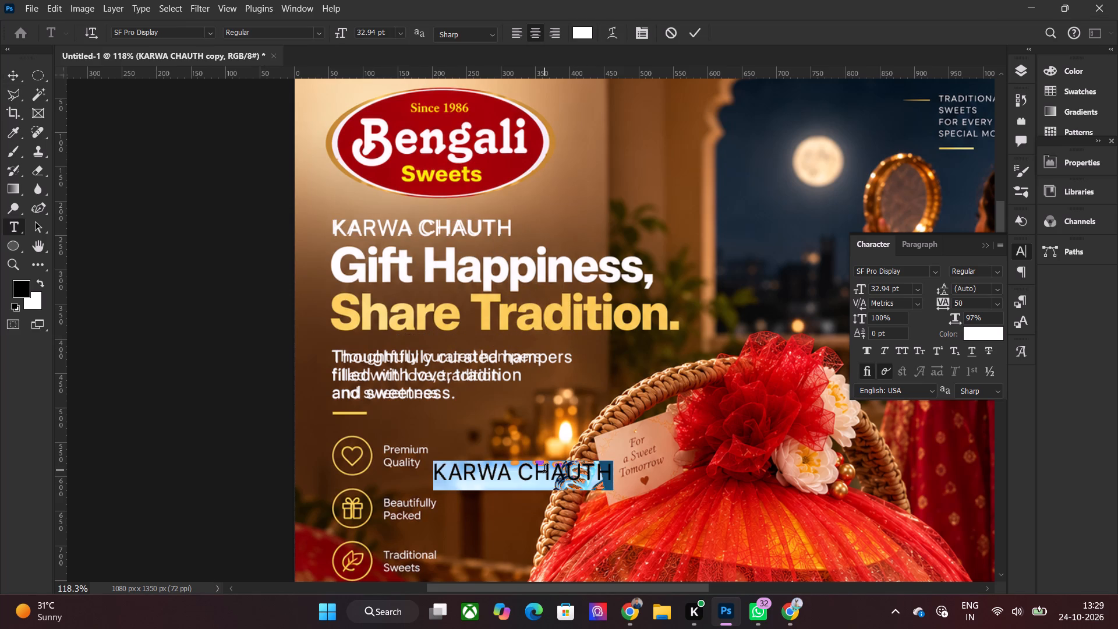
pyautogui.hotkey('shift', 'f')
pyautogui.press('BackSpace')
pyautogui.press('BackSpace')
pyautogui.write('Gift Happiness,')
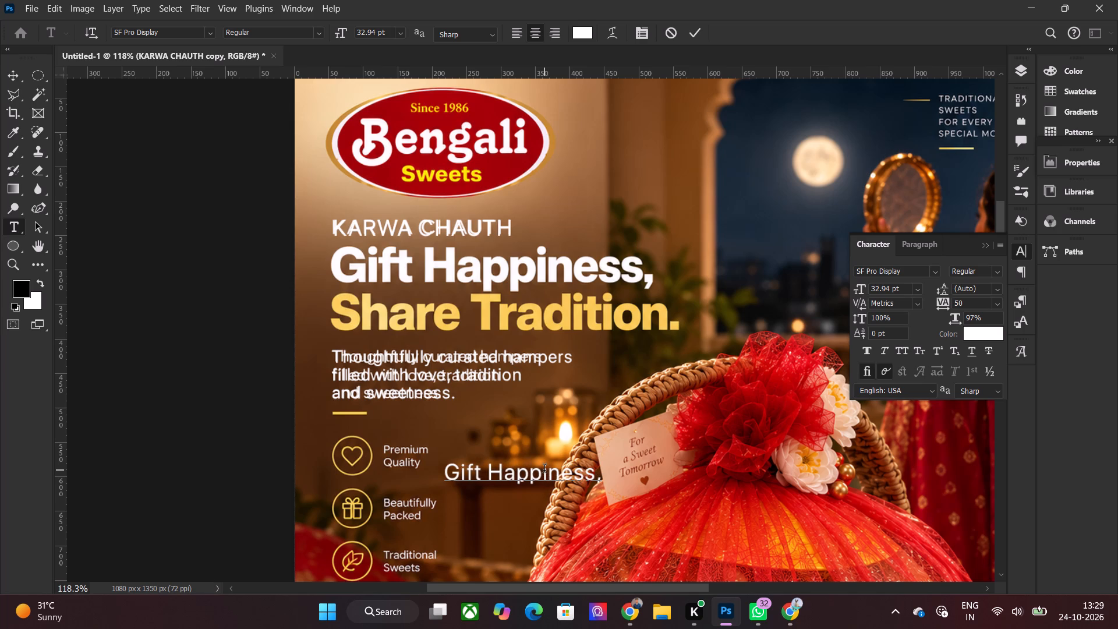
pyautogui.press('Return')
pyautogui.write('Share Tradito')
pyautogui.press('BackSpace')
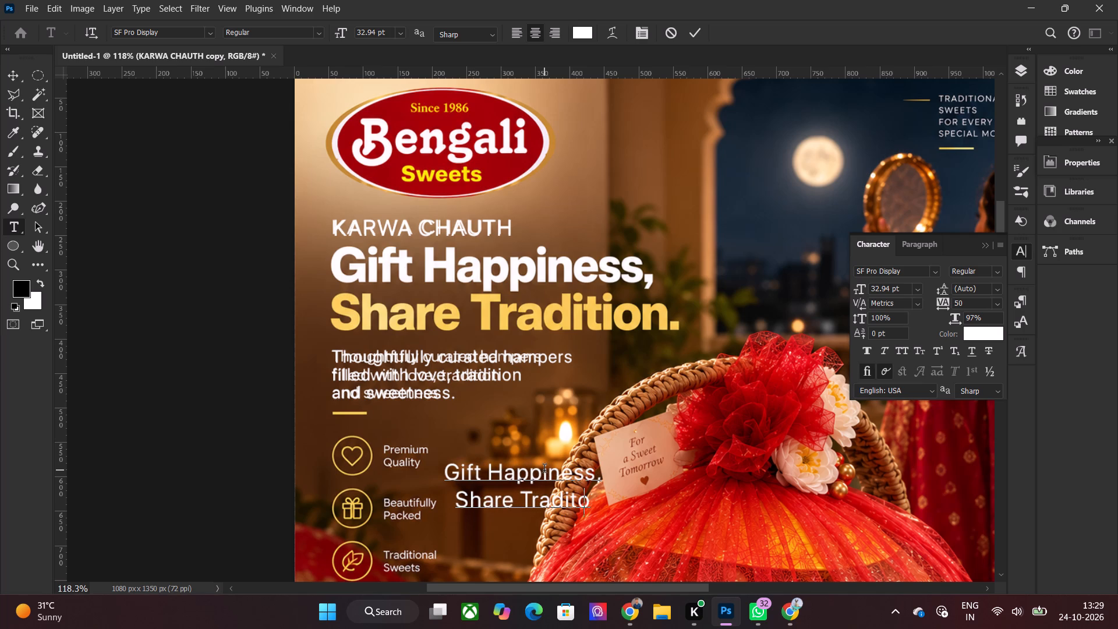
pyautogui.write('ion')
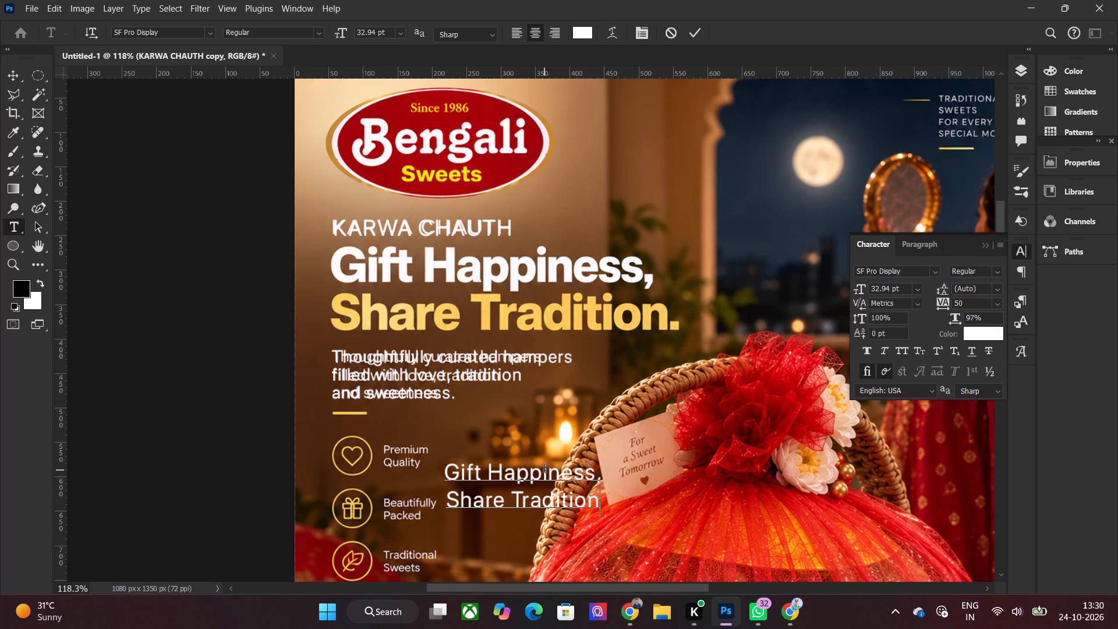
pyautogui.press('.')
# Set both headline lines to the Bold font style and add Faux Bold.
pyautogui.hotkey('ctrl', 'a')
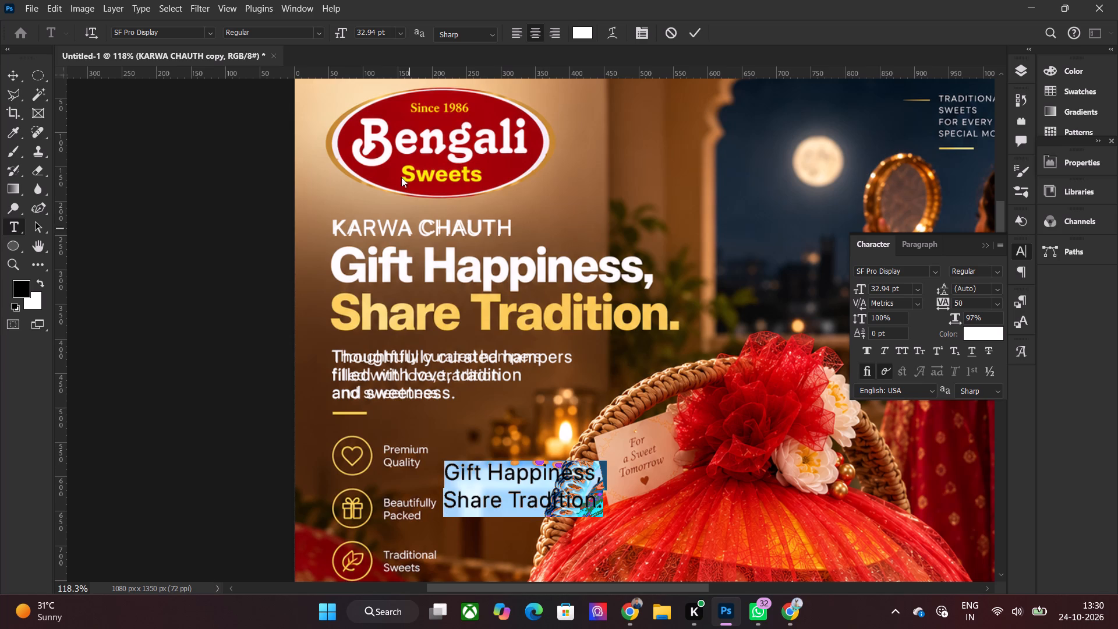
pyautogui.click(321, 30)
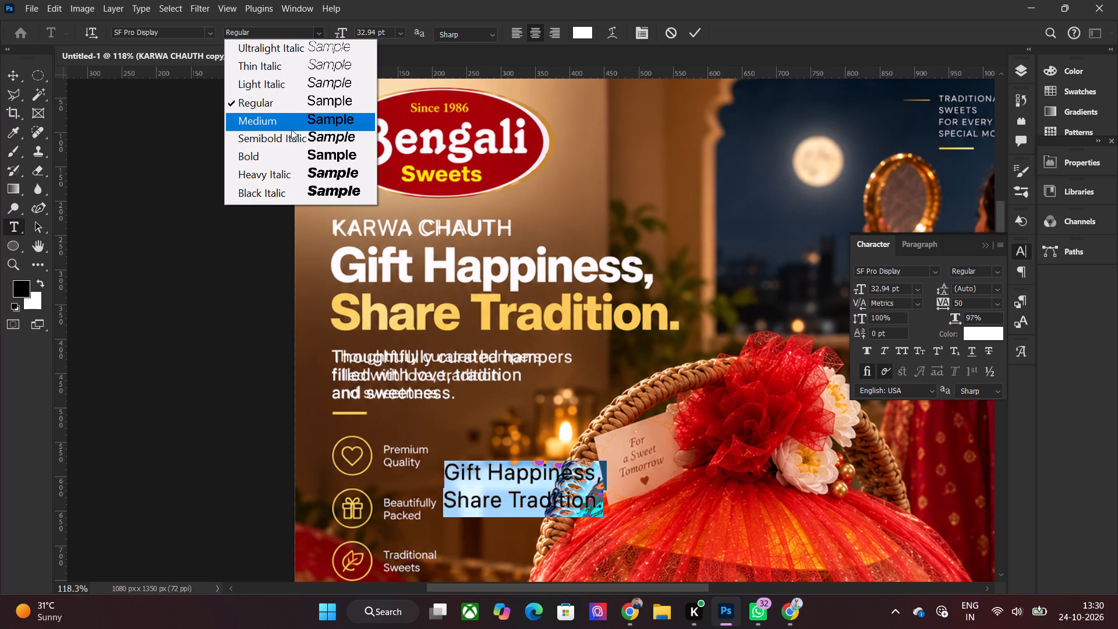
pyautogui.click(285, 155)
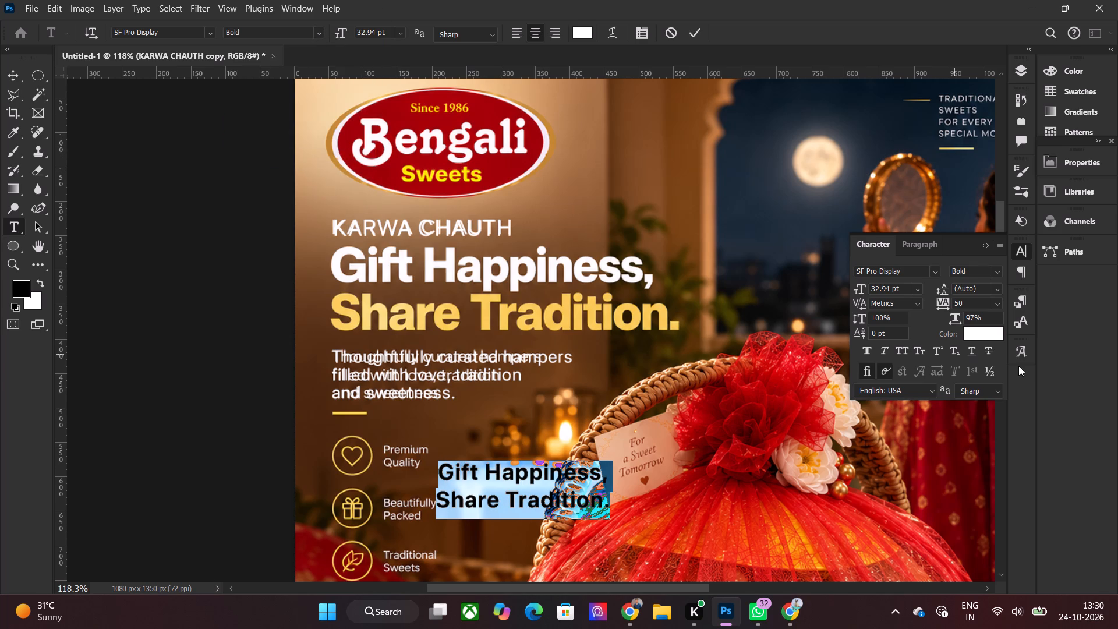
pyautogui.click(868, 356)
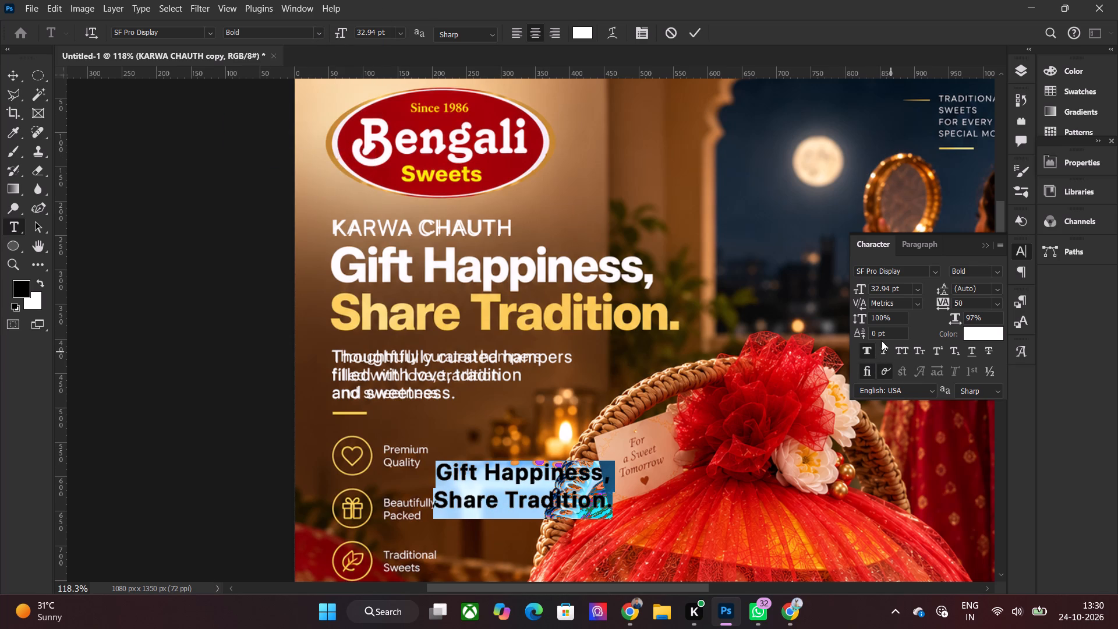
# Left-align both lines of the headline text.
pyautogui.moveTo(1023, 270); pyautogui.dragTo(1022, 278)
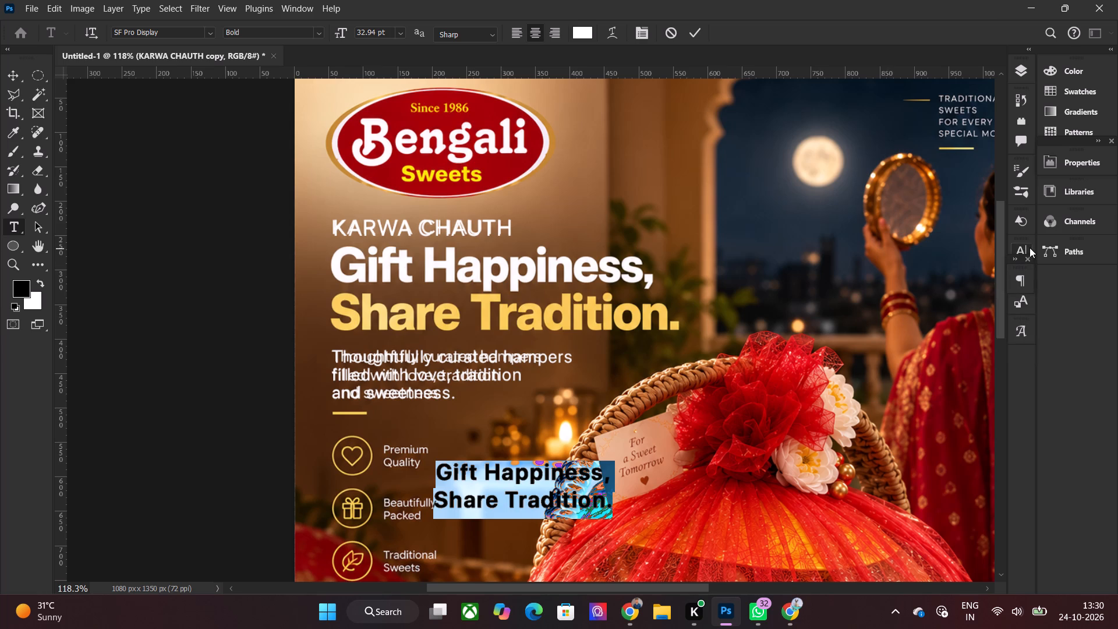
pyautogui.click(1023, 247)
pyautogui.click(1027, 281)
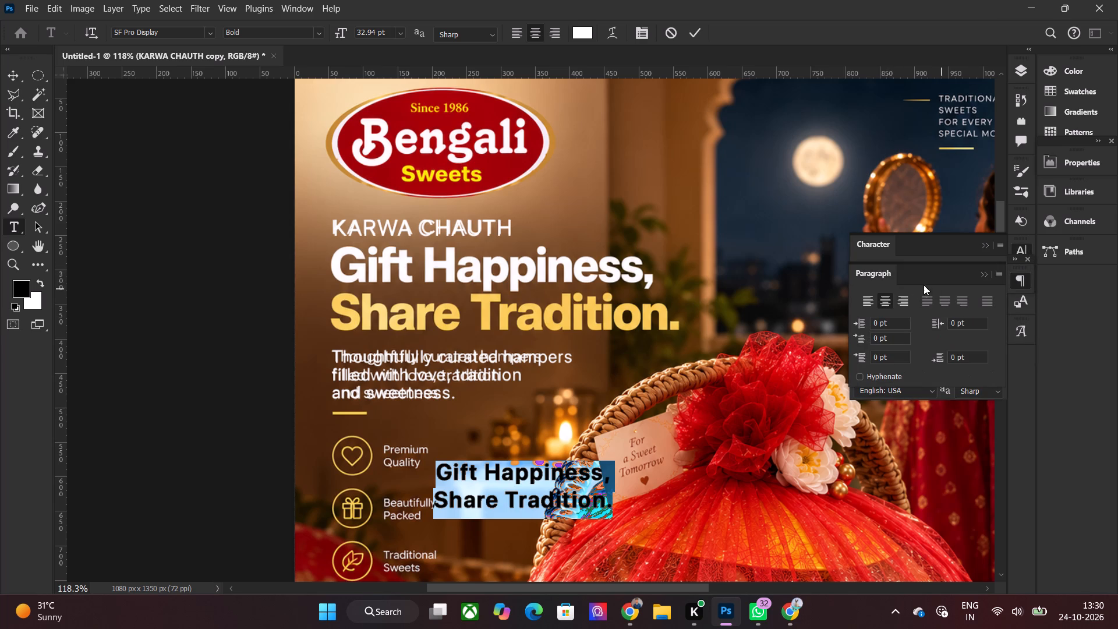
pyautogui.click(876, 294)
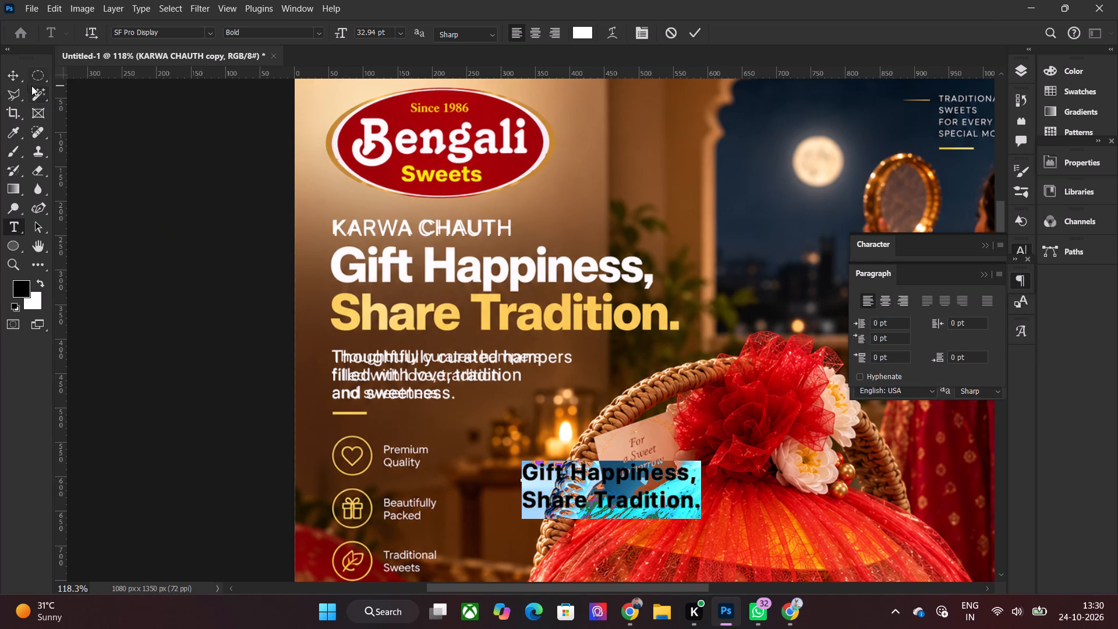
pyautogui.click(17, 79)
# Move the headline text onto the reference headline, matching its left edge.
pyautogui.moveTo(664, 476); pyautogui.dragTo(464, 270)
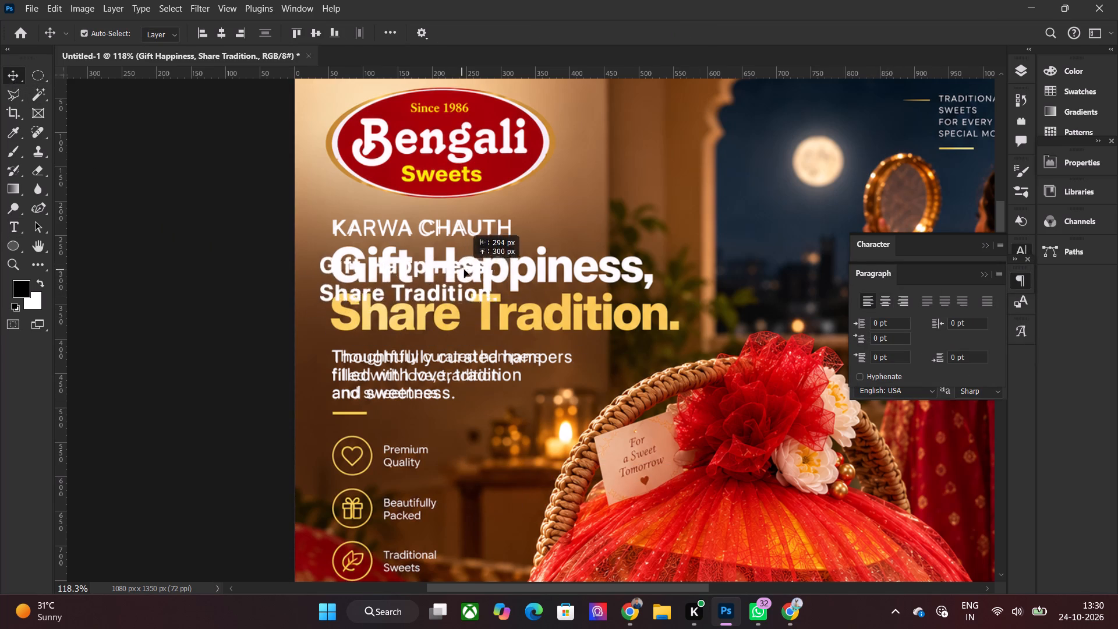
pyautogui.moveTo(464, 270); pyautogui.dragTo(473, 256)
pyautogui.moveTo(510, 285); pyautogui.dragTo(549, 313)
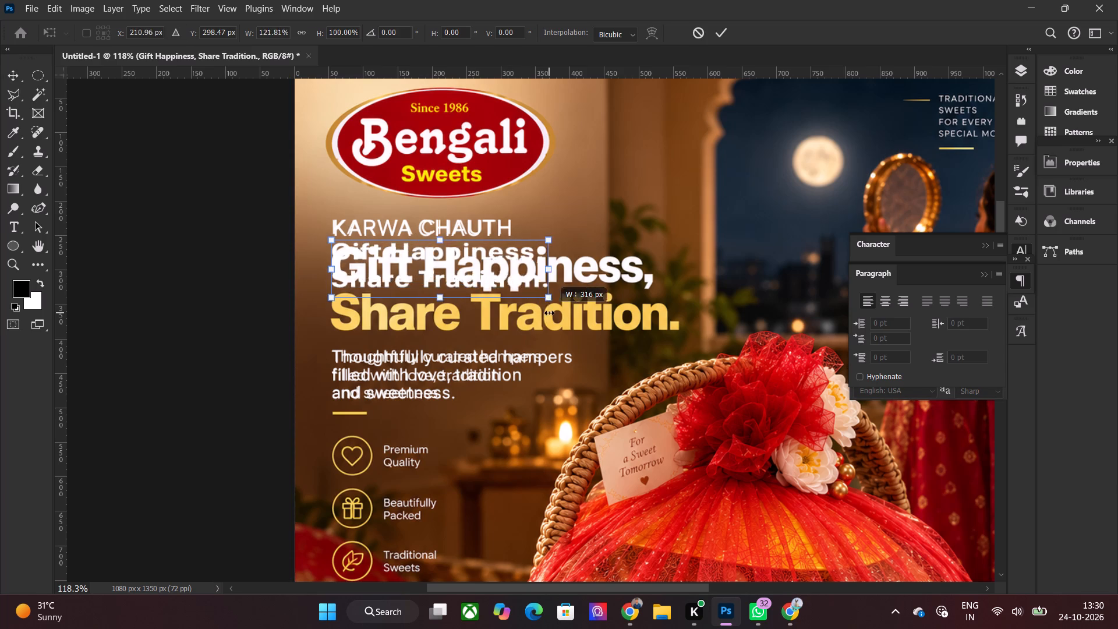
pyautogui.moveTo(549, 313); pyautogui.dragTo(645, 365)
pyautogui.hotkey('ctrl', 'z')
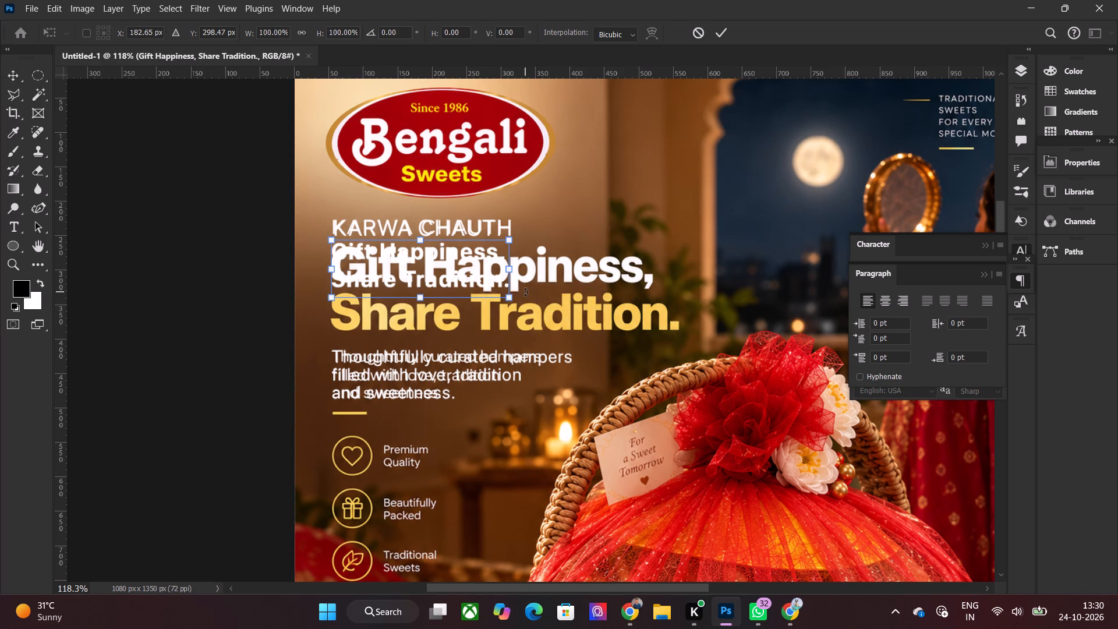
# Scale the headline text proportionally to about 194% to match the reference headline's width, and nudge it over the reference.
pyautogui.moveTo(507, 295); pyautogui.dragTo(681, 358)
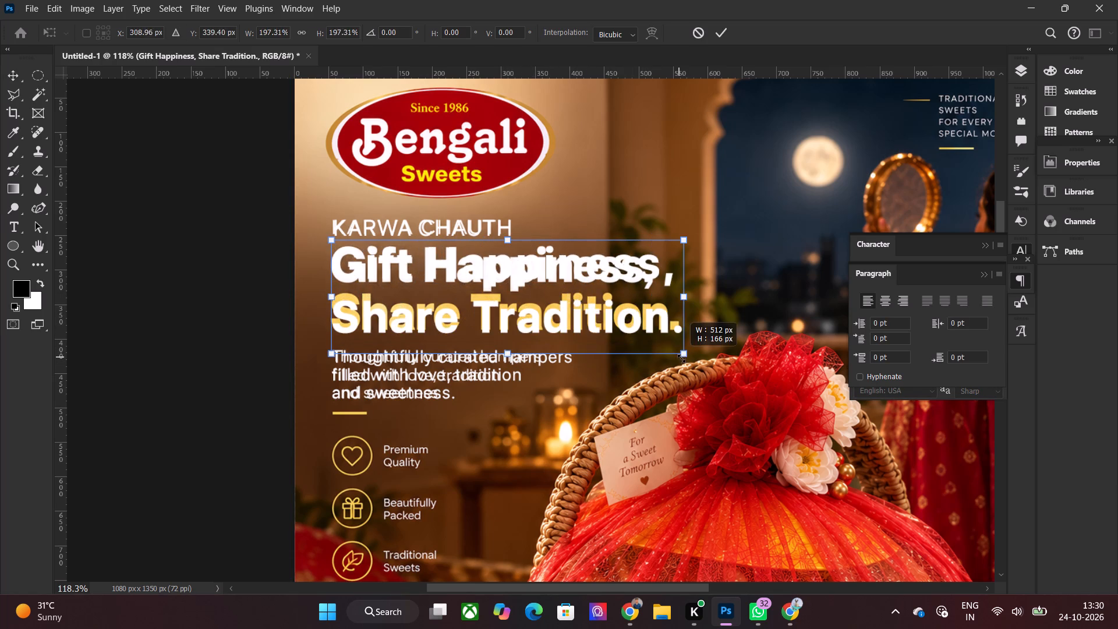
pyautogui.moveTo(681, 358); pyautogui.dragTo(650, 358)
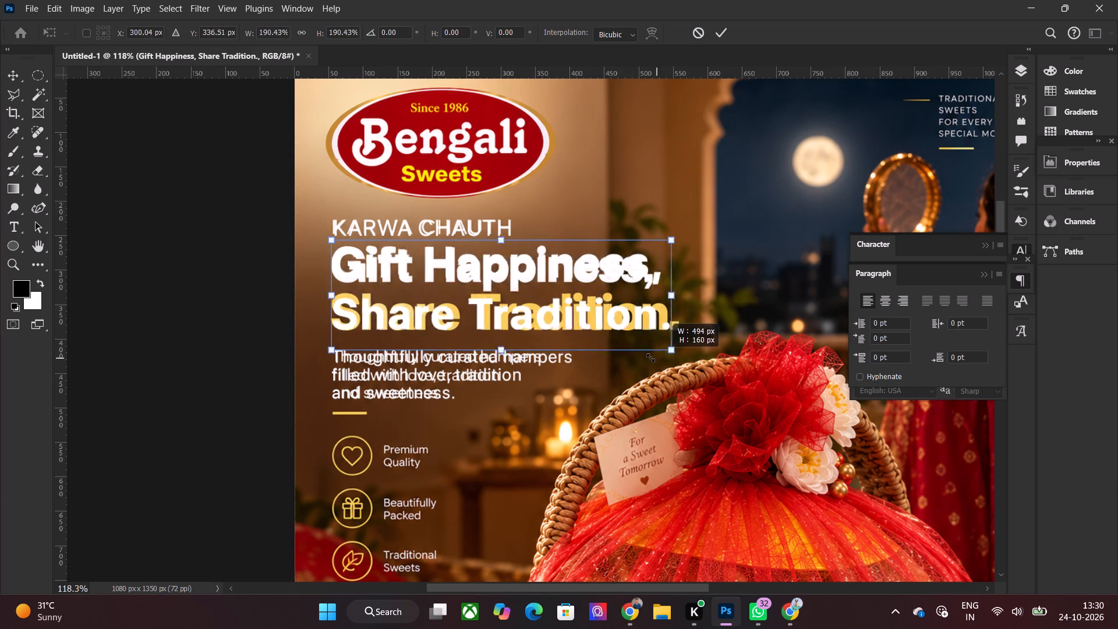
pyautogui.moveTo(650, 358); pyautogui.dragTo(671, 361)
pyautogui.click(626, 329)
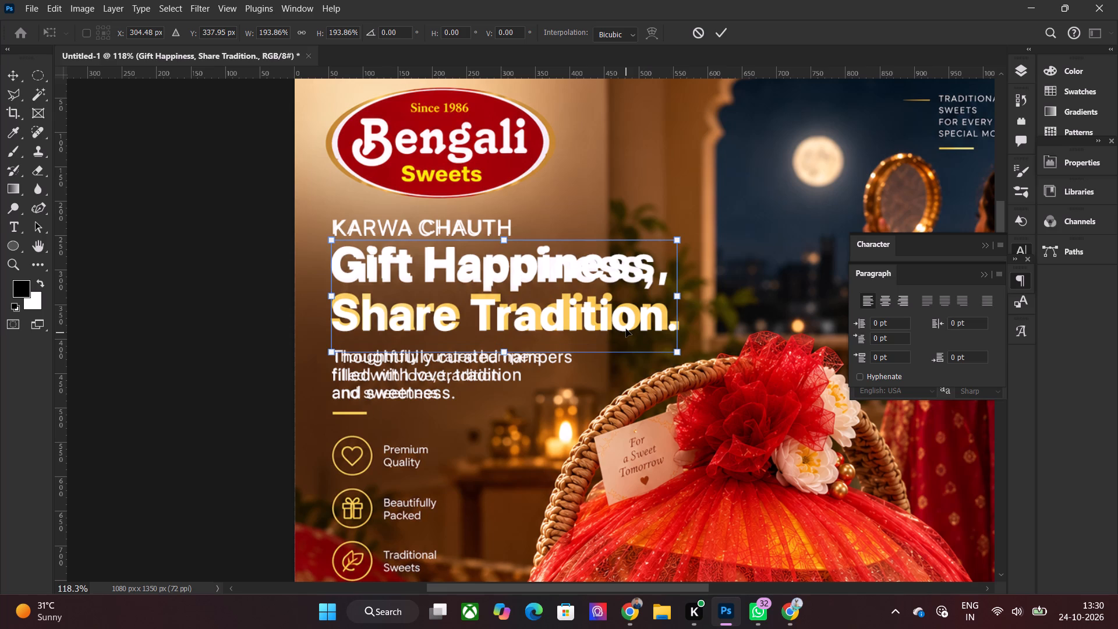
pyautogui.click(579, 316)
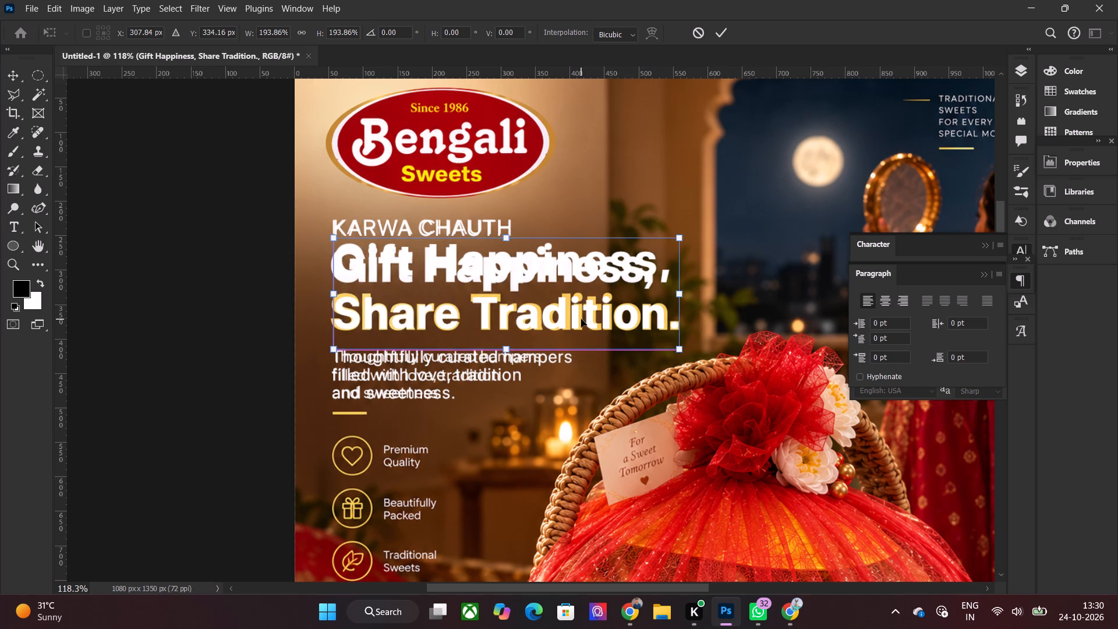
pyautogui.press('Down')
pyautogui.press('Down')
pyautogui.press('Down')
pyautogui.press('Down')
pyautogui.press('Down')
pyautogui.press('Down')
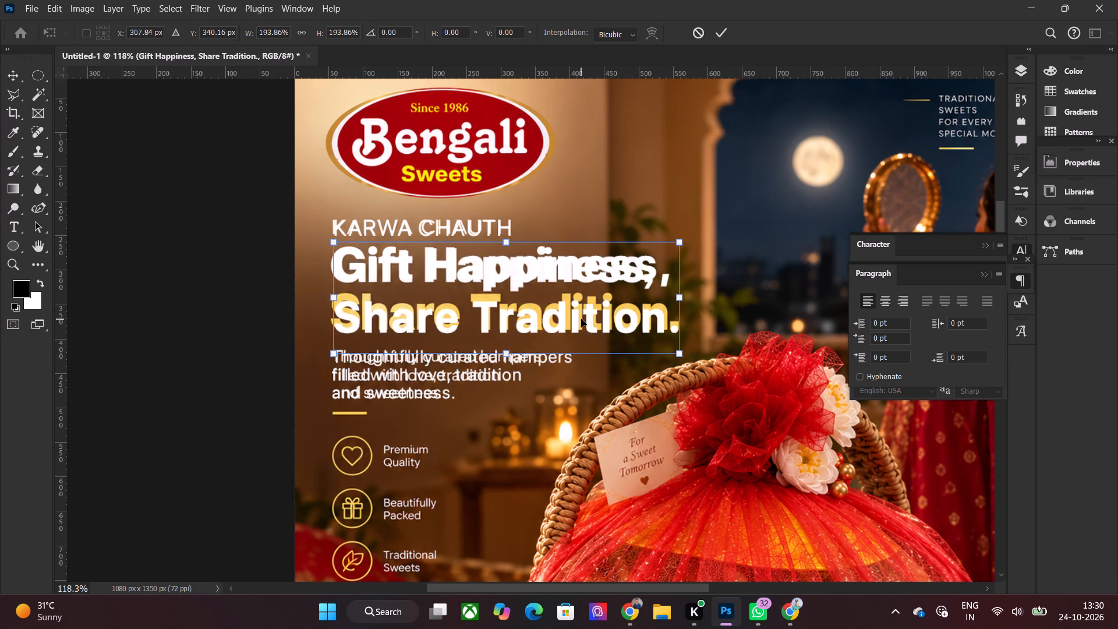
pyautogui.press('Left')
pyautogui.doubleClick(559, 291)
# Set the leading of both headline lines to 72 pt to match the reference line spacing.
pyautogui.doubleClick(567, 294)
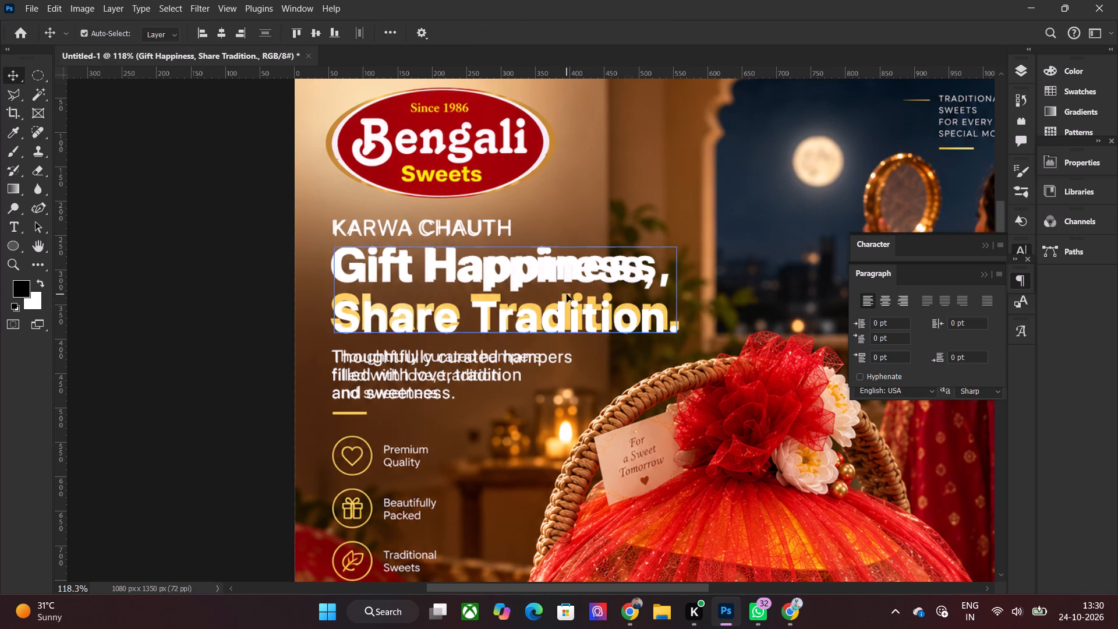
pyautogui.click(1021, 242)
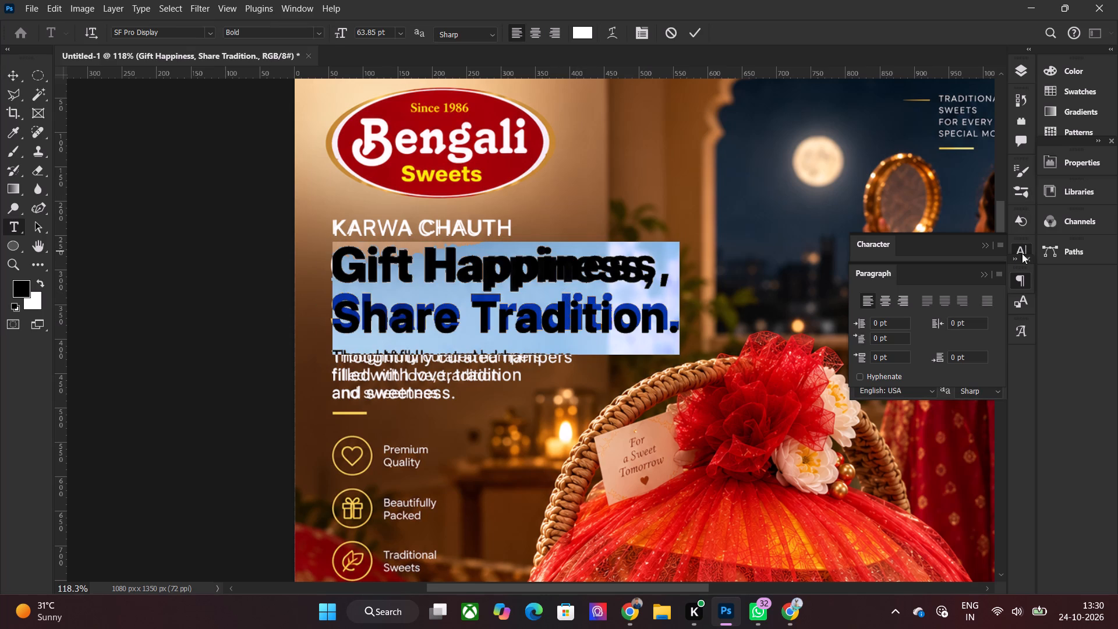
pyautogui.click(1028, 261)
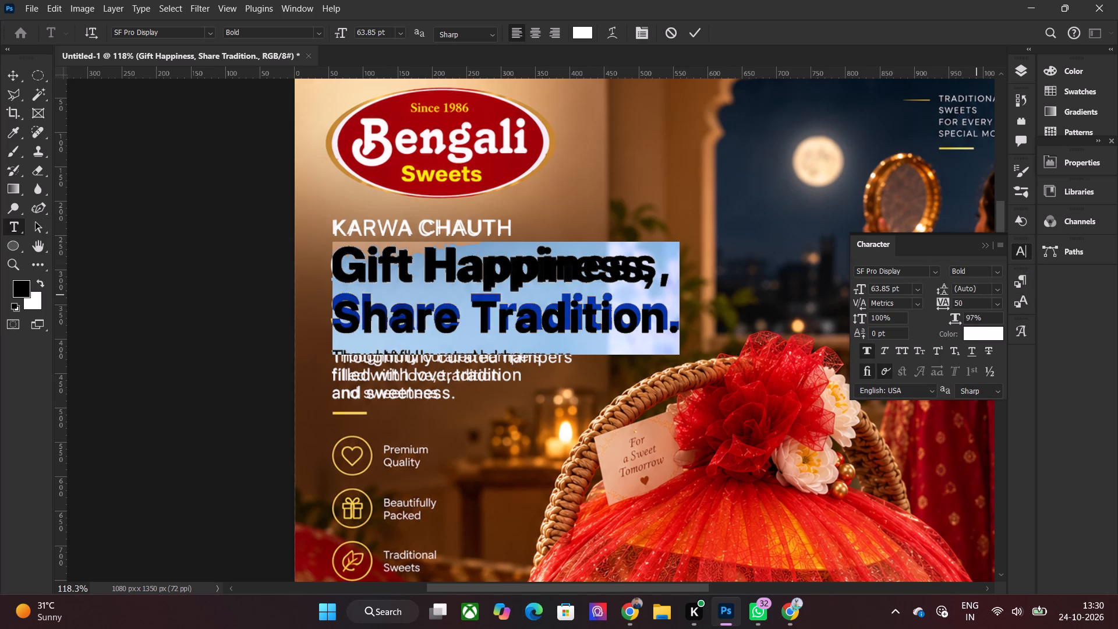
pyautogui.click(1001, 284)
pyautogui.click(999, 433)
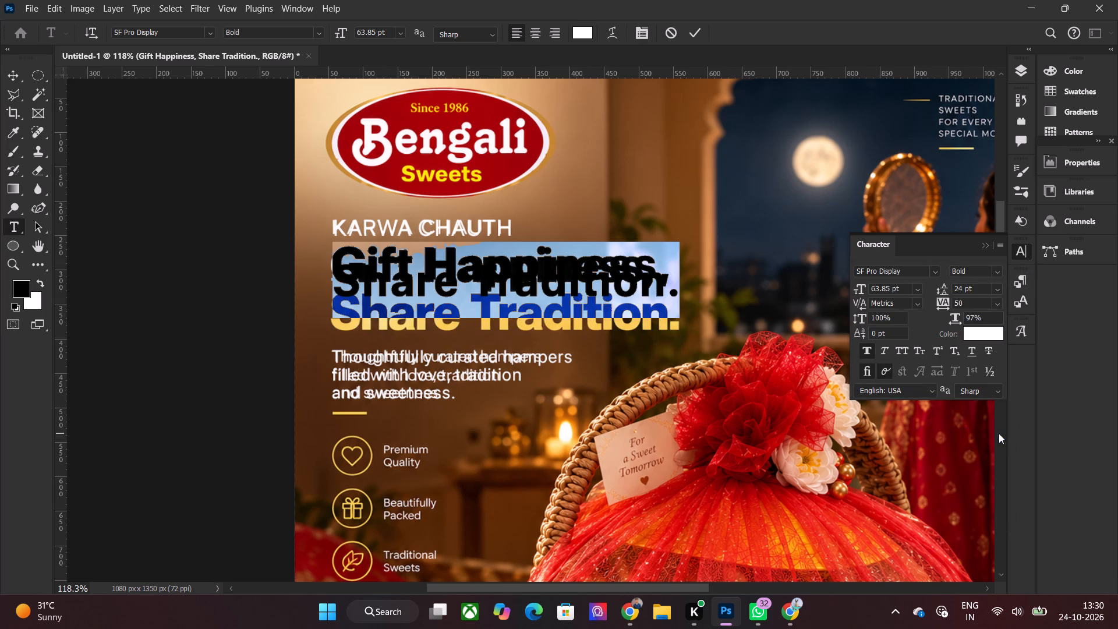
pyautogui.click(1001, 289)
pyautogui.click(985, 443)
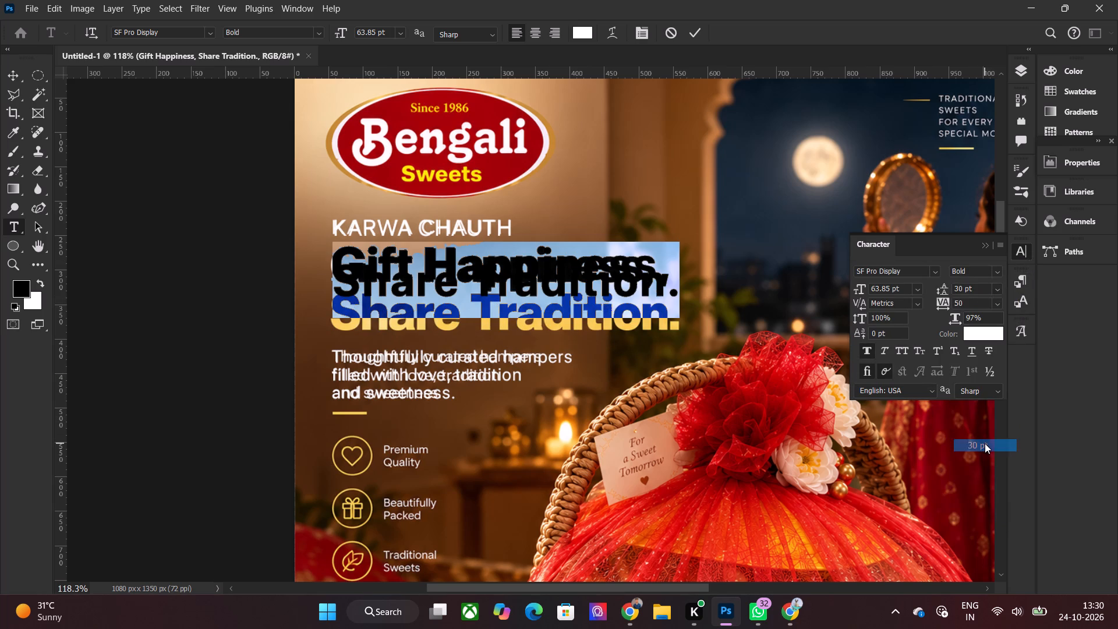
pyautogui.click(999, 284)
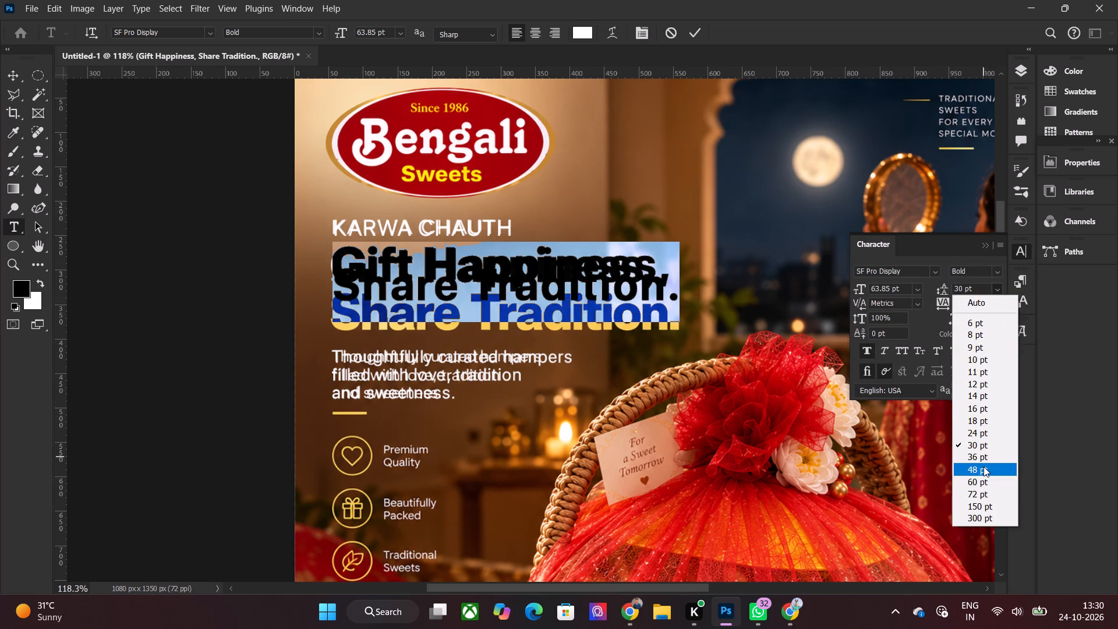
pyautogui.click(983, 471)
pyautogui.click(1003, 284)
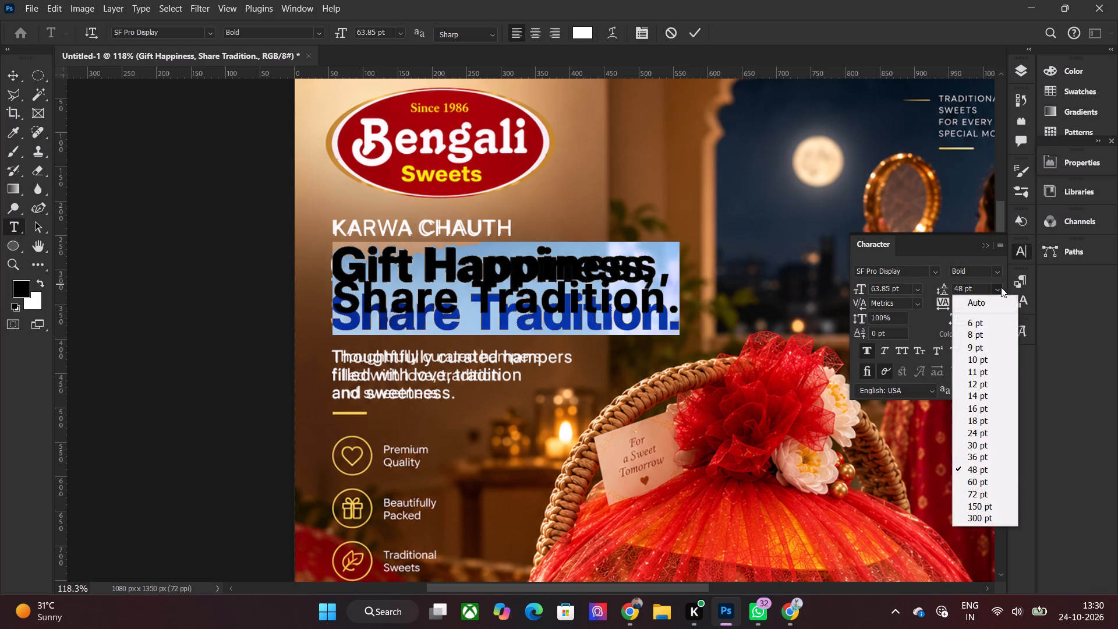
pyautogui.click(1003, 479)
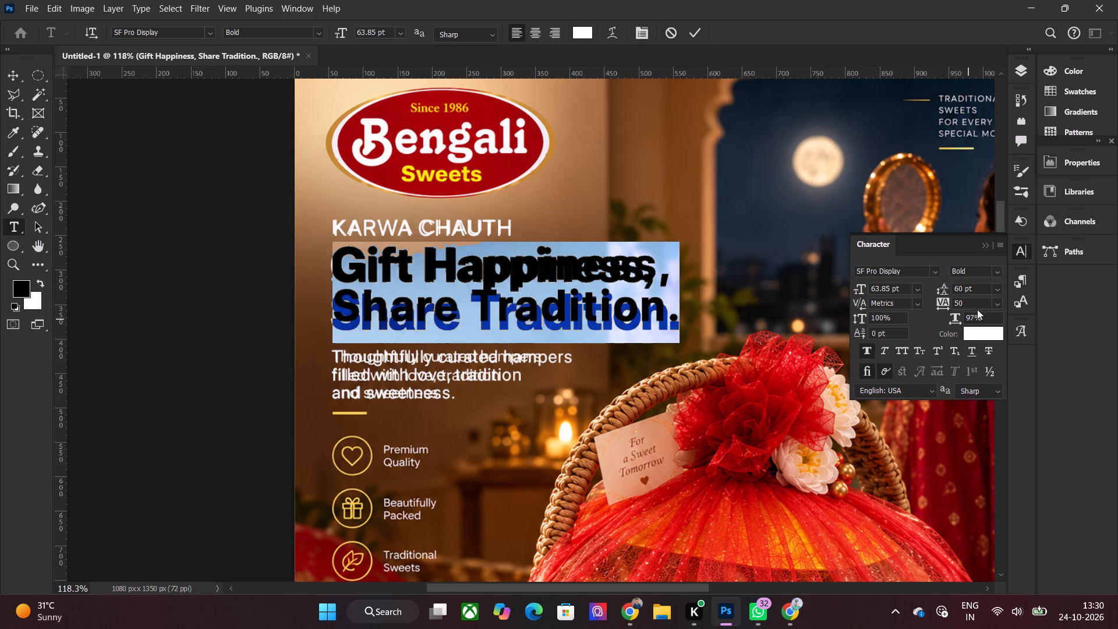
pyautogui.click(999, 293)
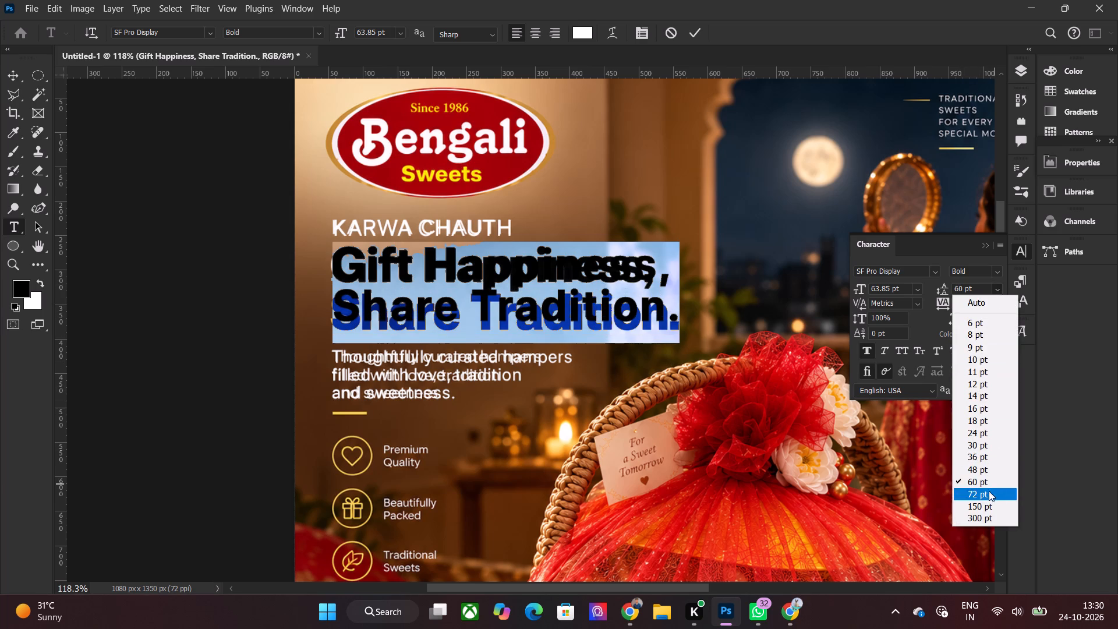
pyautogui.click(985, 496)
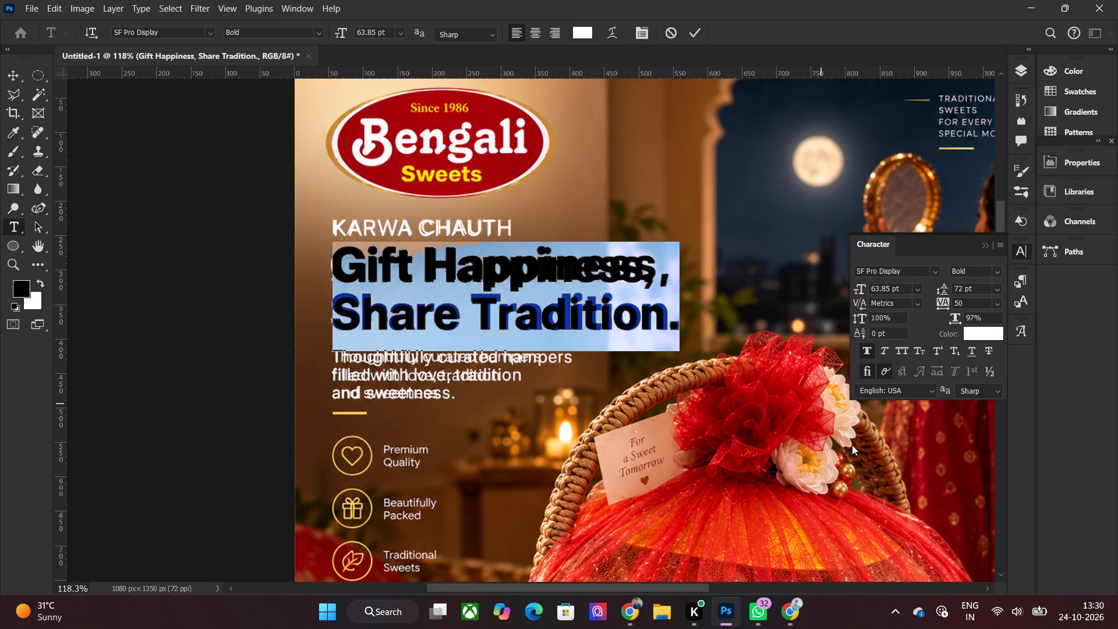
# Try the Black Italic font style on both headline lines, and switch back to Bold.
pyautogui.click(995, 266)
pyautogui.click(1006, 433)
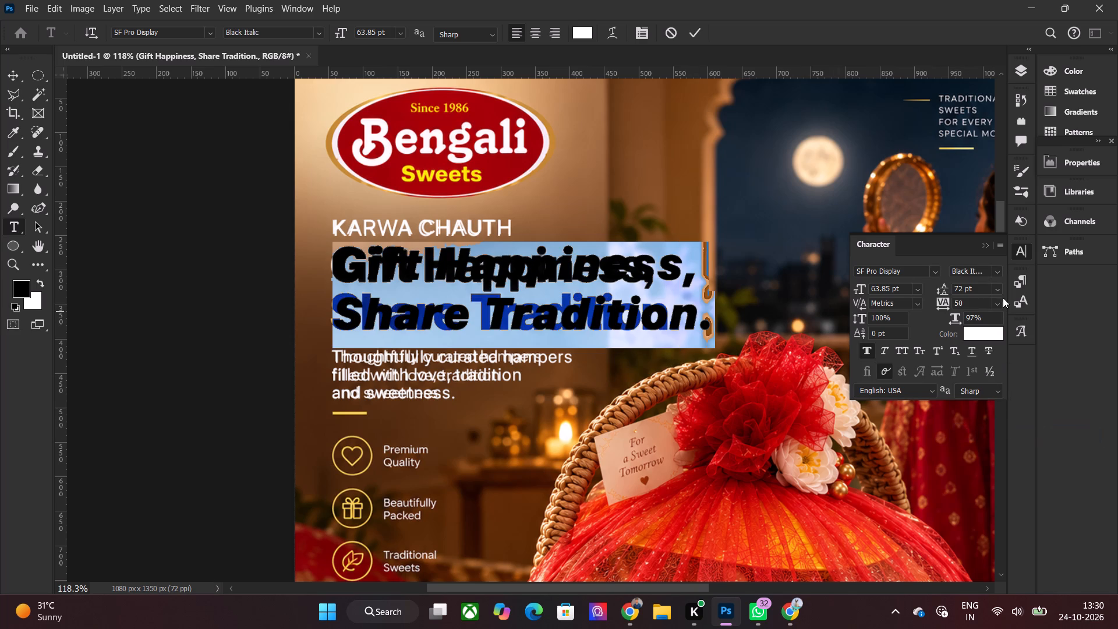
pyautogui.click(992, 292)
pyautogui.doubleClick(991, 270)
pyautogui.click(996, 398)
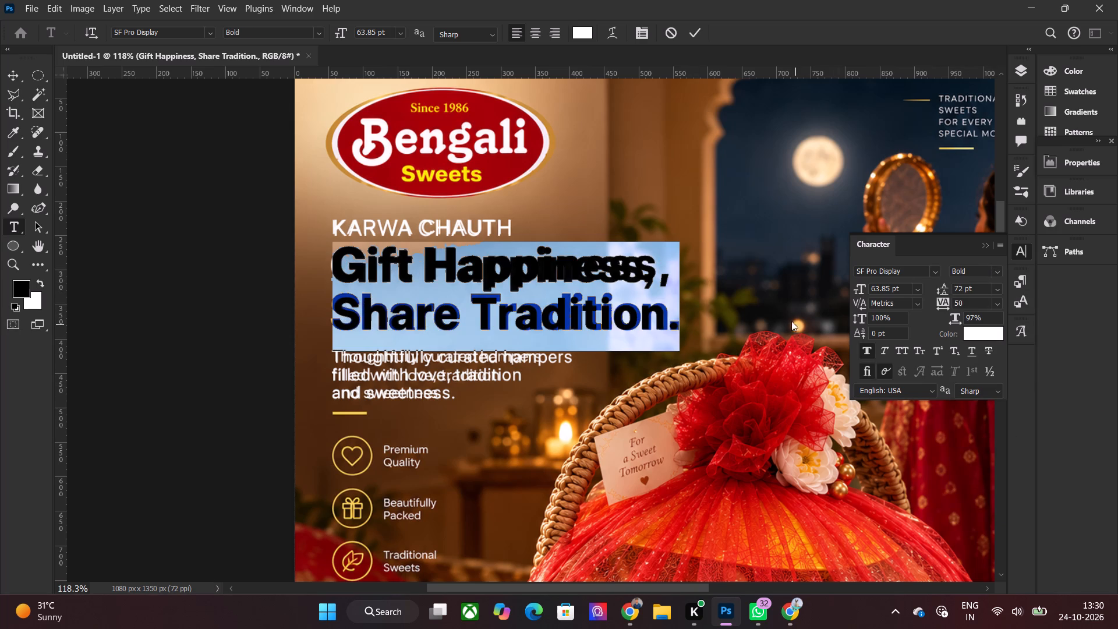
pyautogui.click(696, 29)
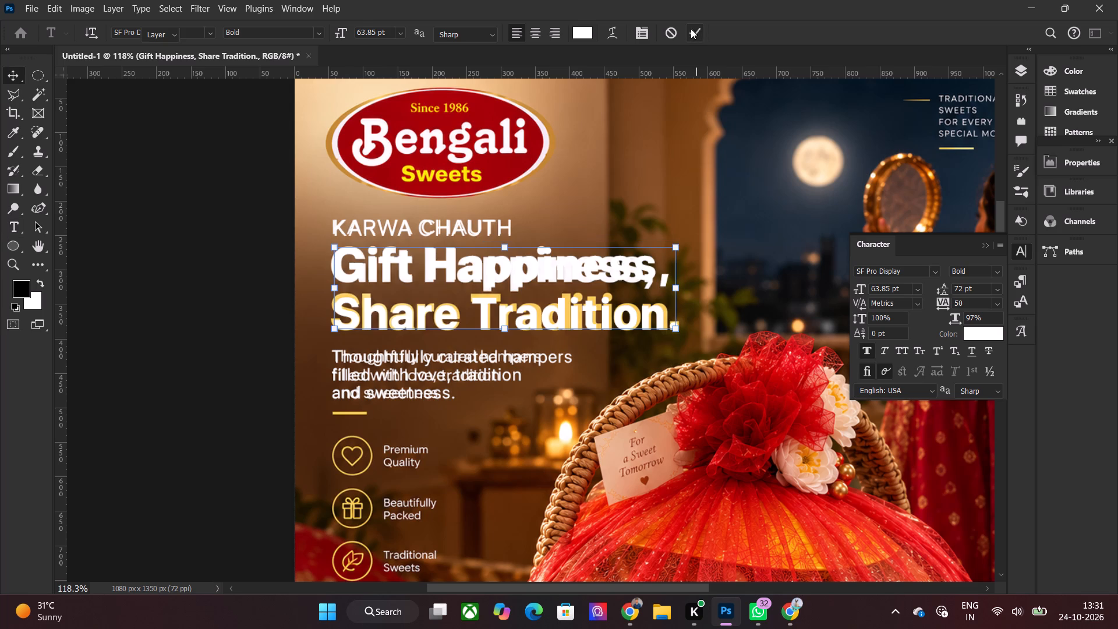
# Recolor the words "Share Tradition" in the headline with the gold sampled from the reference text.
pyautogui.doubleClick(557, 274)
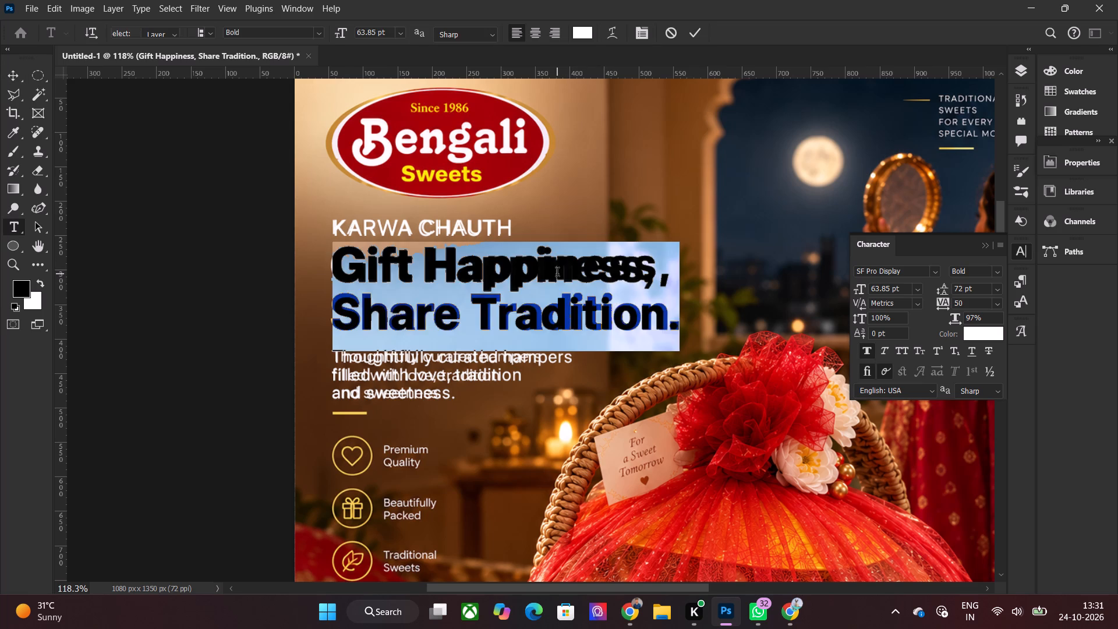
pyautogui.click(613, 328)
pyautogui.moveTo(613, 328); pyautogui.dragTo(374, 328)
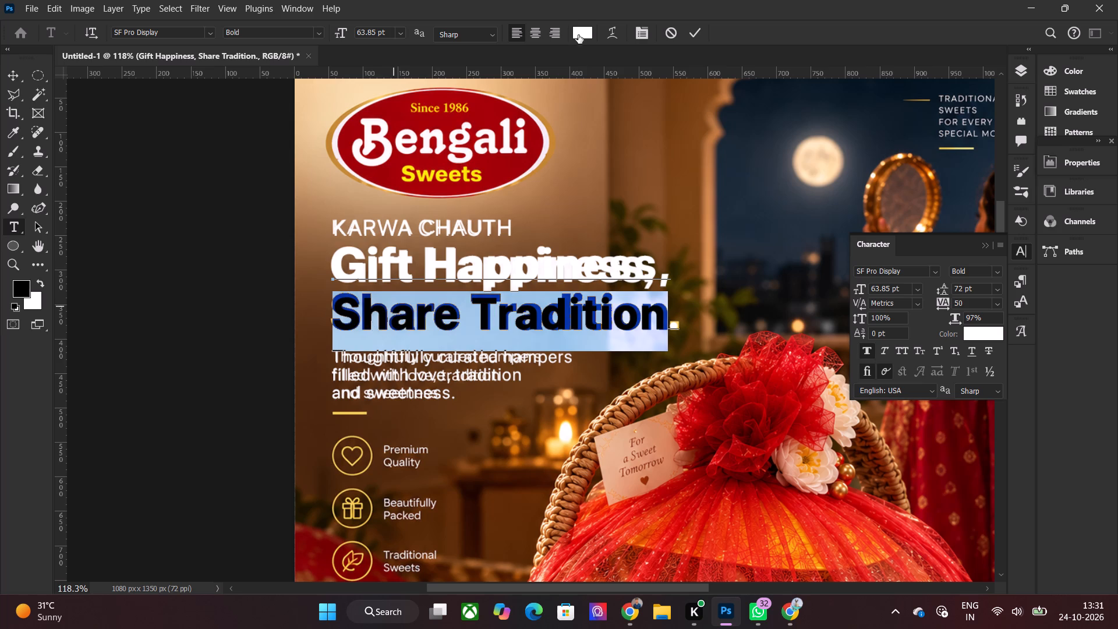
pyautogui.click(580, 33)
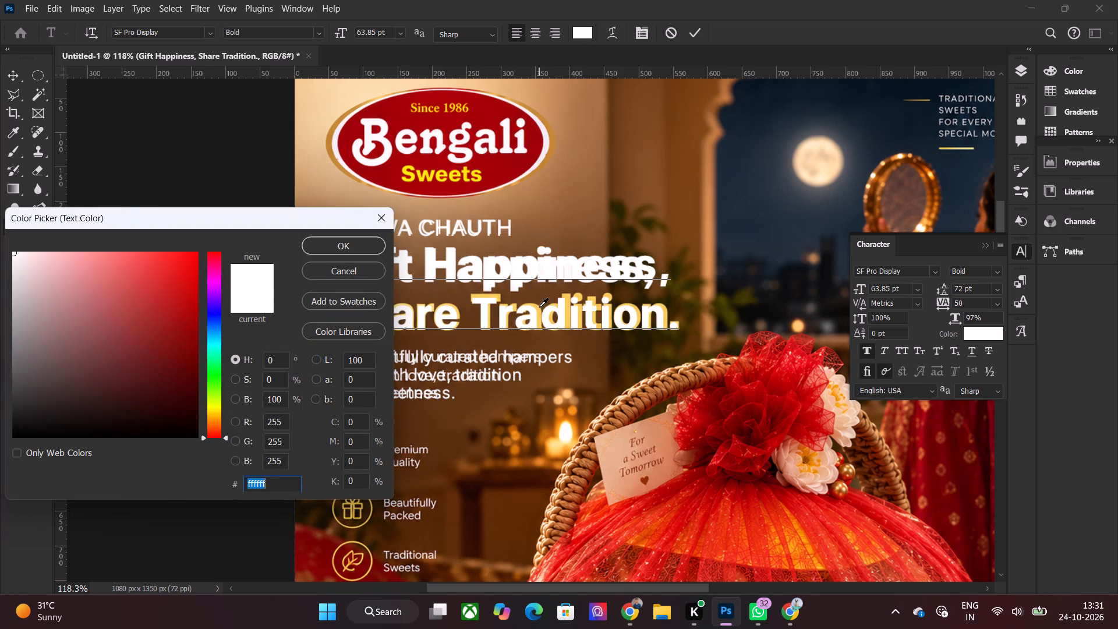
pyautogui.click(539, 307)
pyautogui.click(354, 248)
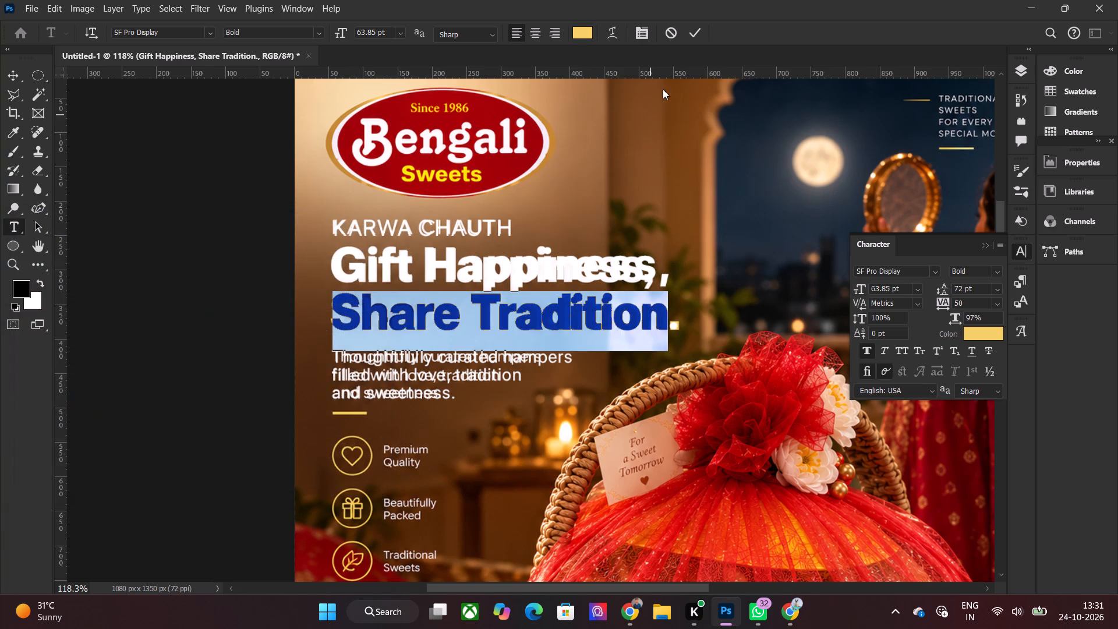
pyautogui.click(698, 31)
# Recolor the period after "Share Tradition" with the sampled gold, #f7cd5f, and deselect the headline.
pyautogui.doubleClick(641, 309)
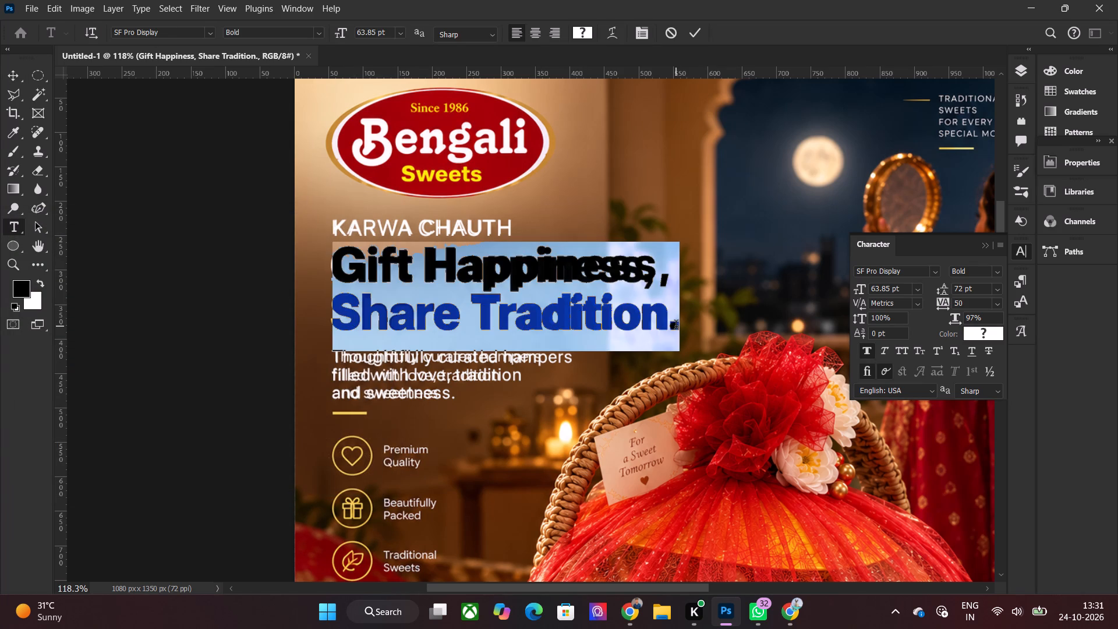
pyautogui.moveTo(674, 326); pyautogui.dragTo(667, 327)
pyautogui.click(578, 33)
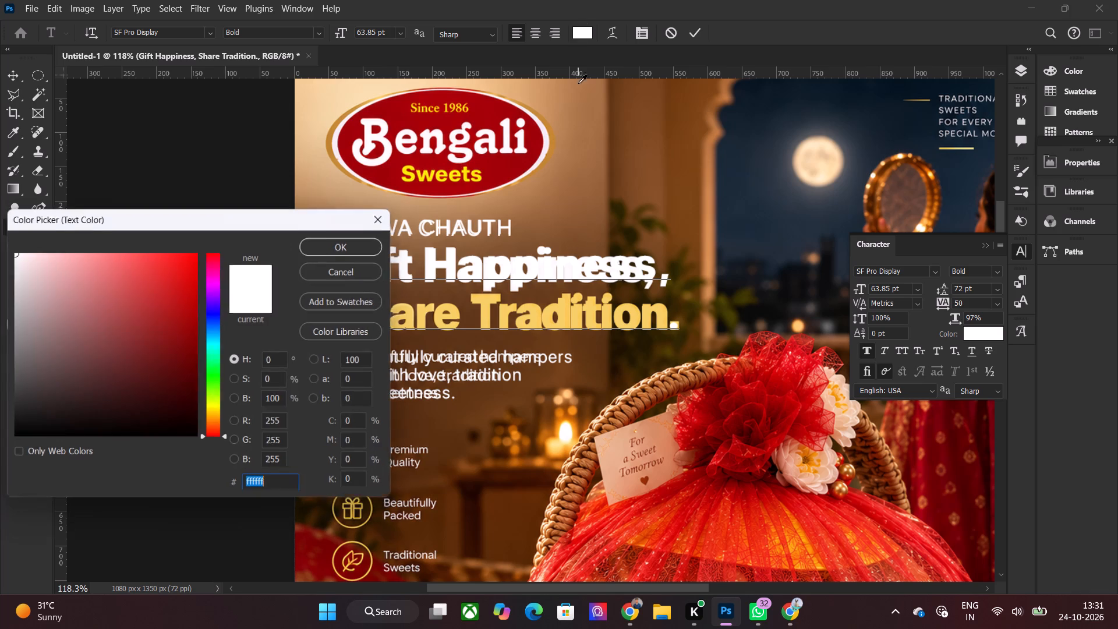
pyautogui.click(564, 304)
pyautogui.click(330, 250)
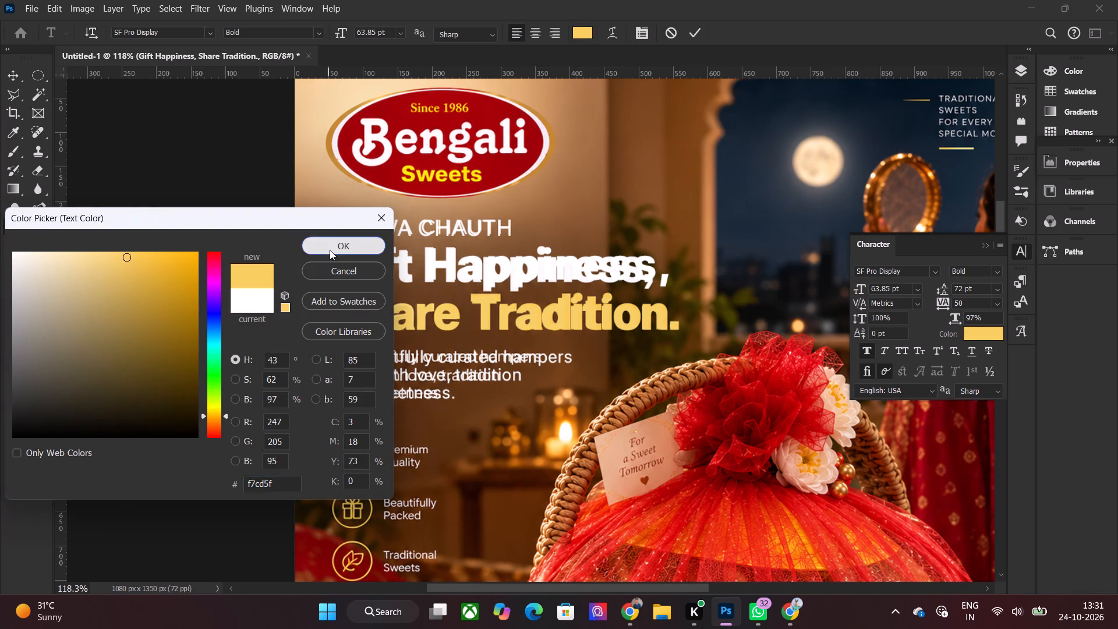
pyautogui.click(705, 23)
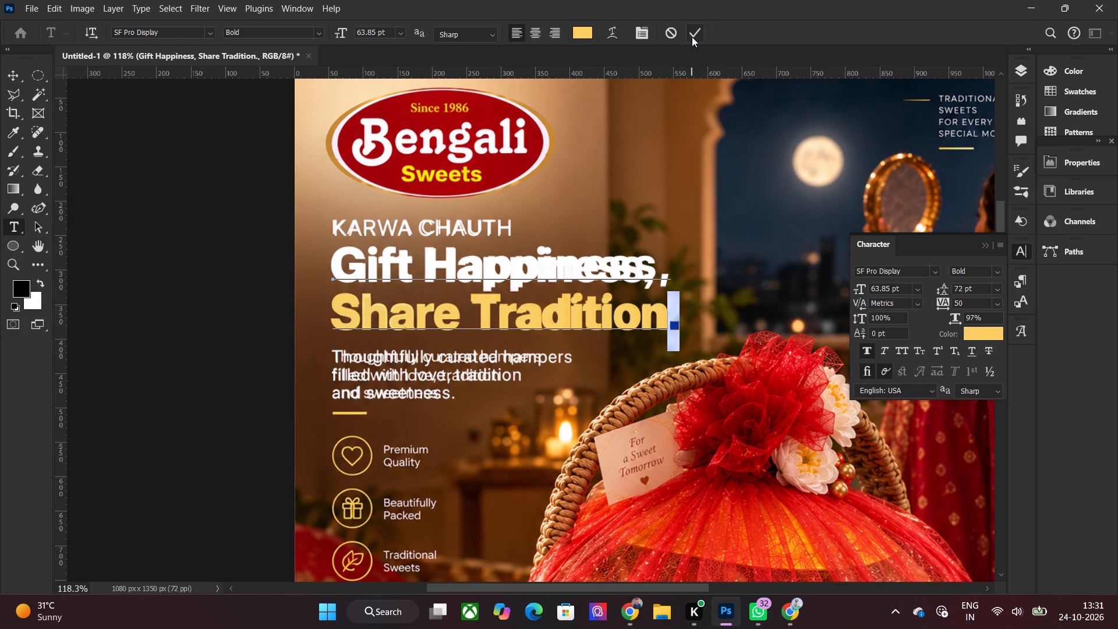
pyautogui.click(692, 37)
pyautogui.click(142, 317)
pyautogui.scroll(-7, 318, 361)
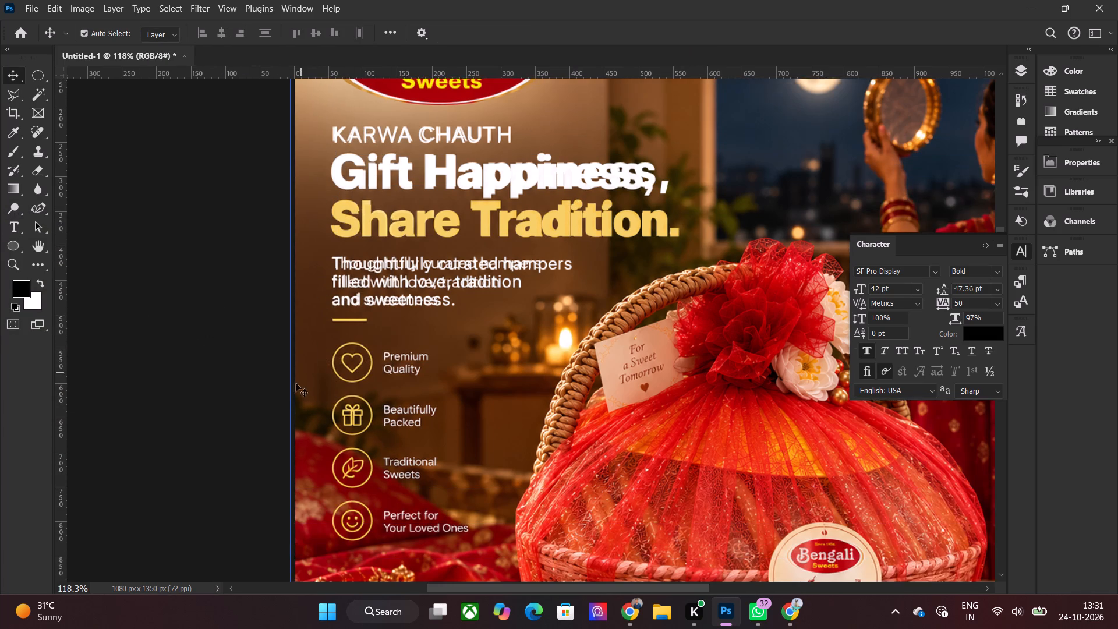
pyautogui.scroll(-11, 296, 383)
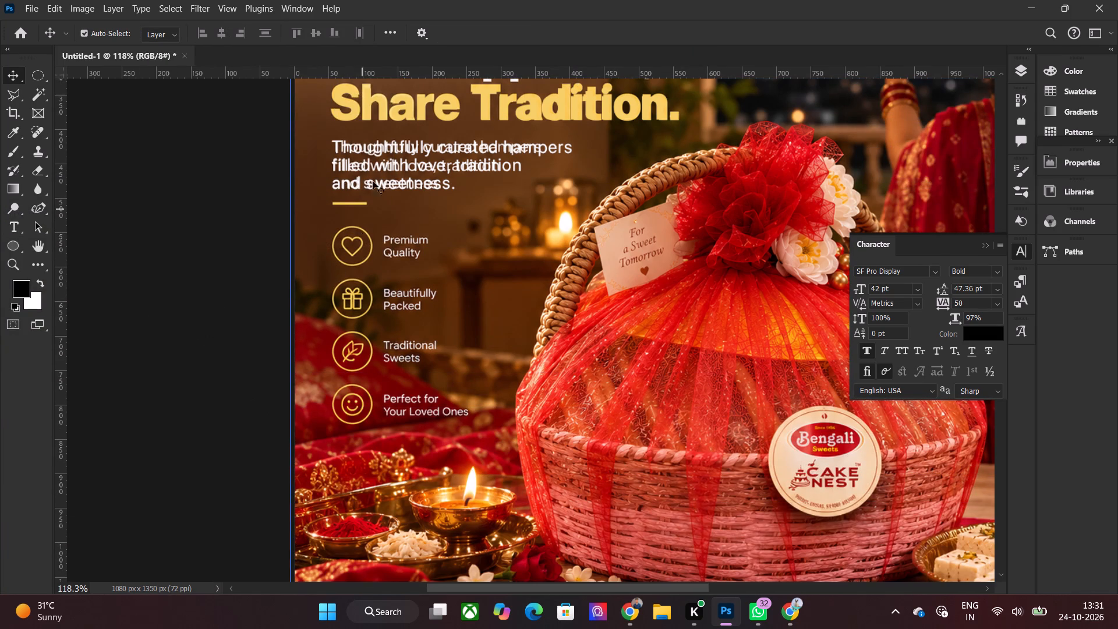
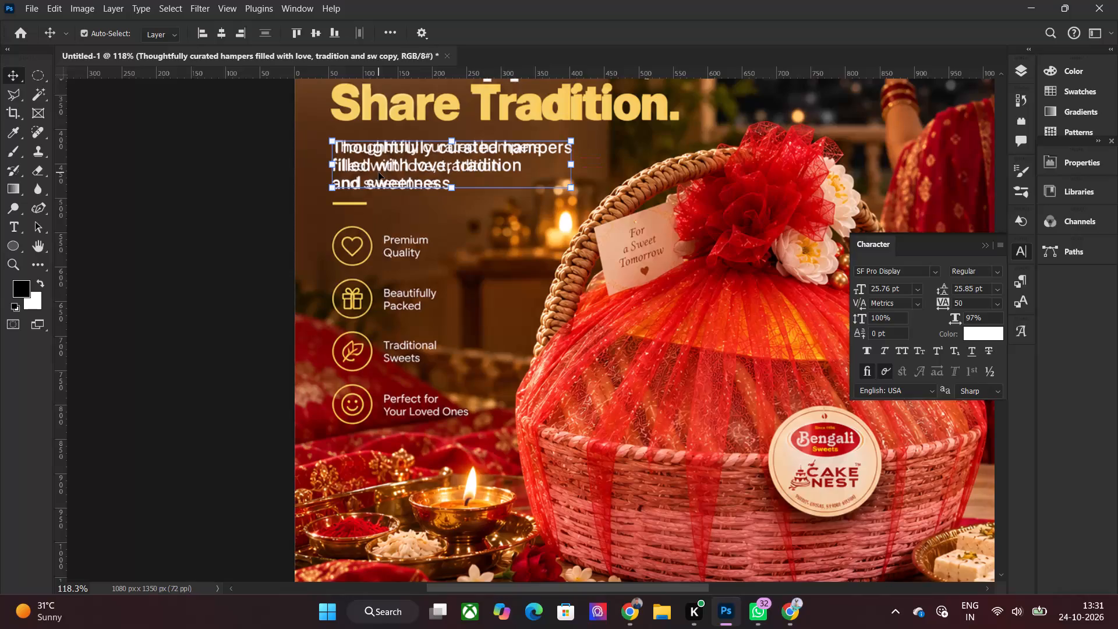
# Move the duplicated paragraph text to the open area beside the feature list and replace its wording with "Premium" over "Quality".
pyautogui.moveTo(397, 173); pyautogui.dragTo(515, 307)
pyautogui.doubleClick(517, 307)
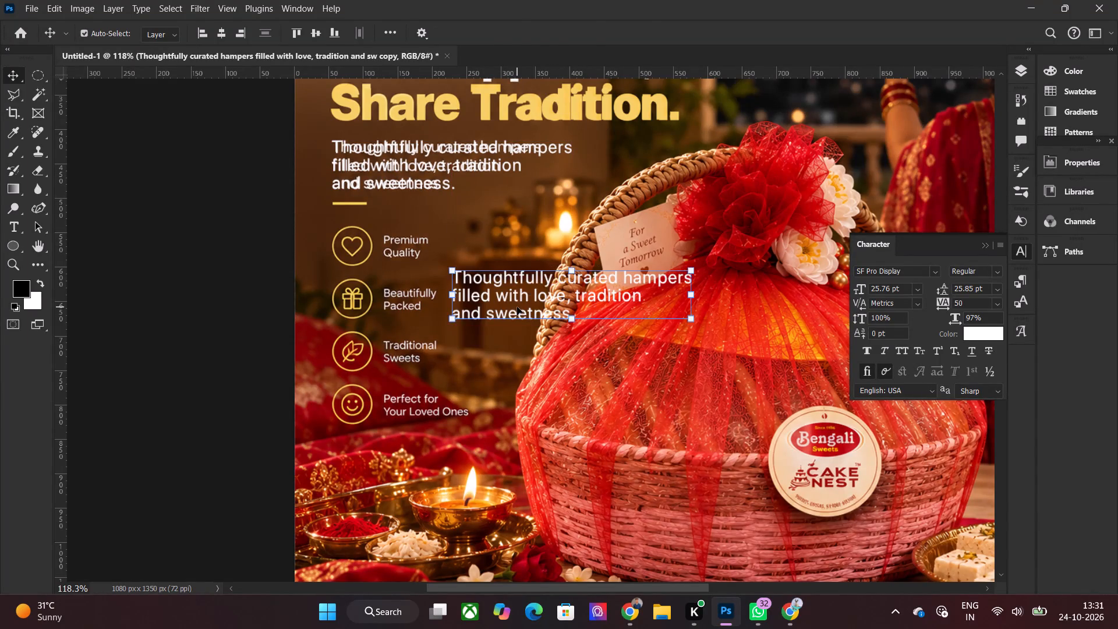
pyautogui.write('Premium')
pyautogui.press('Return')
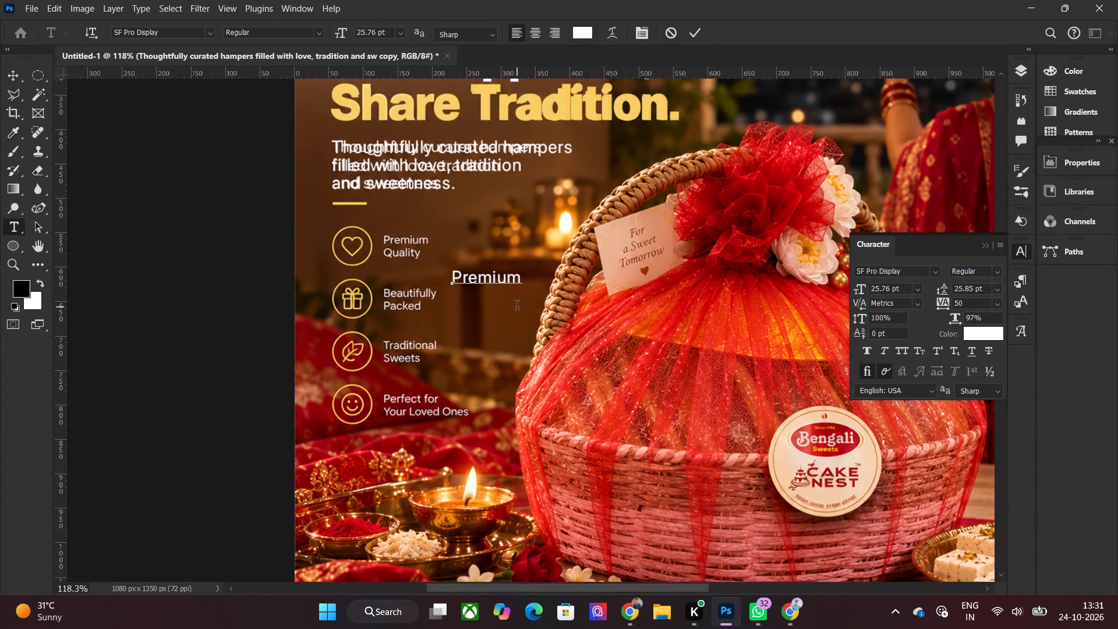
pyautogui.hotkey('shift', 'q')
pyautogui.write('uality')
pyautogui.click(694, 26)
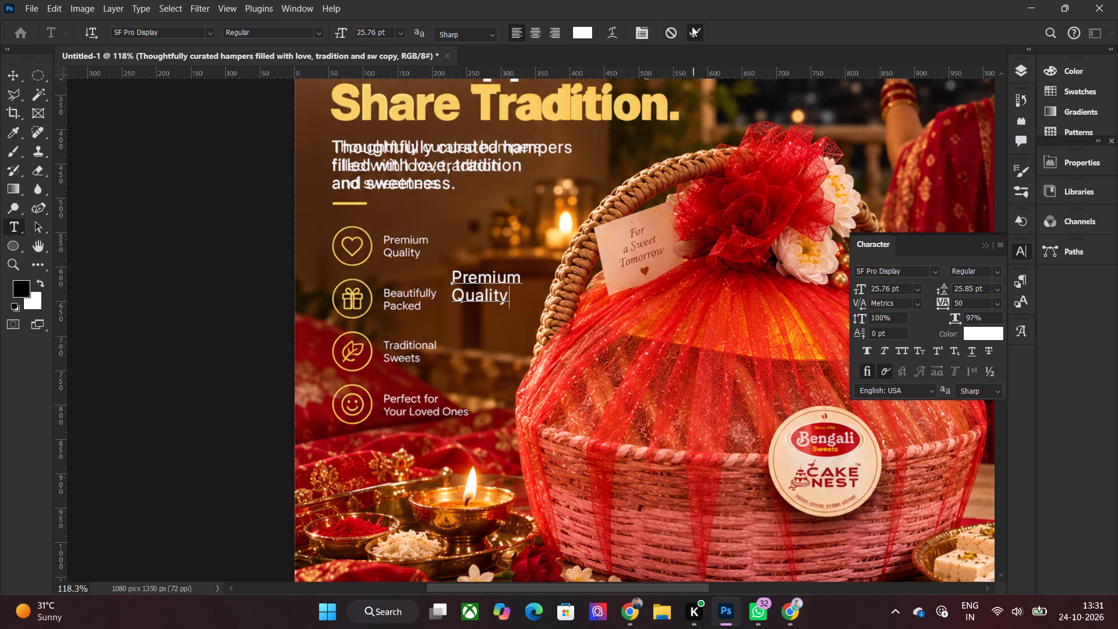
# Scale the new "Premium Quality" text to about 64.78% and align it over the matching reference label beside the heart icon.
pyautogui.keyDown('alt'); pyautogui.scroll(6, 310, 189); pyautogui.keyUp('alt')
pyautogui.moveTo(554, 328); pyautogui.dragTo(525, 319)
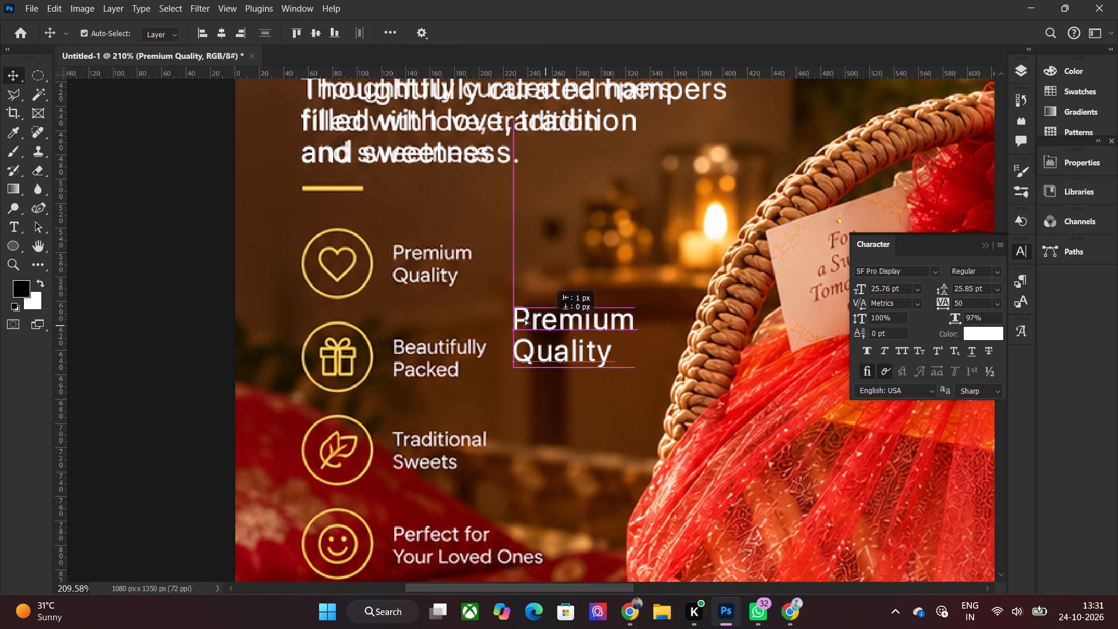
pyautogui.moveTo(525, 319); pyautogui.dragTo(442, 262)
pyautogui.keyDown('shift'); pyautogui.moveTo(520, 302); pyautogui.dragTo(491, 298); pyautogui.keyUp('shift')
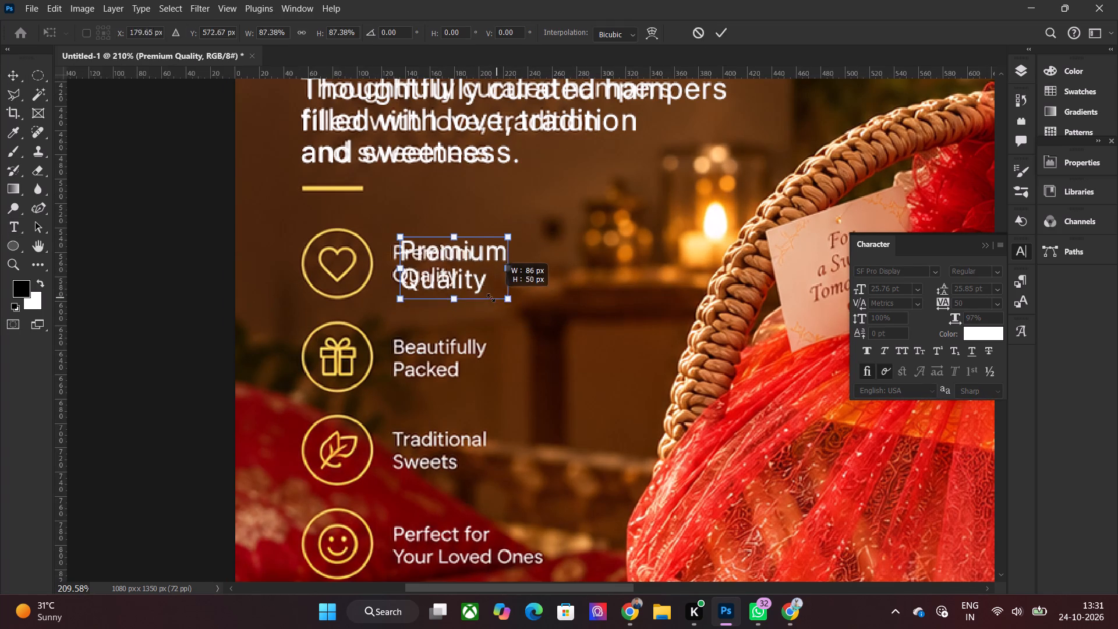
pyautogui.keyDown('shift'); pyautogui.moveTo(491, 298); pyautogui.dragTo(469, 290); pyautogui.keyUp('shift')
pyautogui.moveTo(448, 249); pyautogui.dragTo(438, 252)
pyautogui.press('Down')
pyautogui.press('Right')
pyautogui.press('f')
pyautogui.press('Down')
pyautogui.press('Down')
pyautogui.press('Down')
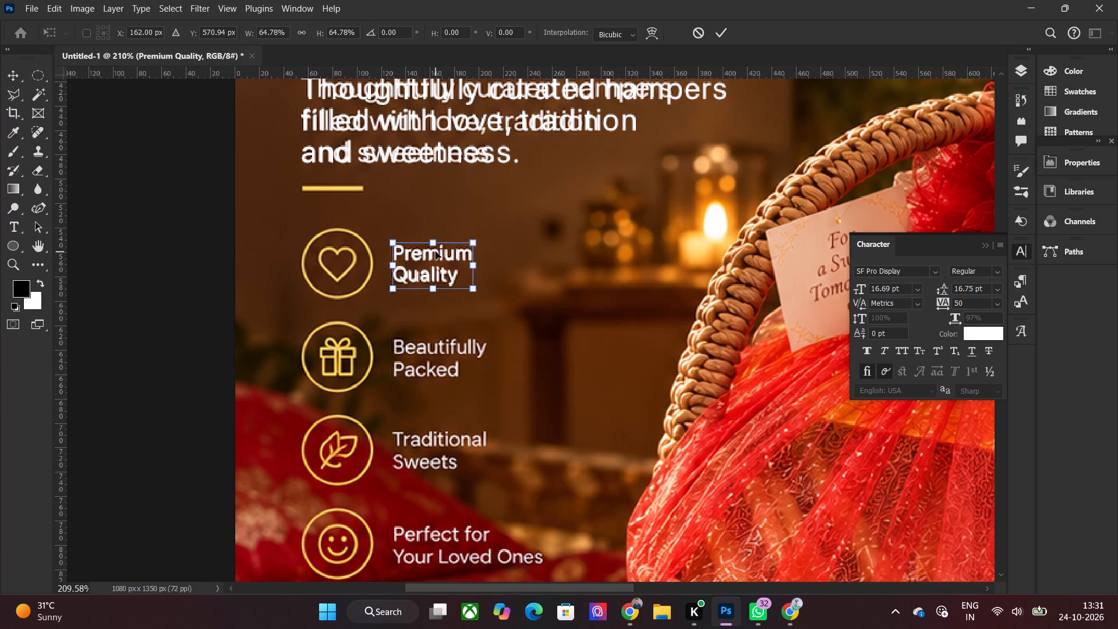
pyautogui.click(728, 30)
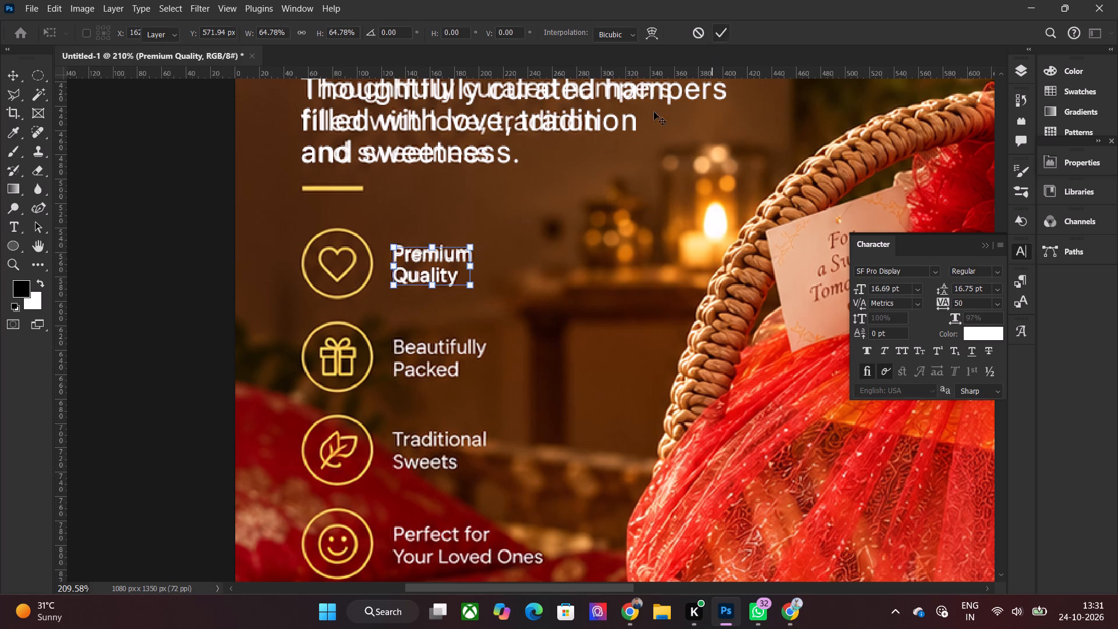
# Duplicate the "Premium Quality" text, move the copy beside the gift row, and replace its wording with "Beautifully" over "Packed".
pyautogui.hotkey('ctrl', 'j')
pyautogui.moveTo(453, 268); pyautogui.dragTo(572, 349)
pyautogui.doubleClick(572, 349)
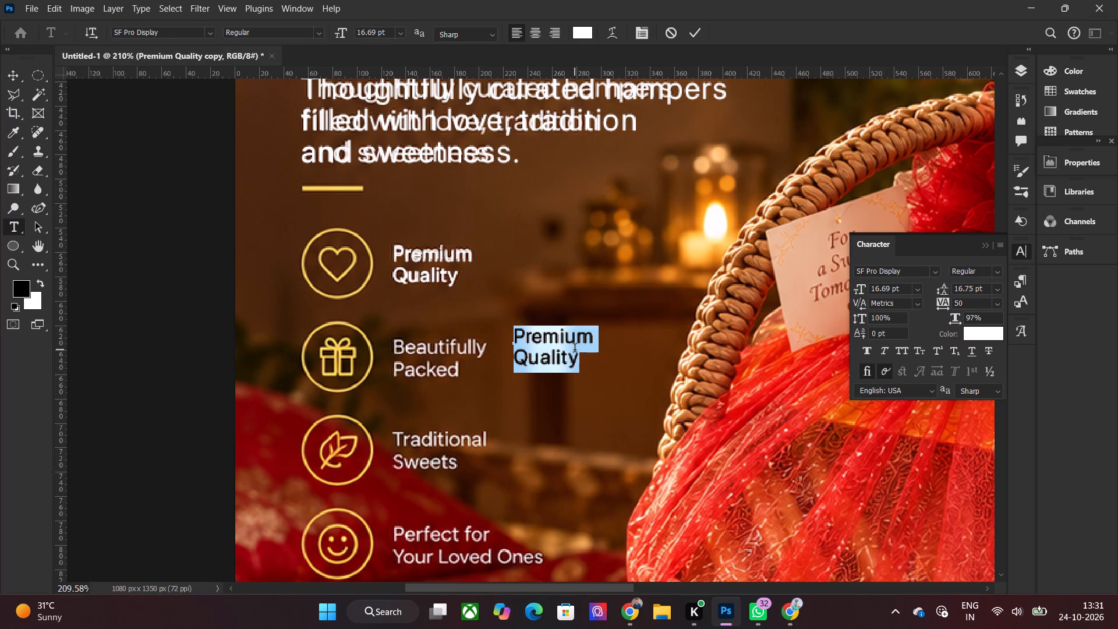
pyautogui.write('Beautifulll')
pyautogui.press('=')
pyautogui.press('BackSpace')
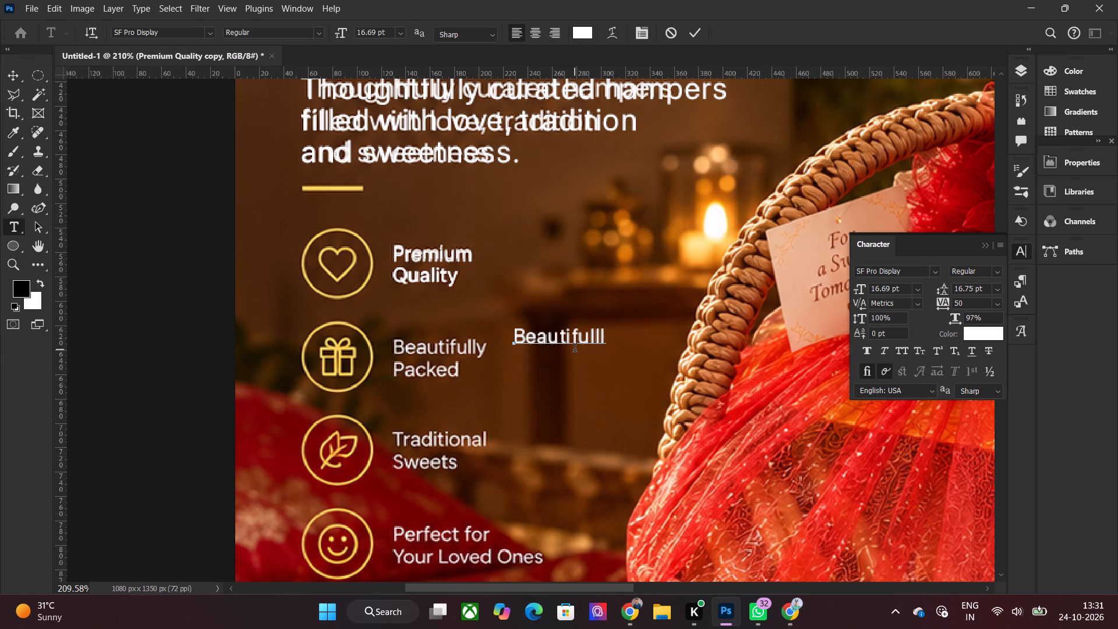
pyautogui.press('BackSpace')
pyautogui.press('y')
pyautogui.press('Return')
pyautogui.write('Packed')
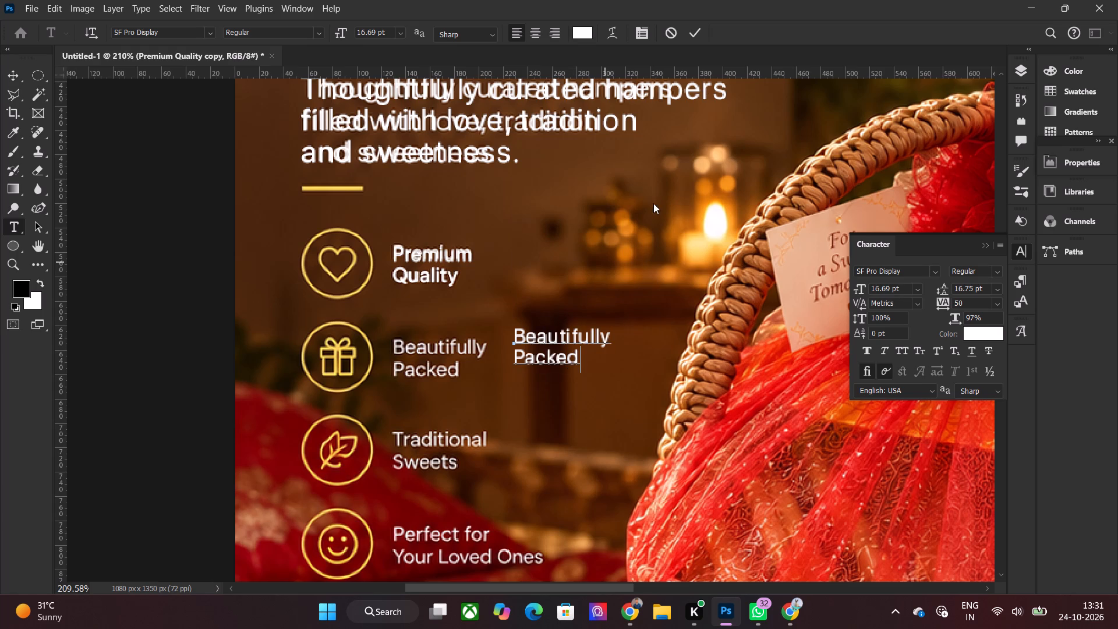
pyautogui.click(696, 40)
# Align the new "Beautifully Packed" text over the matching reference label beside the gift icon.
pyautogui.moveTo(565, 349); pyautogui.dragTo(472, 354)
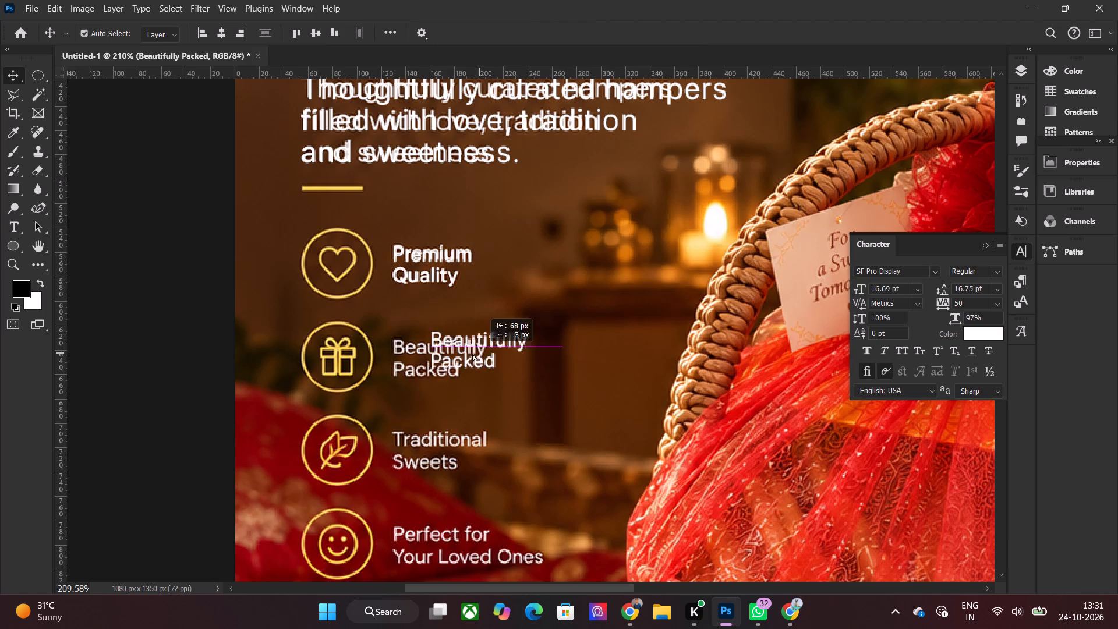
pyautogui.moveTo(472, 354); pyautogui.dragTo(442, 362)
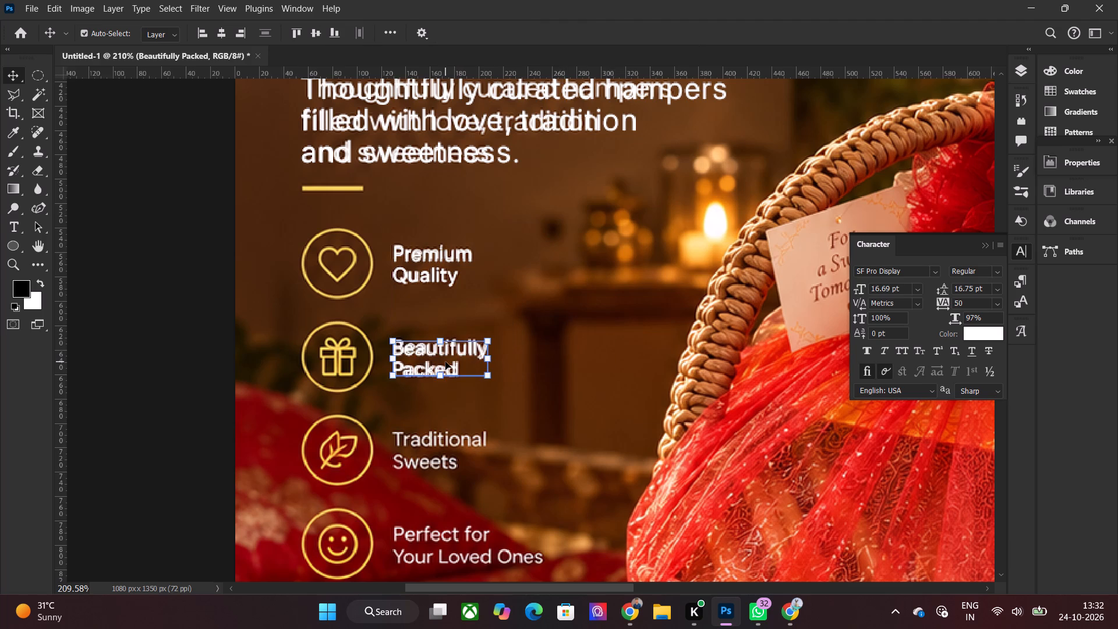
pyautogui.press('Up')
pyautogui.press('Right')
# Duplicate the "Beautifully Packed" text, move the copy near the leaf row, and replace its wording with "Traditional" over "Sweets".
pyautogui.hotkey('ctrl', 'j')
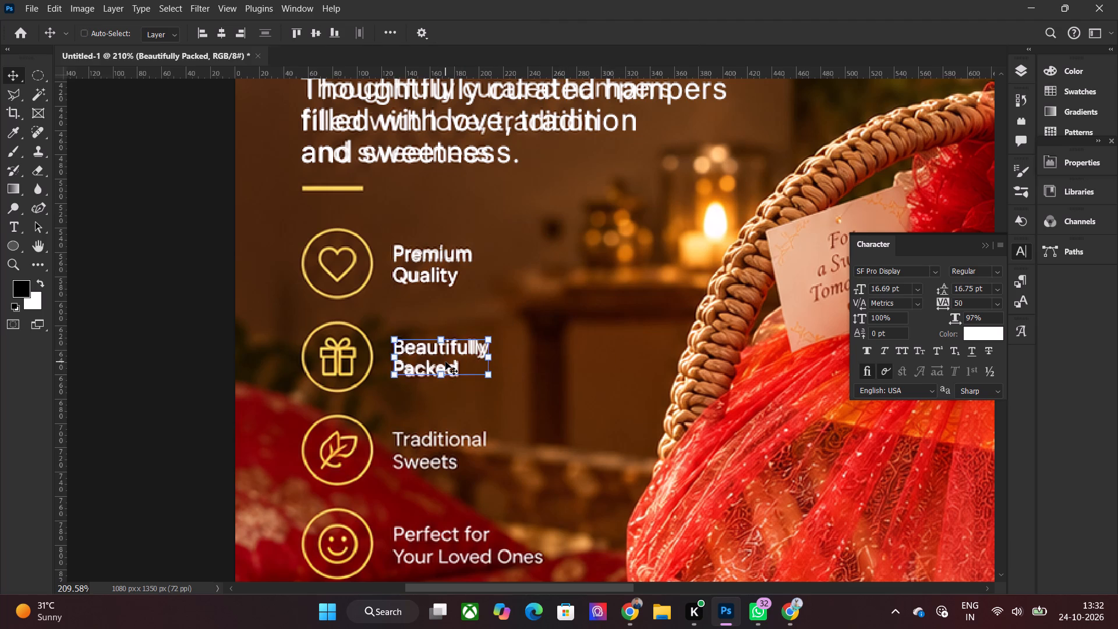
pyautogui.moveTo(472, 350); pyautogui.dragTo(572, 415)
pyautogui.doubleClick(572, 415)
pyautogui.write('Traditional')
pyautogui.press('Return')
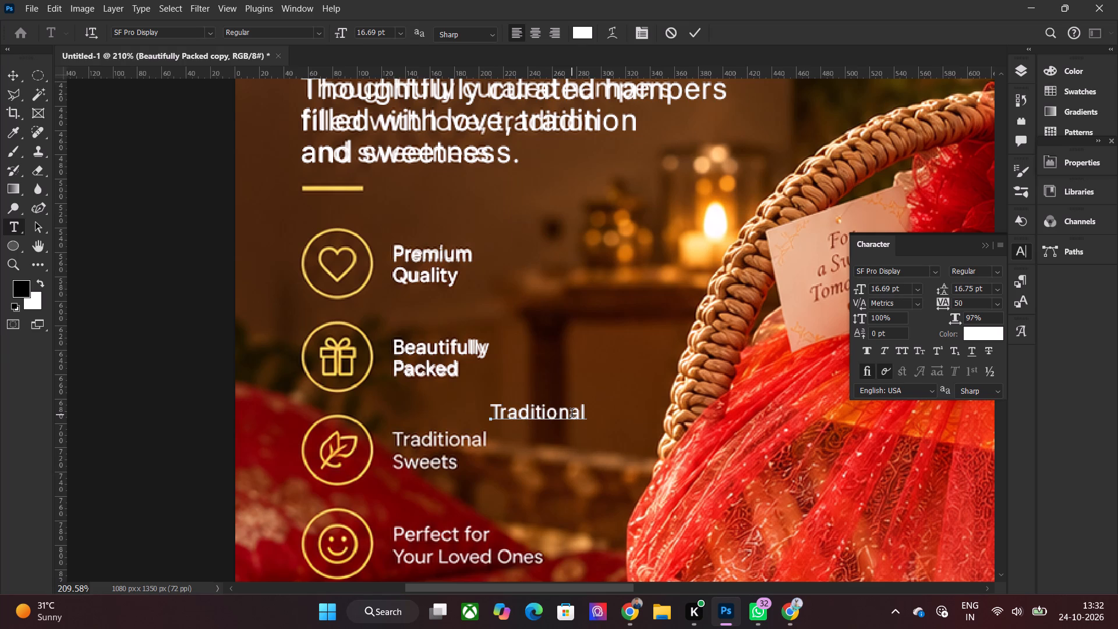
pyautogui.write('Sweets')
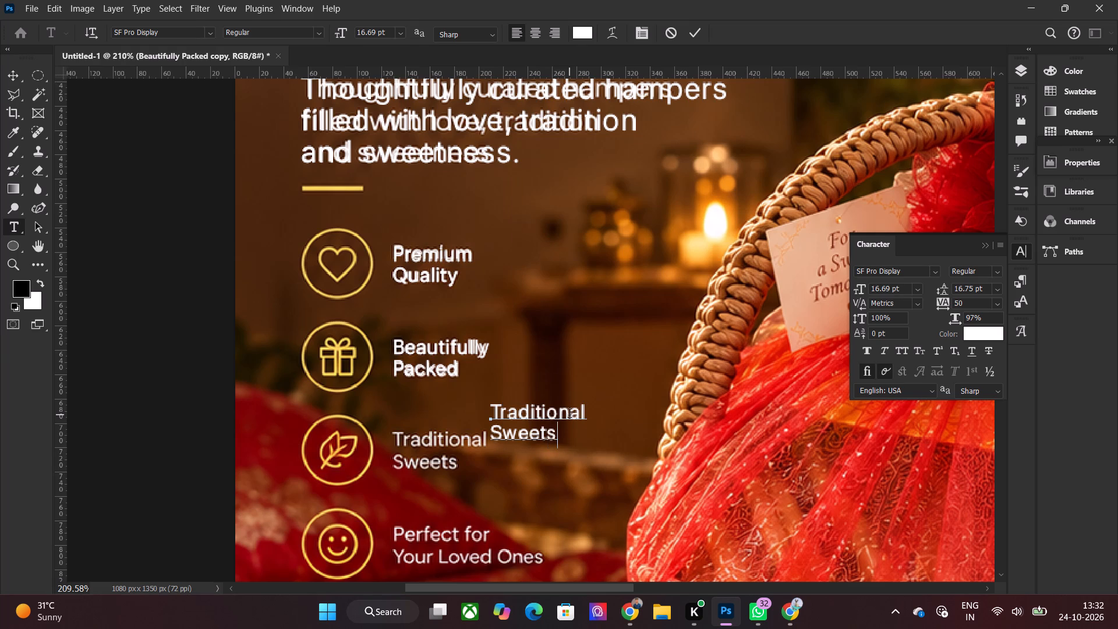
pyautogui.click(699, 31)
# Align the new "Traditional Sweets" text over the matching reference label beside the leaf icon.
pyautogui.moveTo(563, 417); pyautogui.dragTo(513, 442)
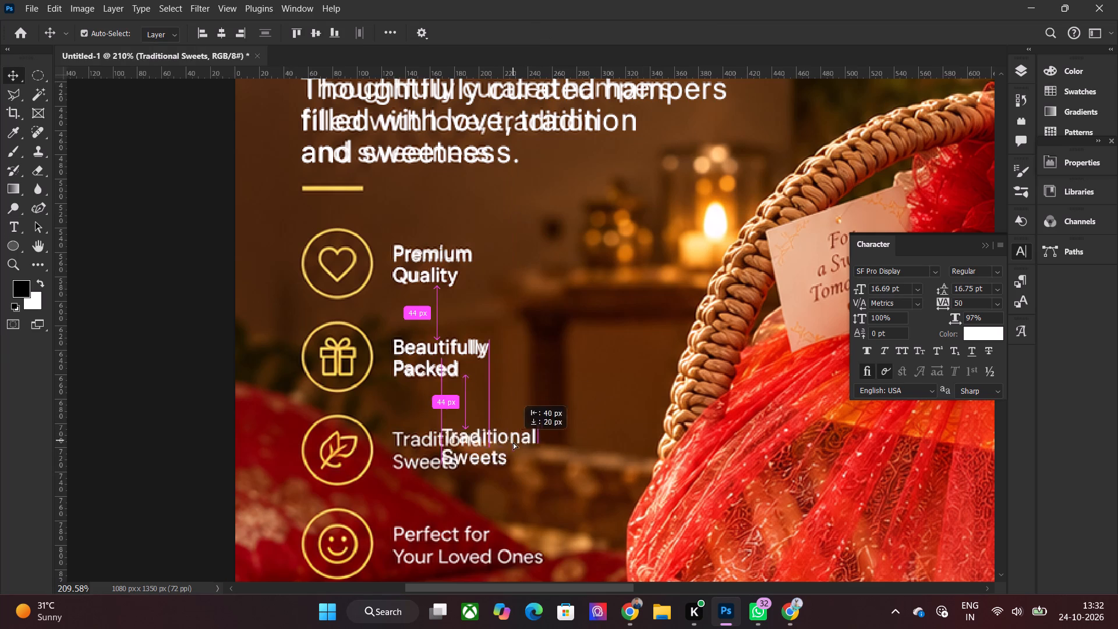
pyautogui.moveTo(513, 442); pyautogui.dragTo(465, 442)
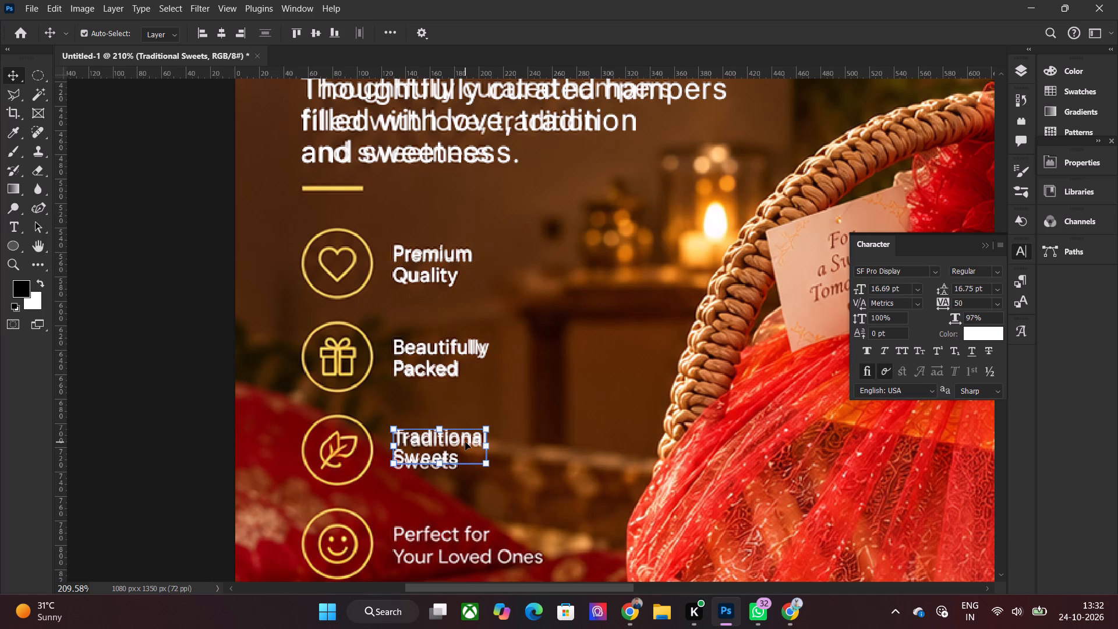
pyautogui.press('Down')
pyautogui.press('Down')
pyautogui.press('Down')
pyautogui.press('Down')
pyautogui.press('Up')
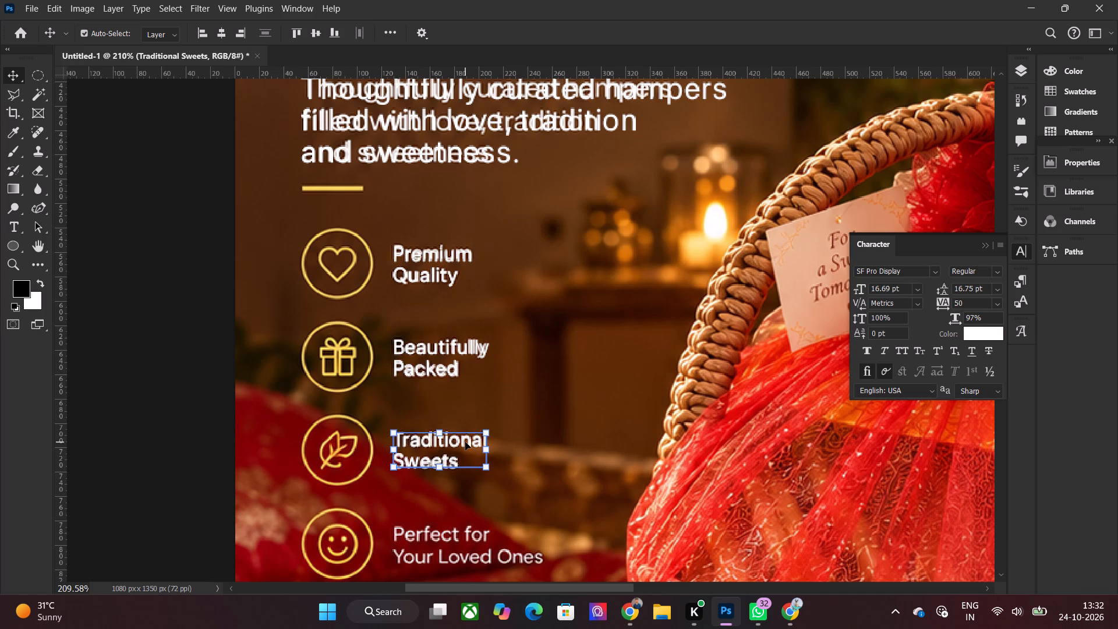
# Duplicate the "Traditional Sweets" text, move the copy toward the smiley row, and enter "Perfect for" with "Your" starting the second line.
pyautogui.hotkey('ctrl', 'j')
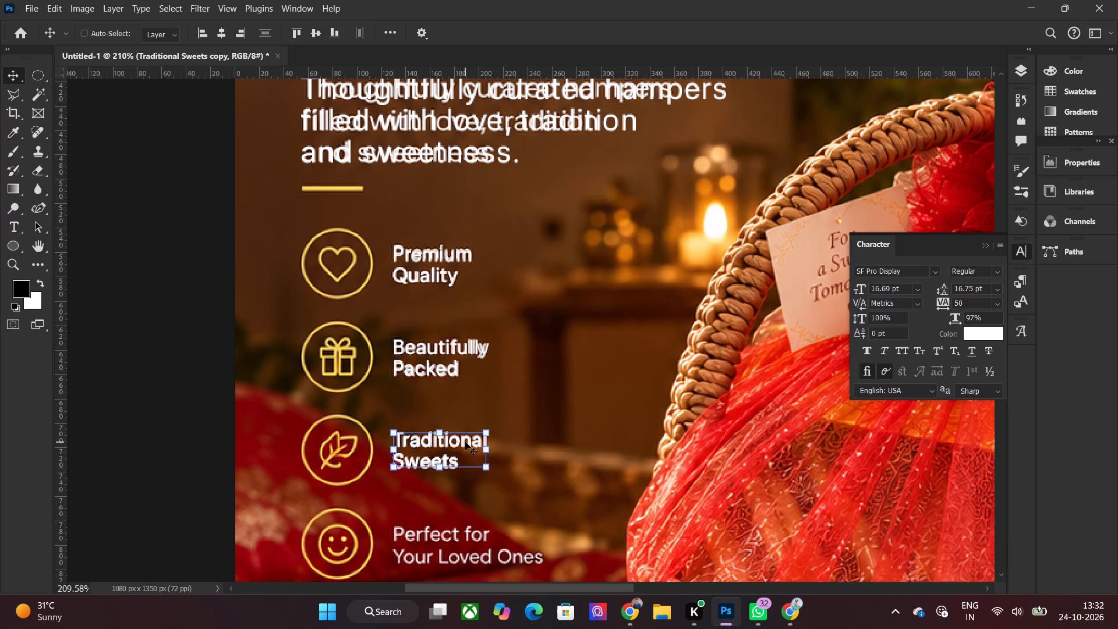
pyautogui.scroll(-13, 507, 402)
pyautogui.moveTo(457, 286); pyautogui.dragTo(533, 324)
pyautogui.doubleClick(533, 324)
pyautogui.write('Perfect for')
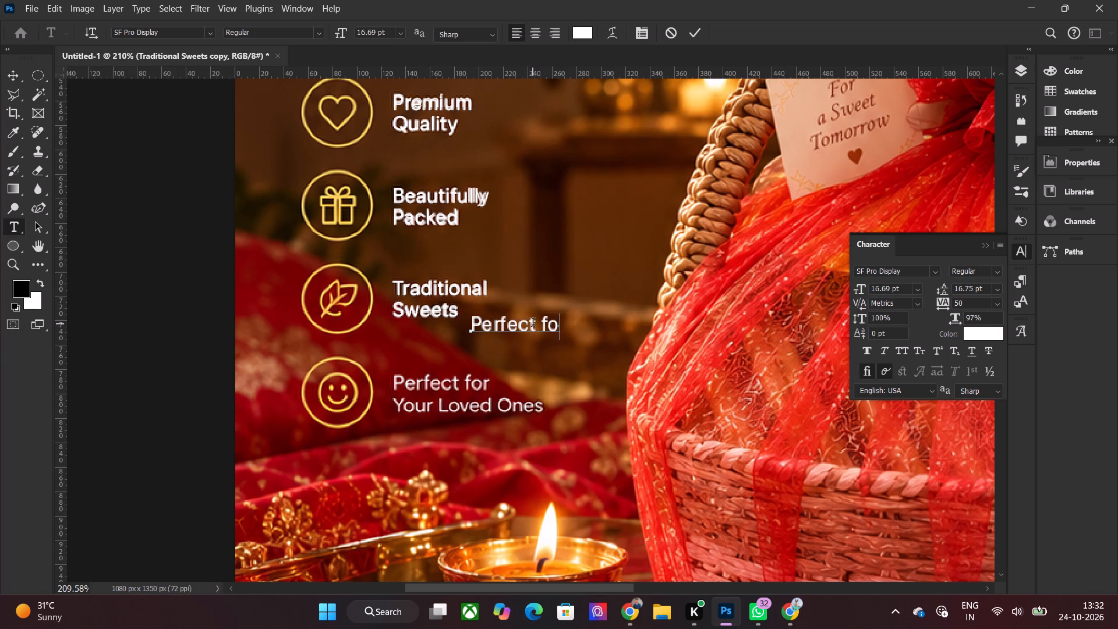
pyautogui.press('Return')
pyautogui.write('Your')
pyautogui.press('space')
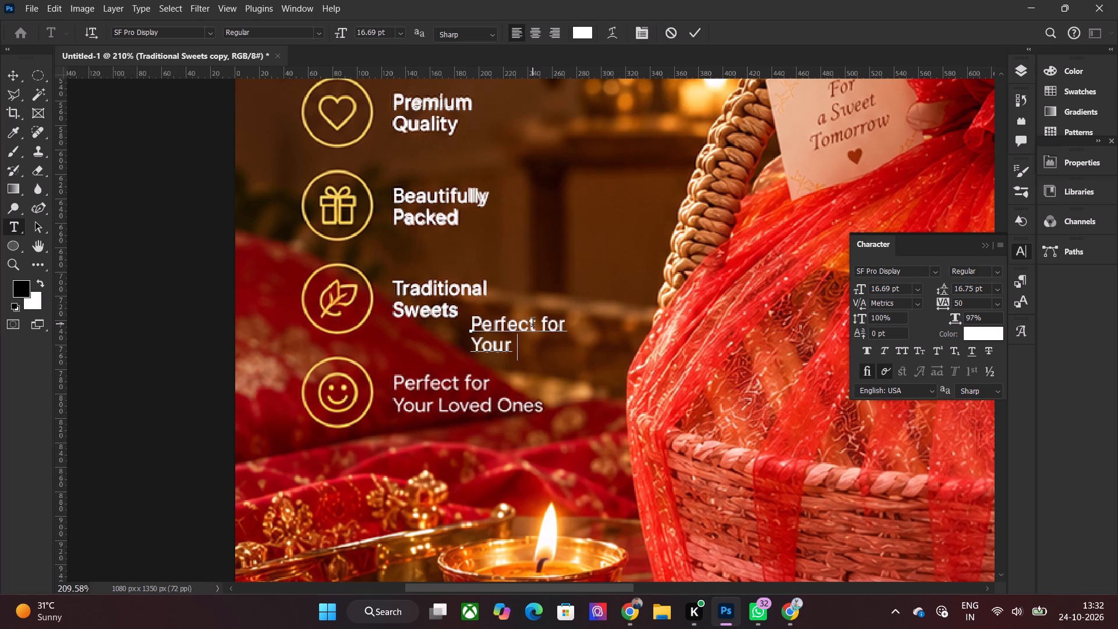
# Complete the copied text's second line as "Your Loved Ones" below "Perfect for" and commit the text edit.
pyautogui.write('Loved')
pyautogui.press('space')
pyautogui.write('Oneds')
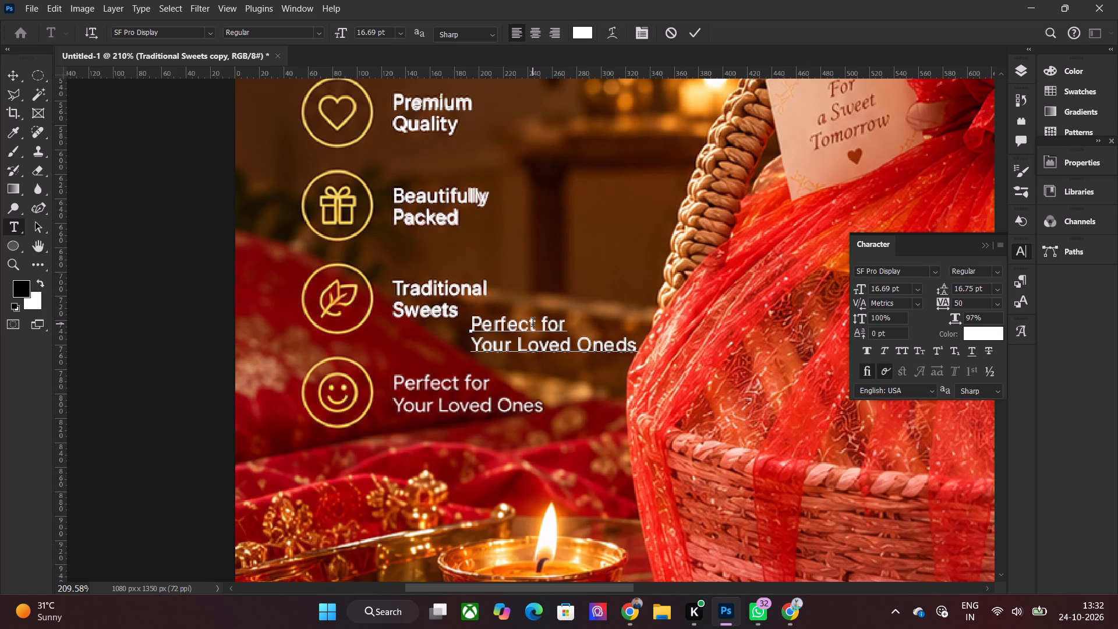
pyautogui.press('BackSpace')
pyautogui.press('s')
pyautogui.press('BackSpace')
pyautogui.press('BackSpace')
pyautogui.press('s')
pyautogui.click(688, 39)
# Align the new "Perfect for Your Loved Ones" text over the matching reference label beside the smiley icon, then deselect it.
pyautogui.moveTo(529, 327); pyautogui.dragTo(484, 358)
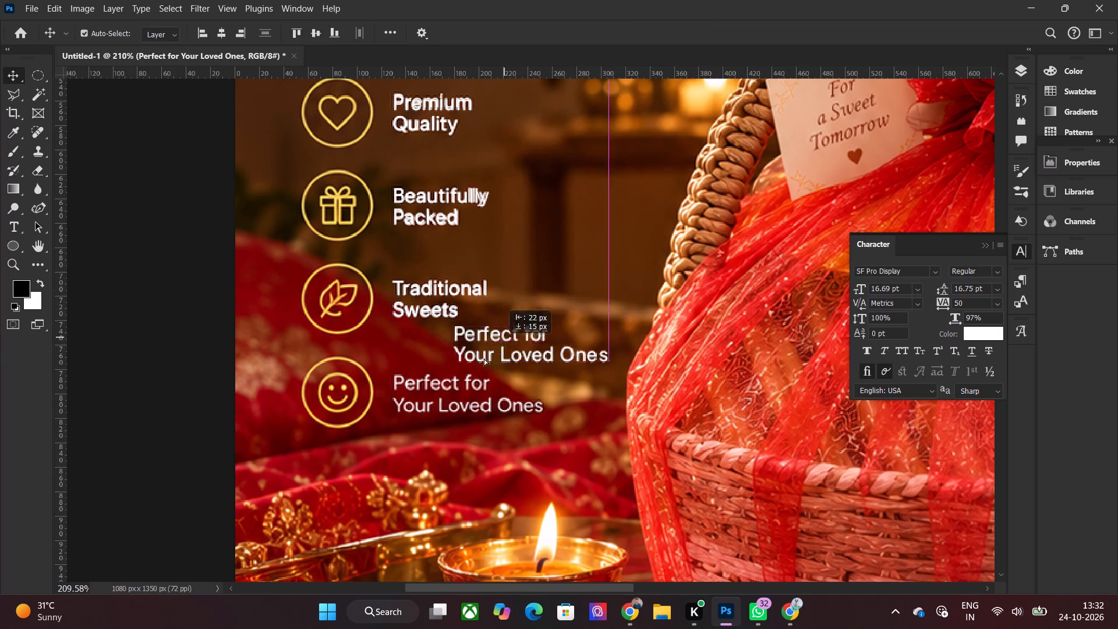
pyautogui.moveTo(484, 358); pyautogui.dragTo(452, 383)
pyautogui.press('Down')
pyautogui.press('Down')
pyautogui.press('Down')
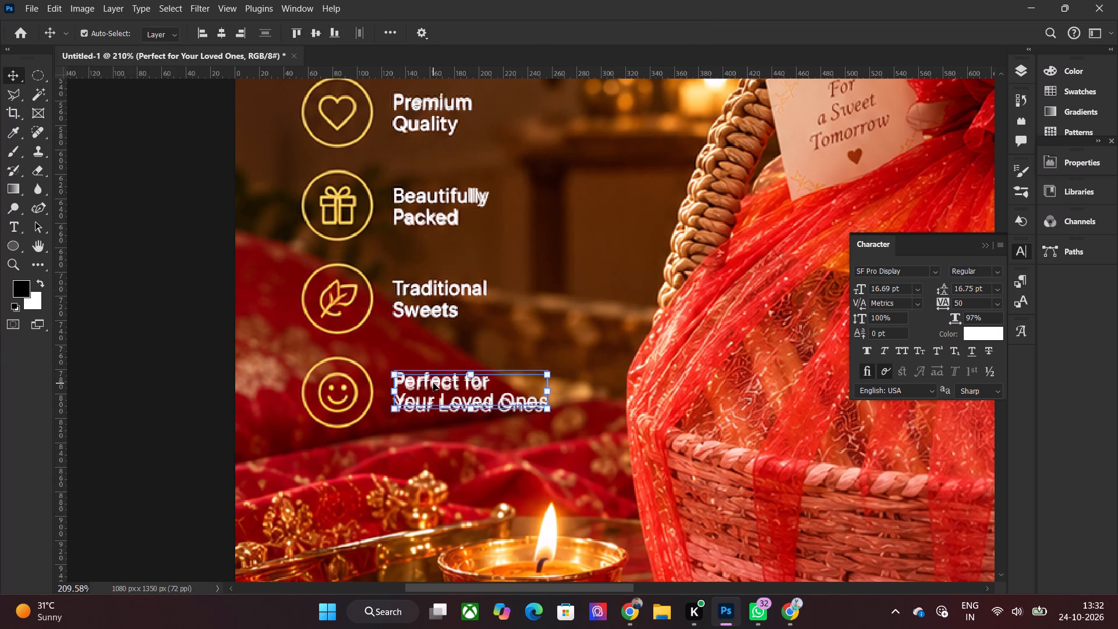
pyautogui.press('Down')
pyautogui.press('Left')
pyautogui.press('Down')
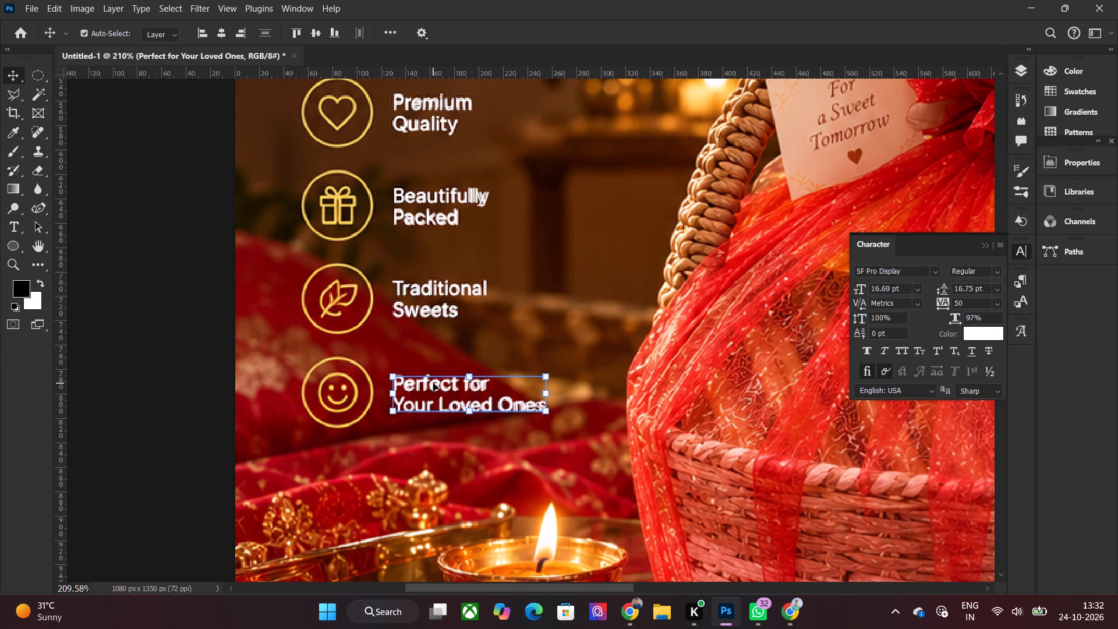
pyautogui.press('Up')
pyautogui.click(200, 317)
pyautogui.scroll(4, 201, 317)
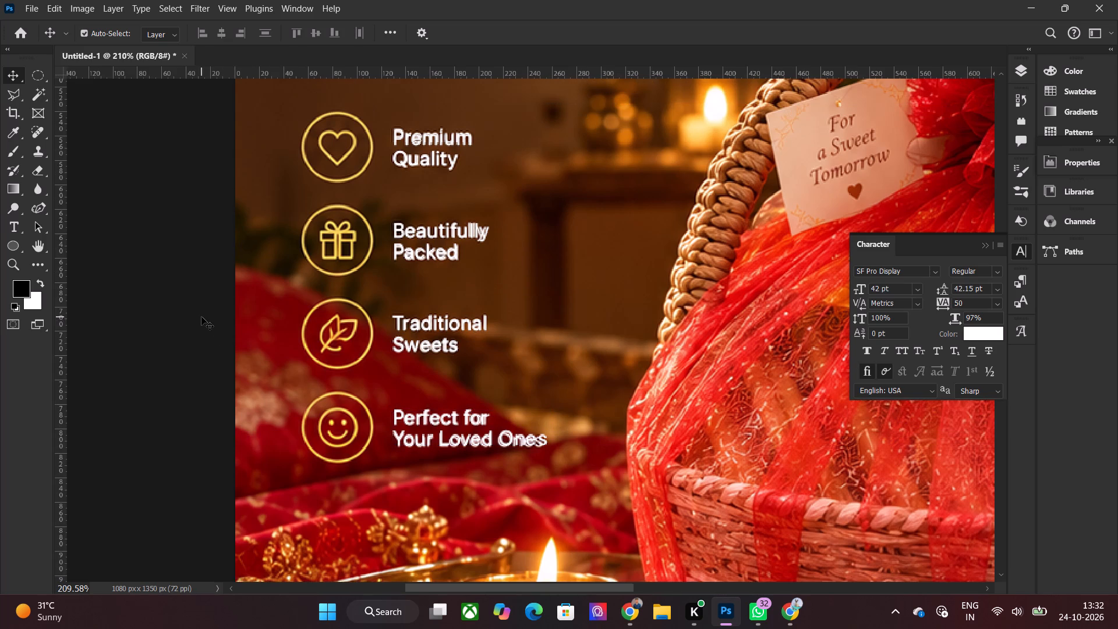
pyautogui.scroll(2, 201, 317)
# Switch to Chrome, open Flaticon in a new tab, and search its icons for "heart".
pyautogui.click(622, 623)
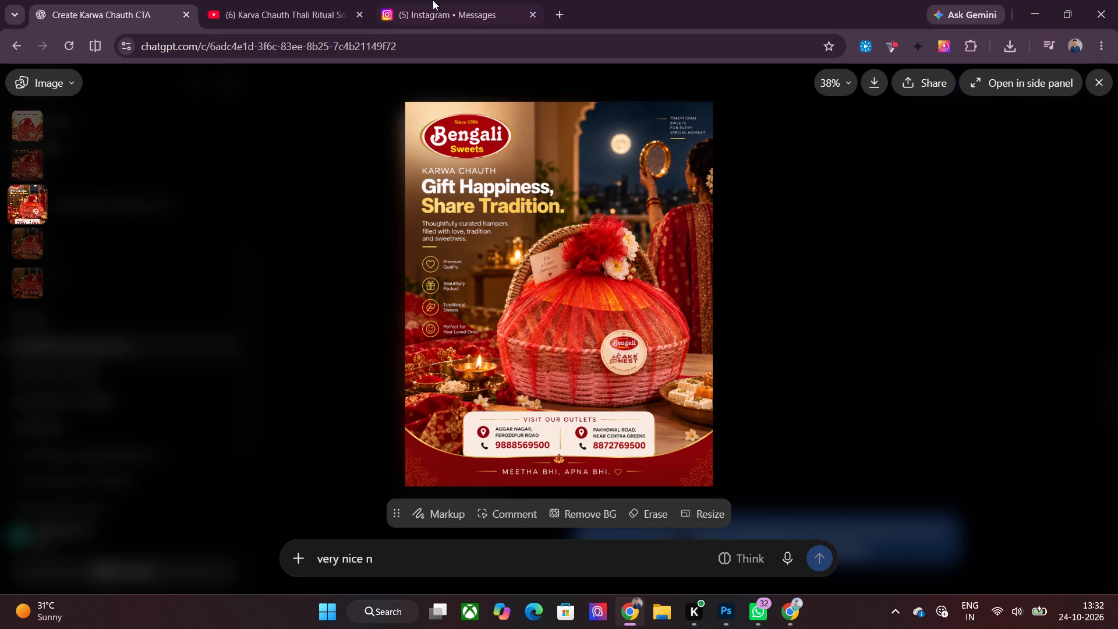
pyautogui.click(559, 12)
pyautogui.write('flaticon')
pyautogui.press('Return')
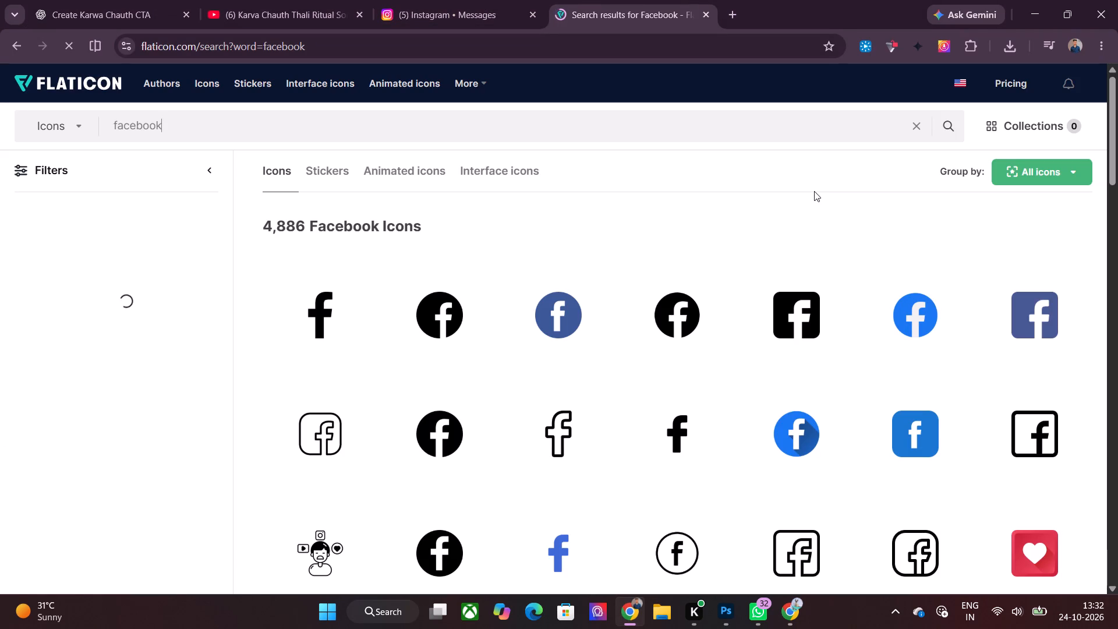
pyautogui.doubleClick(695, 112)
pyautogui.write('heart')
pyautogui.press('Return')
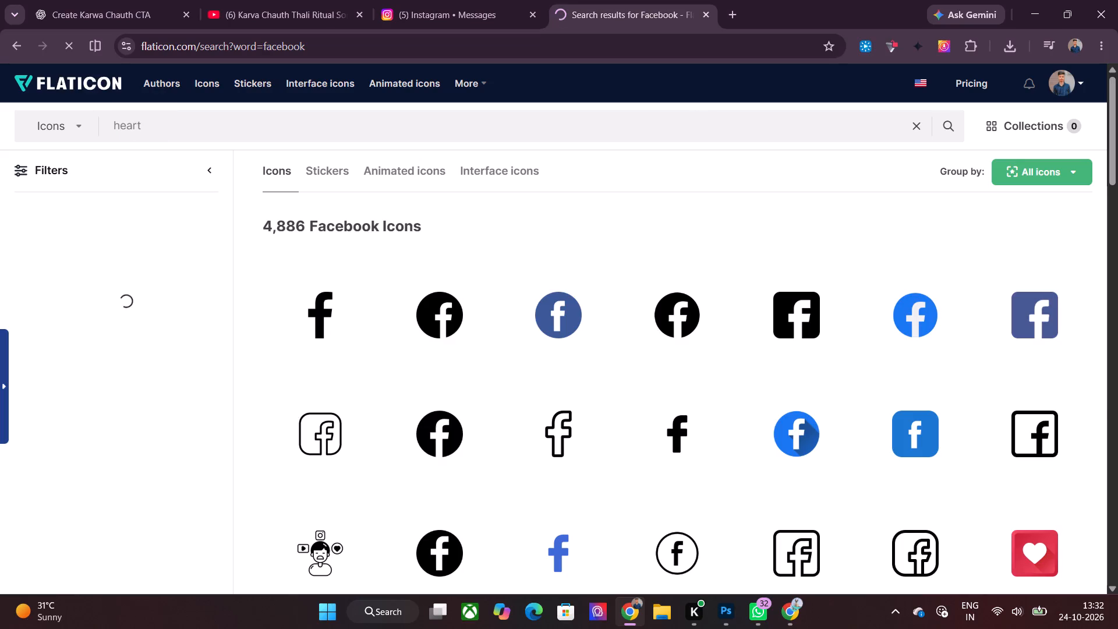
# Browse the first pages of Flaticon heart icons, looking for one that suits the poster's "Premium Quality" feature.
pyautogui.scroll(-3, 732, 300)
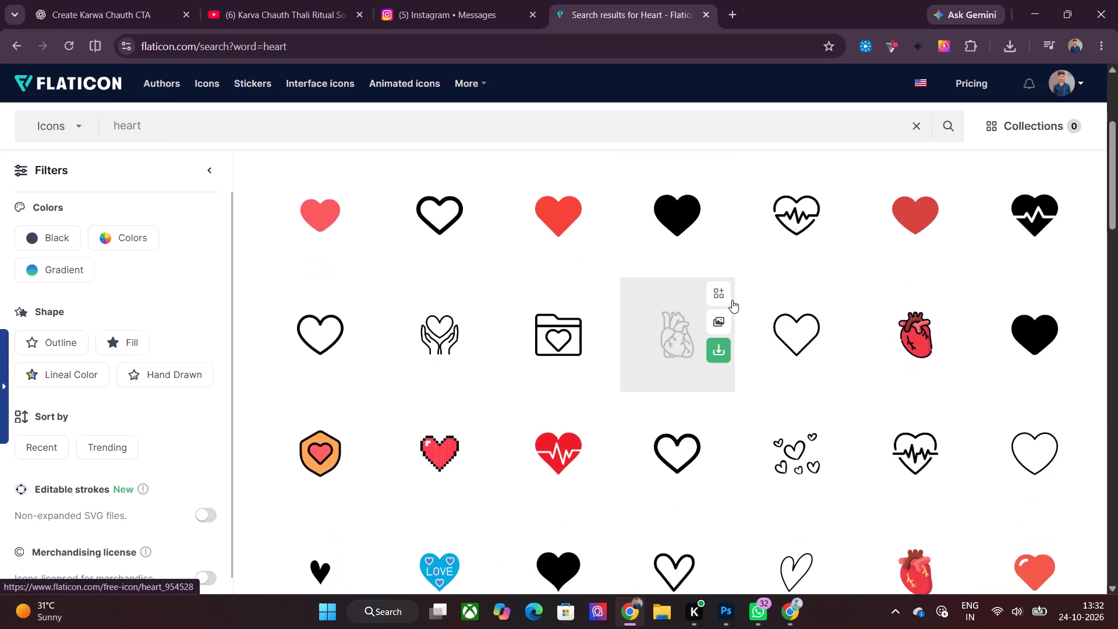
pyautogui.scroll(-9, 732, 300)
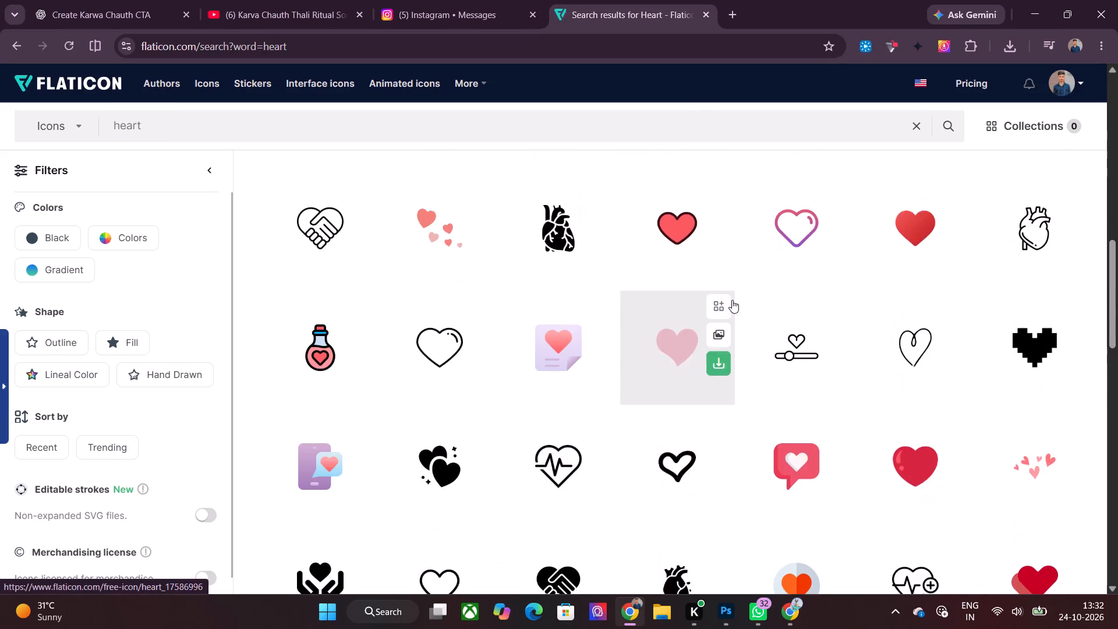
pyautogui.scroll(-8, 732, 300)
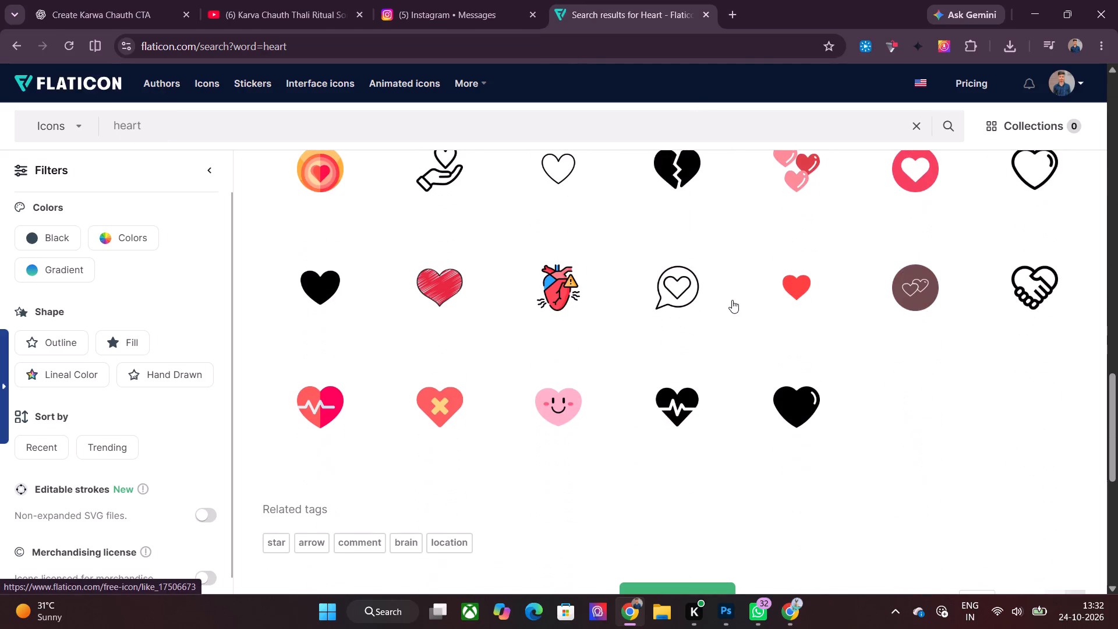
pyautogui.scroll(-4, 732, 300)
pyautogui.click(667, 318)
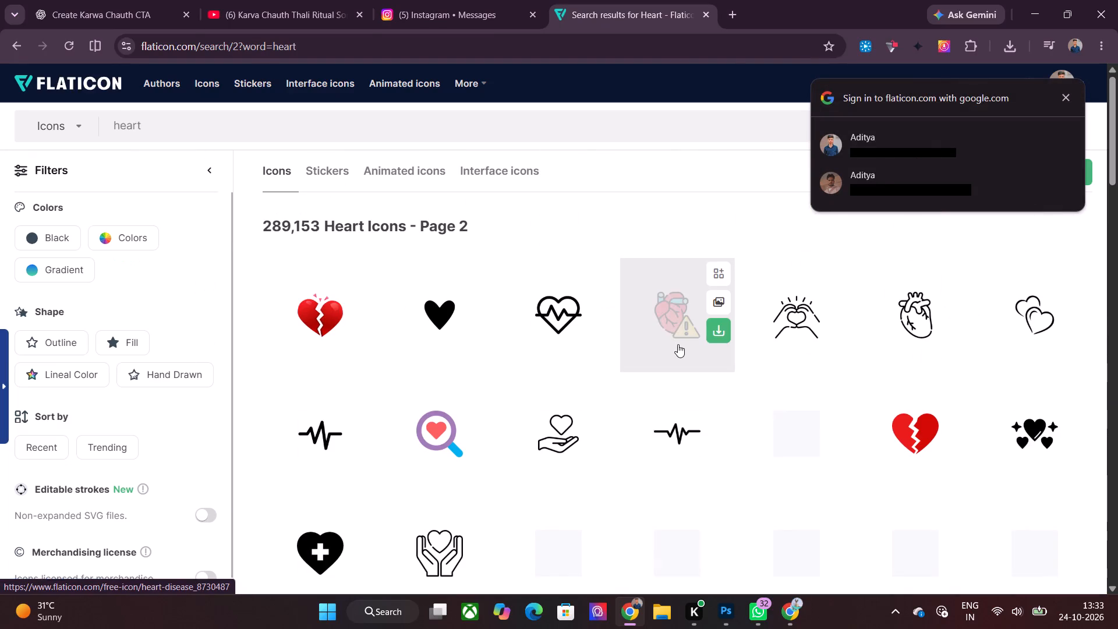
pyautogui.scroll(-4, 696, 373)
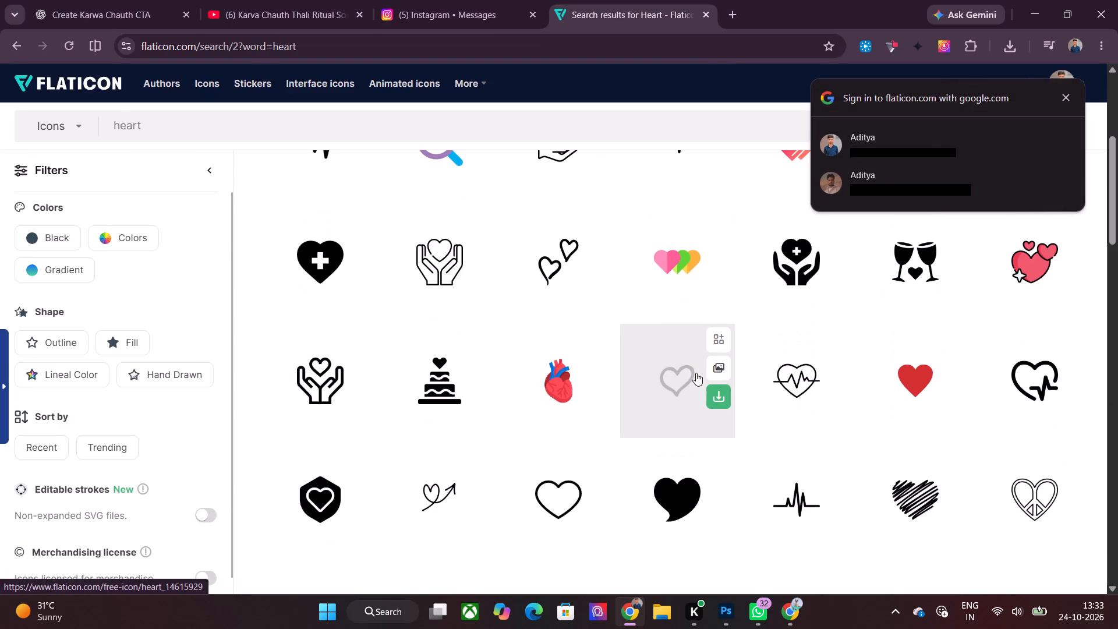
pyautogui.scroll(-9, 696, 373)
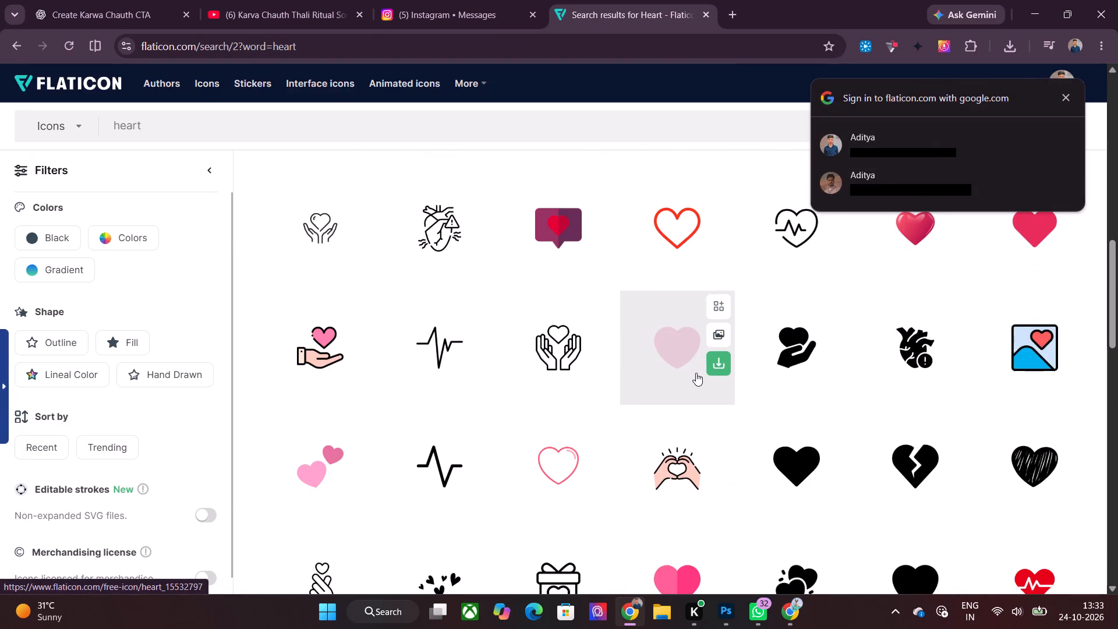
pyautogui.scroll(-9, 696, 373)
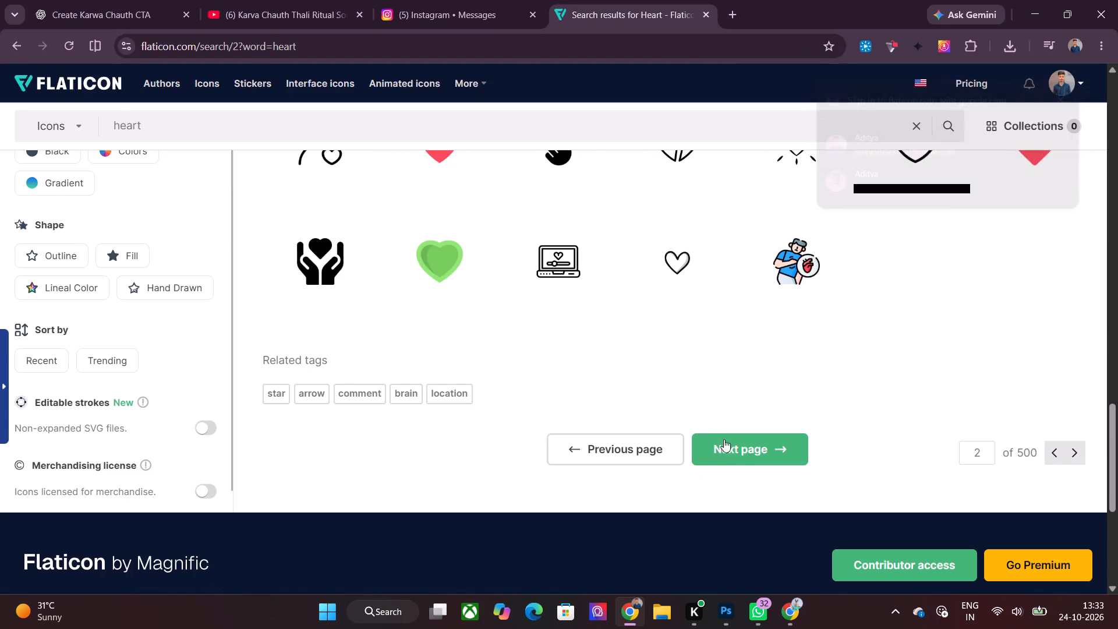
pyautogui.click(735, 458)
pyautogui.scroll(-7, 731, 458)
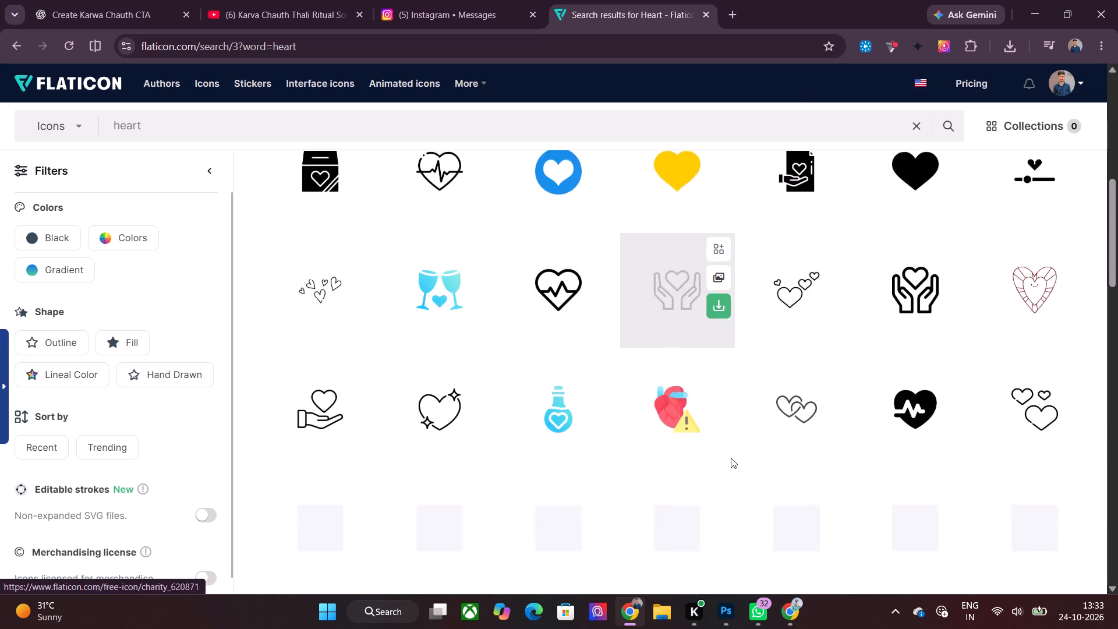
pyautogui.scroll(-14, 731, 458)
pyautogui.scroll(3, 728, 458)
pyautogui.scroll(-3, 728, 458)
pyautogui.click(720, 529)
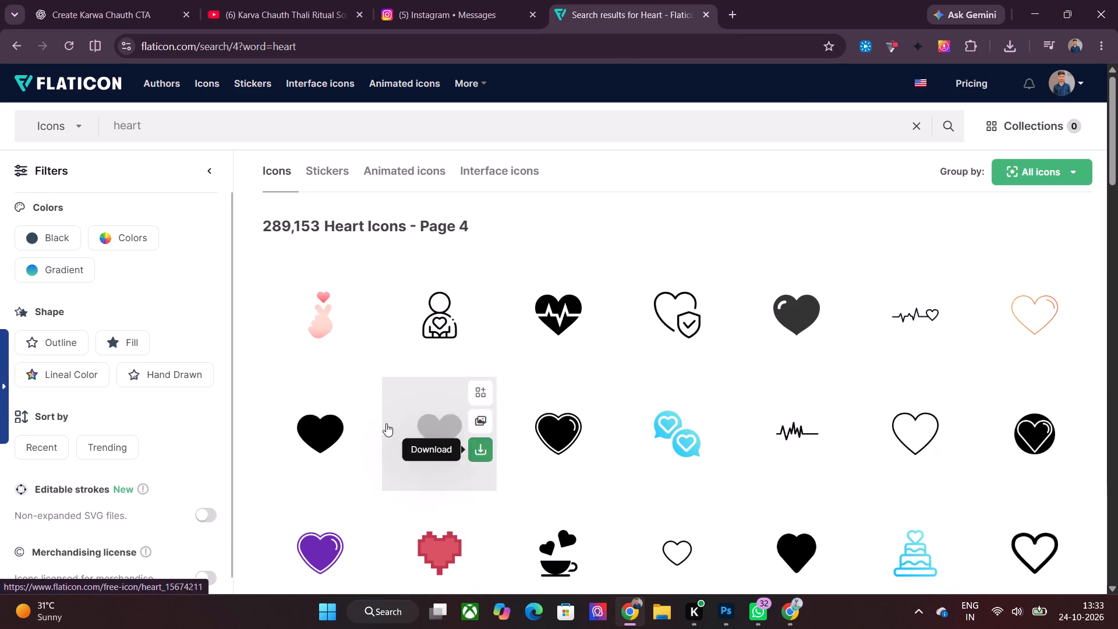
# In Chrome, look through page 4 of Flaticon's heart icon results for a simple outlined heart.
pyautogui.scroll(-4, 448, 393)
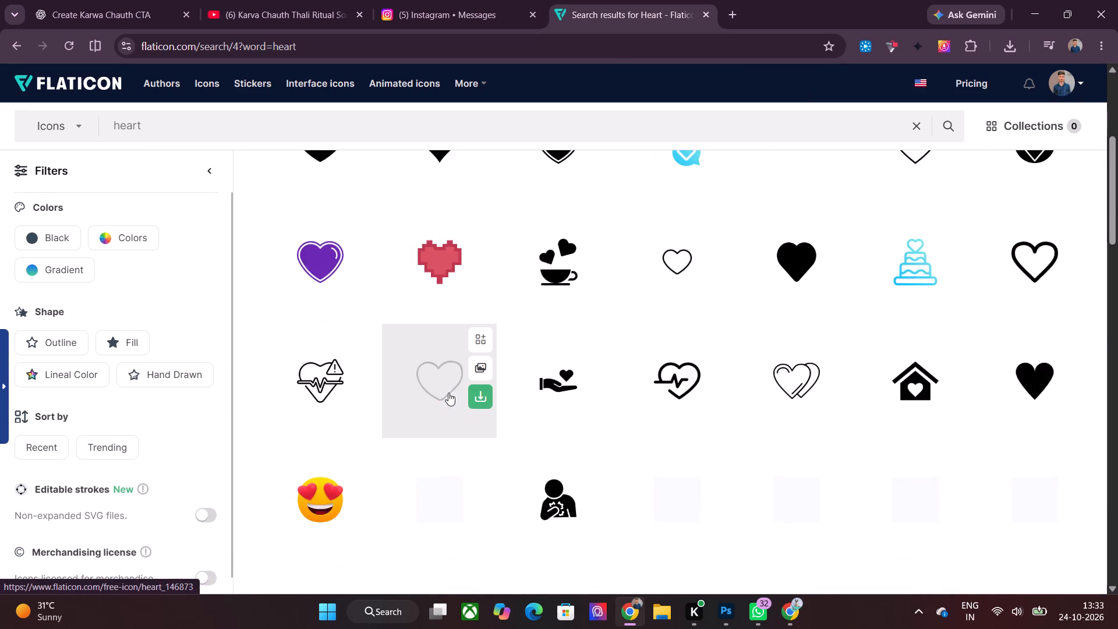
pyautogui.scroll(-6, 454, 393)
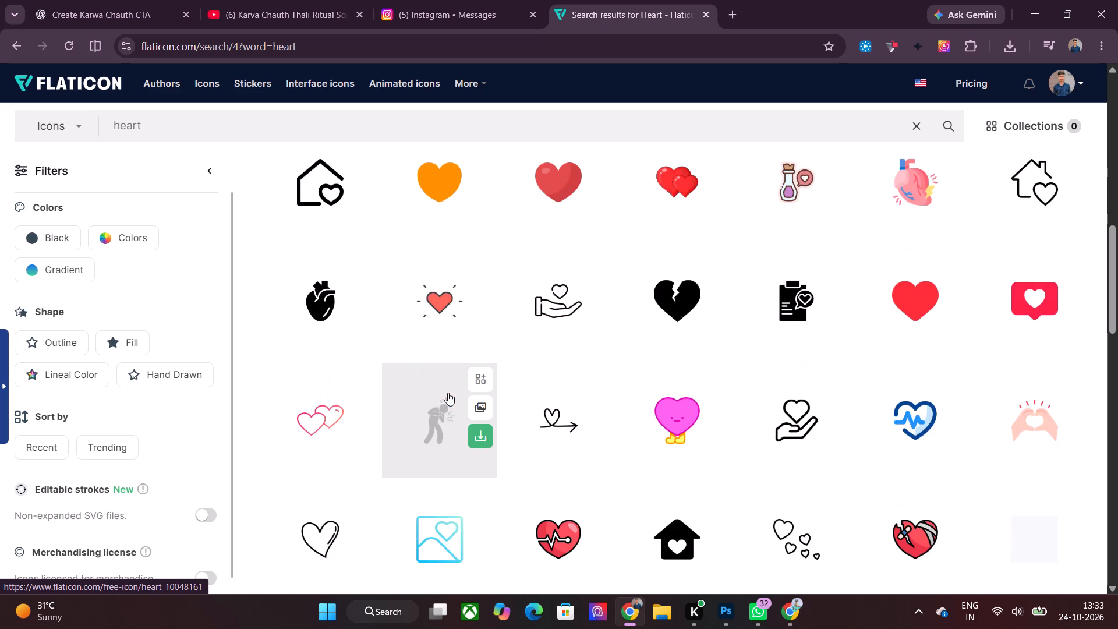
pyautogui.scroll(-8, 448, 393)
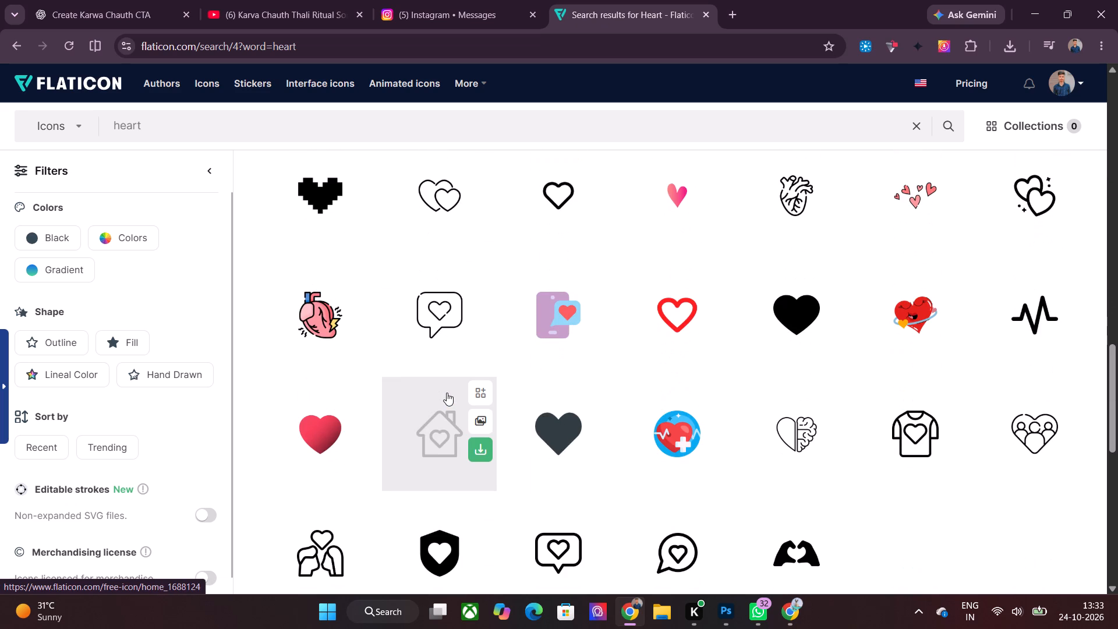
pyautogui.scroll(10, 447, 393)
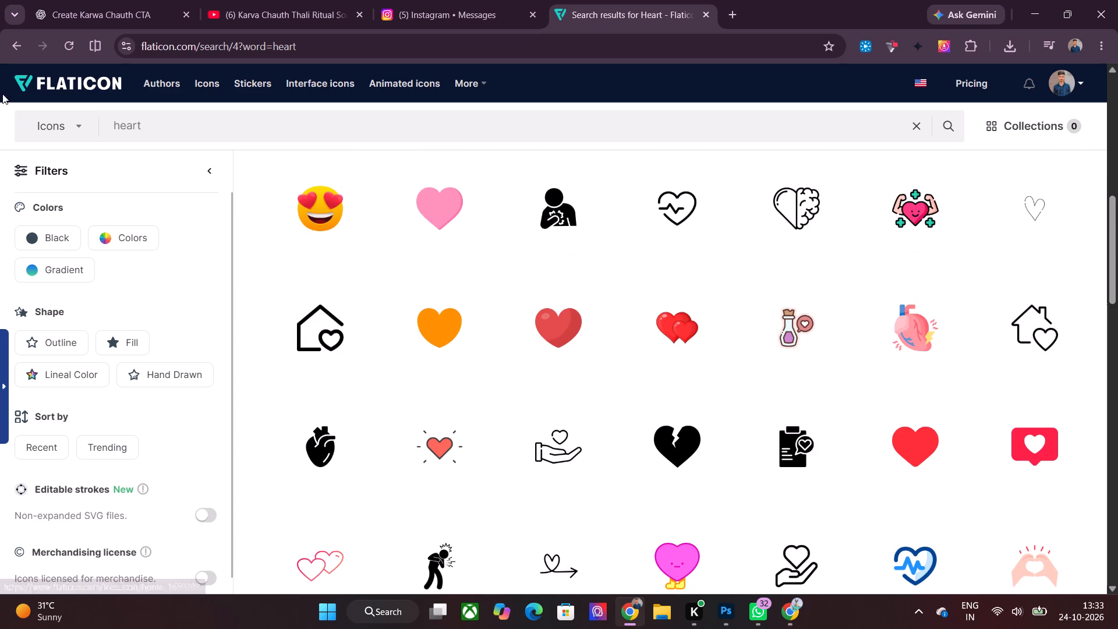
# Go back to the earlier heart results and download the thin outlined heart as a PNG named heart in the Karwa Hampers folder.
pyautogui.doubleClick(8, 52)
pyautogui.click(8, 52)
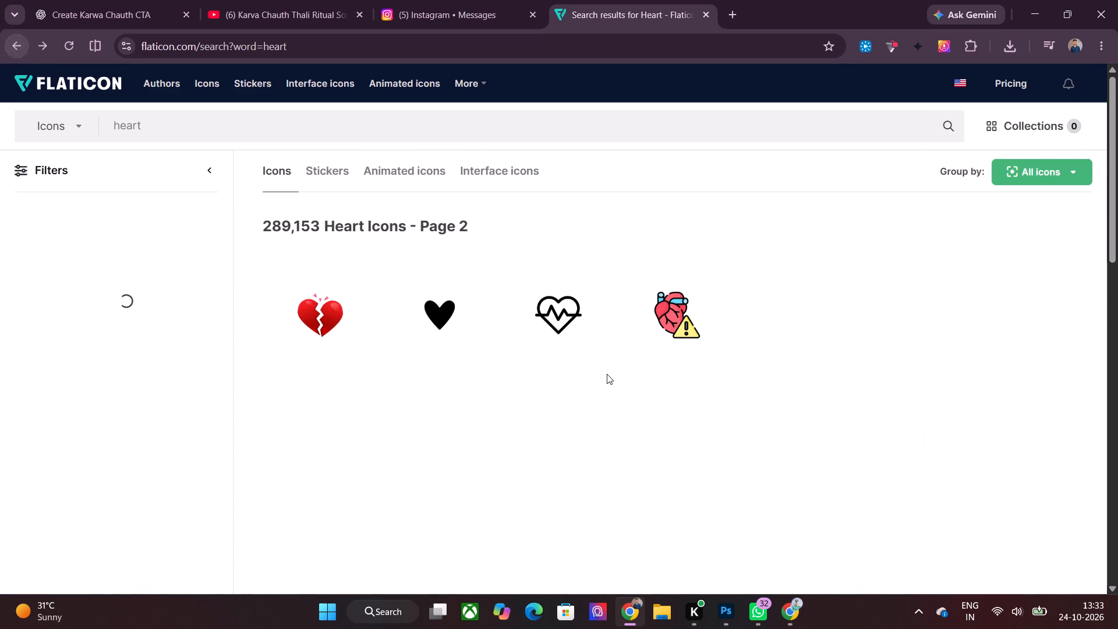
pyautogui.scroll(6, 567, 362)
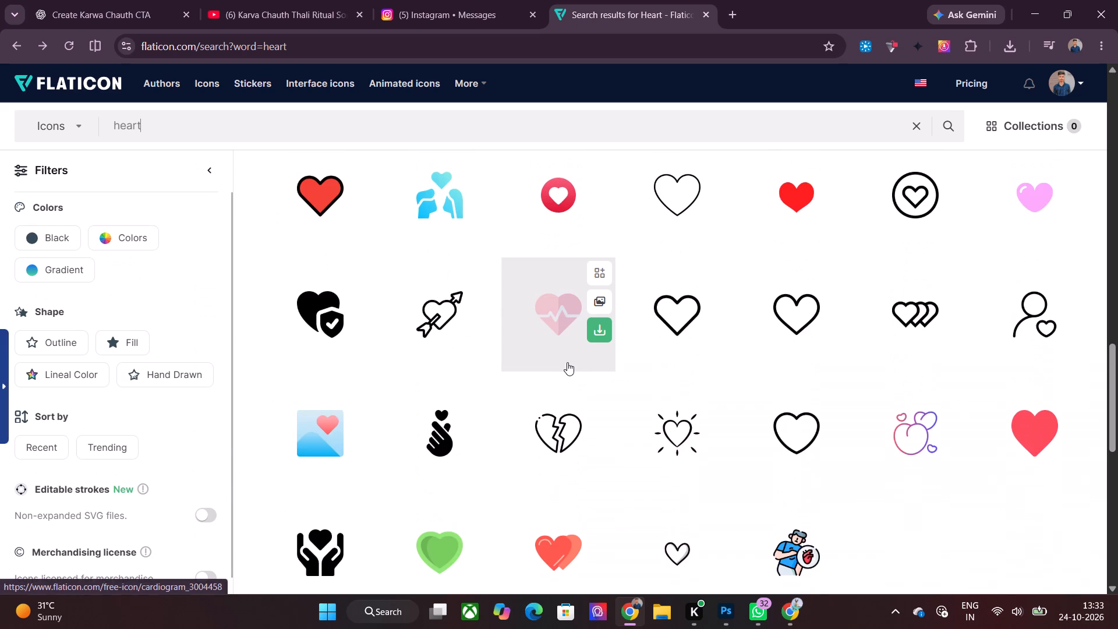
pyautogui.scroll(2, 567, 362)
pyautogui.click(663, 294)
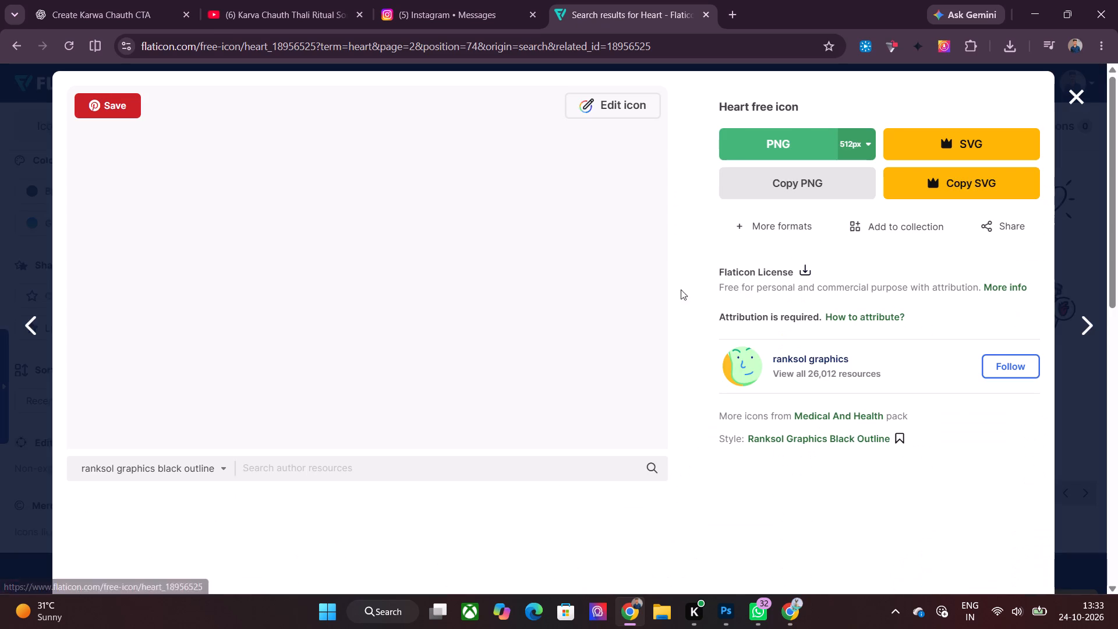
pyautogui.click(784, 151)
pyautogui.click(795, 367)
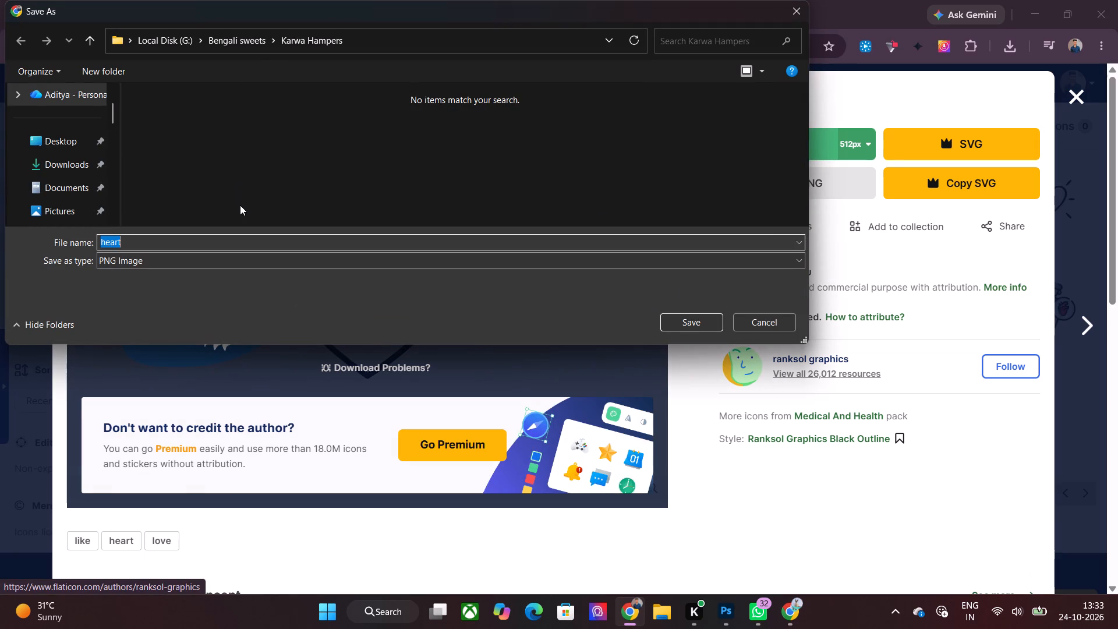
pyautogui.press('Return')
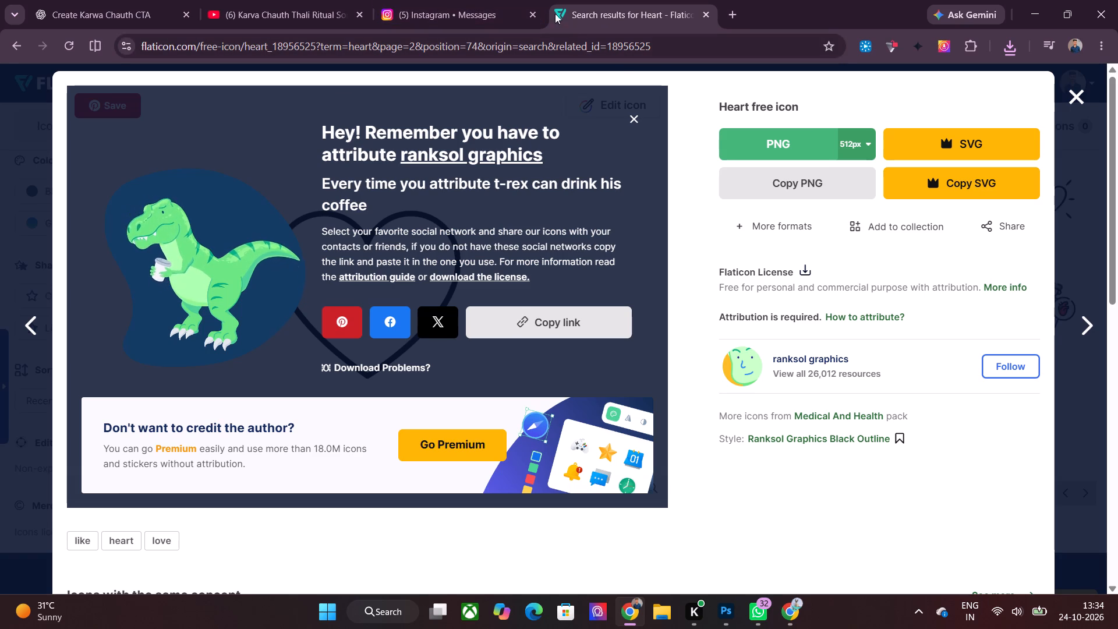
pyautogui.click(14, 43)
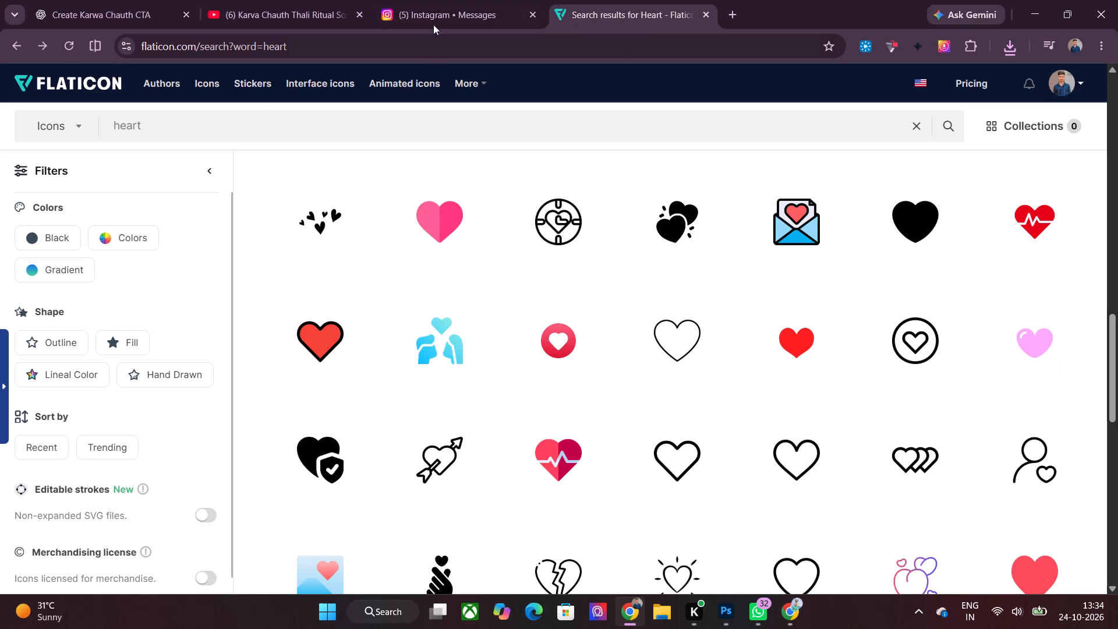
# Check the poster's feature icons in Photoshop, and search Flaticon in Chrome for "gifts".
pyautogui.click(728, 607)
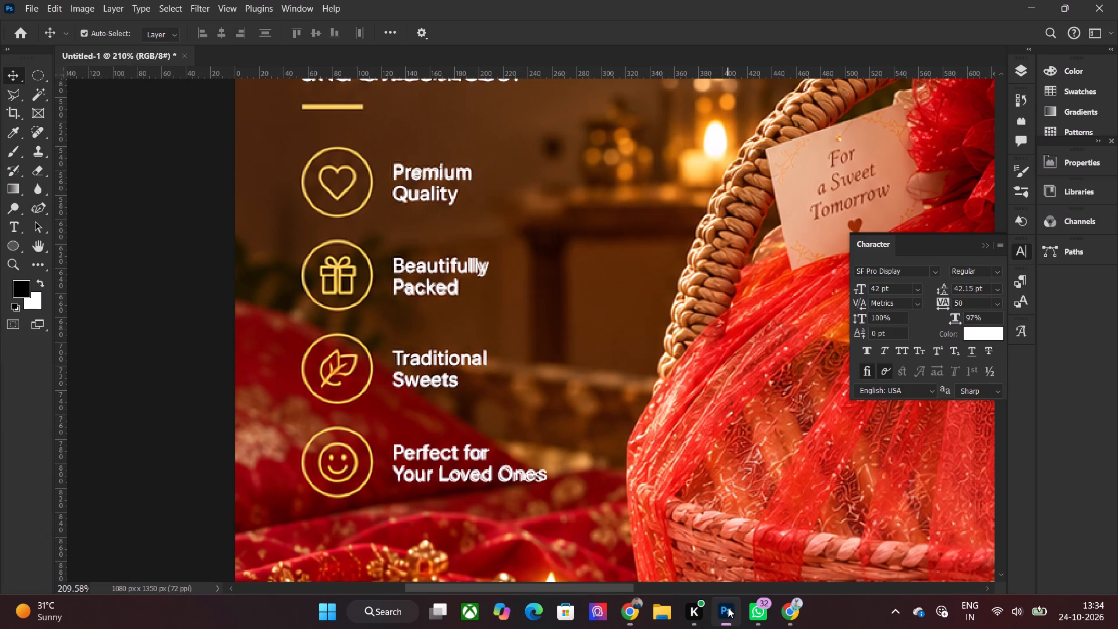
pyautogui.click(728, 607)
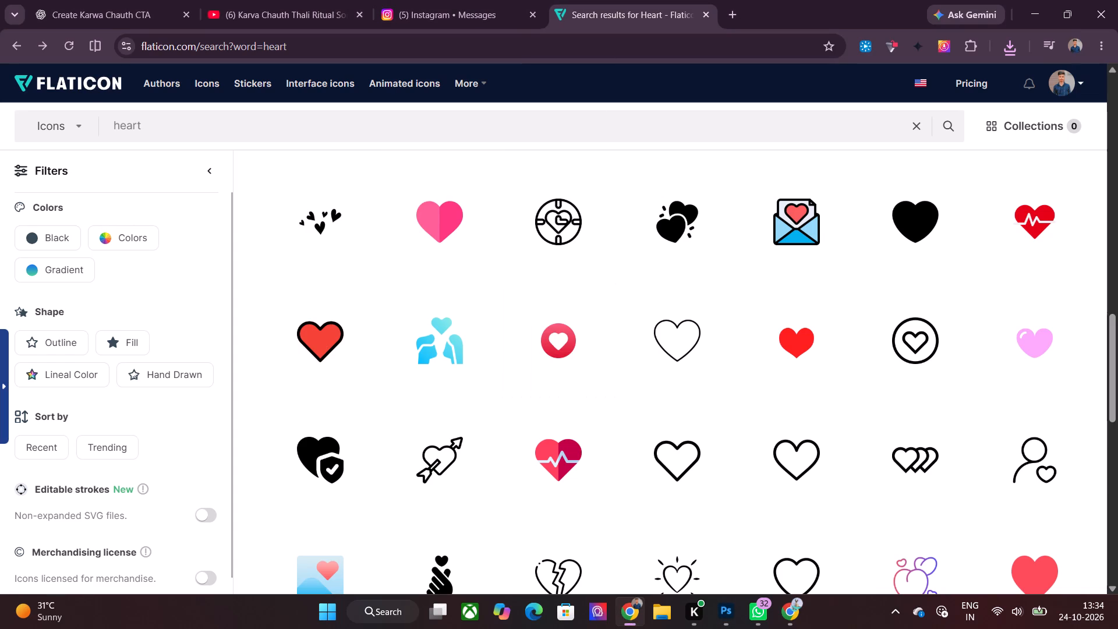
pyautogui.doubleClick(434, 133)
pyautogui.write('gift')
pyautogui.press('s')
pyautogui.press('Return')
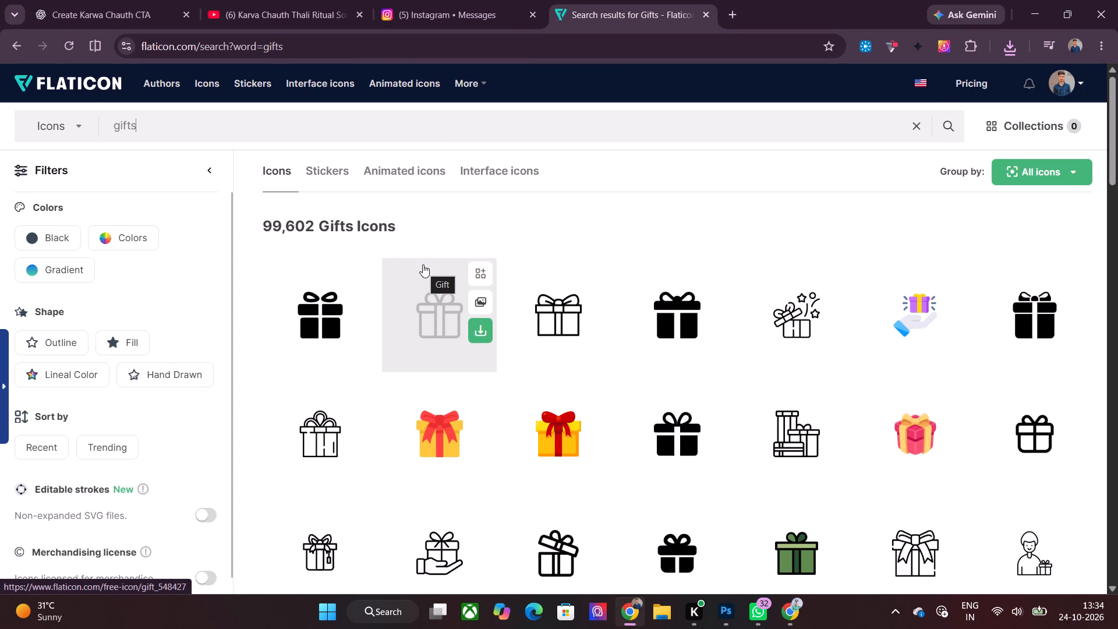
# Download the thin outlined gift box with a looped bow as a PNG named gifting in the Karwa Hampers folder.
pyautogui.scroll(-4, 423, 264)
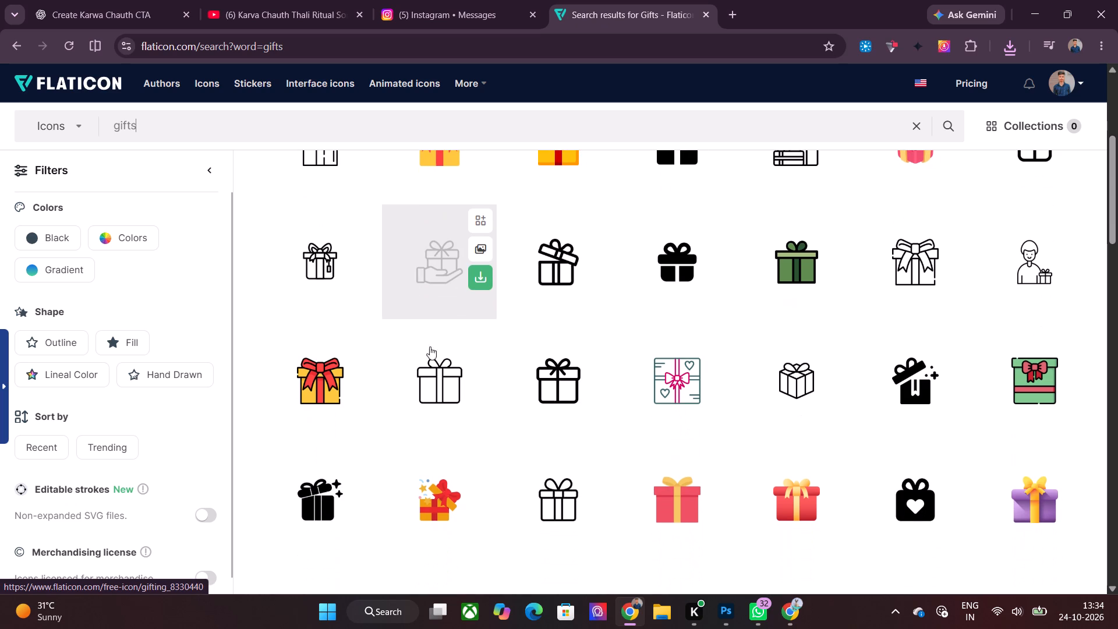
pyautogui.click(432, 367)
pyautogui.click(748, 136)
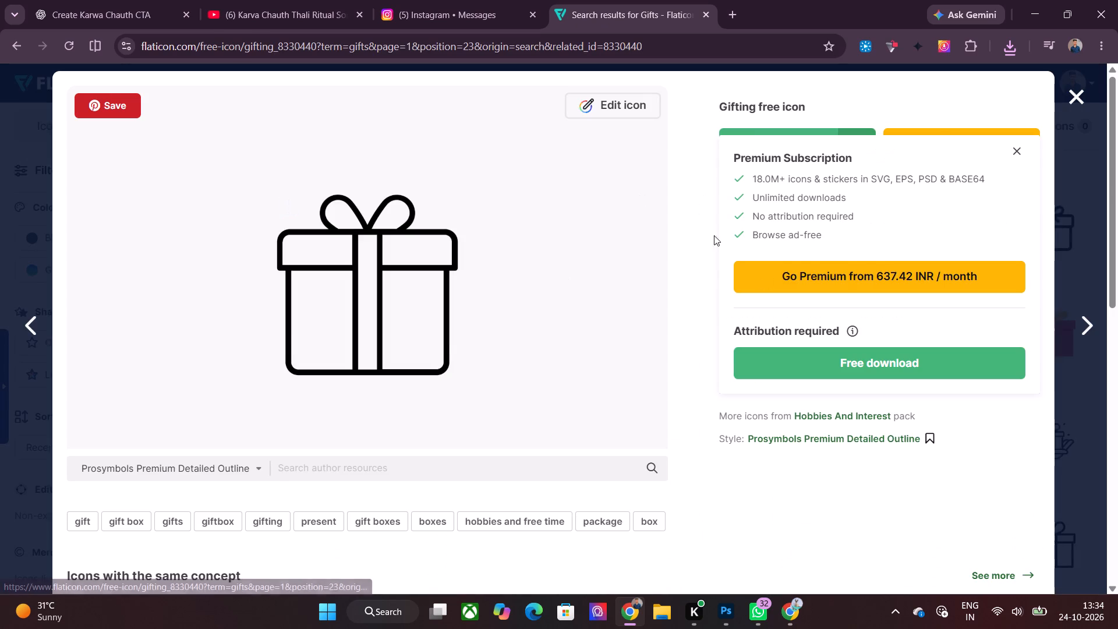
pyautogui.click(811, 357)
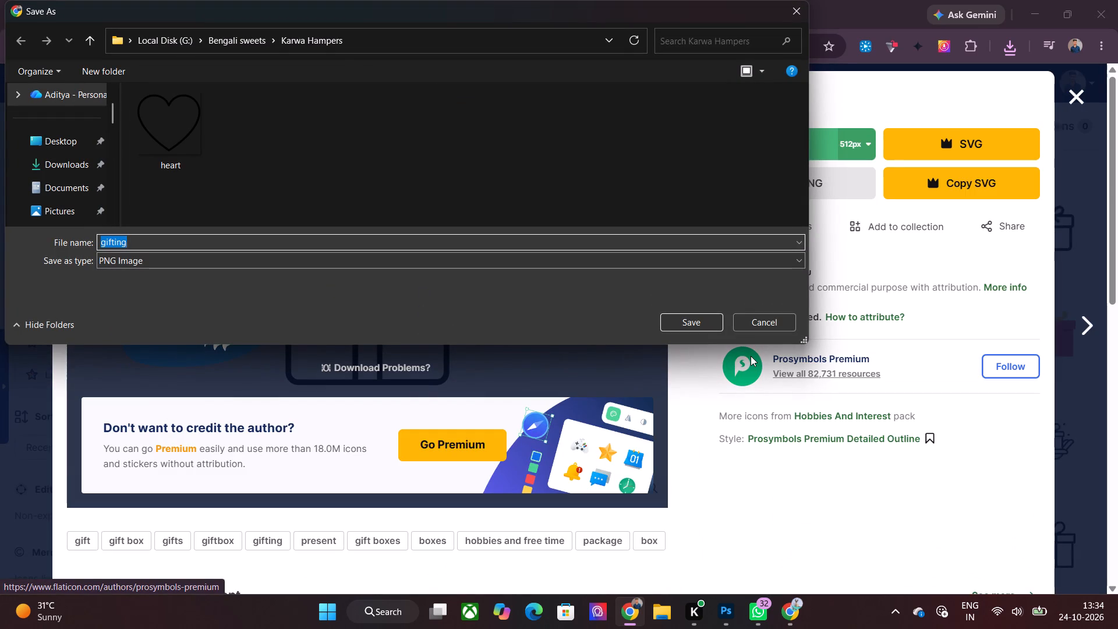
pyautogui.press('Return')
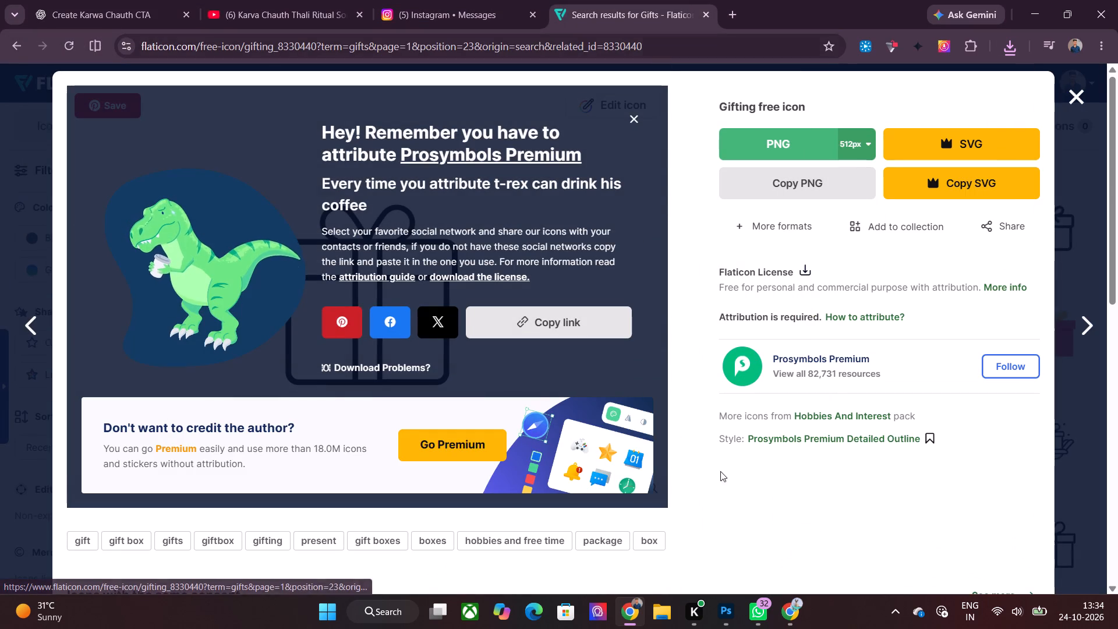
# Check the poster's feature icons in Photoshop, and return to the gift results in Chrome.
pyautogui.click(632, 620)
pyautogui.click(634, 620)
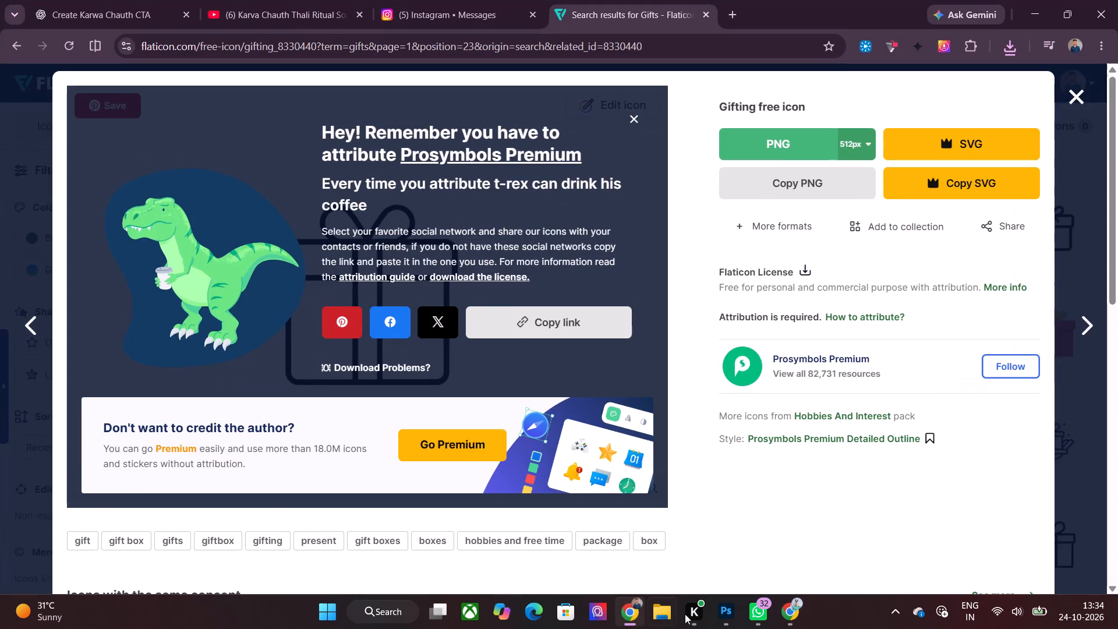
pyautogui.click(728, 614)
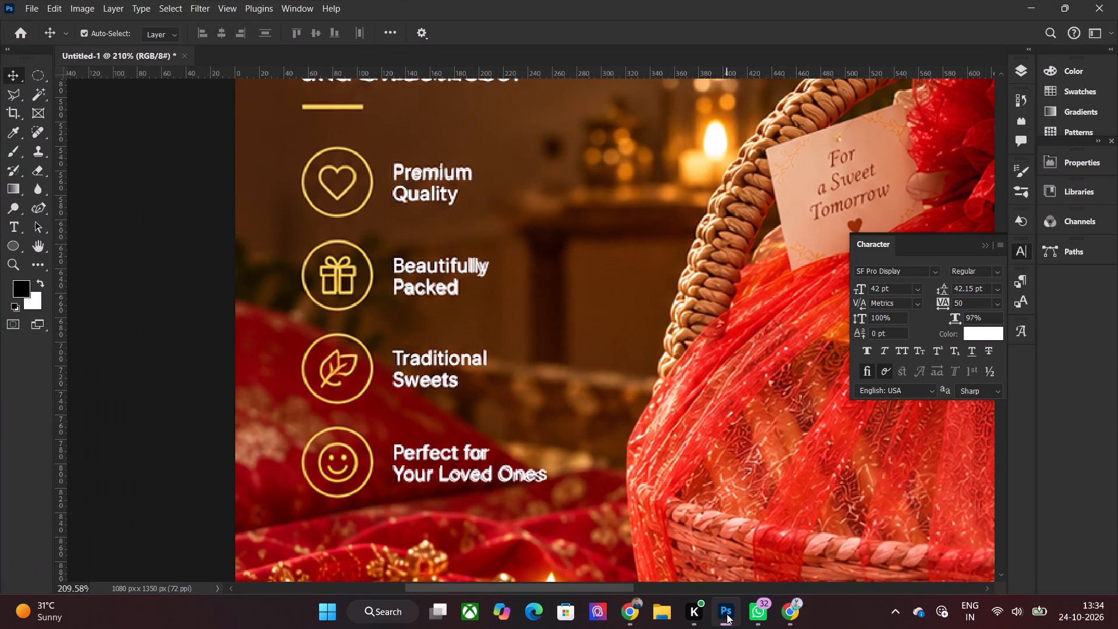
pyautogui.click(727, 614)
pyautogui.click(729, 619)
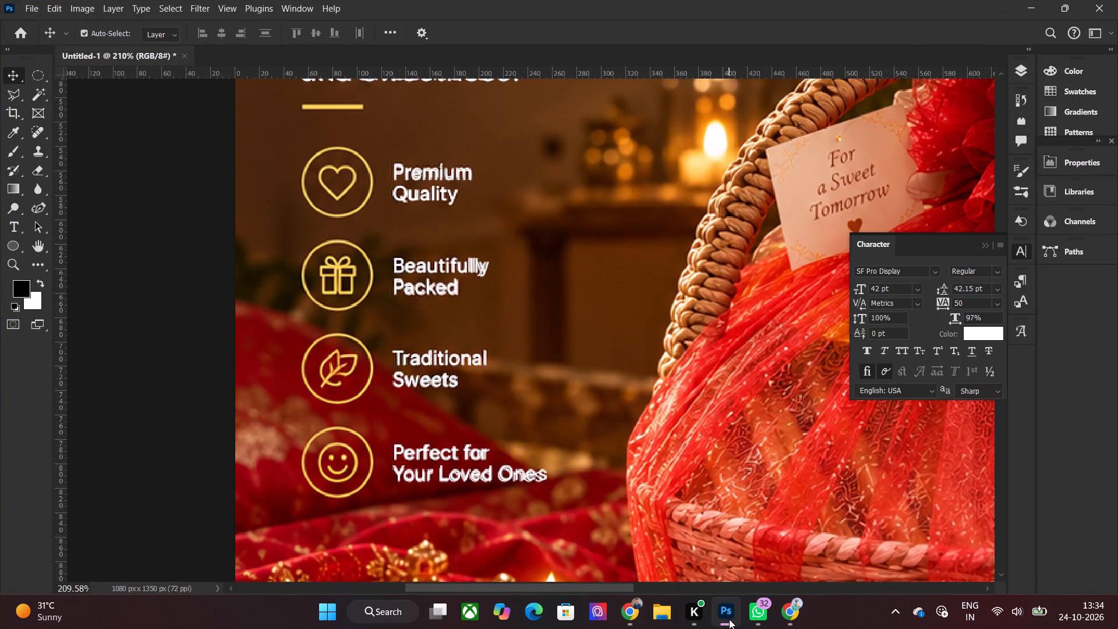
pyautogui.click(729, 619)
pyautogui.moveTo(1081, 91); pyautogui.dragTo(1075, 91)
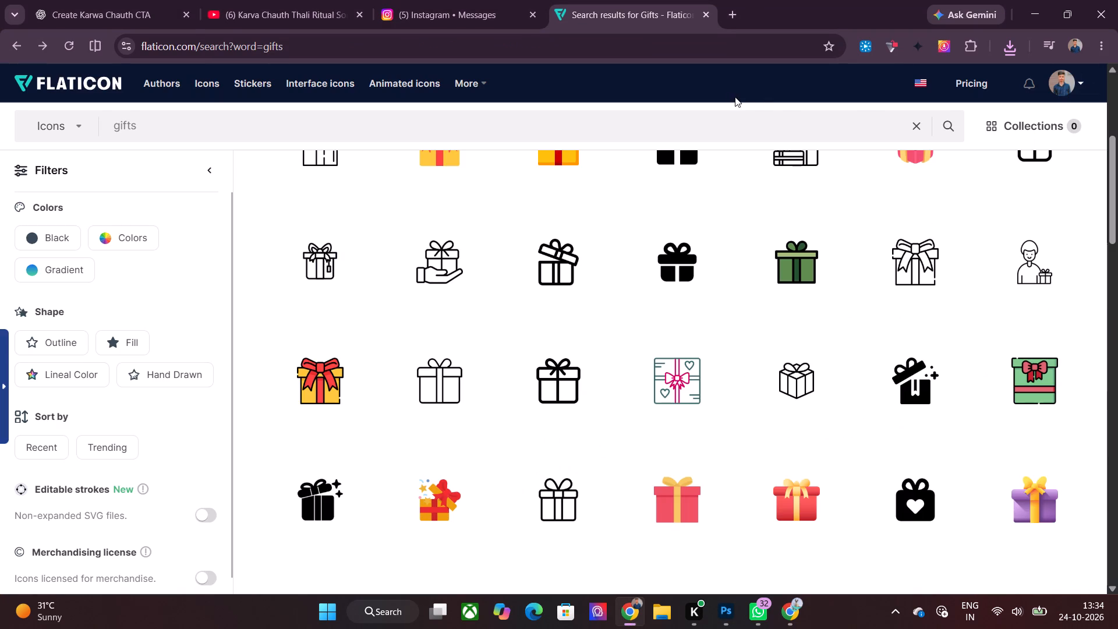
# Search Flaticon for "sweet" and look through the first page of results and the start of page 2 for a fitting outlined icon.
pyautogui.doubleClick(672, 137)
pyautogui.write('sweet')
pyautogui.press('Return')
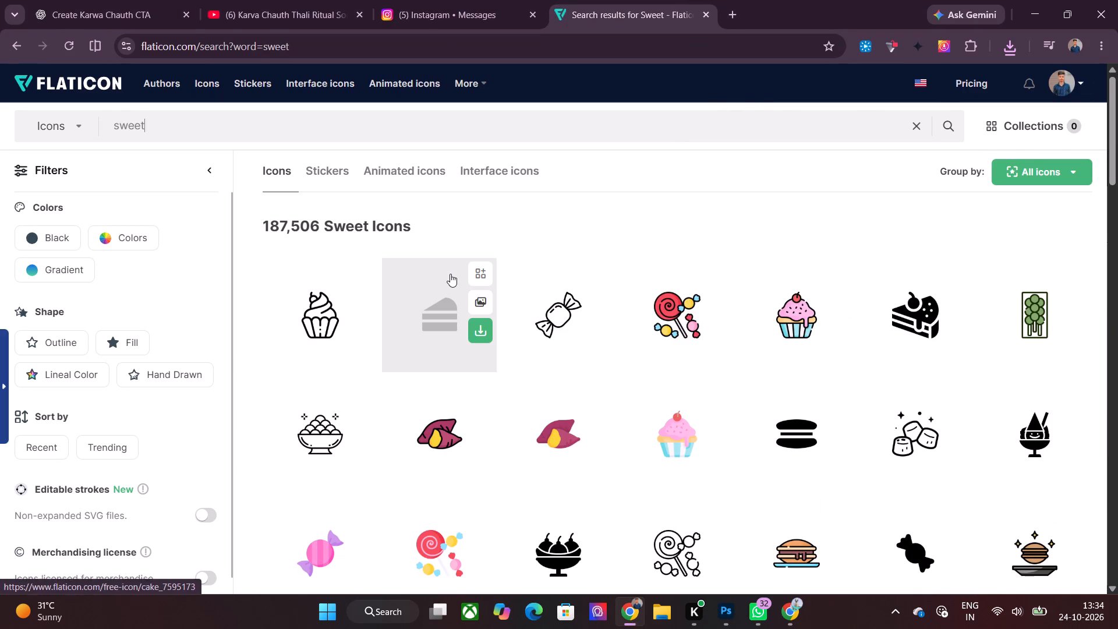
pyautogui.scroll(-5, 450, 274)
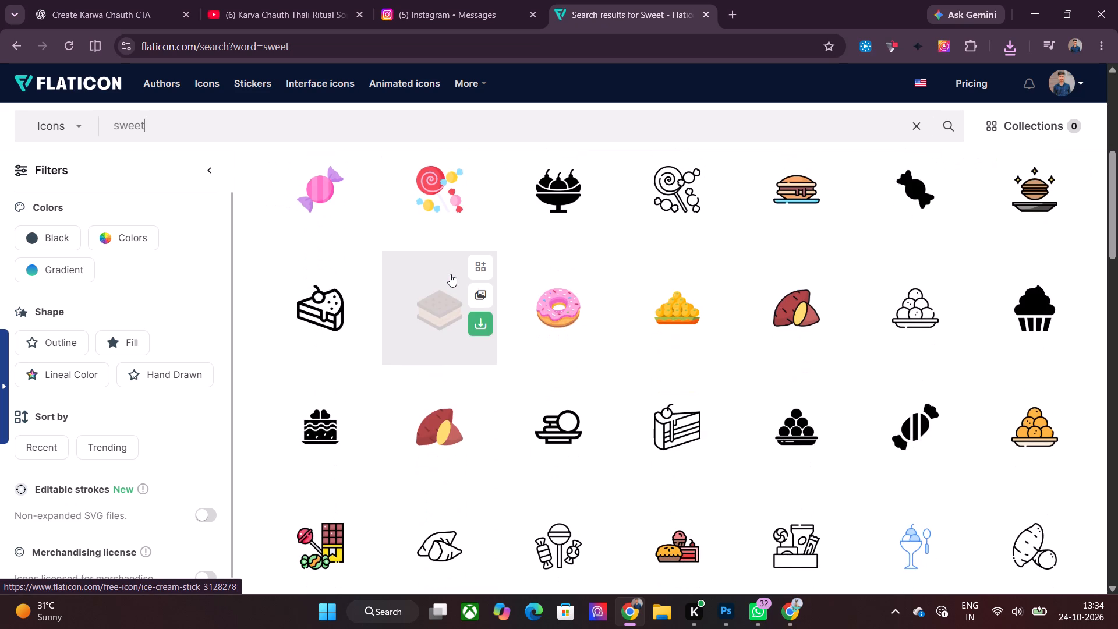
pyautogui.scroll(-6, 450, 274)
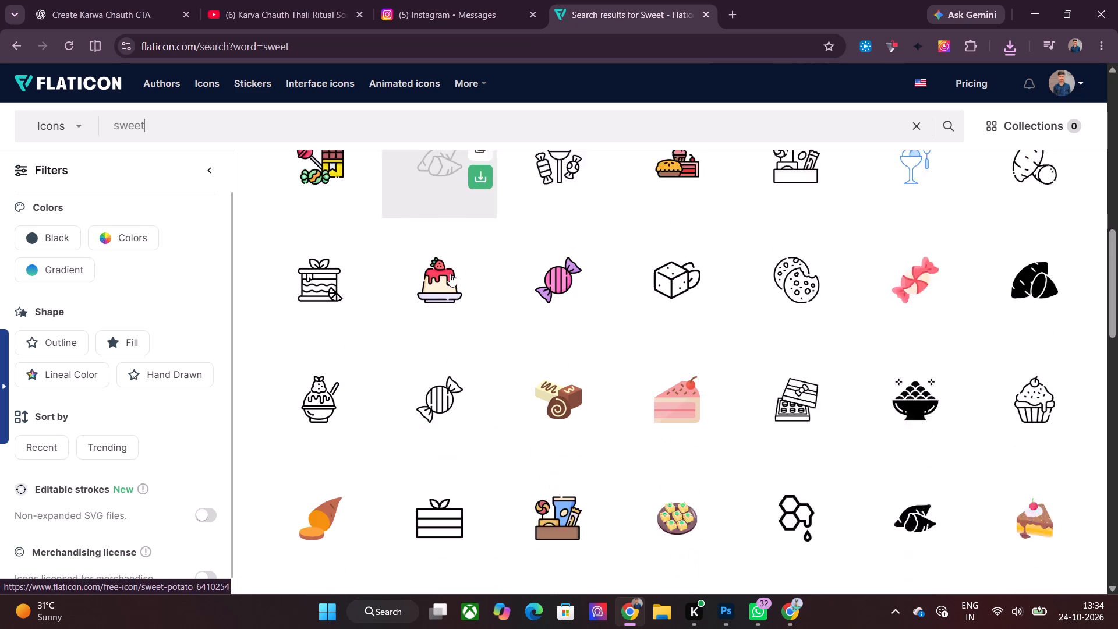
pyautogui.scroll(-4, 450, 274)
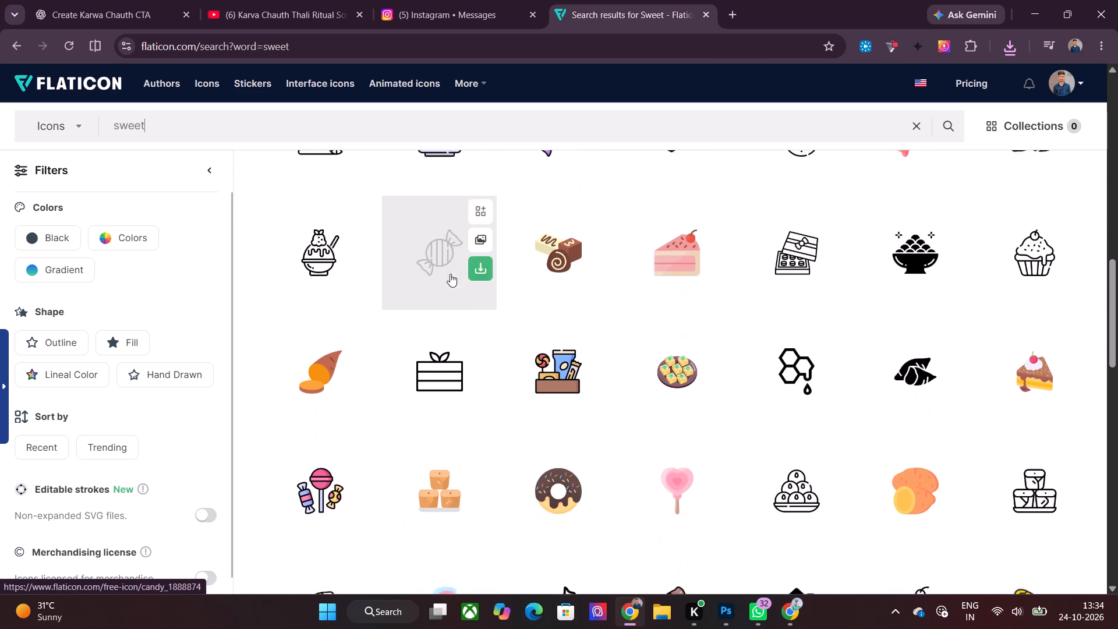
pyautogui.scroll(-2, 450, 274)
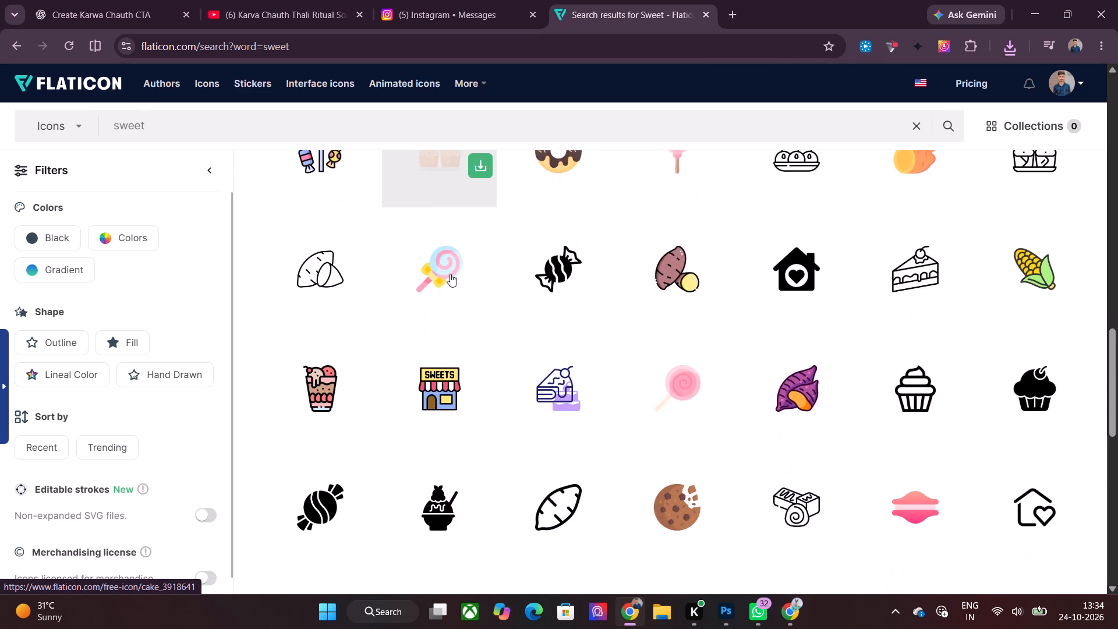
pyautogui.scroll(-4, 450, 274)
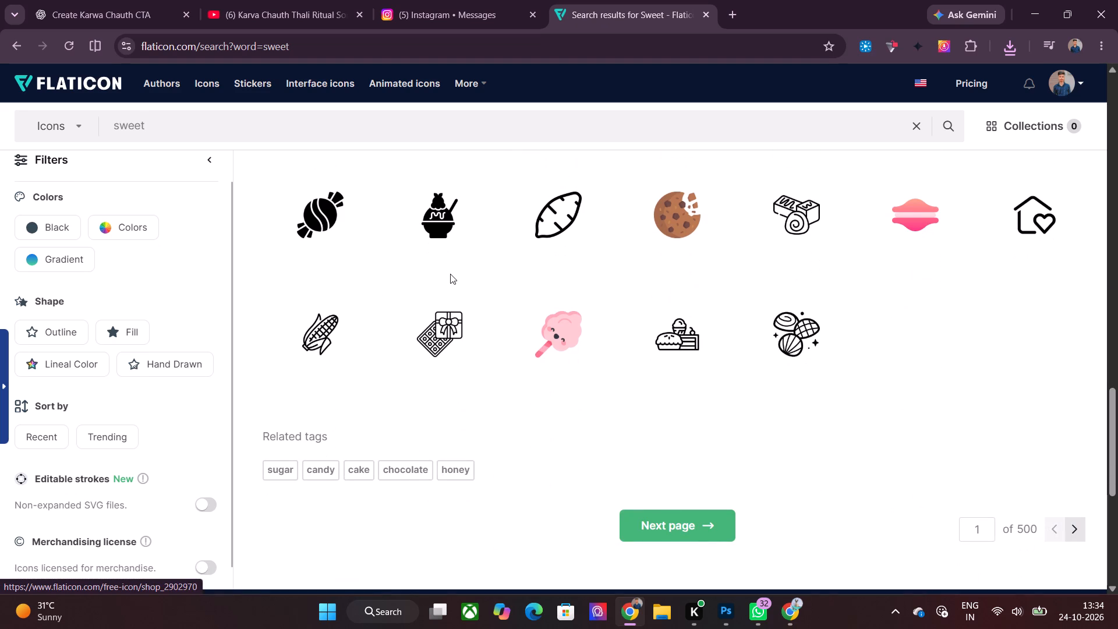
pyautogui.click(661, 529)
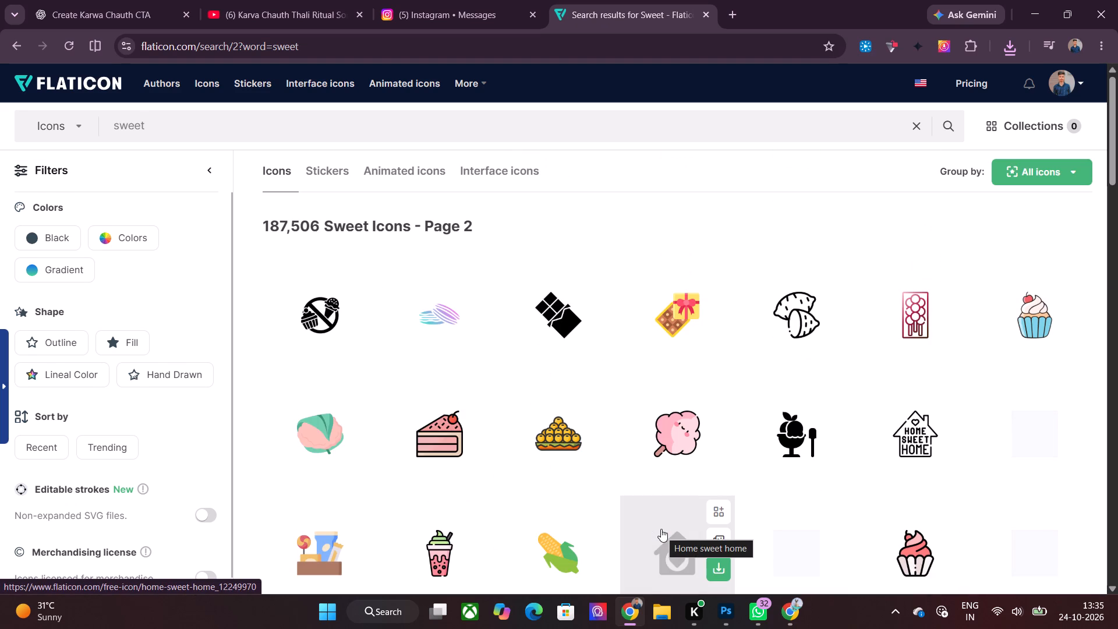
# Search Flaticon for "sugar" and download the outlined three-cube icon as a PNG named sugar-cubes in the Karwa Hampers folder.
pyautogui.doubleClick(401, 129)
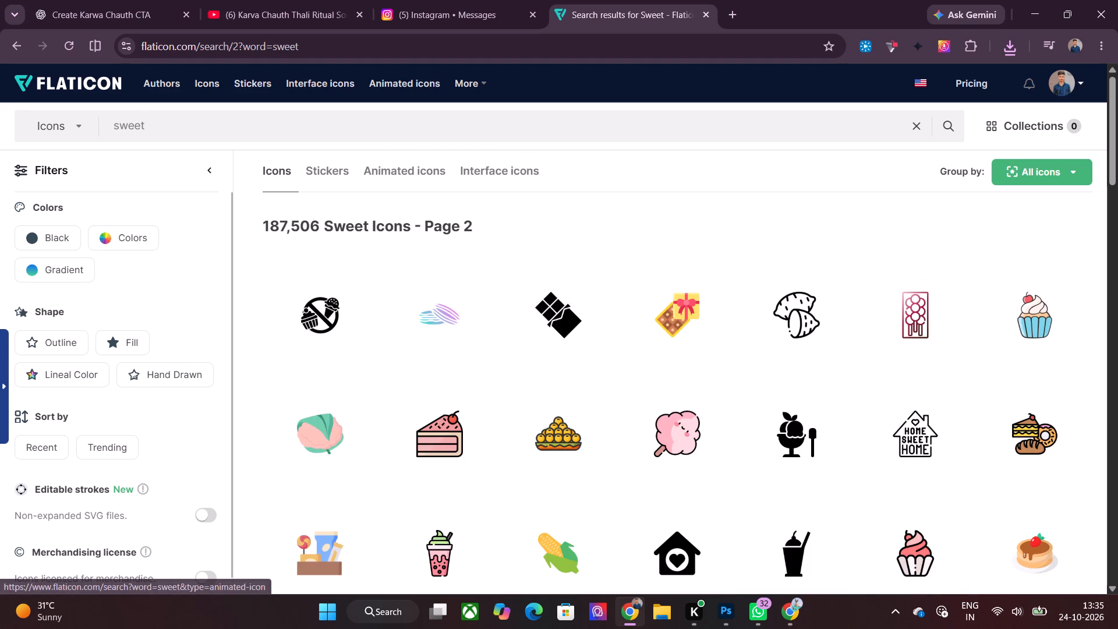
pyautogui.write('sugar')
pyautogui.press('Return')
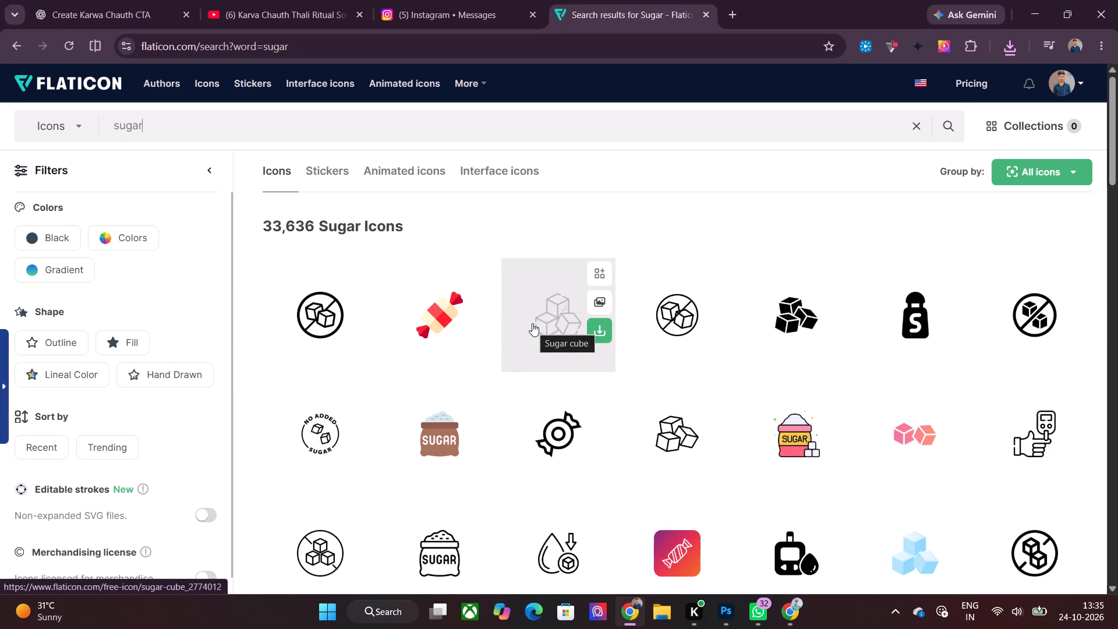
pyautogui.click(673, 436)
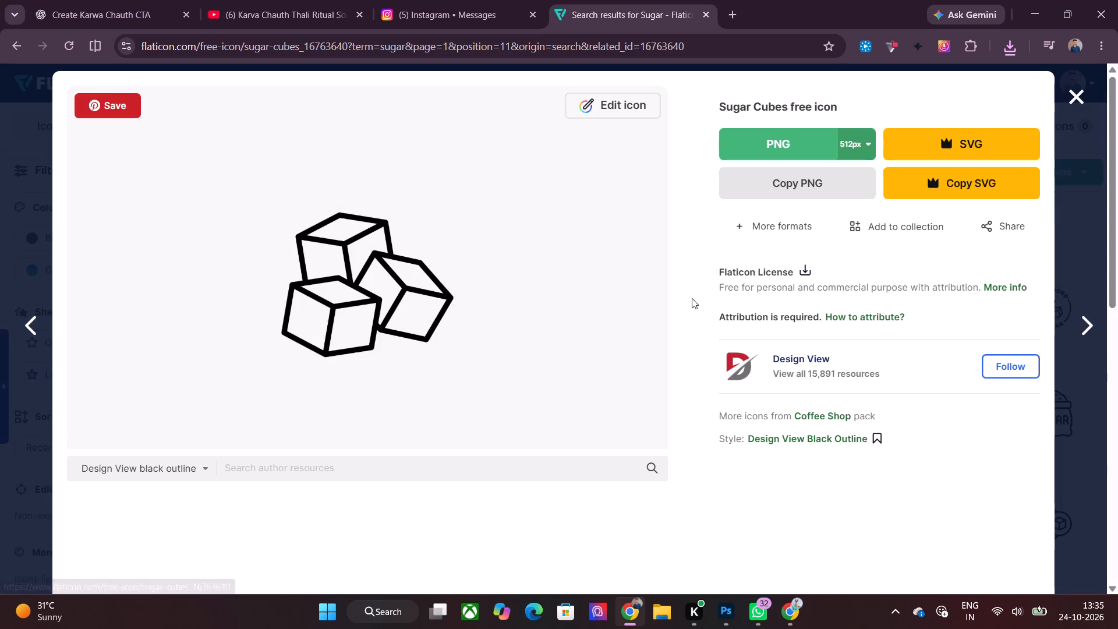
pyautogui.click(770, 143)
pyautogui.click(792, 352)
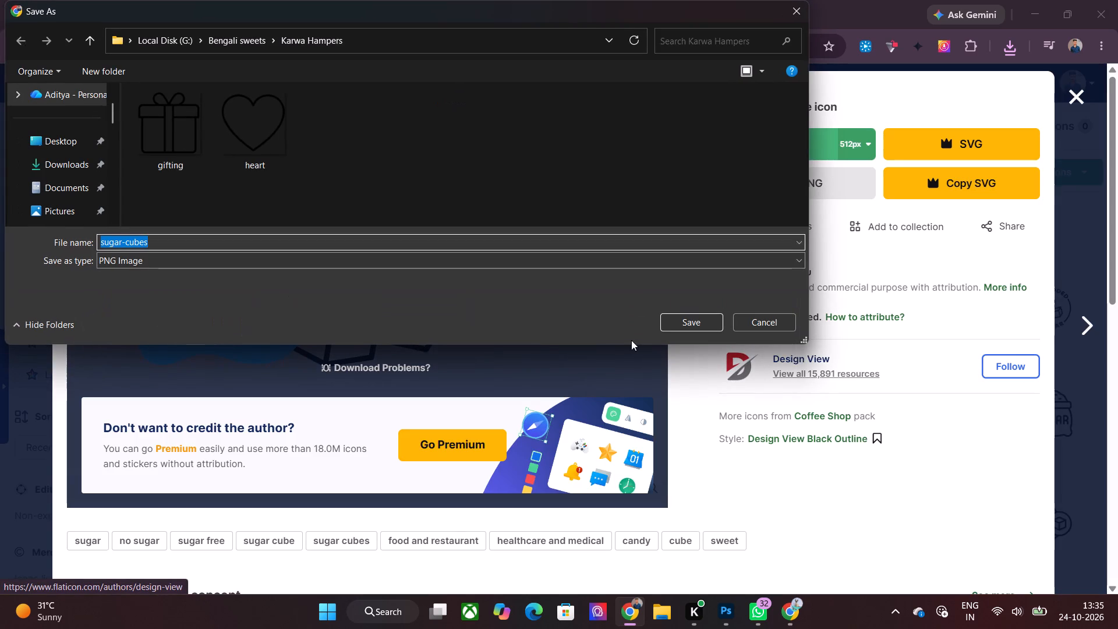
pyautogui.click(682, 322)
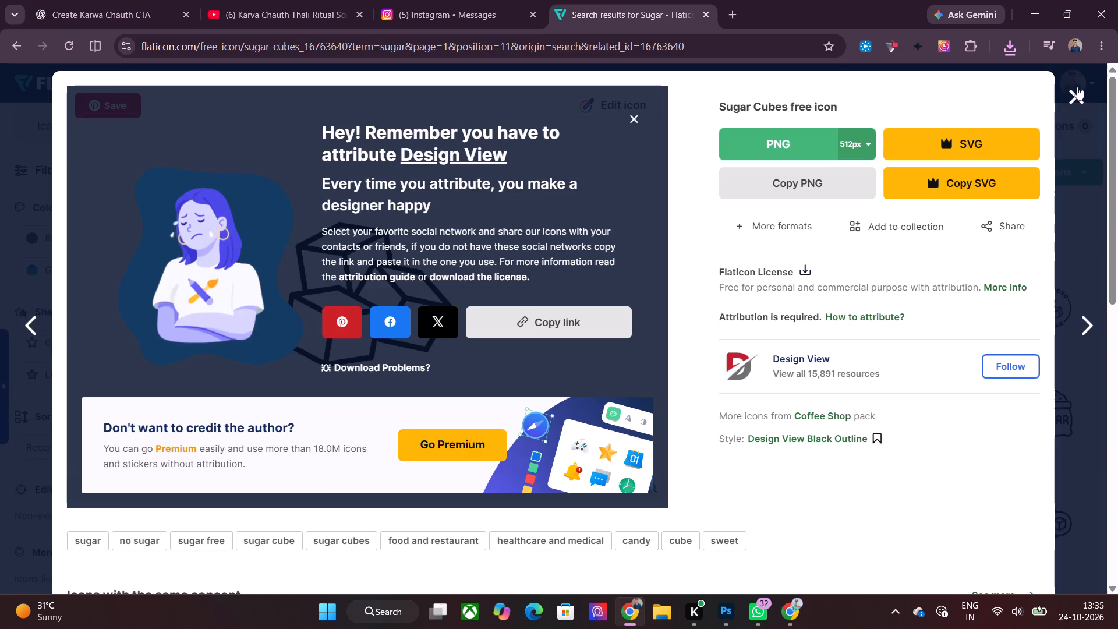
pyautogui.click(1077, 87)
# Check the poster's feature icons in Photoshop, and search Flaticon in Chrome for "smile face" to look for an outlined smiley.
pyautogui.click(724, 621)
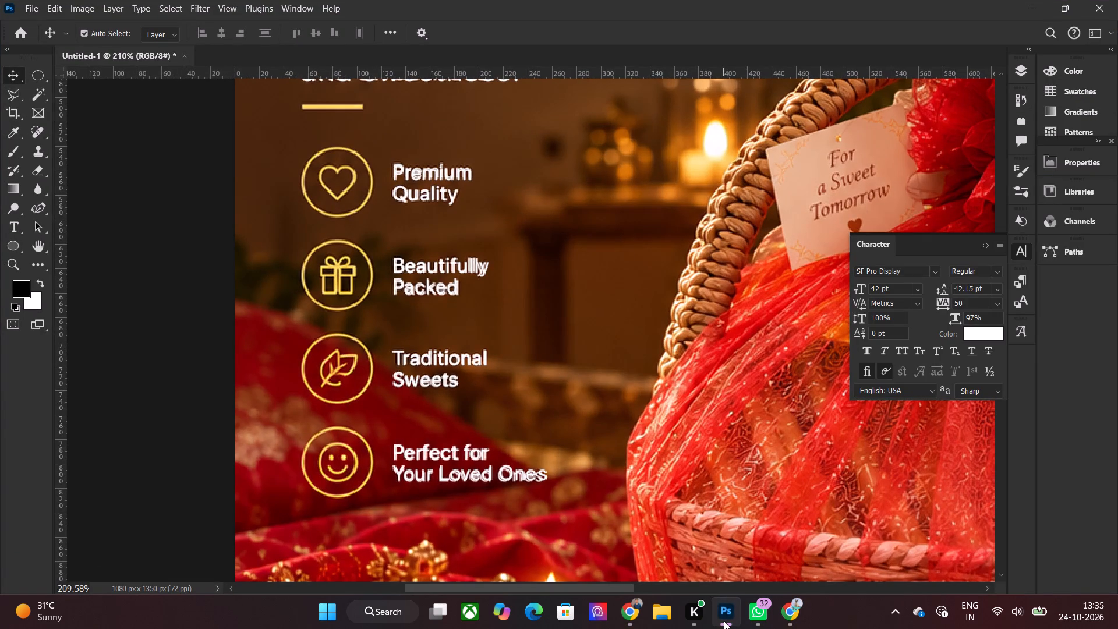
pyautogui.click(724, 621)
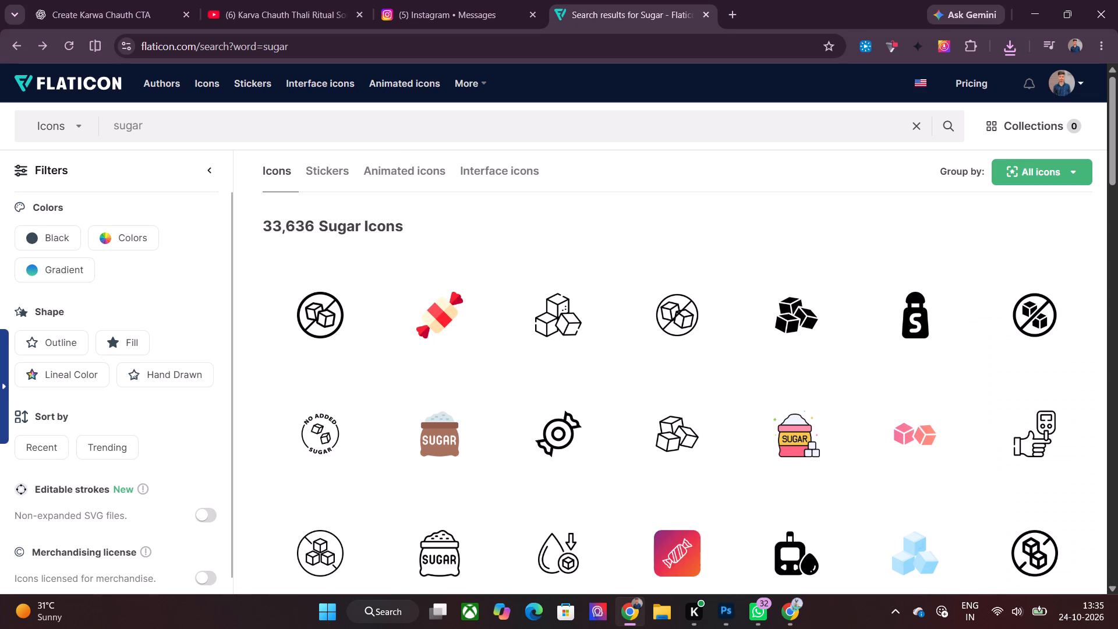
pyautogui.doubleClick(405, 118)
pyautogui.write('smiole')
pyautogui.press('BackSpace')
pyautogui.press('BackSpace')
pyautogui.press('BackSpace')
pyautogui.write('le face')
pyautogui.press('Return')
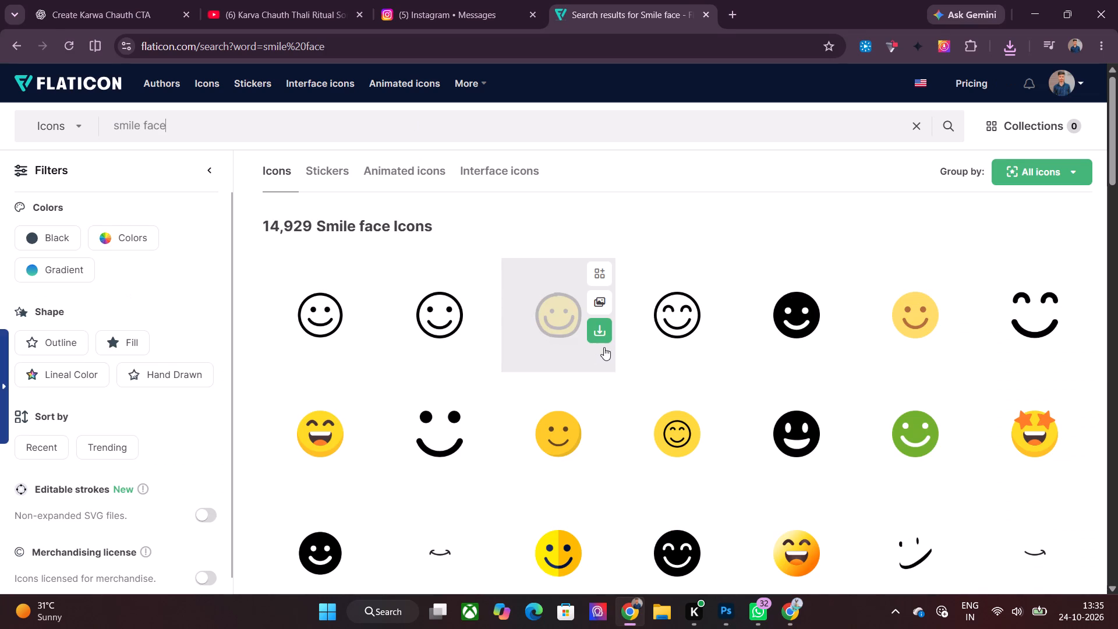
pyautogui.scroll(-6, 610, 348)
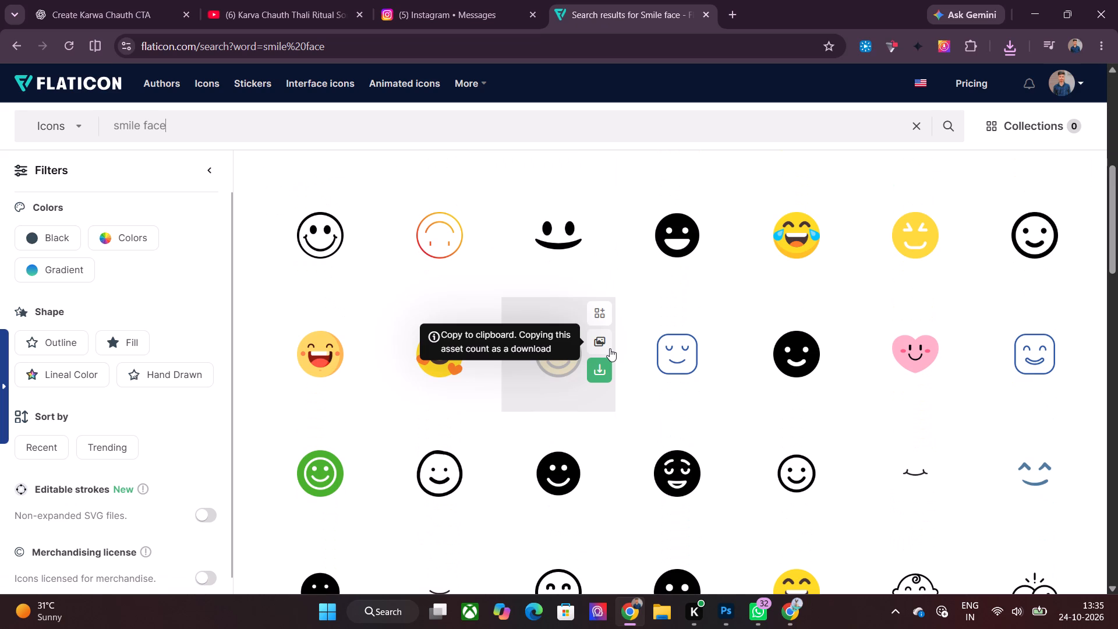
# Pick an outlined smiley from the "smile face" results and download it as a PNG into the Karwa Hampers folder.
pyautogui.scroll(-4, 610, 348)
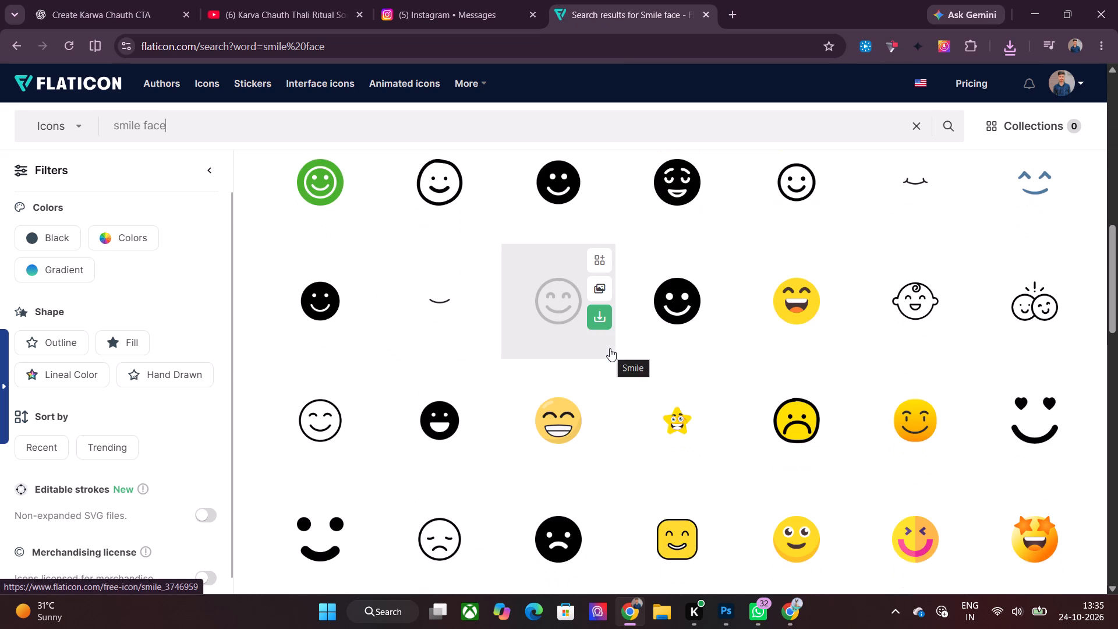
pyautogui.scroll(-7, 610, 348)
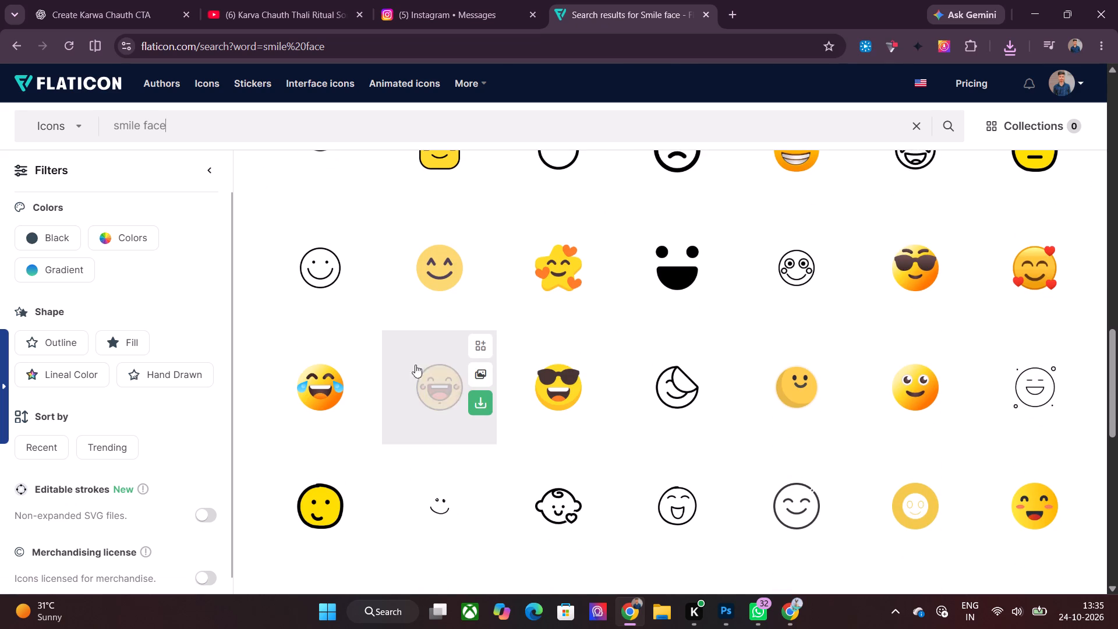
pyautogui.click(316, 279)
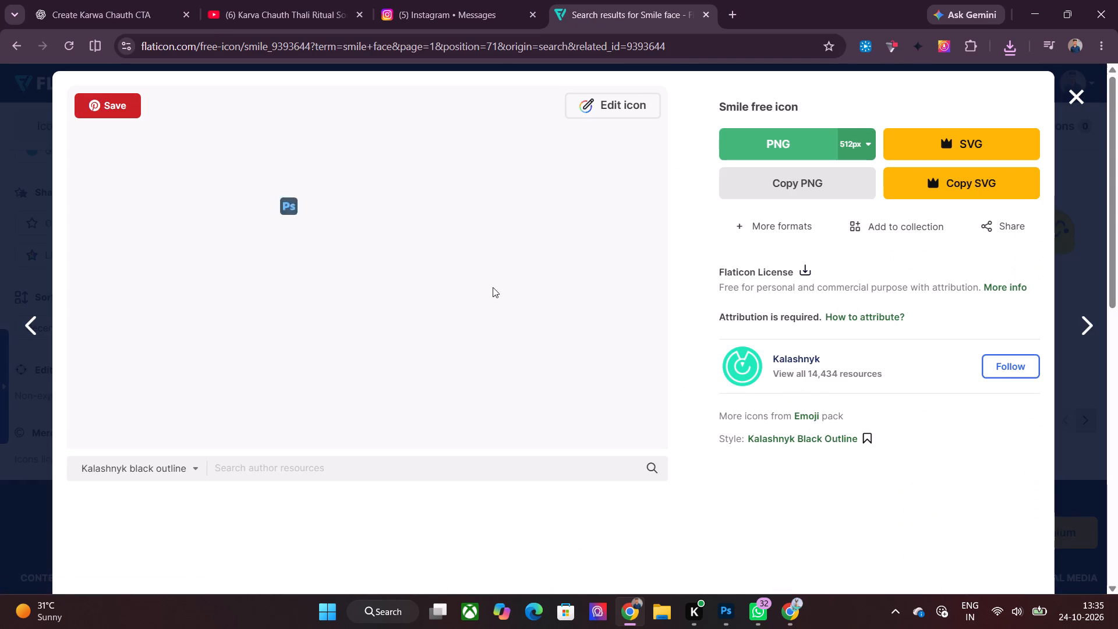
pyautogui.click(767, 158)
pyautogui.click(783, 355)
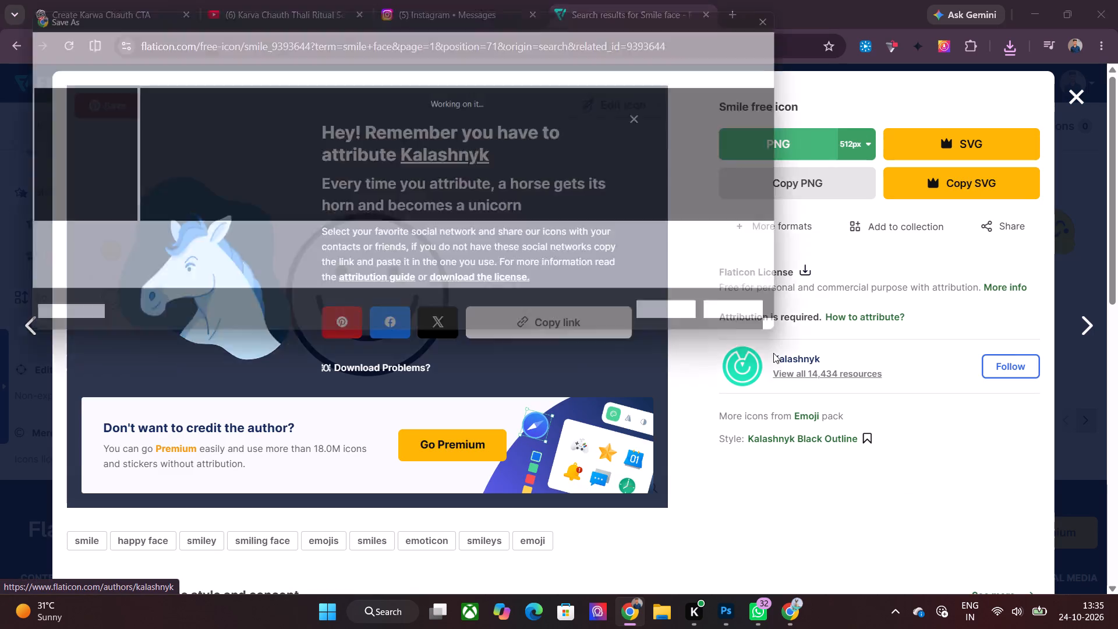
pyautogui.press('Return')
# Switch to Photoshop and open the gifting, heart, smile and sugar-cubes PNGs together from Bengali sweets > Karwa Hampers on Local Disk (G:).
pyautogui.click(724, 605)
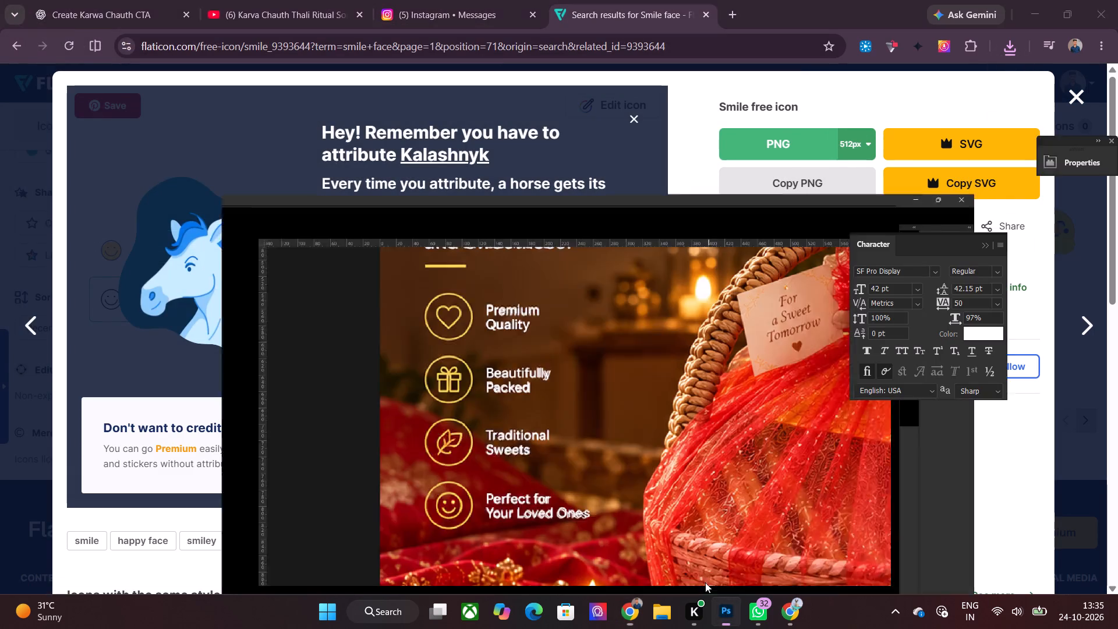
pyautogui.hotkey('ctrl', 'o')
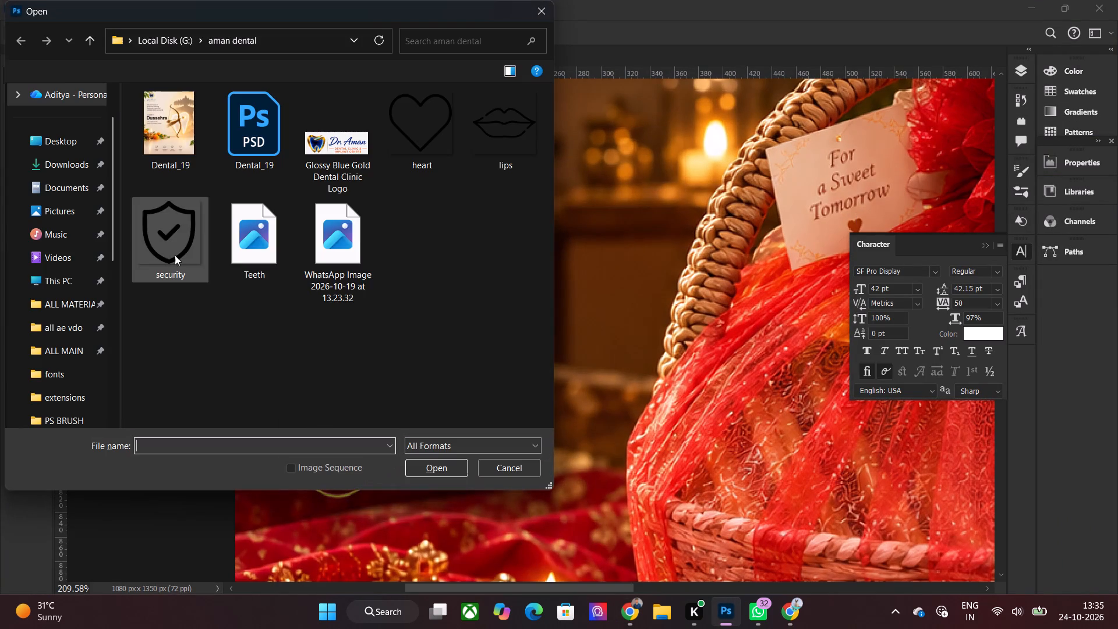
pyautogui.scroll(-3, 69, 313)
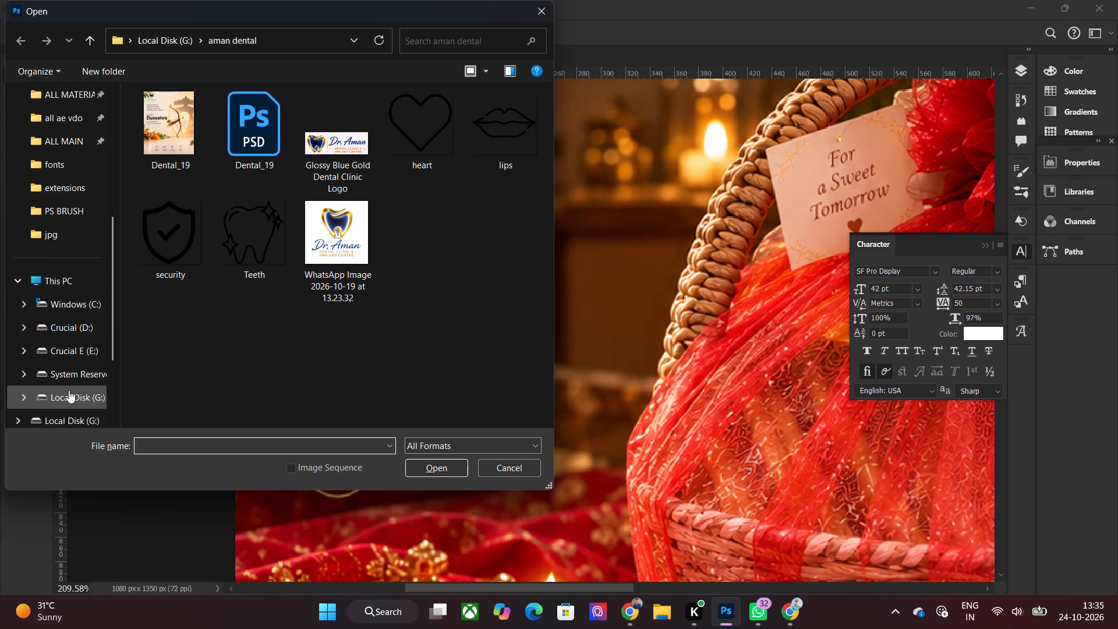
pyautogui.scroll(-2, 69, 390)
pyautogui.click(59, 300)
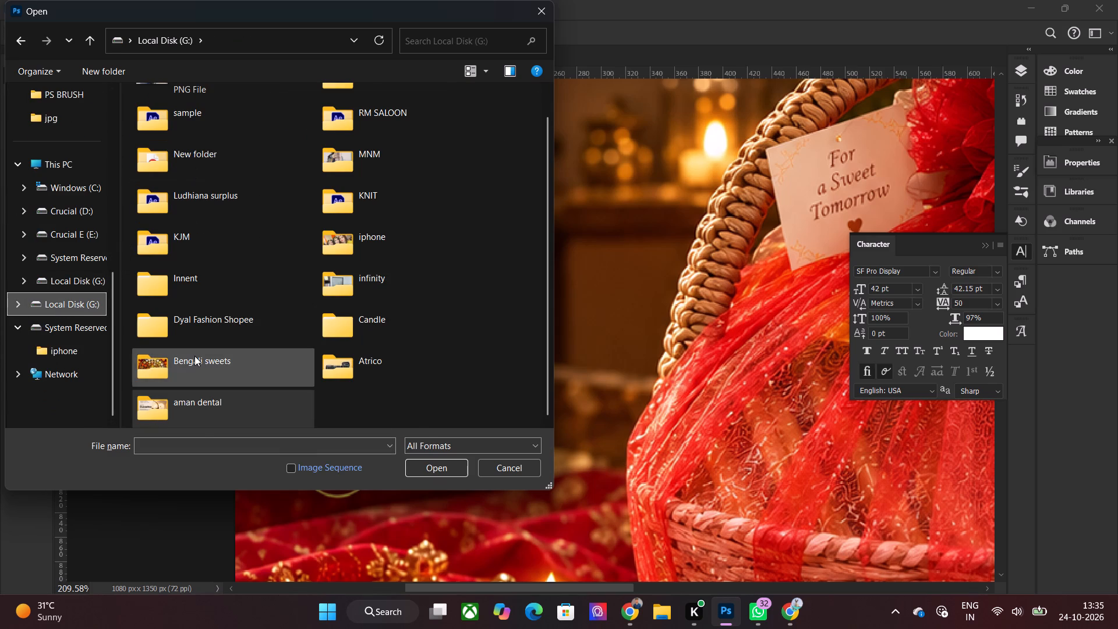
pyautogui.doubleClick(194, 356)
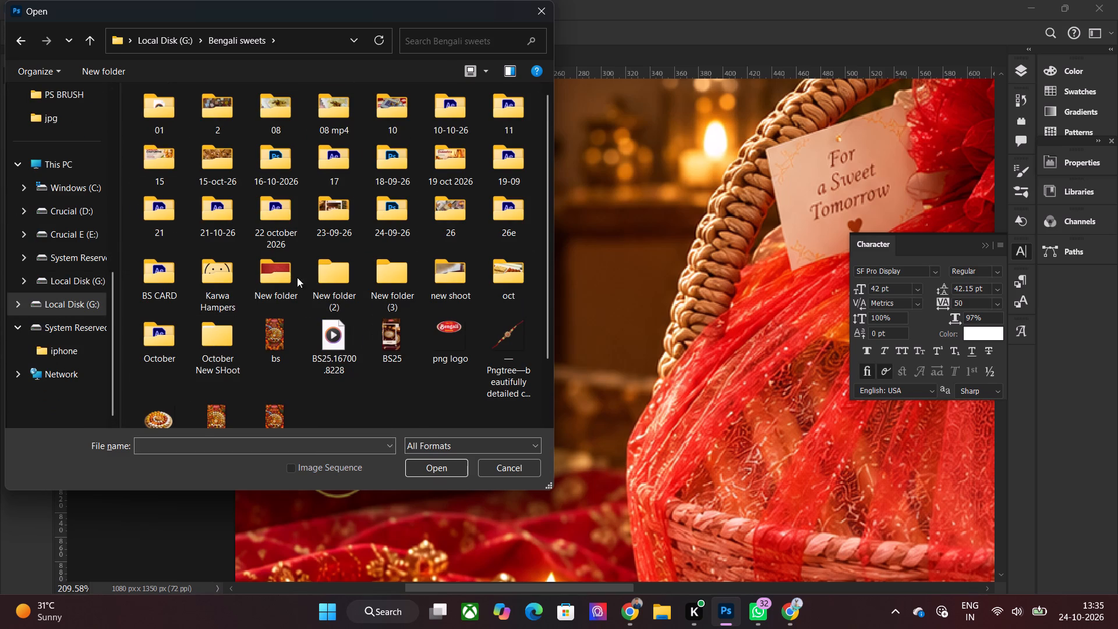
pyautogui.doubleClick(197, 291)
pyautogui.scroll(-6, 259, 225)
pyautogui.click(459, 199)
pyautogui.click(310, 352)
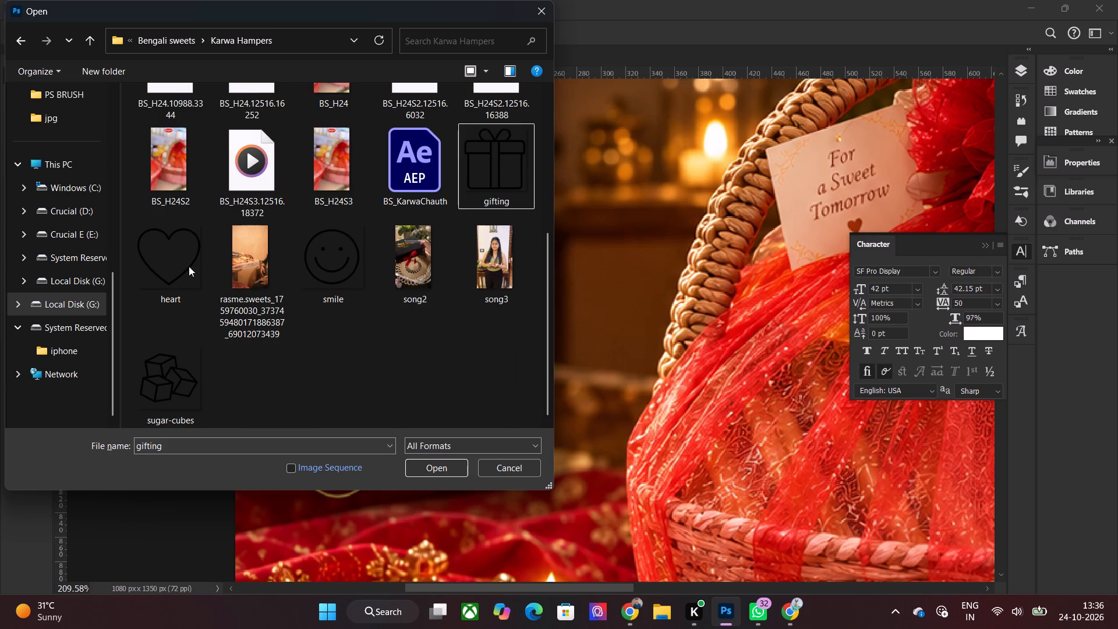
pyautogui.click(187, 266)
pyautogui.keyDown('ctrl'); pyautogui.click(473, 207); pyautogui.keyUp('ctrl')
pyautogui.keyDown('ctrl'); pyautogui.click(168, 376); pyautogui.keyUp('ctrl')
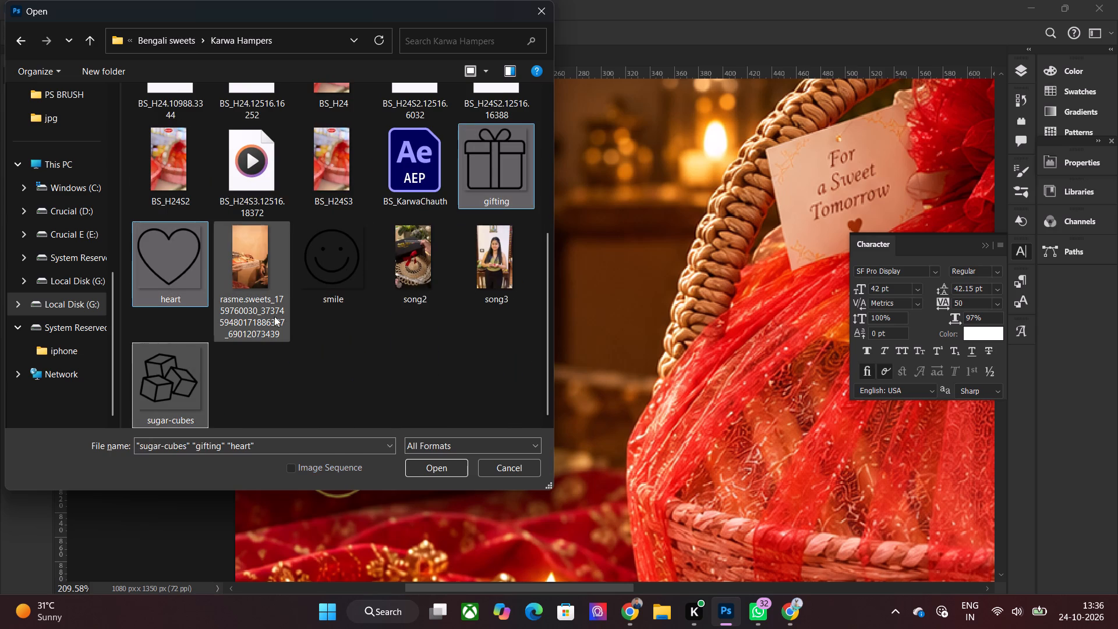
pyautogui.keyDown('ctrl'); pyautogui.click(286, 305); pyautogui.keyUp('ctrl')
pyautogui.keyDown('ctrl'); pyautogui.click(247, 289); pyautogui.keyUp('ctrl')
pyautogui.keyDown('ctrl'); pyautogui.click(336, 266); pyautogui.keyUp('ctrl')
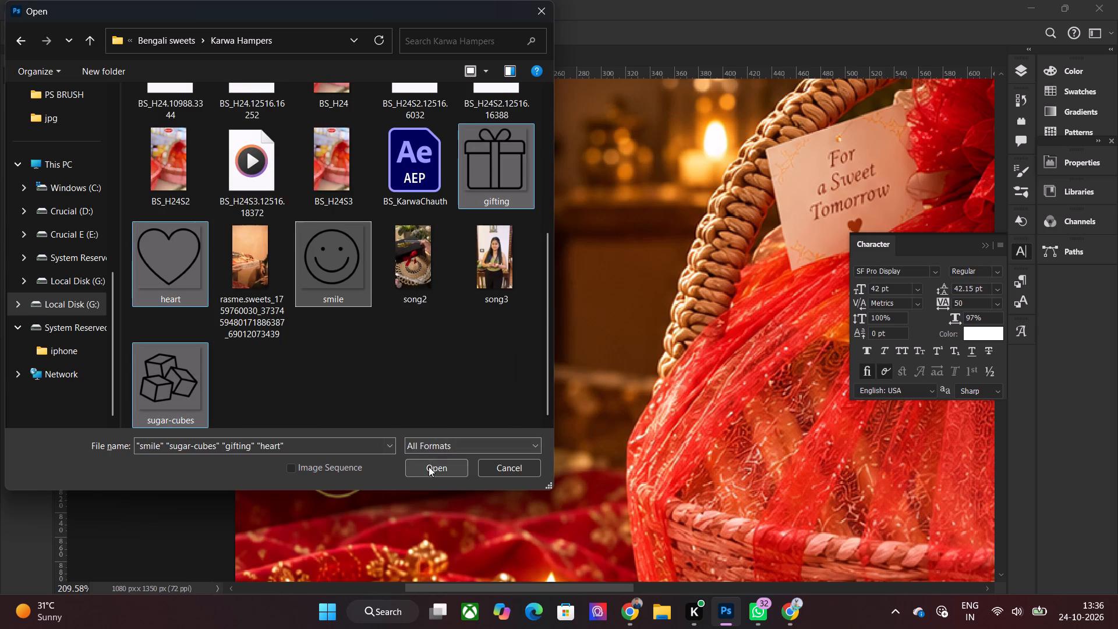
pyautogui.click(424, 469)
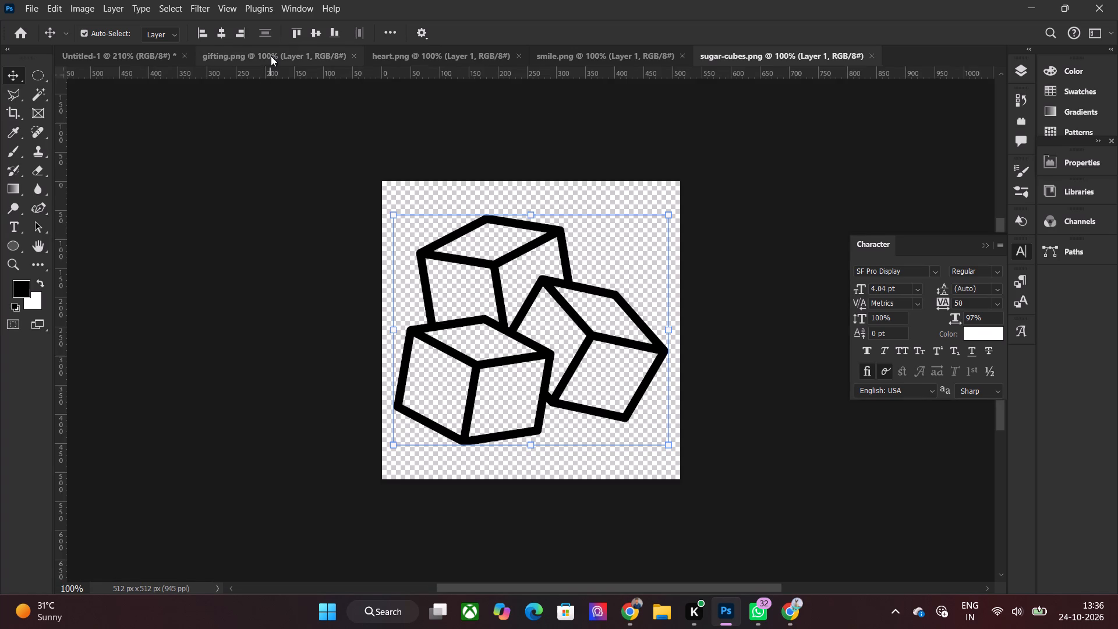
# In Photoshop, copy the gift icon from gifting.png and paste it into the Untitled-1 poster.
pyautogui.click(272, 56)
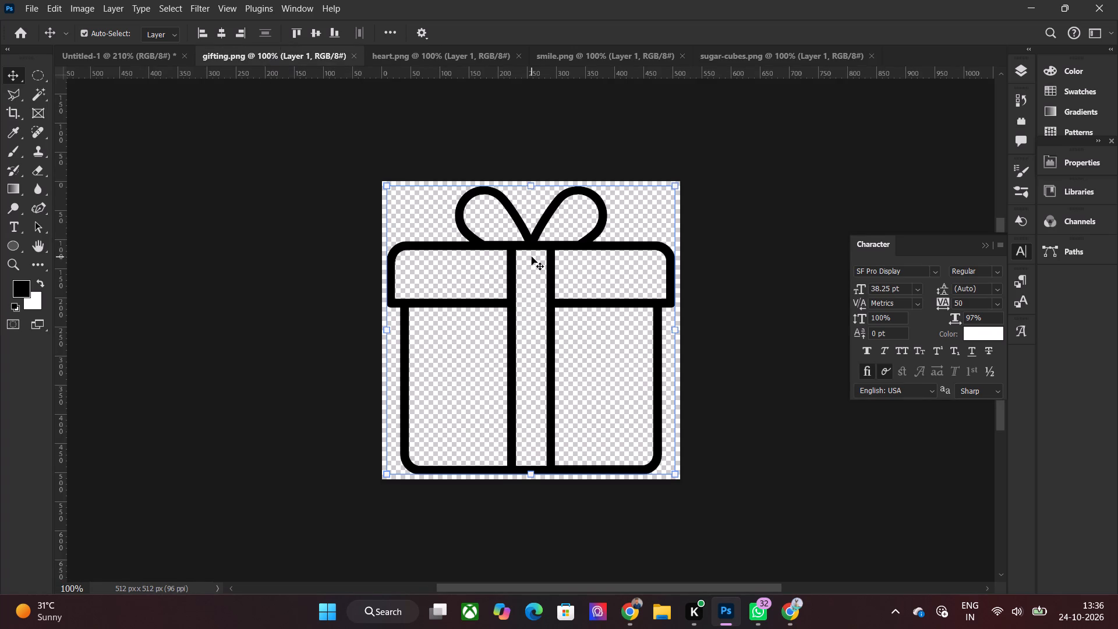
pyautogui.hotkey('ctrl', 'c')
pyautogui.click(139, 48)
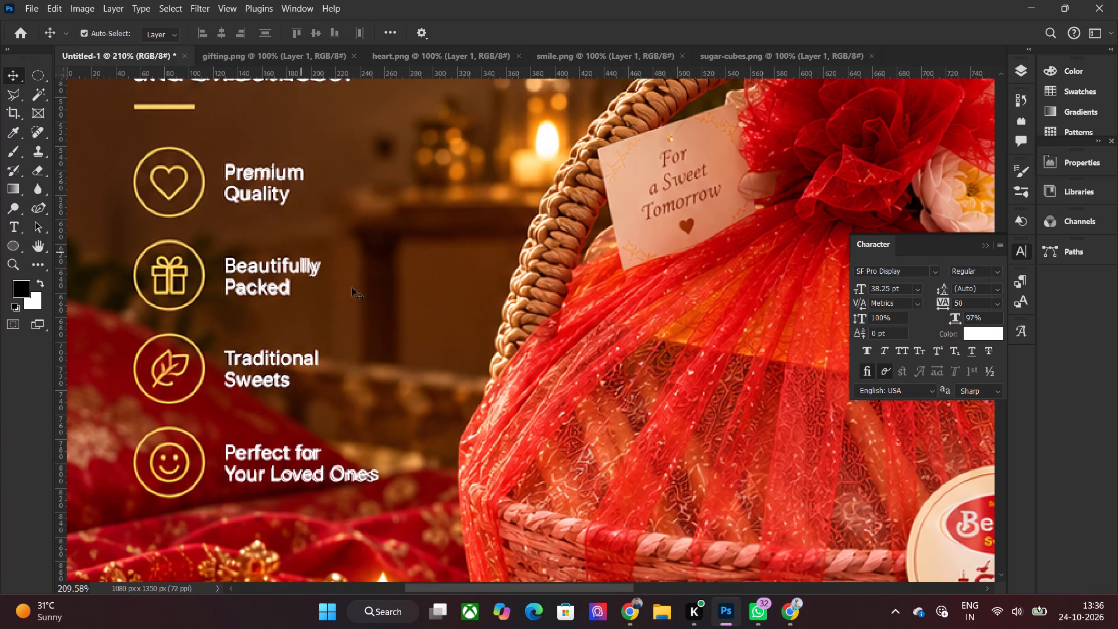
pyautogui.hotkey('ctrl', 'v')
# Convert the pasted gift icon layer to a smart object.
pyautogui.scroll(-3, 688, 238)
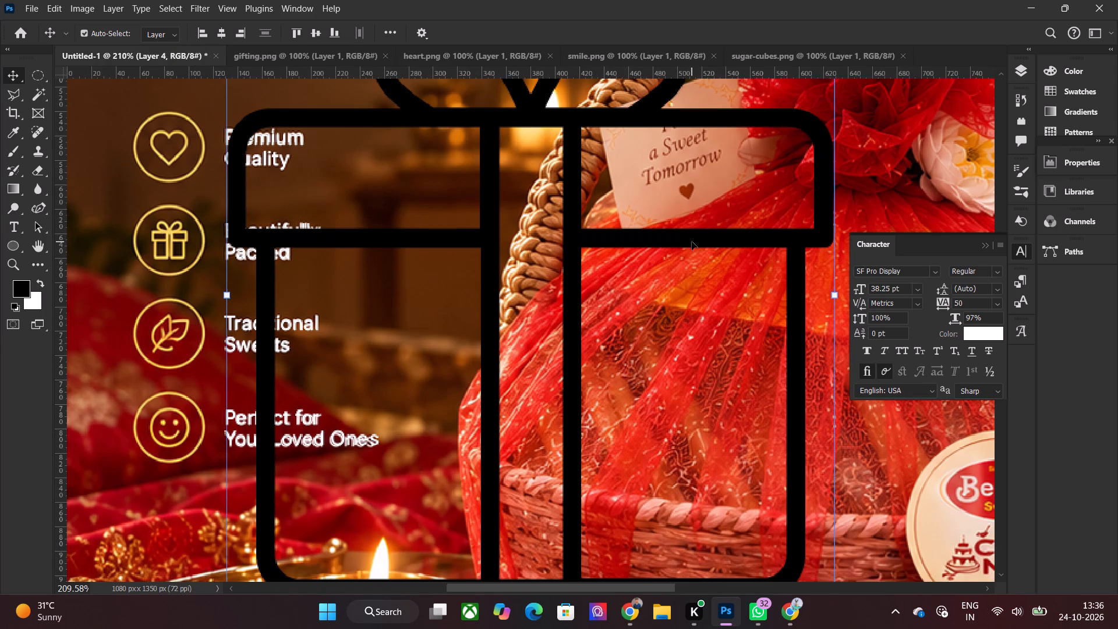
pyautogui.keyDown('alt'); pyautogui.scroll(-5, 700, 248); pyautogui.keyUp('alt')
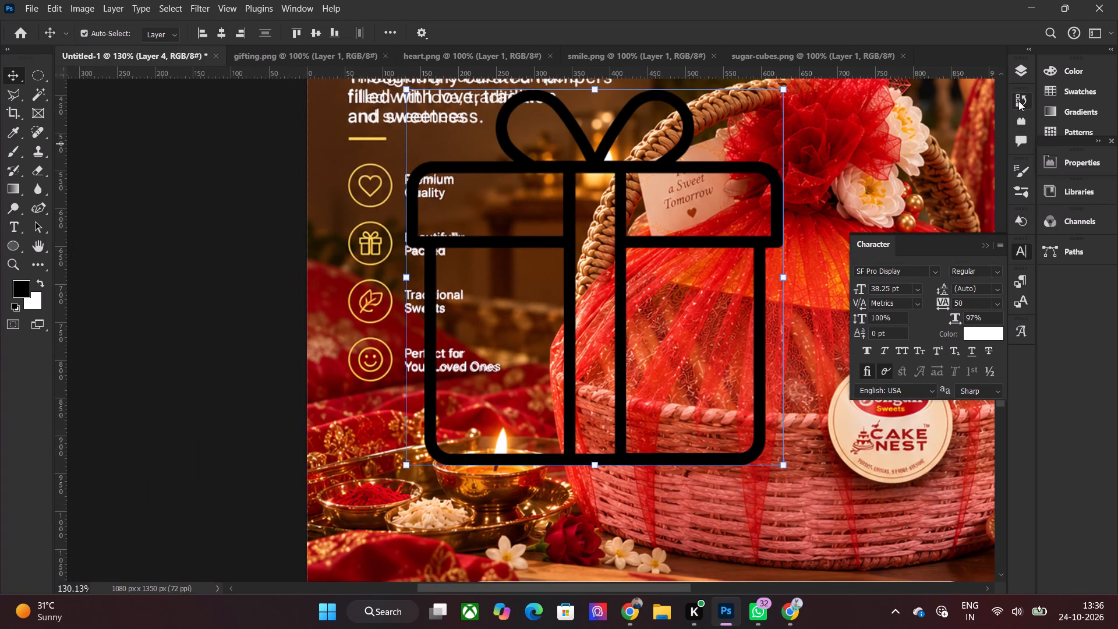
pyautogui.click(1024, 64)
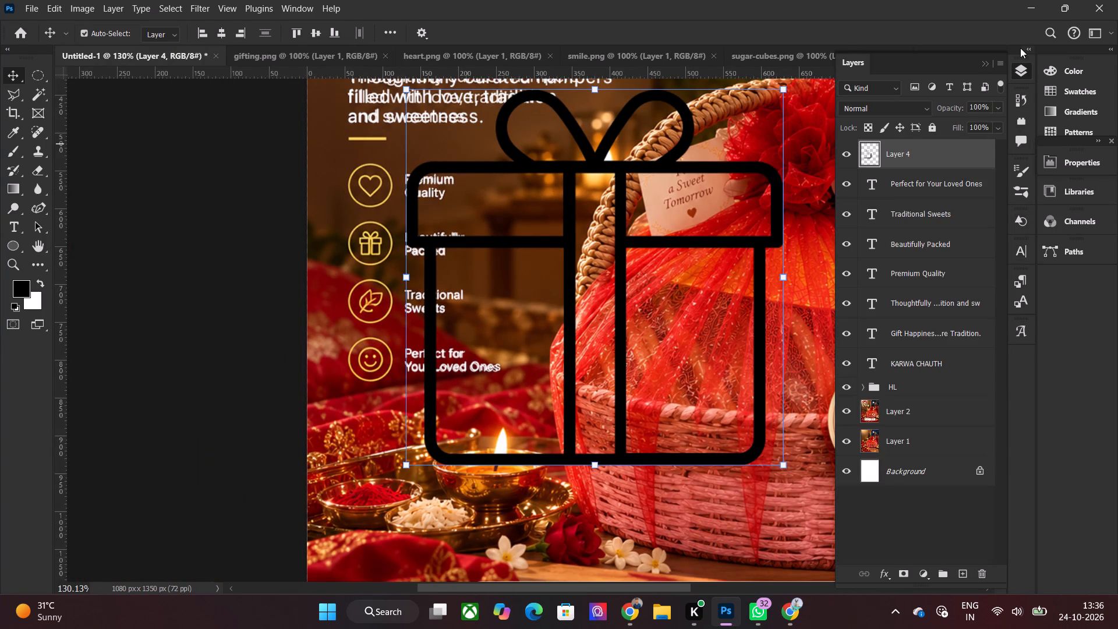
pyautogui.rightClick(892, 156)
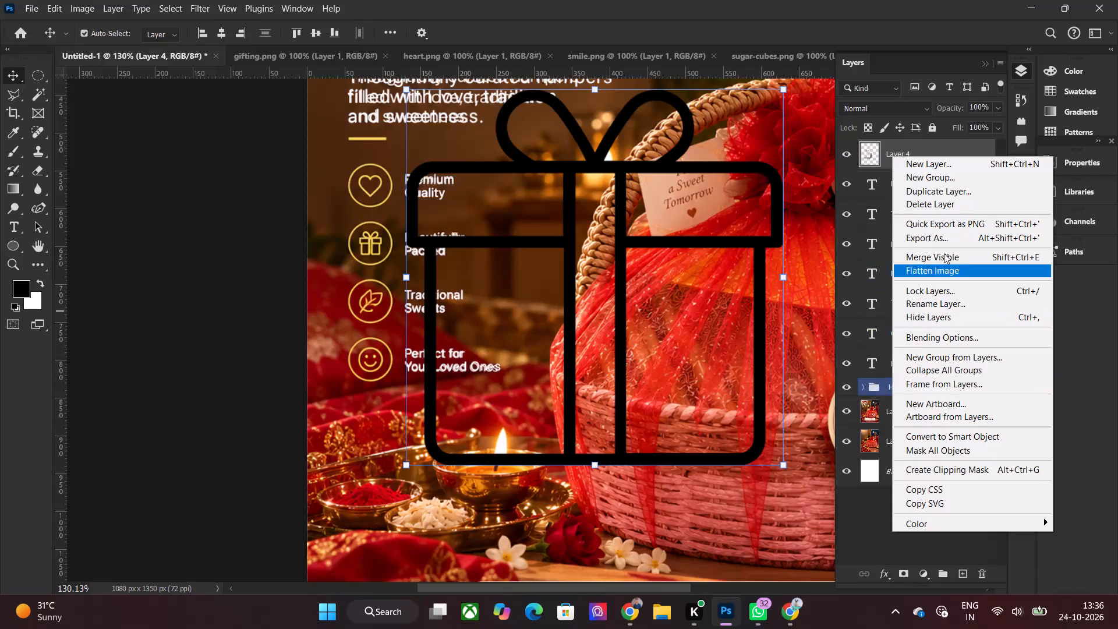
pyautogui.click(940, 430)
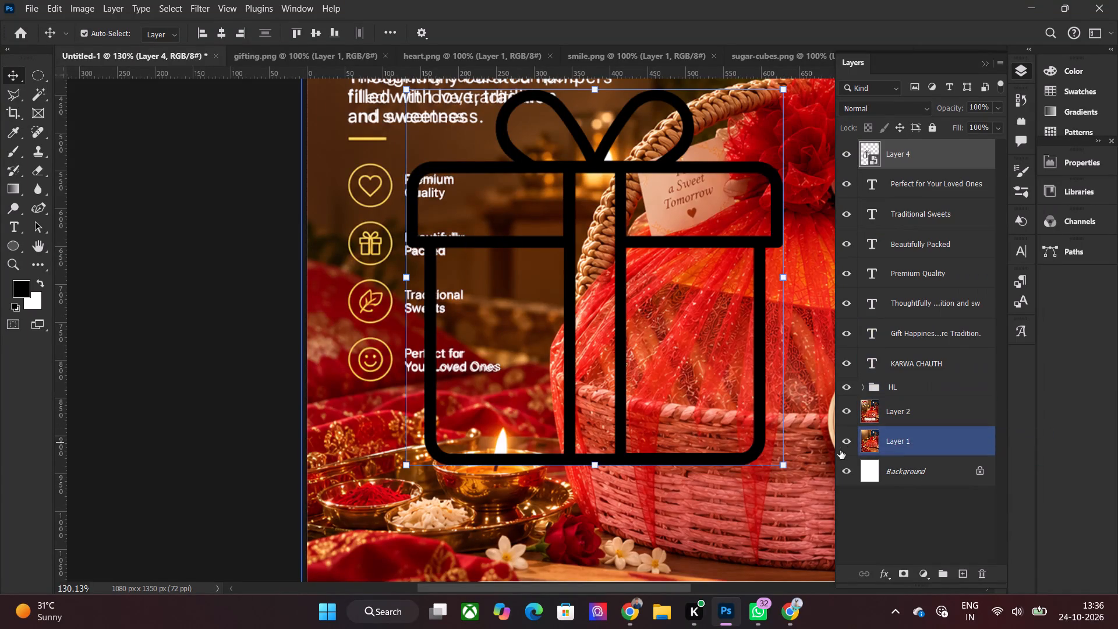
# Scale the pasted gift icon down to about 33 px and fit it over the reference gift icon beside "Beautifully Packed".
pyautogui.keyDown('shift'); pyautogui.moveTo(787, 467); pyautogui.dragTo(490, 218); pyautogui.keyUp('shift')
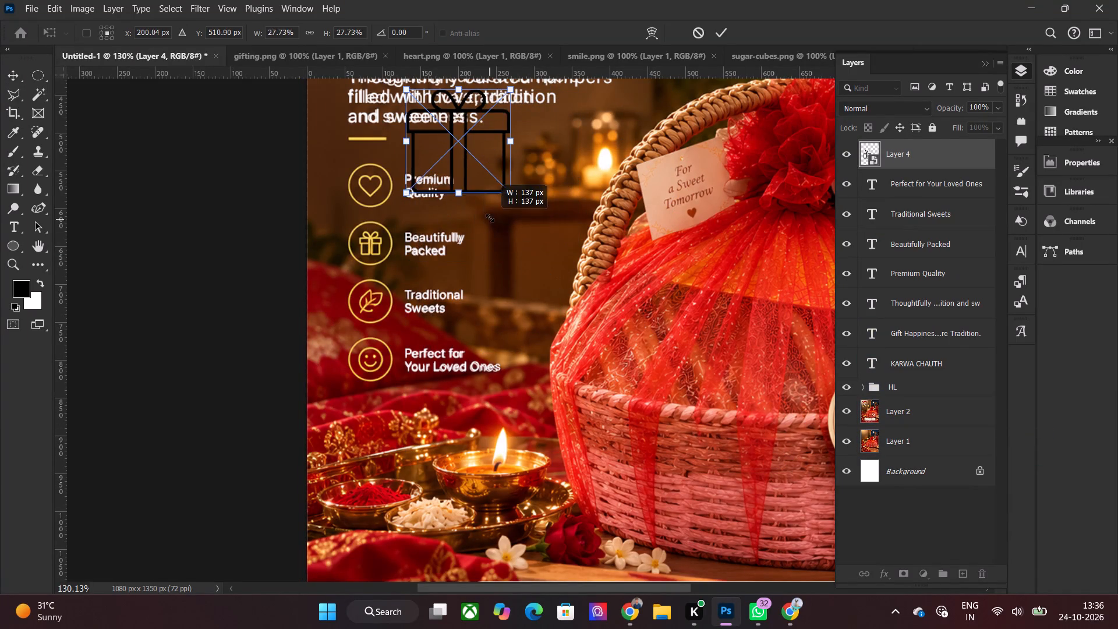
pyautogui.keyDown('shift'); pyautogui.moveTo(490, 218); pyautogui.dragTo(490, 214); pyautogui.keyUp('shift')
pyautogui.moveTo(475, 124); pyautogui.dragTo(411, 262)
pyautogui.keyDown('alt'); pyautogui.scroll(9, 426, 307); pyautogui.keyUp('alt')
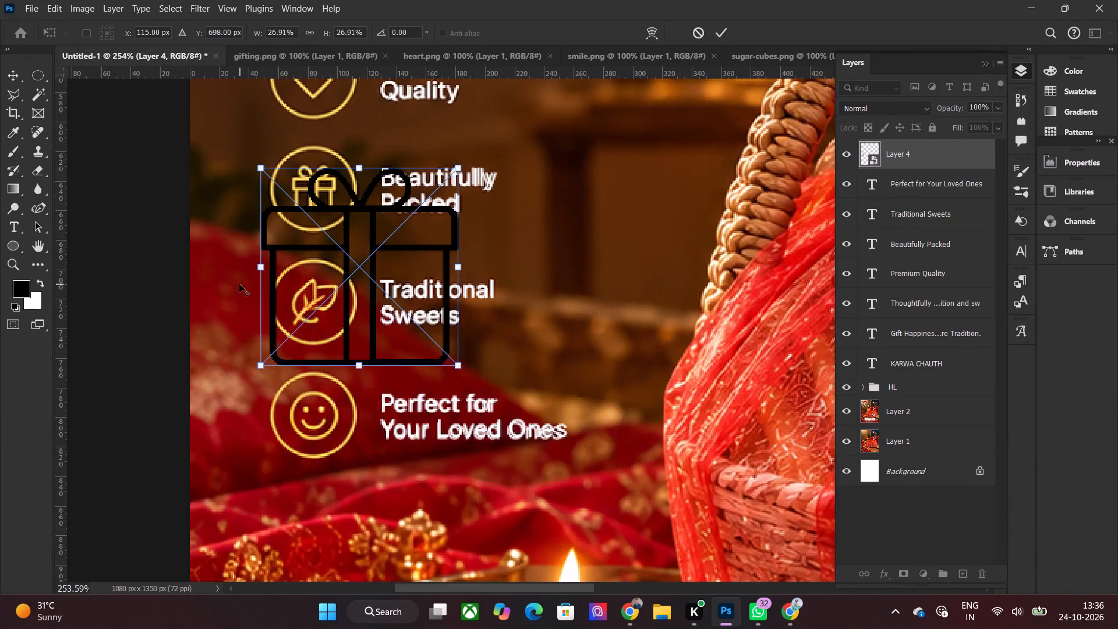
pyautogui.keyDown('alt'); pyautogui.scroll(2, 239, 284); pyautogui.keyUp('alt')
pyautogui.keyDown('alt'); pyautogui.scroll(3, 385, 231); pyautogui.keyUp('alt')
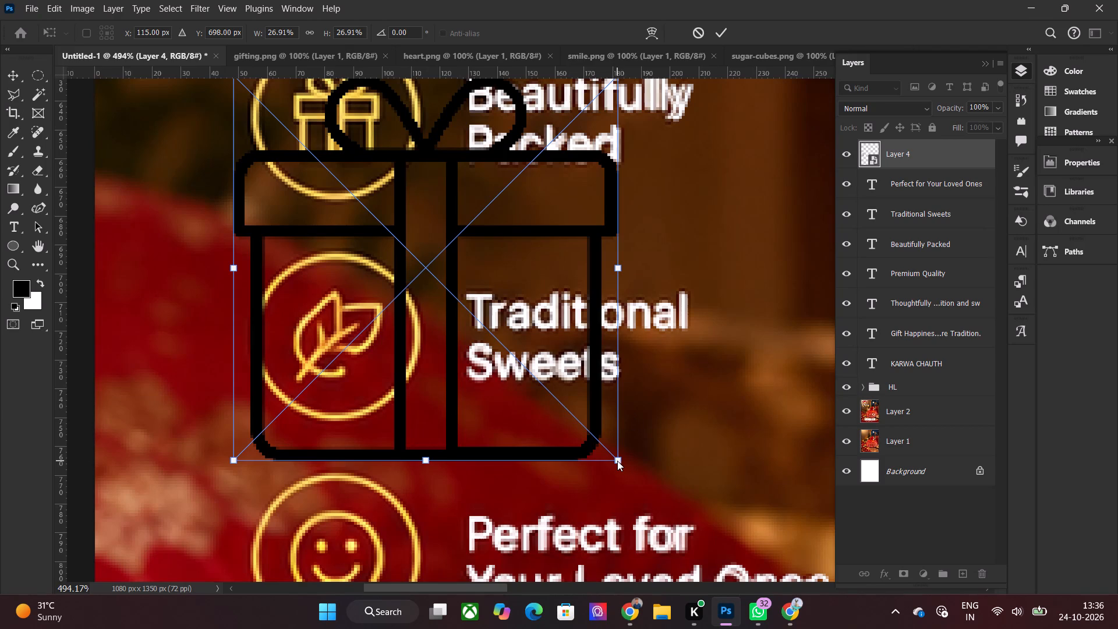
pyautogui.click(727, 34)
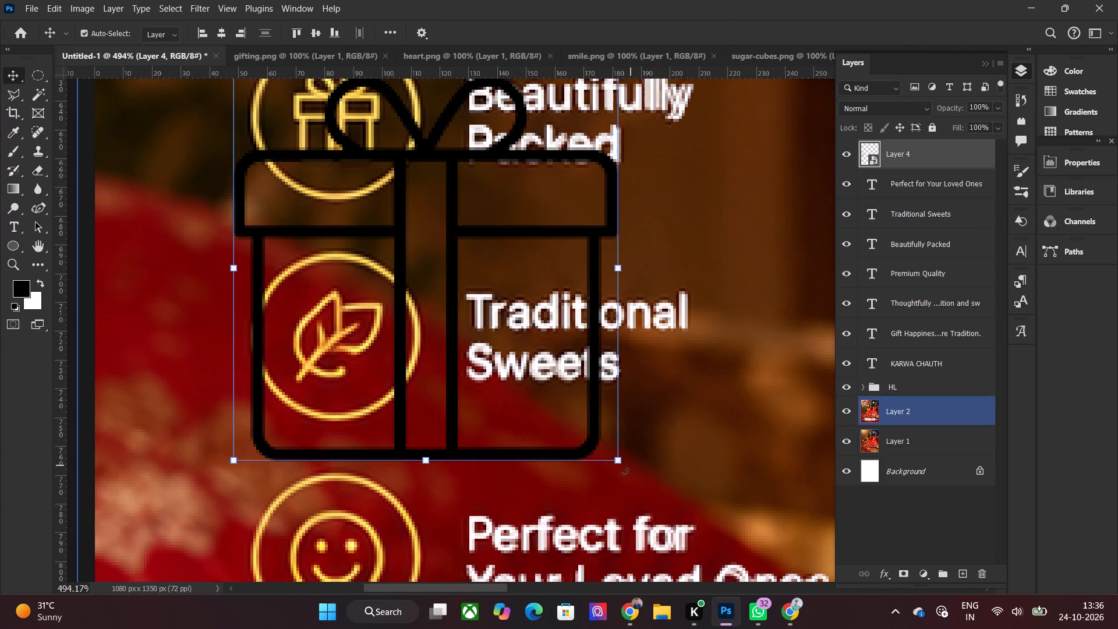
pyautogui.keyDown('shift'); pyautogui.moveTo(621, 463); pyautogui.dragTo(293, 181); pyautogui.keyUp('shift')
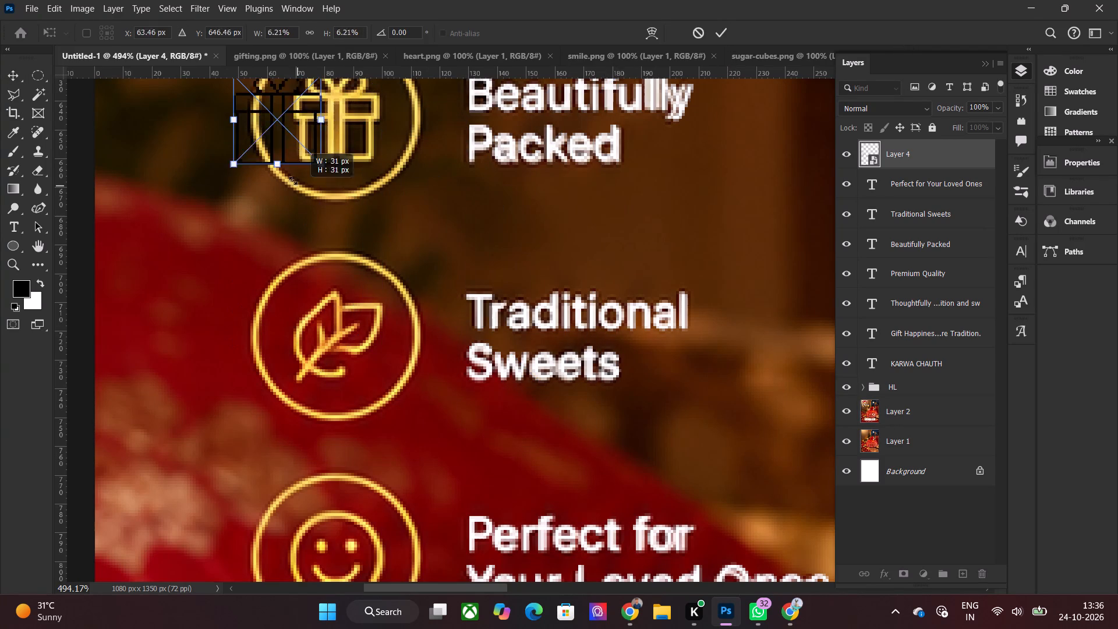
pyautogui.keyDown('shift'); pyautogui.moveTo(293, 181); pyautogui.dragTo(328, 197); pyautogui.keyUp('shift')
pyautogui.scroll(7, 394, 288)
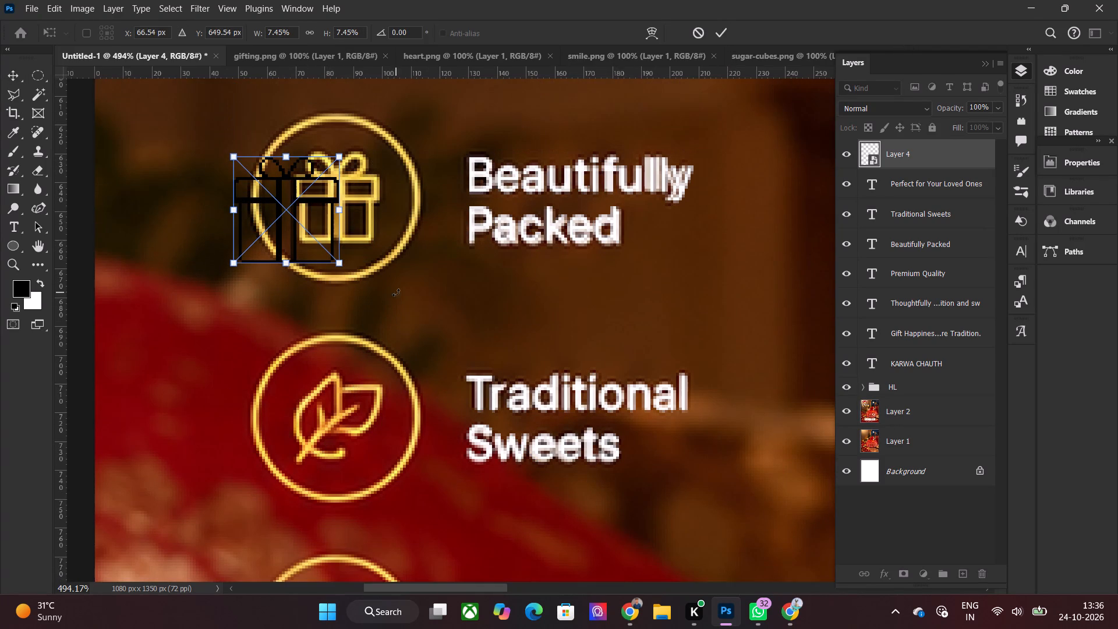
pyautogui.moveTo(299, 198); pyautogui.dragTo(350, 185)
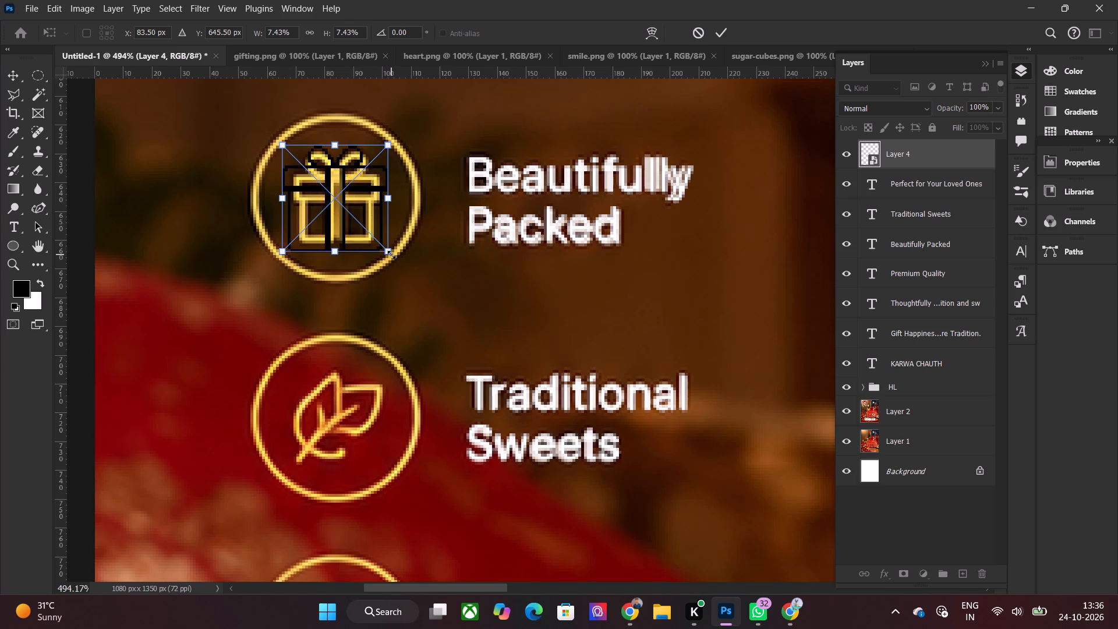
pyautogui.keyDown('shift'); pyautogui.moveTo(391, 255); pyautogui.dragTo(376, 246); pyautogui.keyUp('shift')
pyautogui.moveTo(346, 206); pyautogui.dragTo(356, 209)
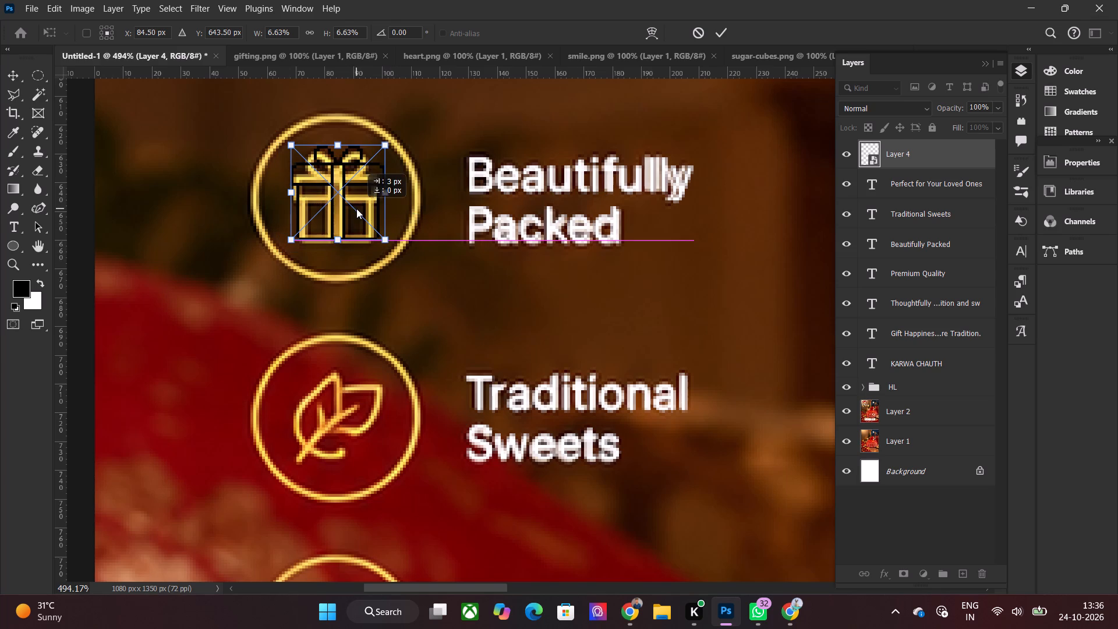
pyautogui.moveTo(356, 209); pyautogui.dragTo(352, 209)
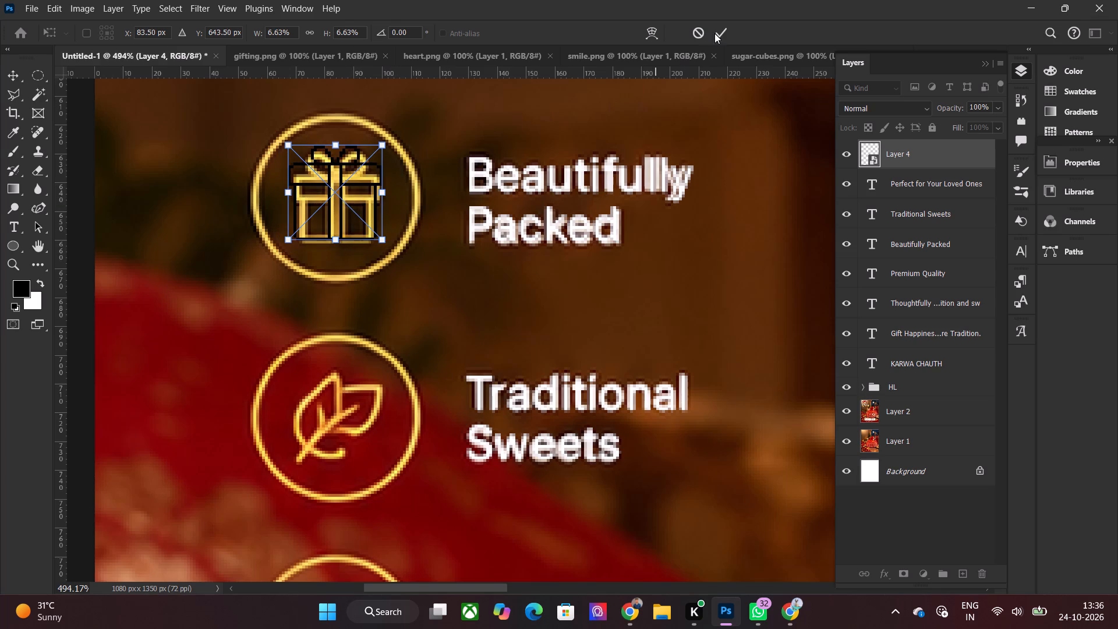
pyautogui.click(714, 31)
# Draw an unfilled circle about 61 px across around the gift icon, with a 1.87 px stroke in the recently used golden yellow.
pyautogui.click(11, 252)
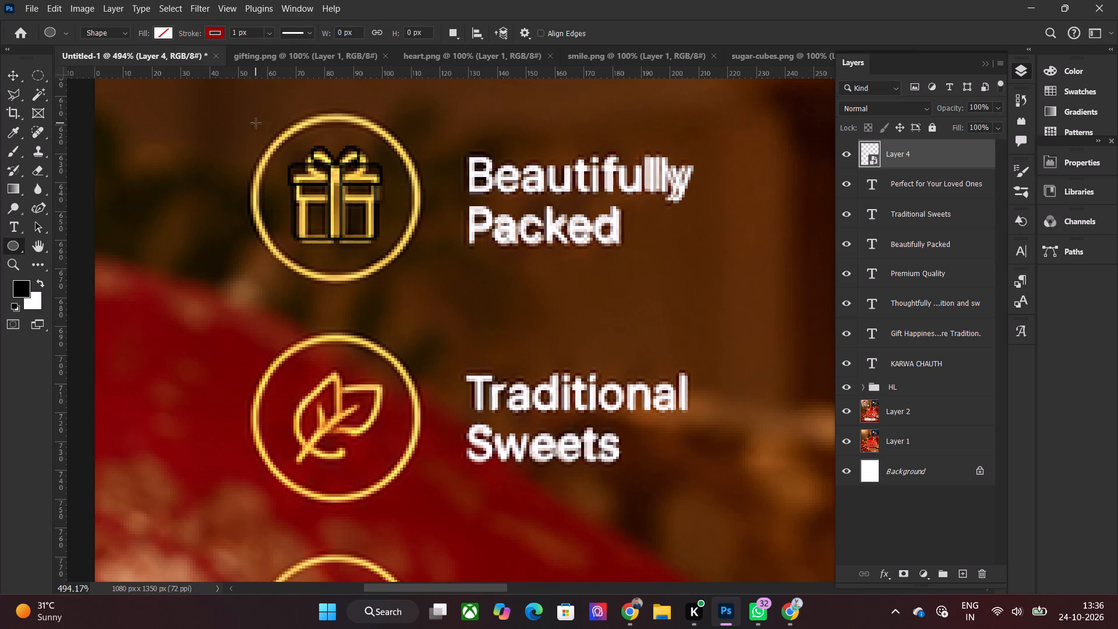
pyautogui.keyDown('shift'); pyautogui.moveTo(246, 109); pyautogui.dragTo(421, 306); pyautogui.keyUp('shift')
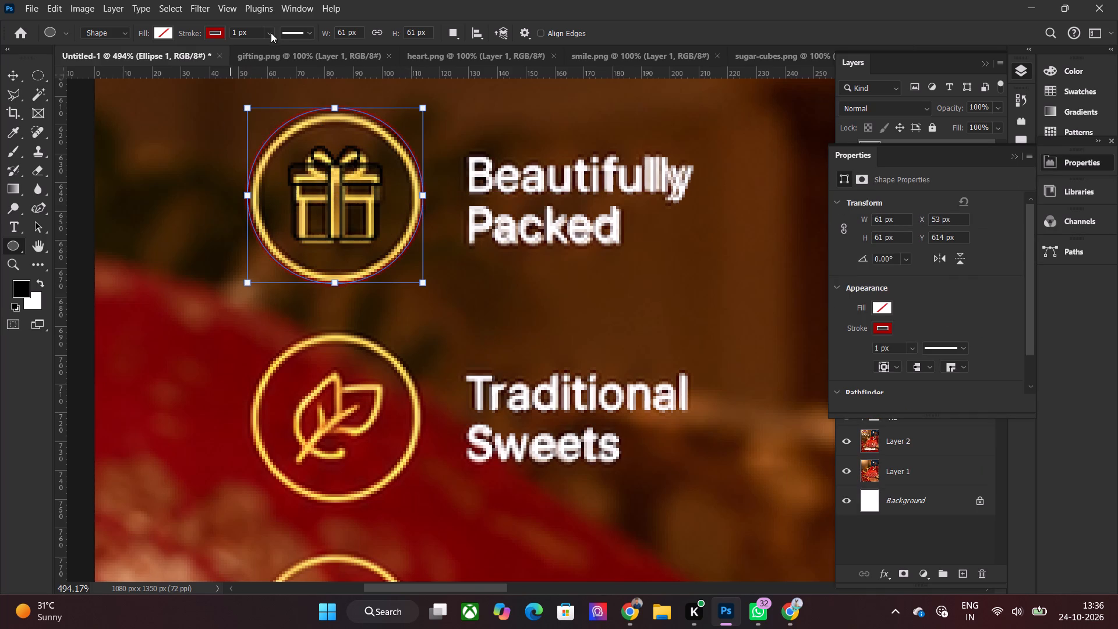
pyautogui.click(271, 30)
pyautogui.click(277, 51)
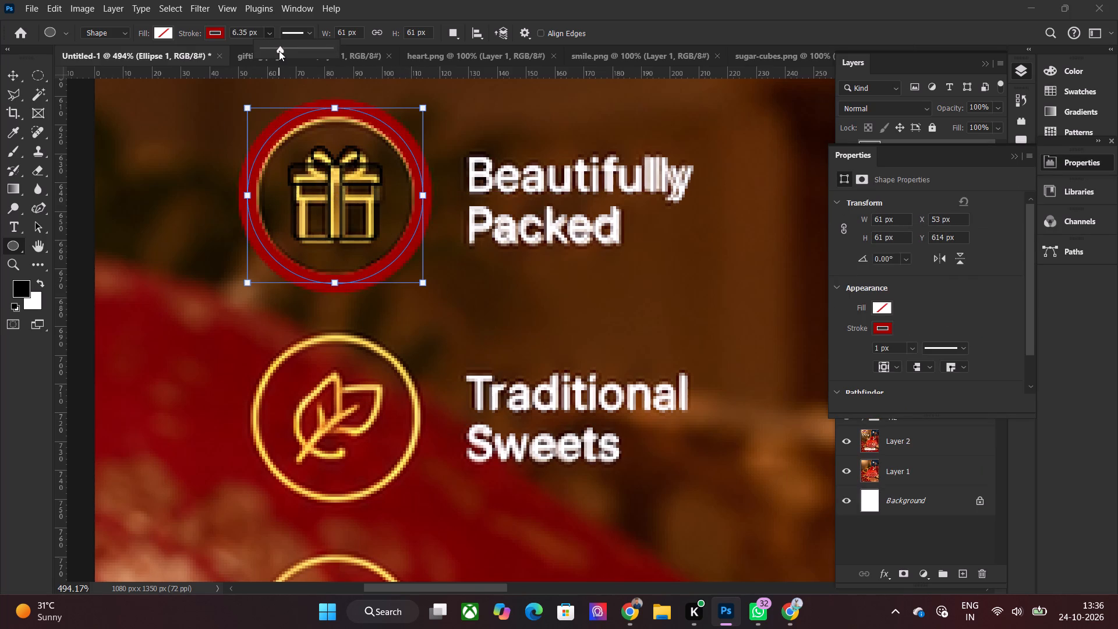
pyautogui.click(215, 32)
pyautogui.click(127, 109)
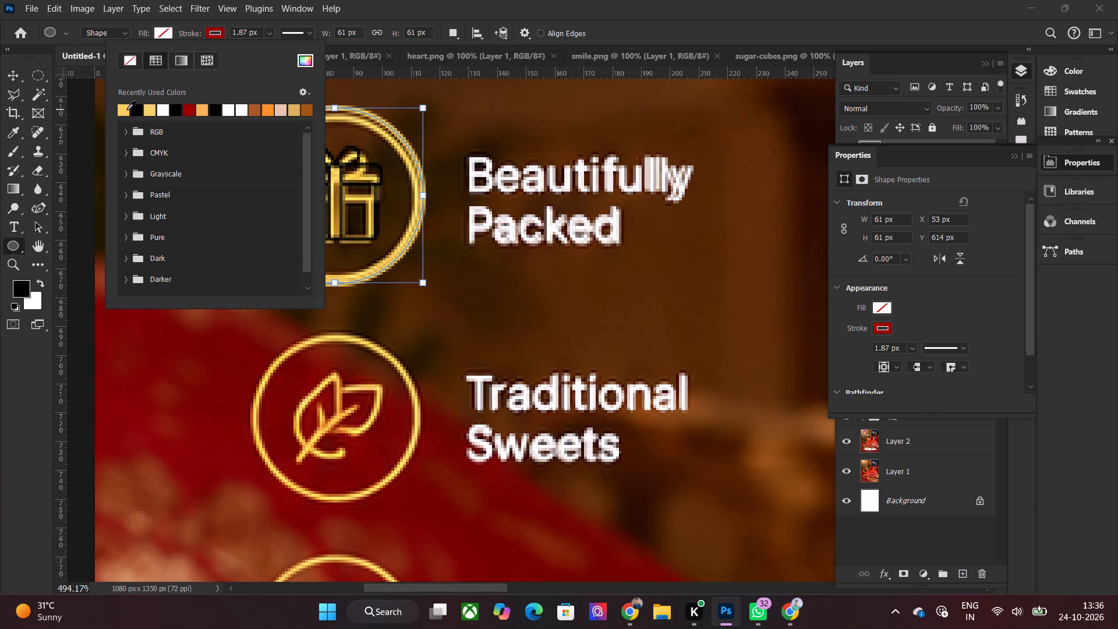
# Nudge the golden ring and the gift icon inside it down 1 px each to line up with the reference.
pyautogui.click(13, 70)
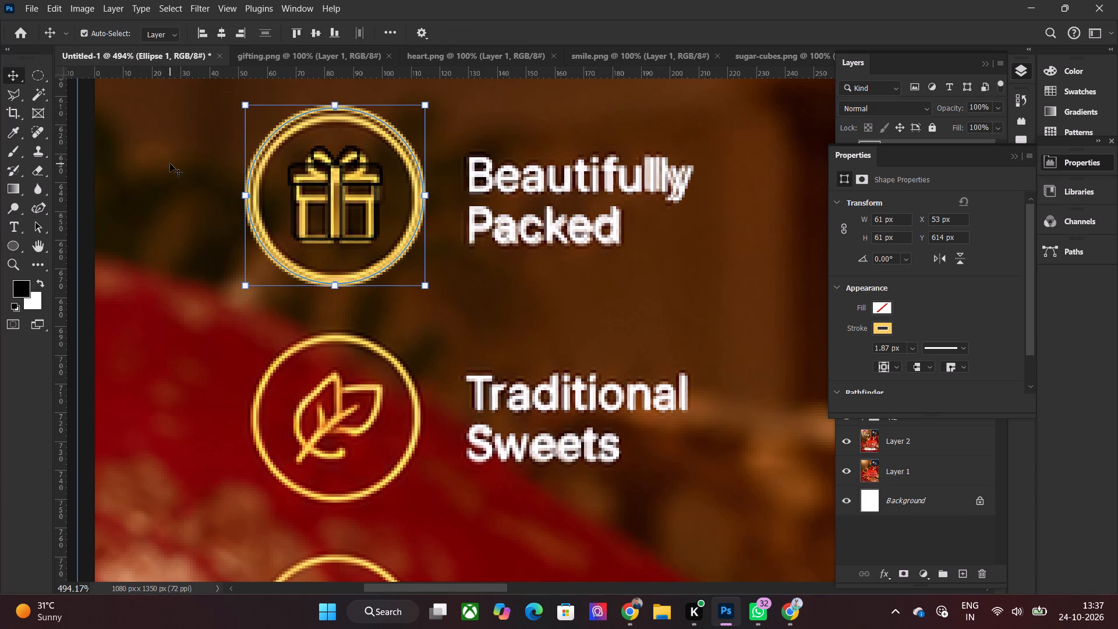
pyautogui.press('Down')
pyautogui.press('Up')
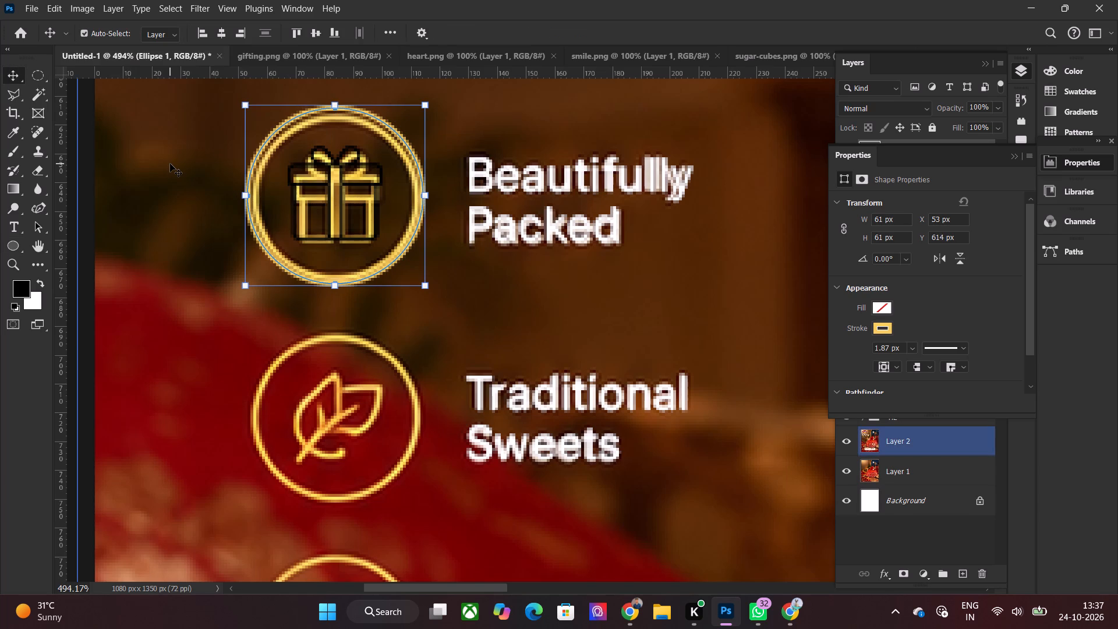
pyautogui.write('ds')
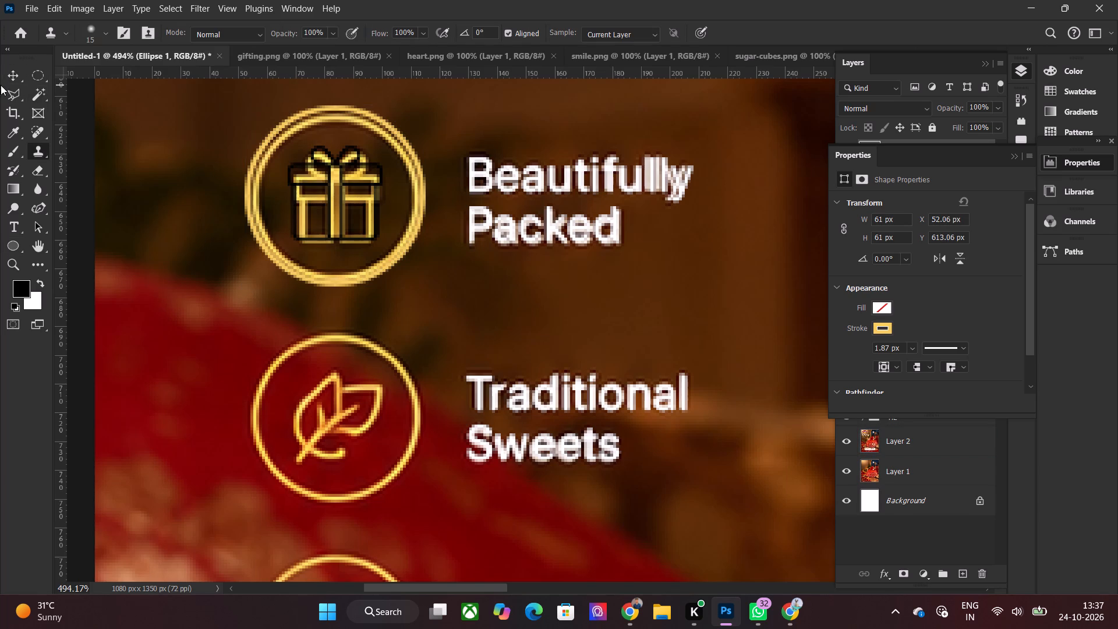
pyautogui.click(10, 80)
pyautogui.press('Down')
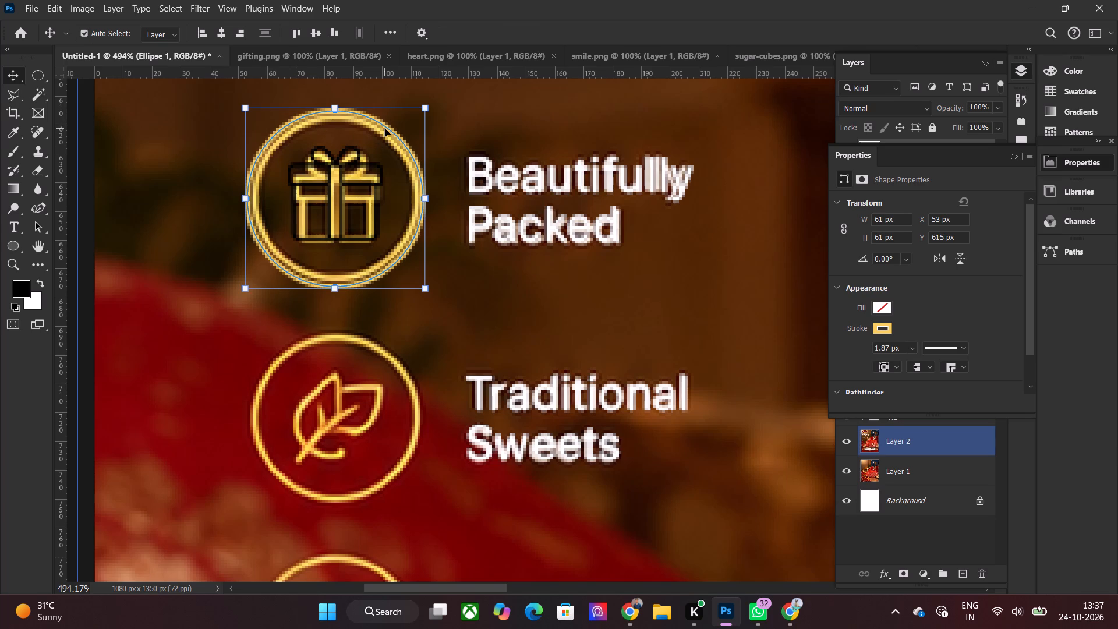
pyautogui.press('Up')
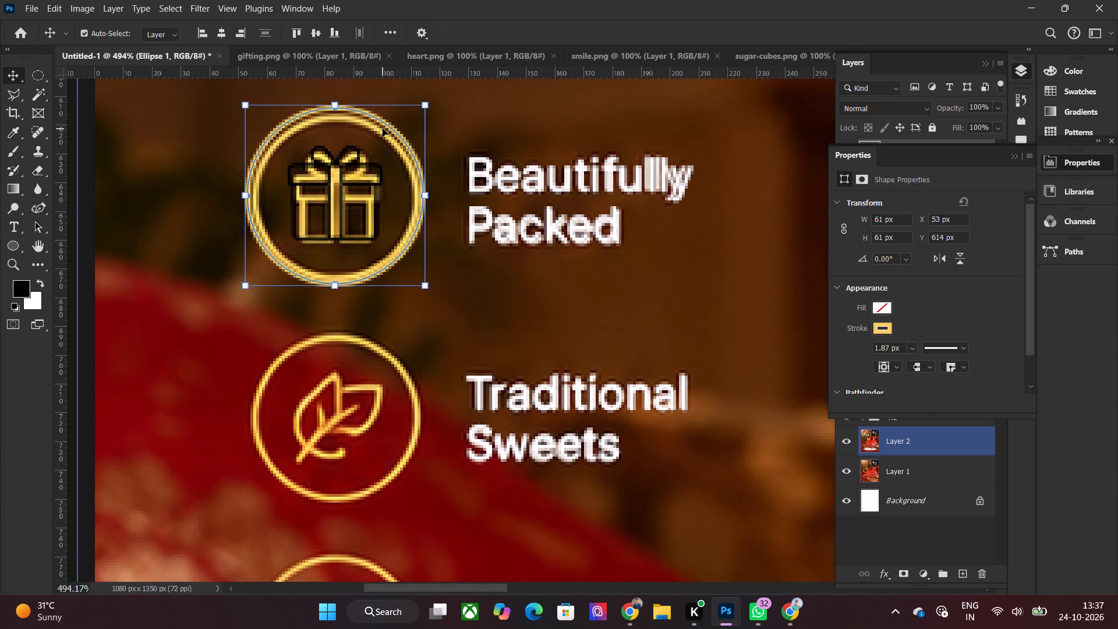
pyautogui.press('Down')
pyautogui.click(354, 180)
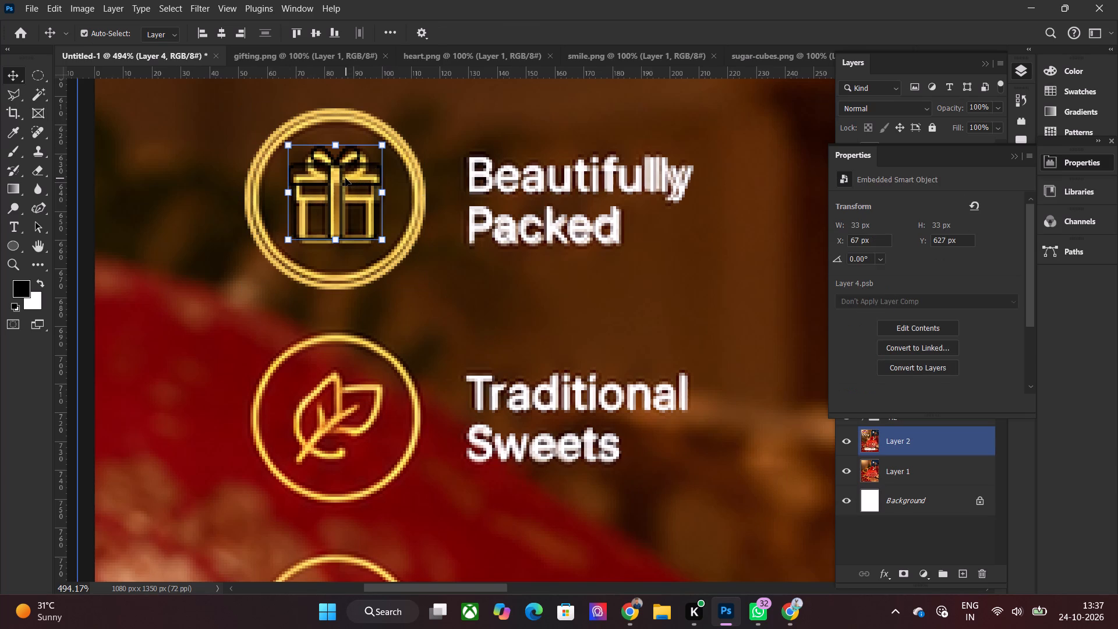
pyautogui.press('Down')
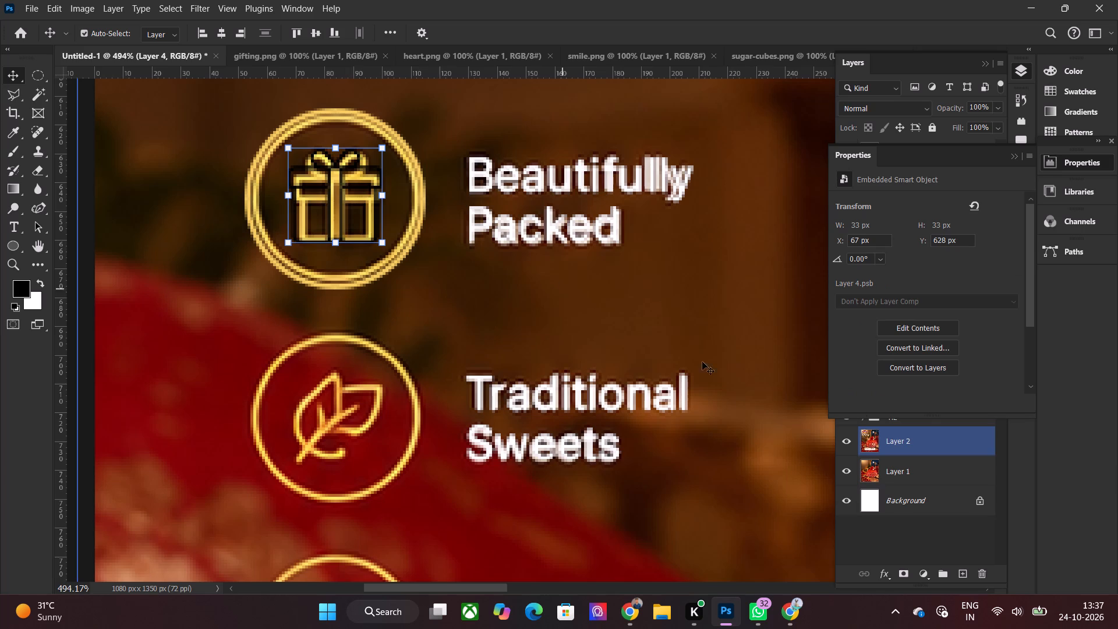
# Apply a Color Overlay to the gift icon layer at 100% opacity, using a gold sampled from the surrounding ring.
pyautogui.click(1063, 157)
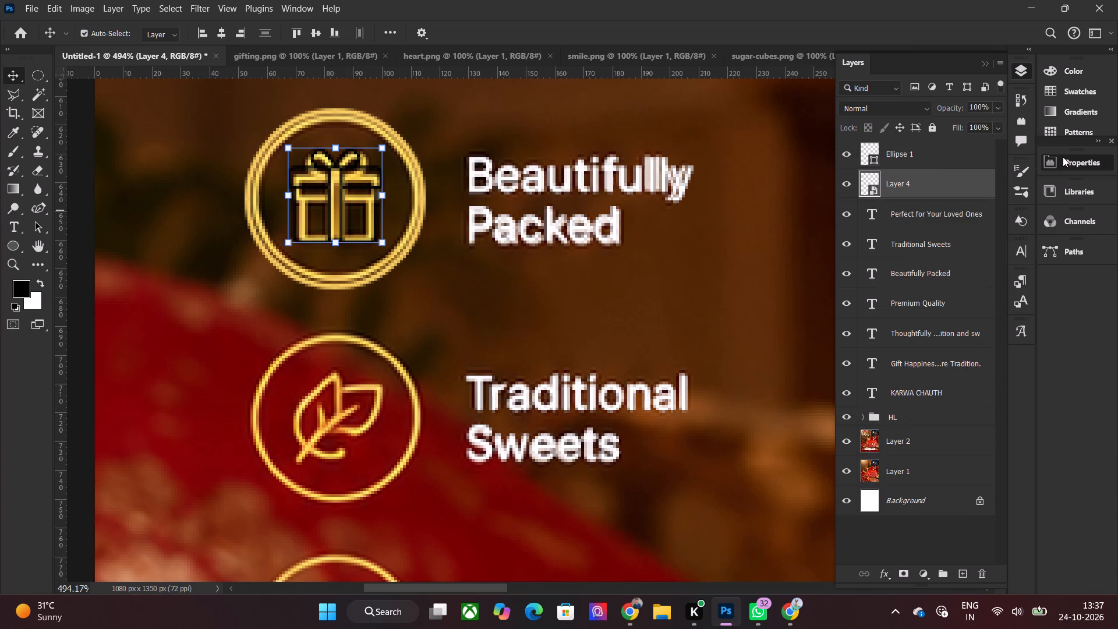
pyautogui.rightClick(919, 182)
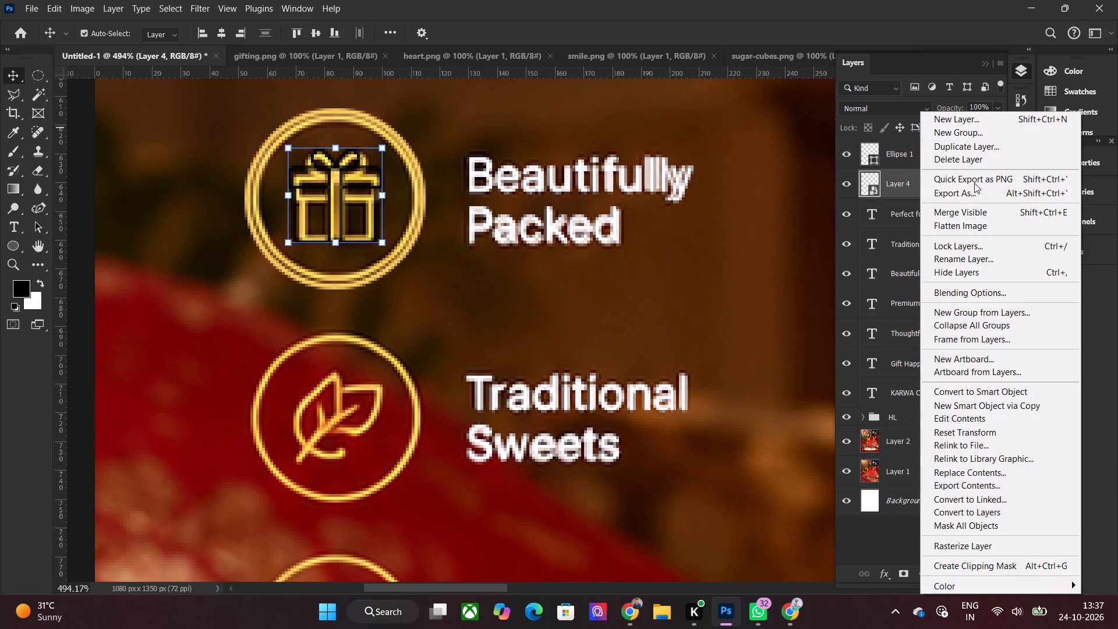
pyautogui.click(979, 298)
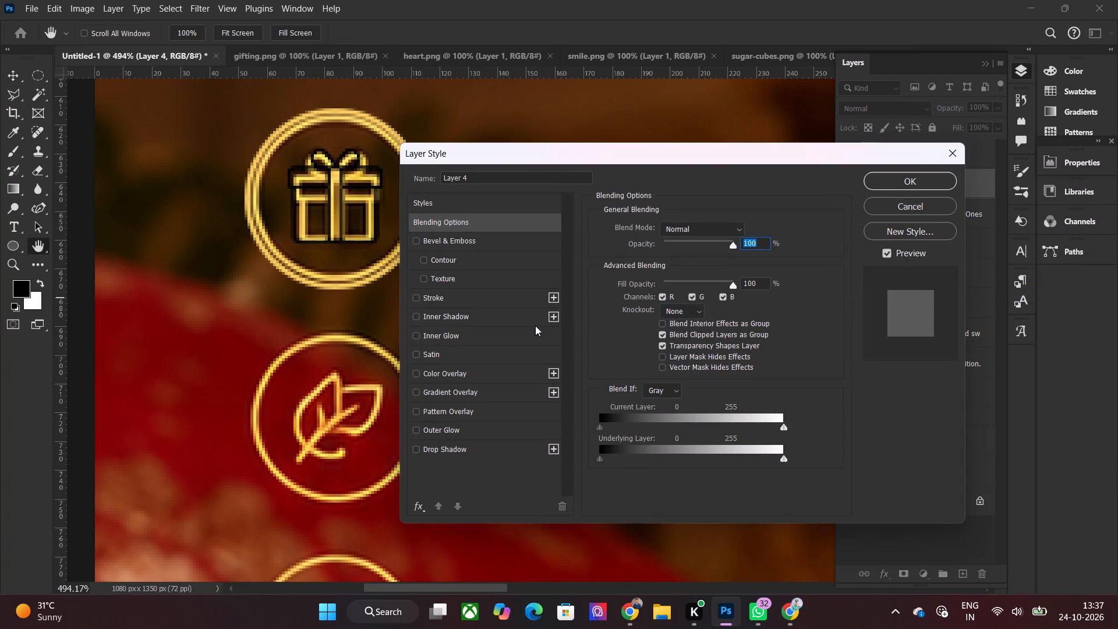
pyautogui.click(451, 374)
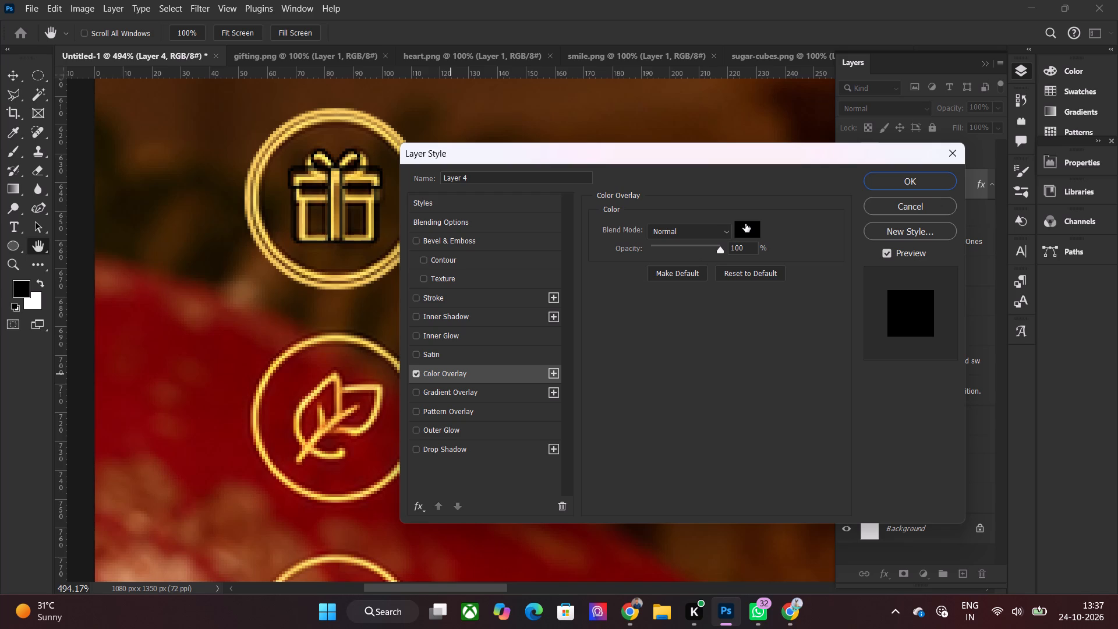
pyautogui.click(745, 224)
pyautogui.moveTo(273, 224); pyautogui.dragTo(267, 263)
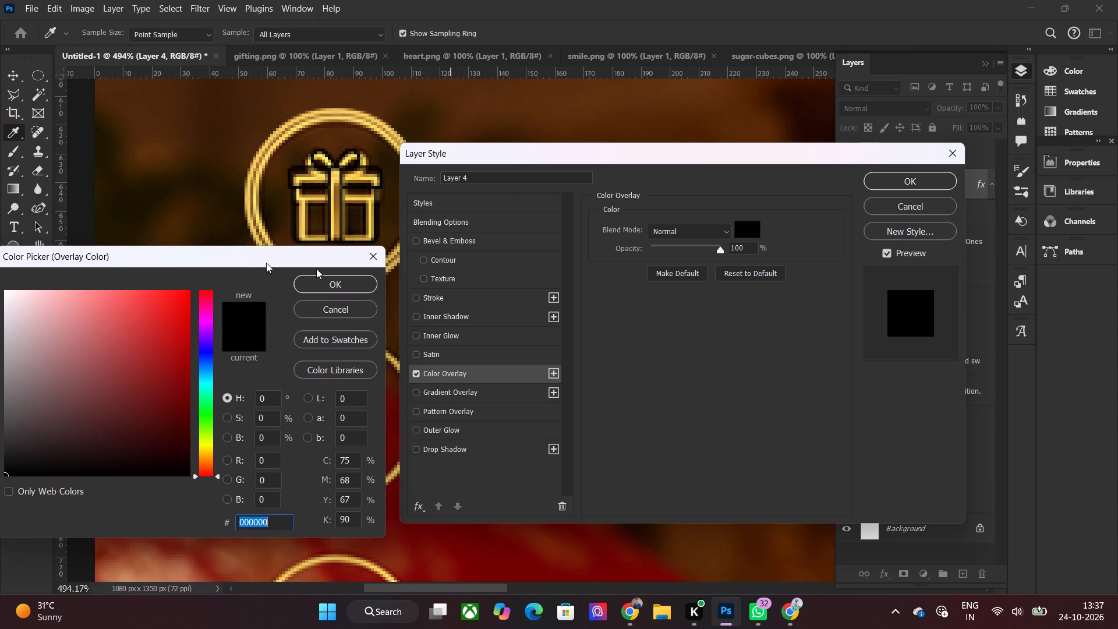
pyautogui.click(254, 195)
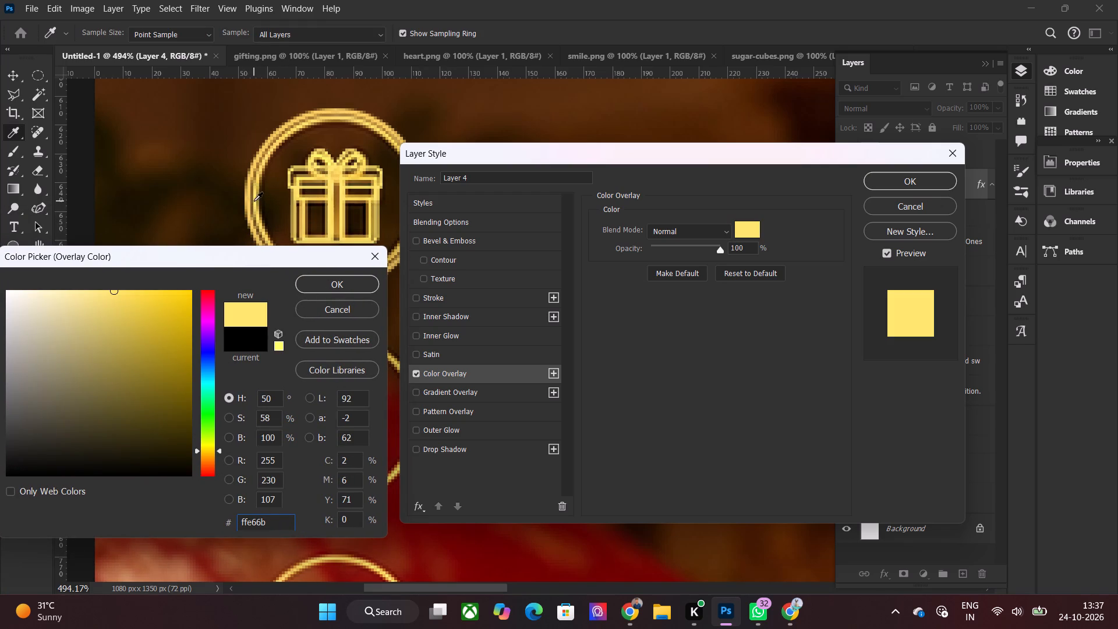
pyautogui.click(245, 196)
pyautogui.click(327, 280)
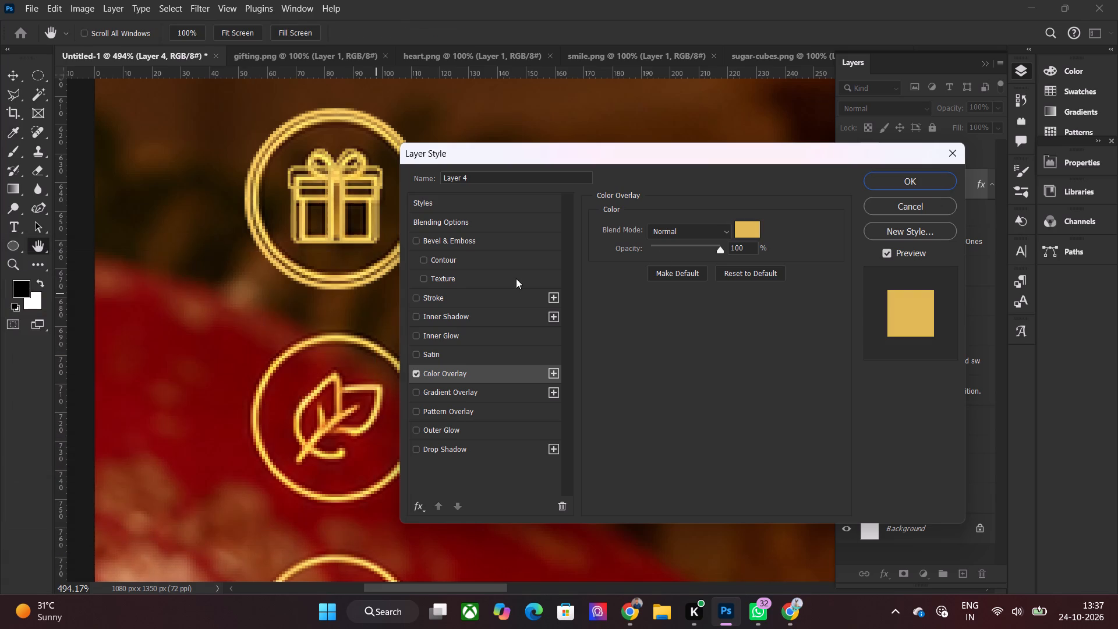
pyautogui.click(892, 182)
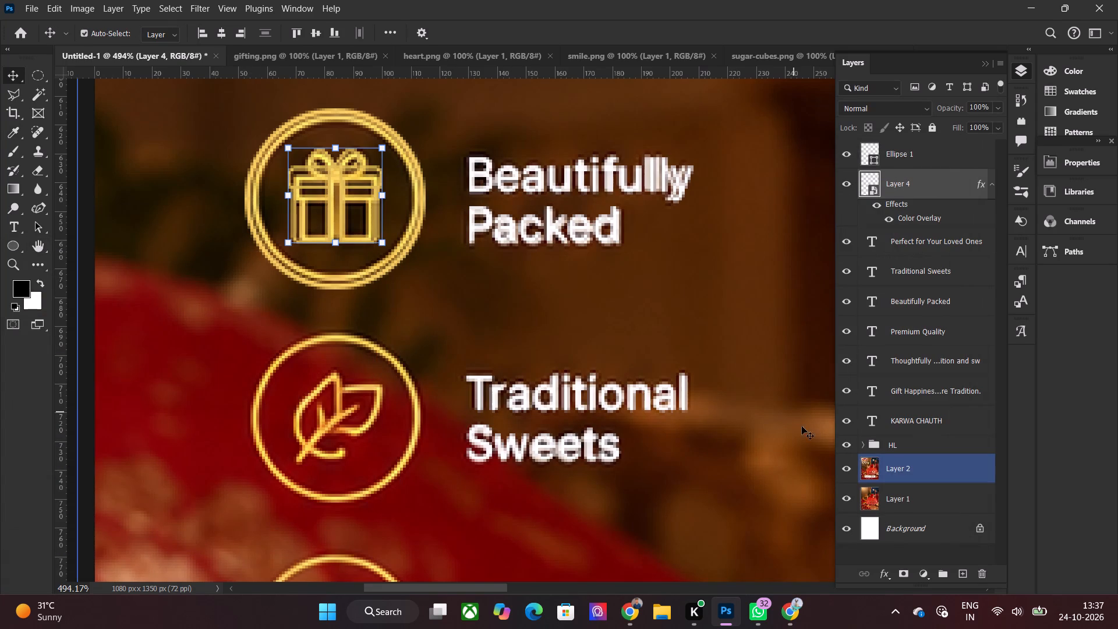
# Hide the reference image on Layer 2.
pyautogui.click(850, 468)
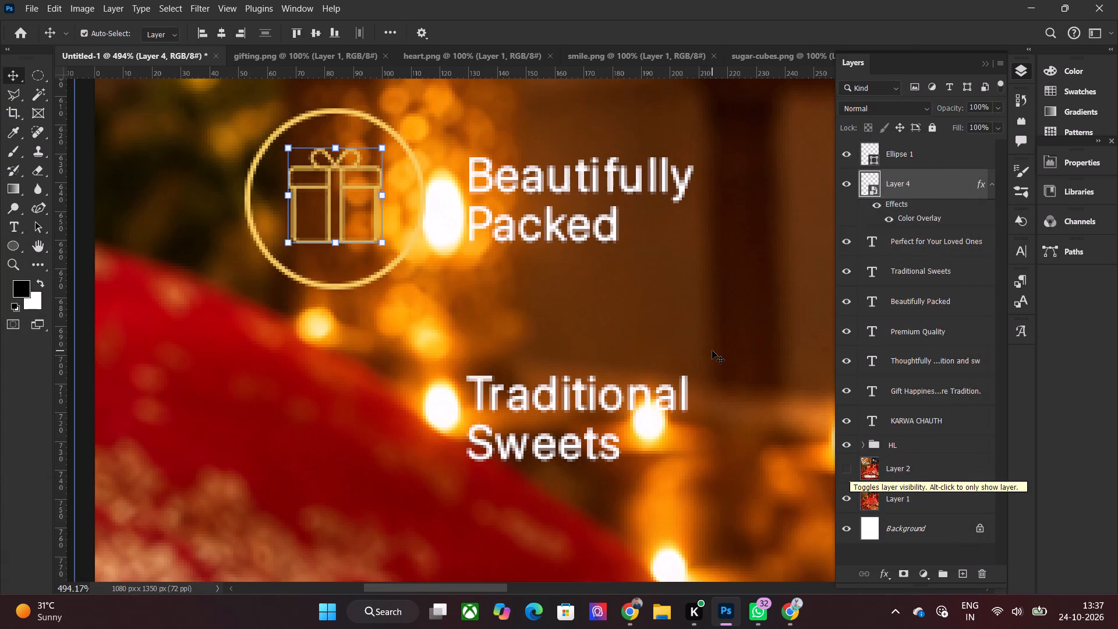
# Check the recreated gift icon and ring against the poster background, in the full layout and close up.
pyautogui.hotkey('ctrl', '0')
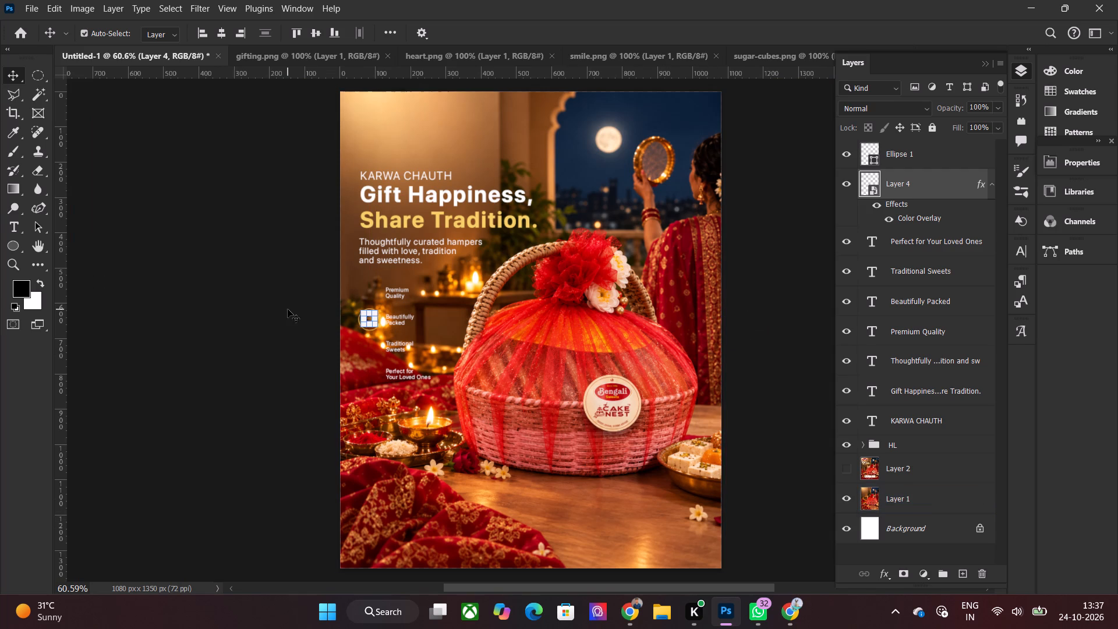
pyautogui.click(261, 307)
pyautogui.keyDown('alt'); pyautogui.scroll(2, 379, 330); pyautogui.keyUp('alt')
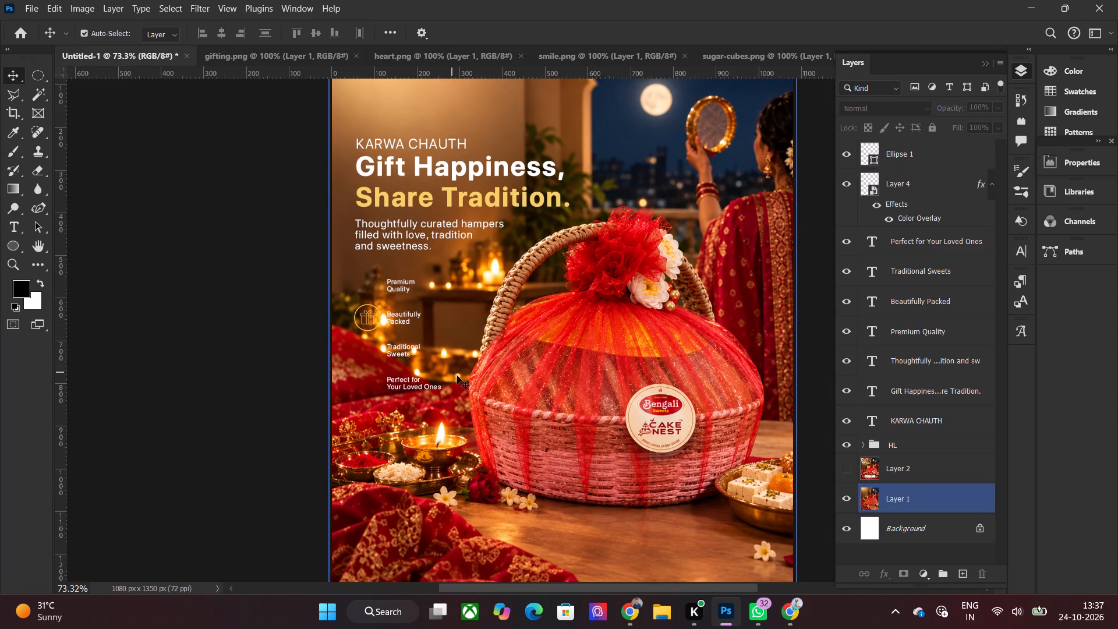
pyautogui.keyDown('alt'); pyautogui.scroll(1, 457, 376); pyautogui.keyUp('alt')
pyautogui.keyDown('alt'); pyautogui.scroll(3, 381, 301); pyautogui.keyUp('alt')
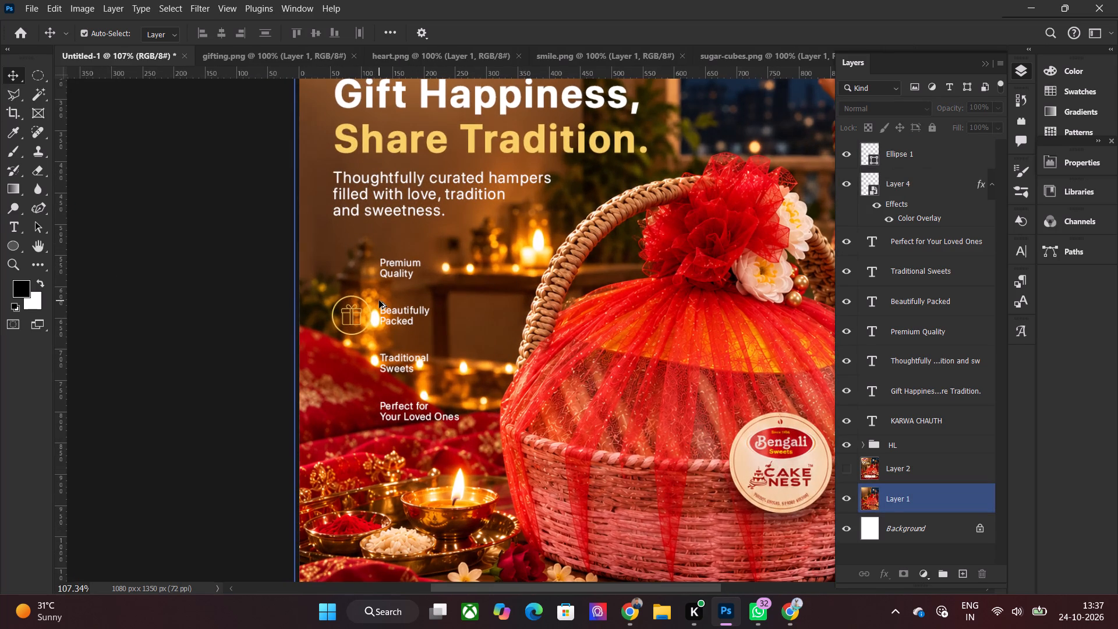
pyautogui.keyDown('alt'); pyautogui.scroll(6, 379, 301); pyautogui.keyUp('alt')
pyautogui.click(335, 323)
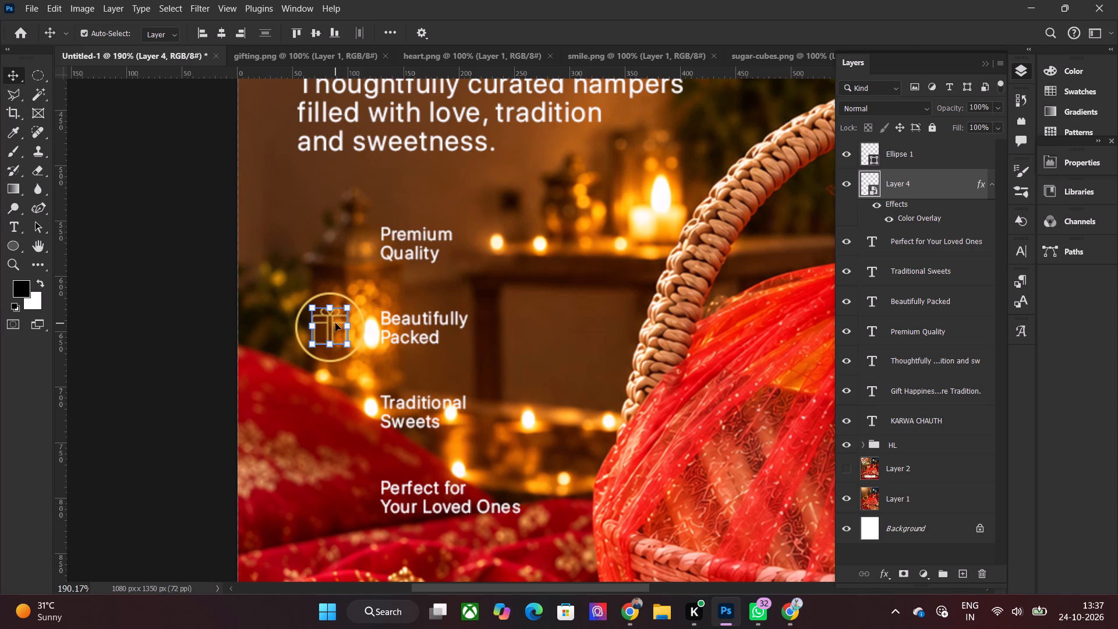
pyautogui.scroll(-2, 514, 164)
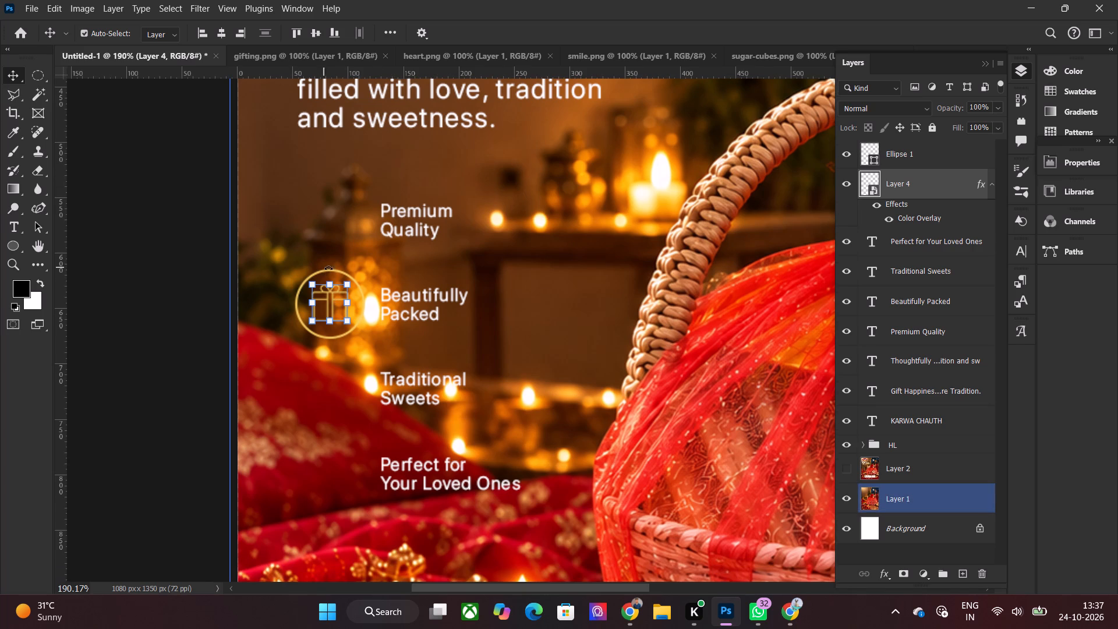
pyautogui.click(105, 260)
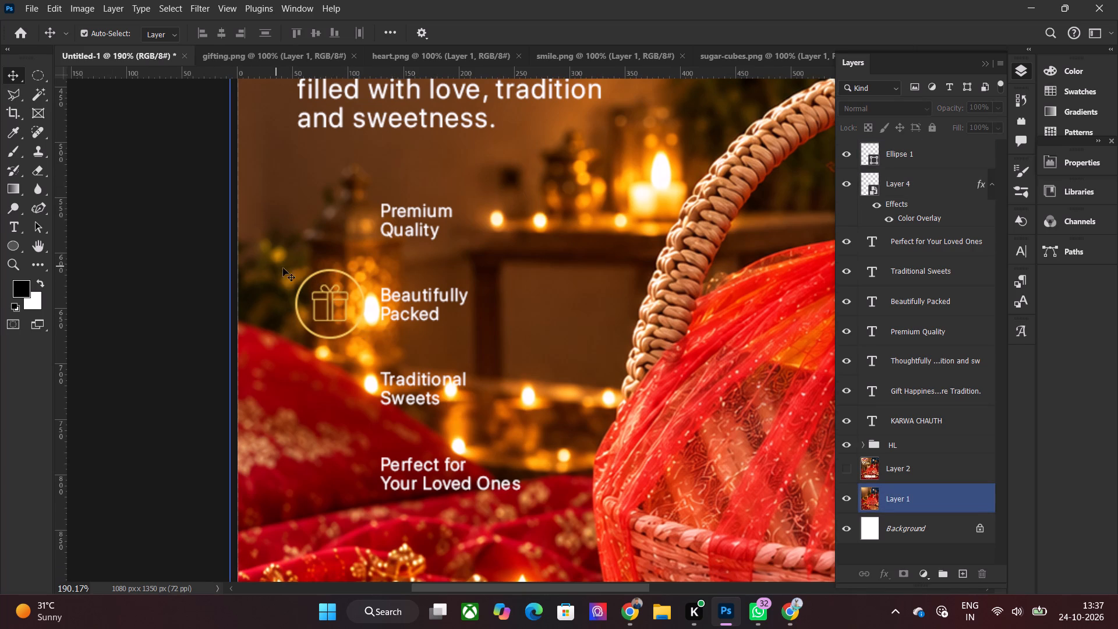
# Scale the golden ring around the gift icon down to 87.48% and recentre it at about X 83.5 px, Y 645.5 px.
pyautogui.keyDown('alt'); pyautogui.scroll(6, 328, 285); pyautogui.keyUp('alt')
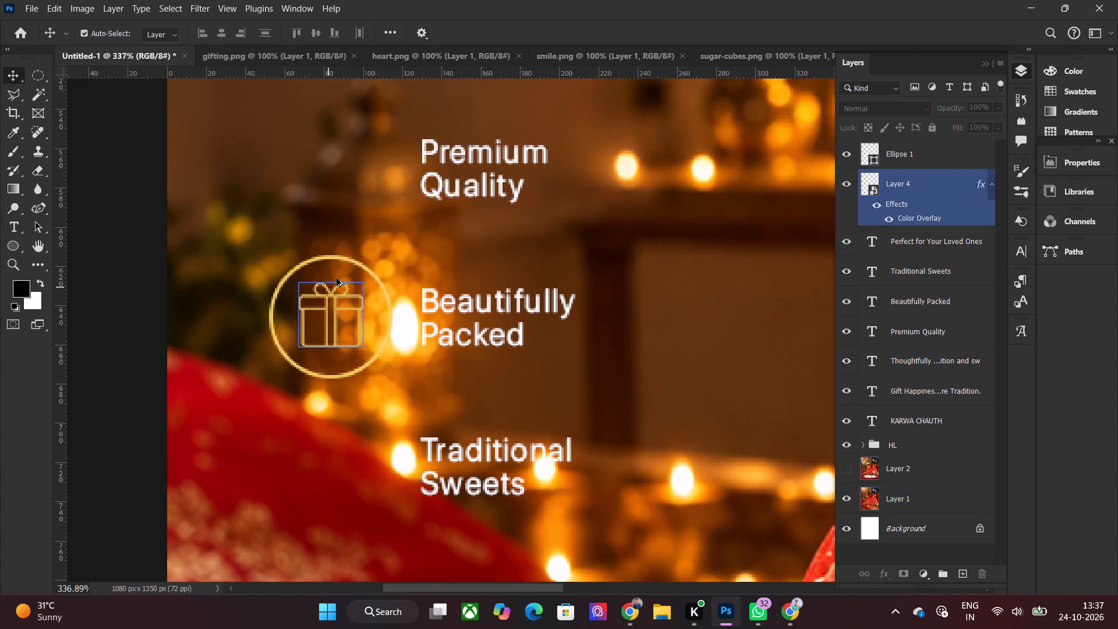
pyautogui.click(350, 261)
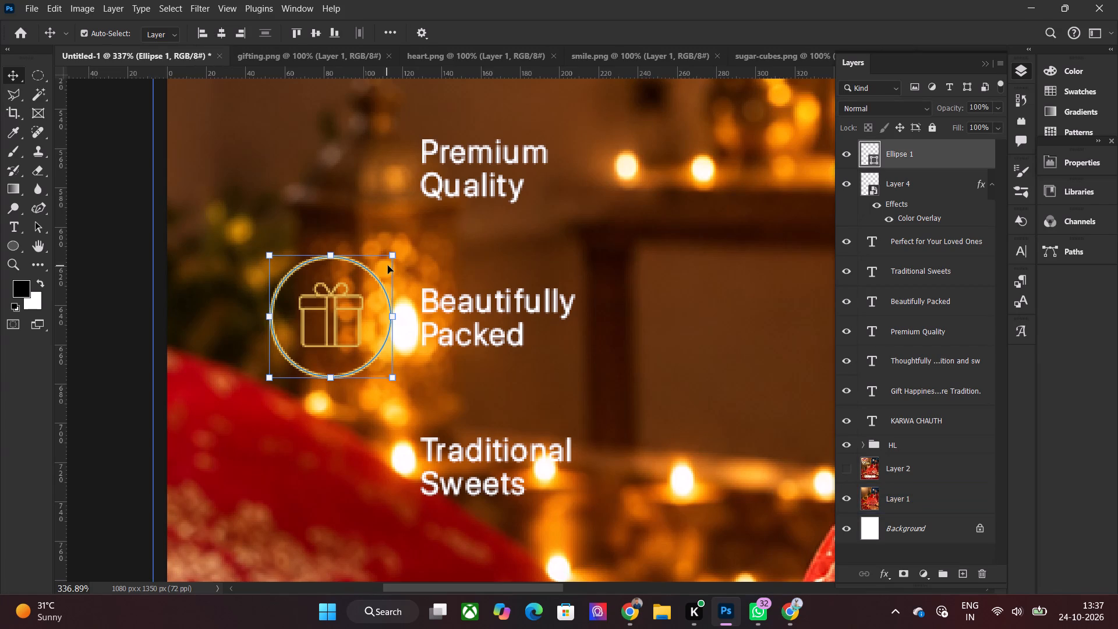
pyautogui.keyDown('shift'); pyautogui.moveTo(397, 252); pyautogui.dragTo(385, 270); pyautogui.keyUp('shift')
pyautogui.press('Up')
pyautogui.press('Up')
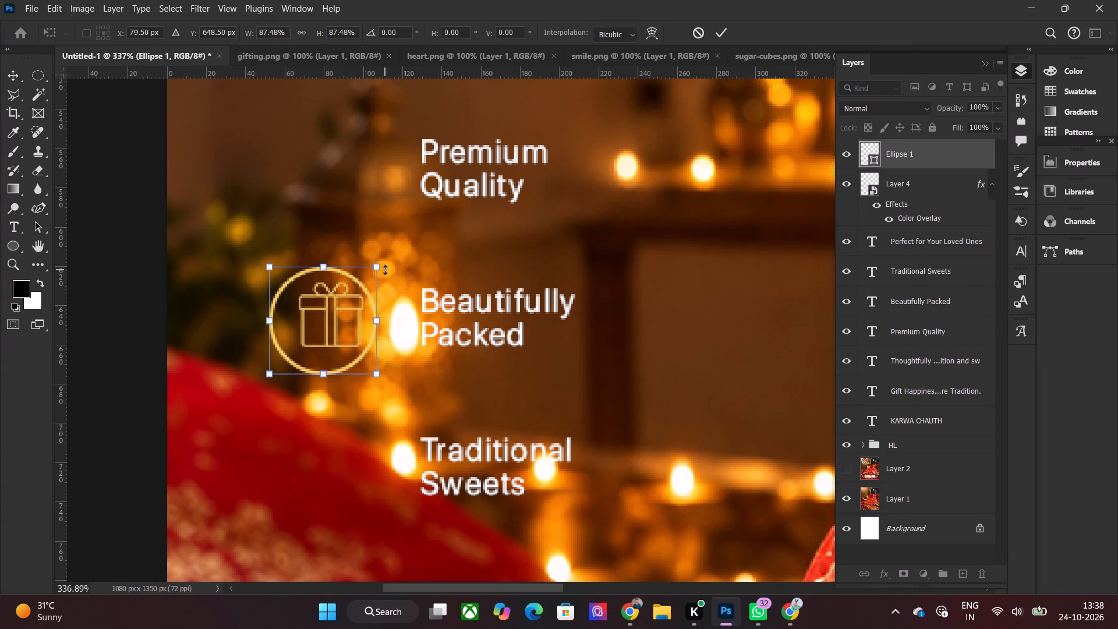
pyautogui.press('Up')
pyautogui.press('Up')
pyautogui.press('Right')
pyautogui.press('Right')
pyautogui.press('Right')
pyautogui.press('Right')
pyautogui.press('Up')
pyautogui.press('Left')
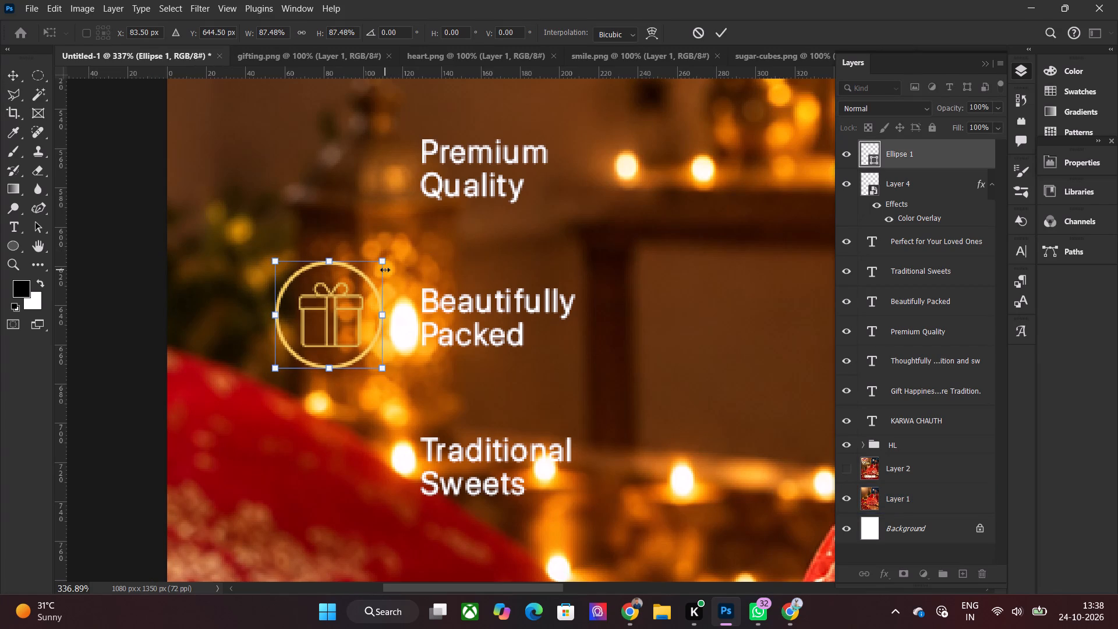
pyautogui.press('Down')
pyautogui.press('Right')
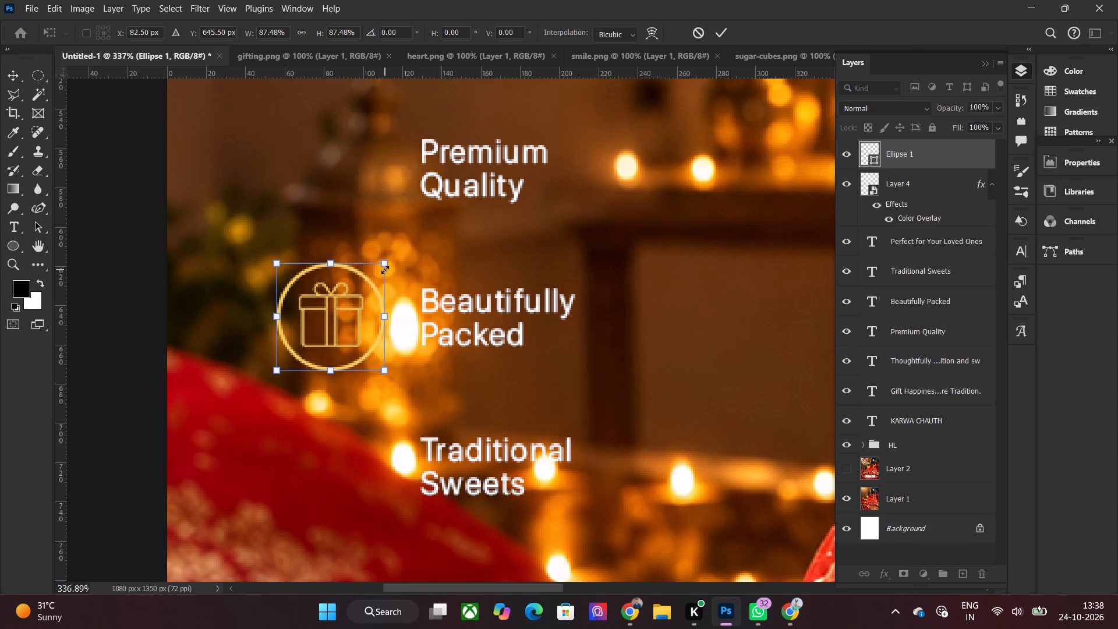
pyautogui.press('Down')
pyautogui.press('Left')
pyautogui.press('Up')
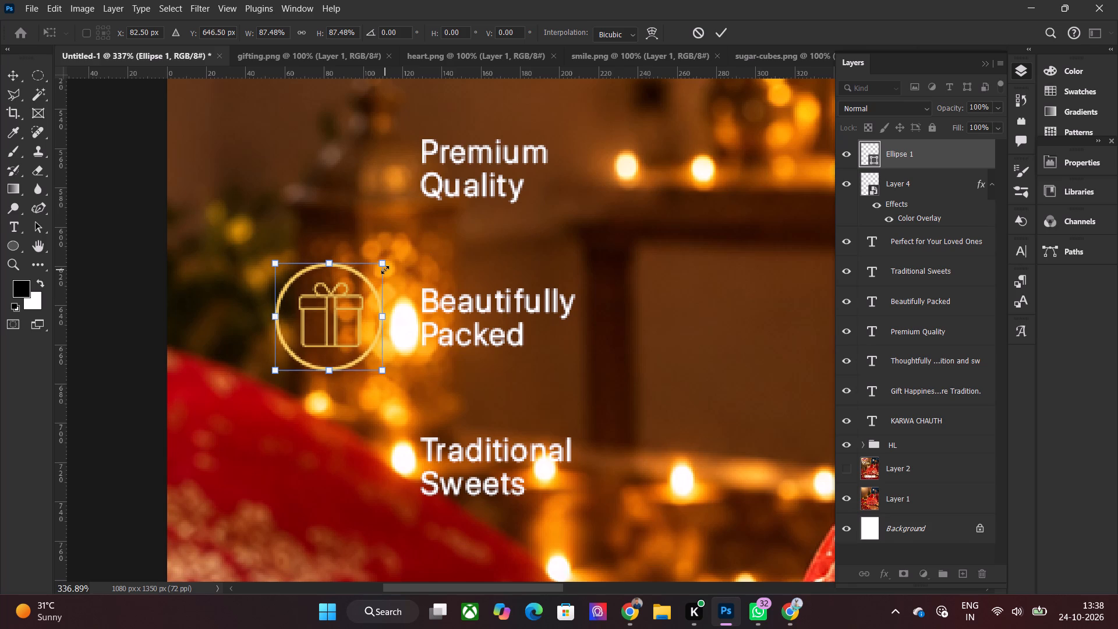
pyautogui.press('Right')
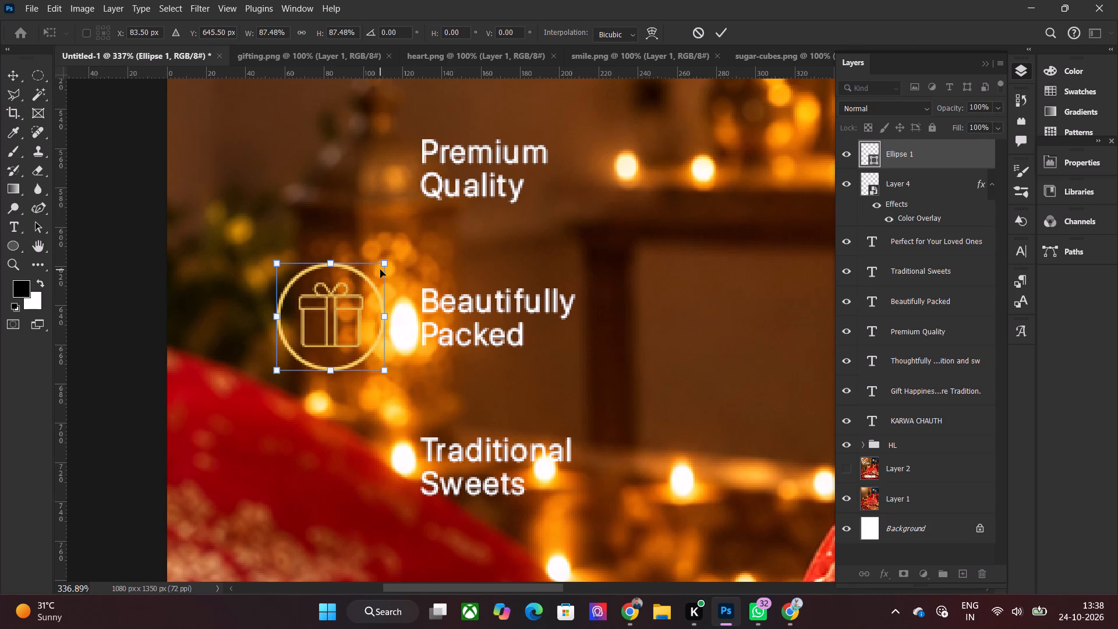
pyautogui.press('Left')
pyautogui.press('Down')
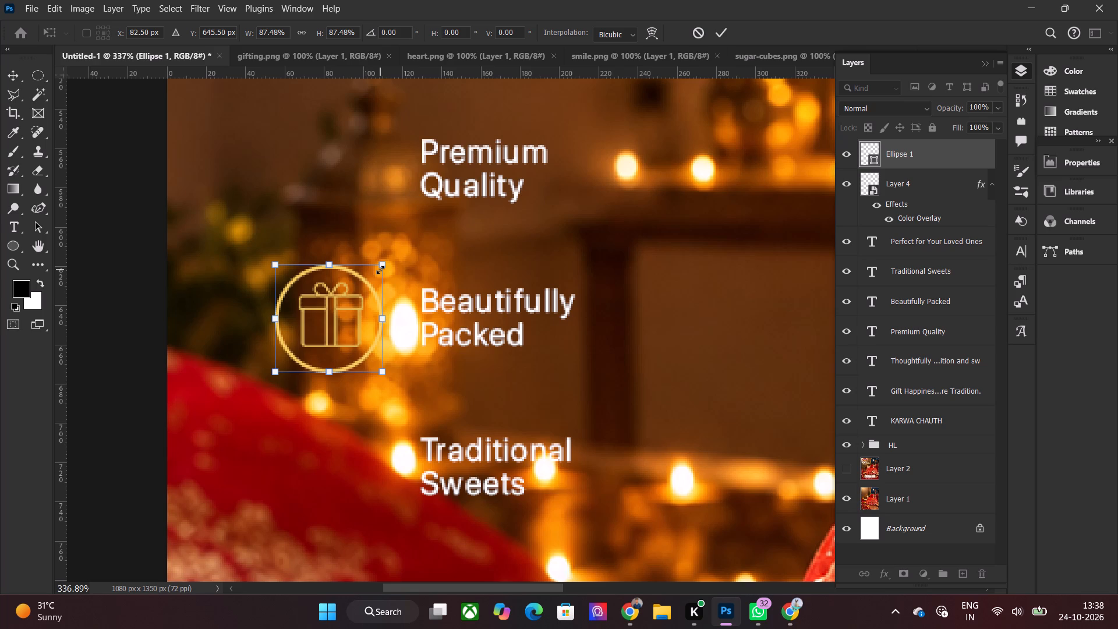
pyautogui.click(380, 270)
pyautogui.press('Right')
pyautogui.press('Up')
pyautogui.press('shift+super+F23')
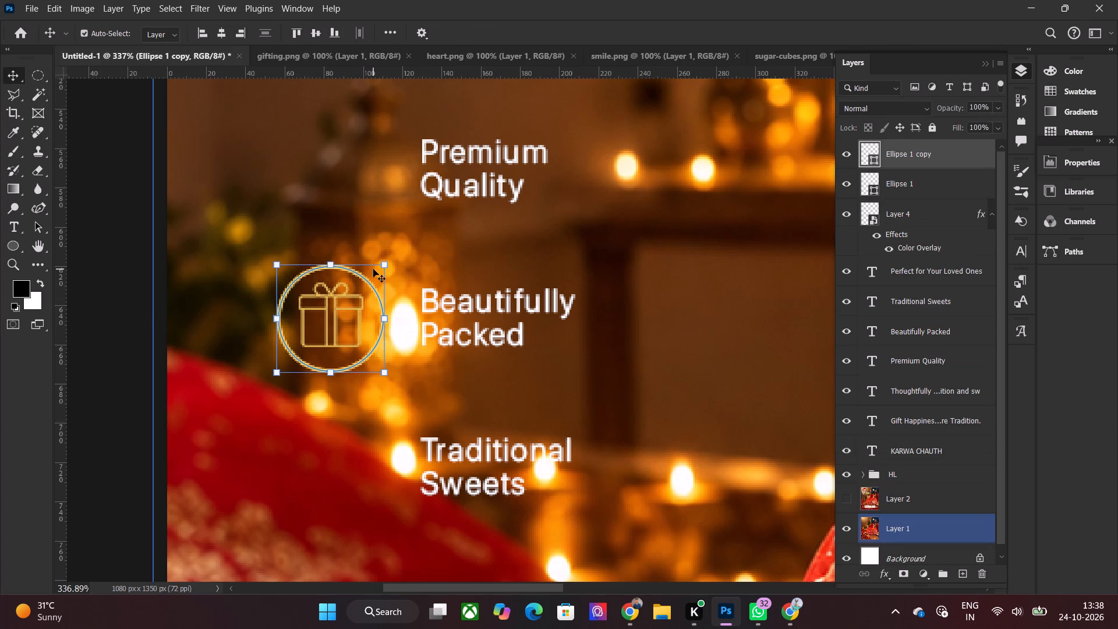
pyautogui.hotkey('ctrl', 'z')
pyautogui.click(9, 238)
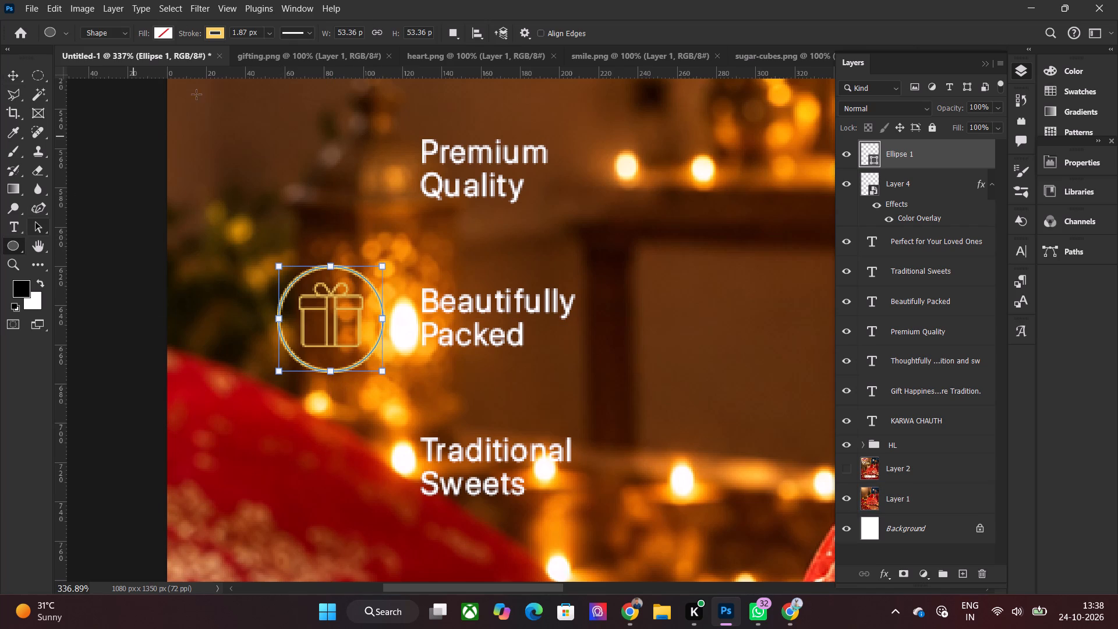
pyautogui.moveTo(261, 29); pyautogui.dragTo(186, 34)
pyautogui.press('2')
pyautogui.press('Return')
pyautogui.moveTo(236, 30); pyautogui.dragTo(190, 38)
pyautogui.write('2.5')
pyautogui.press('Return')
pyautogui.click(129, 128)
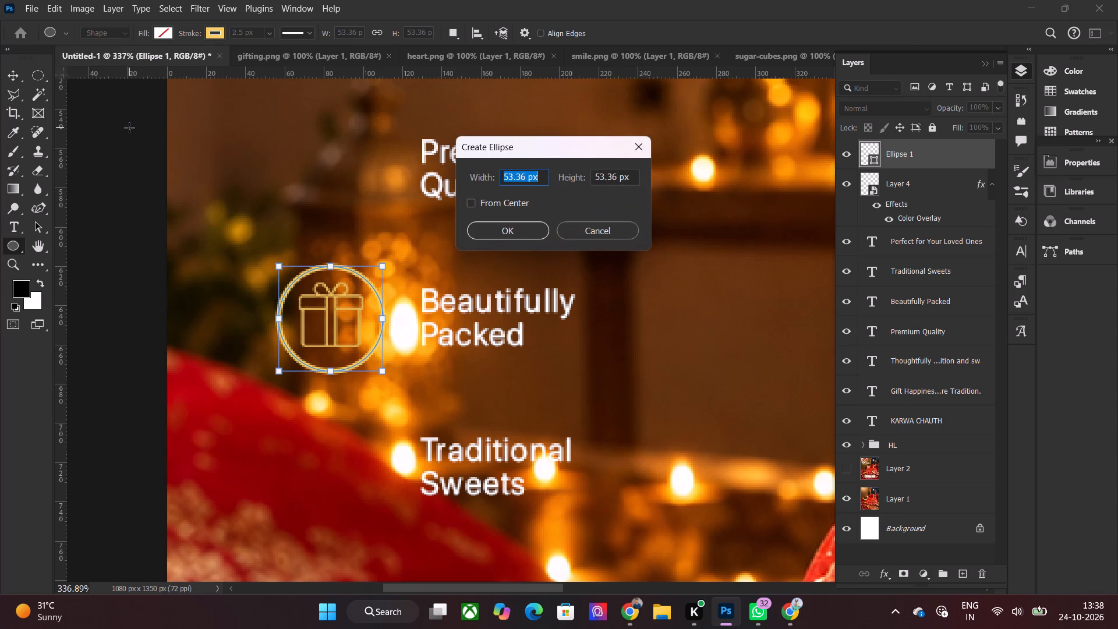
pyautogui.click(607, 227)
pyautogui.click(6, 80)
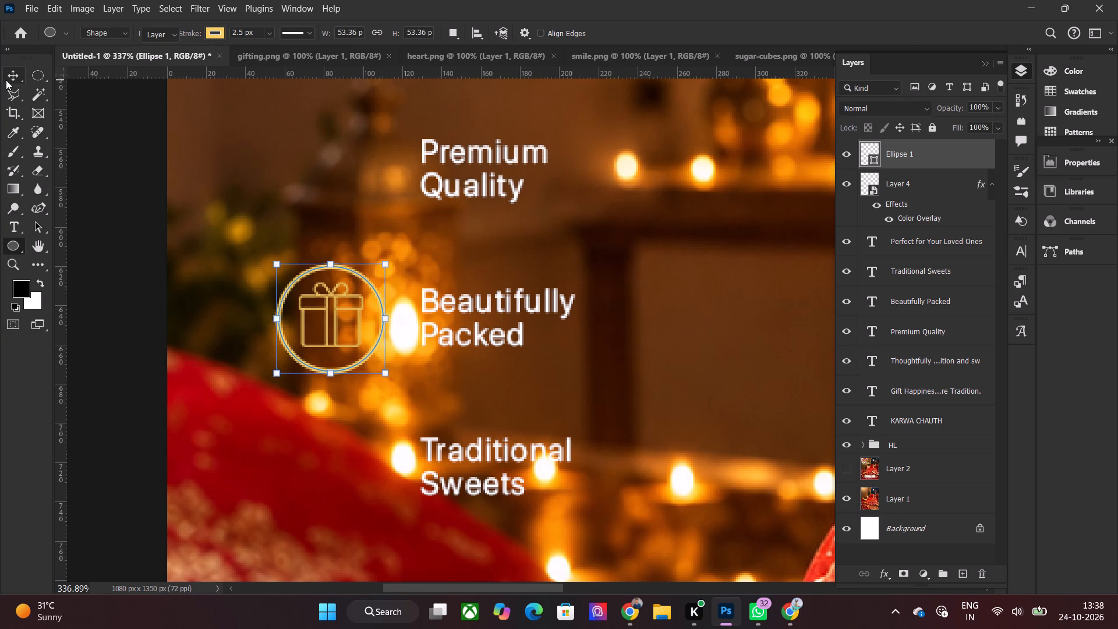
pyautogui.click(122, 211)
# Duplicate the golden ring and place the copy straight above the original, beside the "Premium Quality" text.
pyautogui.click(309, 270)
pyautogui.click(317, 270)
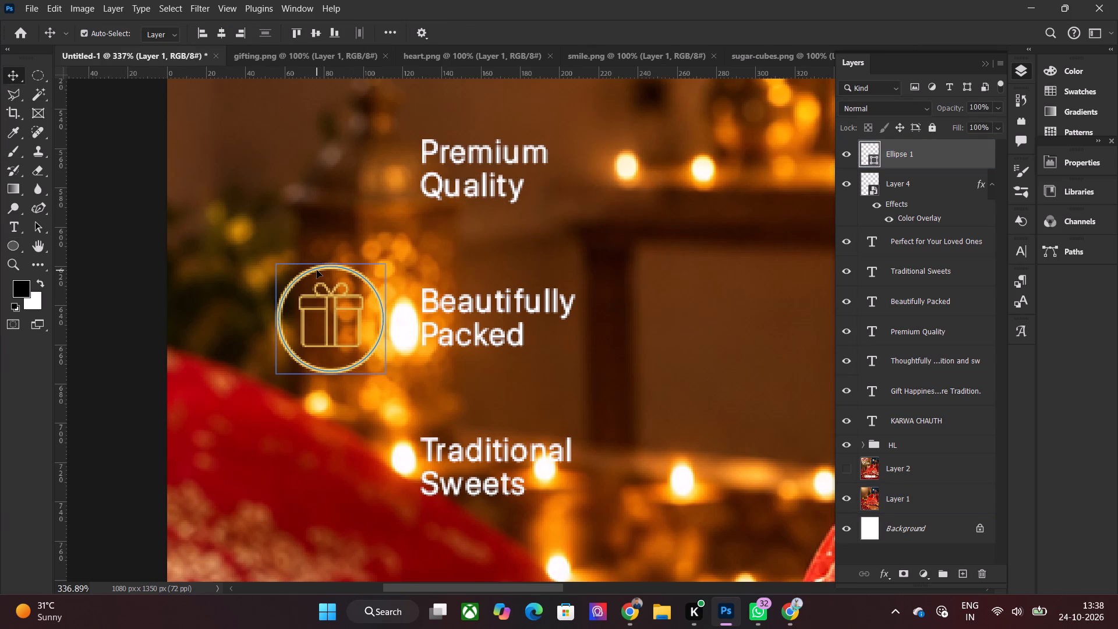
pyautogui.hotkey('ctrl', 'j')
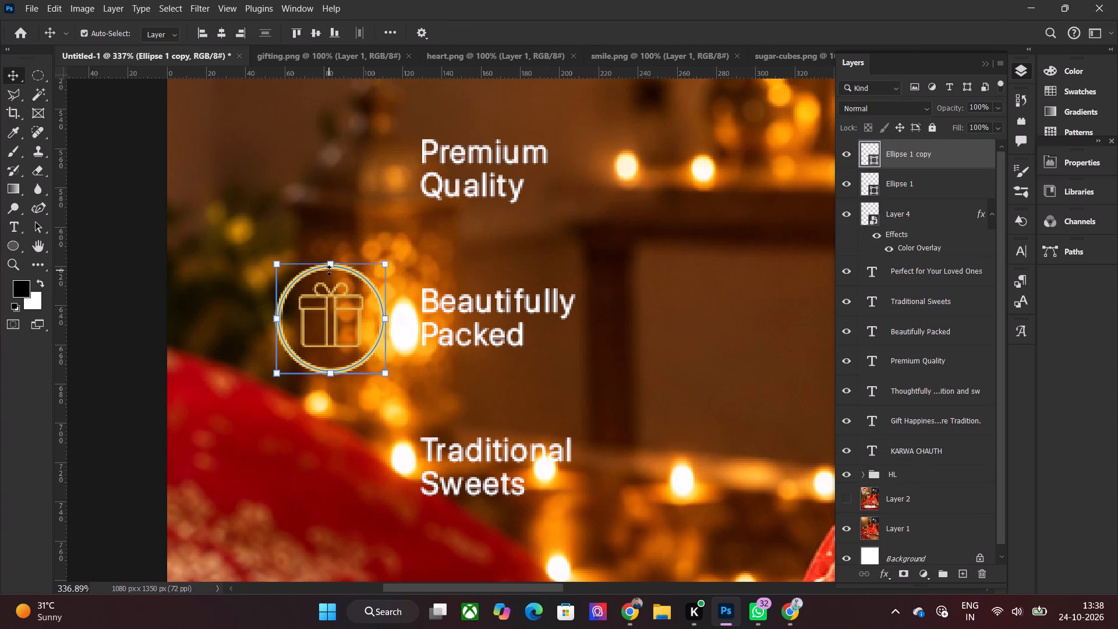
pyautogui.moveTo(377, 295); pyautogui.dragTo(377, 275)
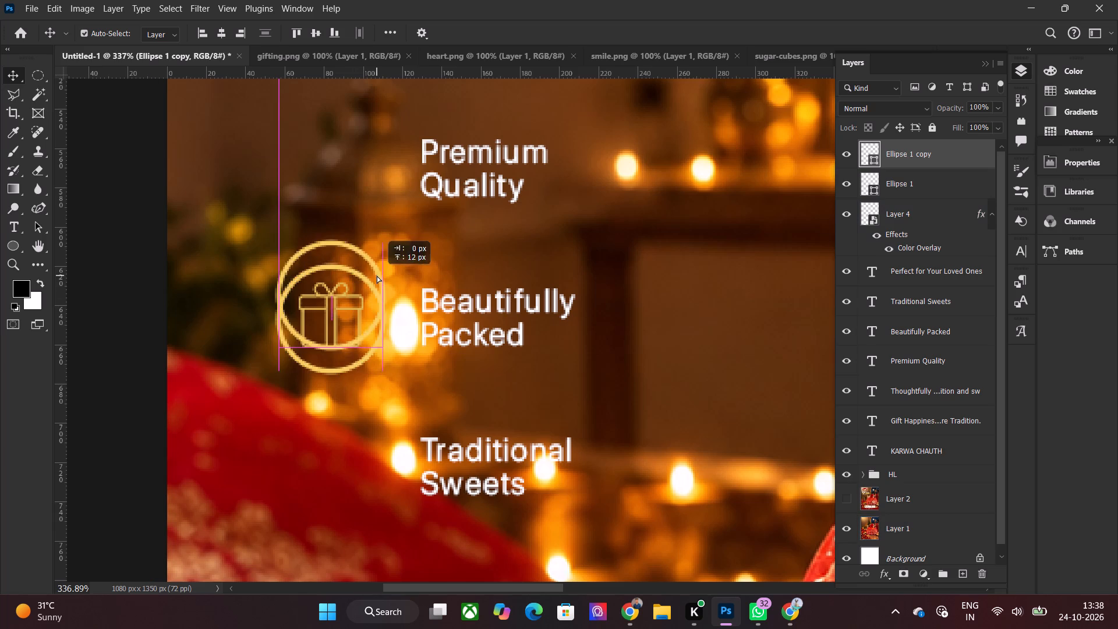
pyautogui.moveTo(377, 275); pyautogui.dragTo(388, 150)
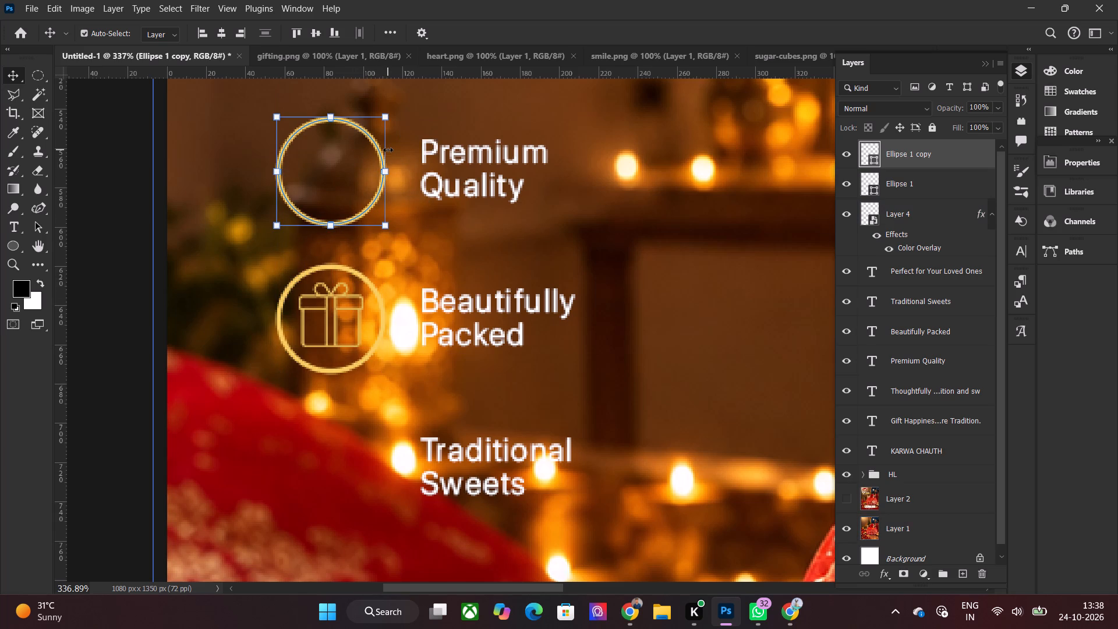
pyautogui.press('Up')
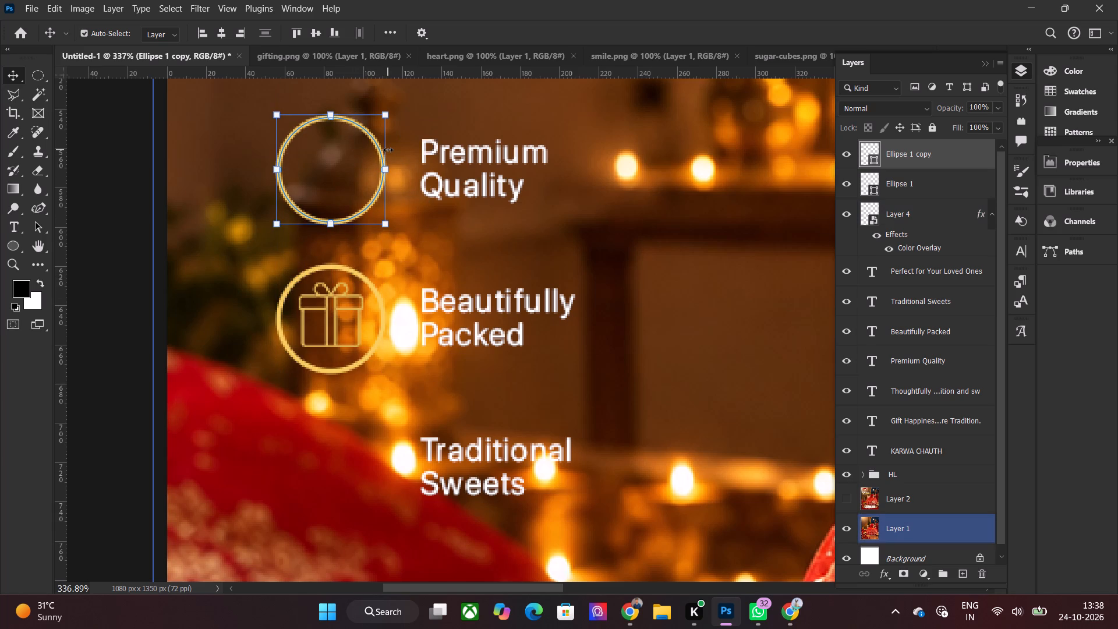
pyautogui.press('Down')
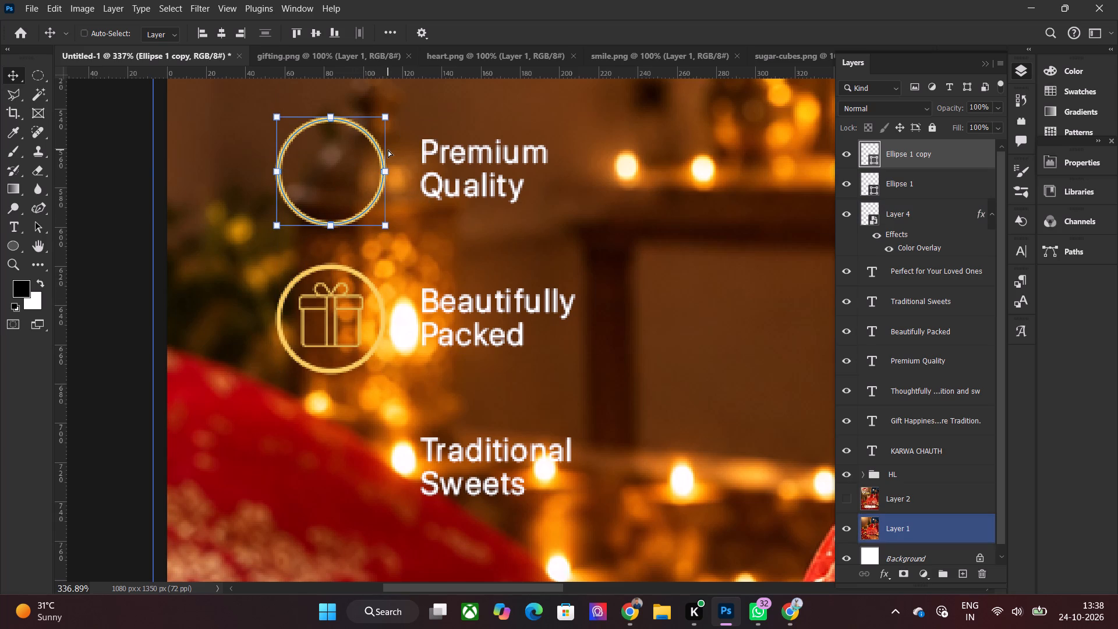
# Duplicate the "Premium Quality" ring and place the copy below the gift ring, beside "Traditional Sweets", nudging it up 1 px.
pyautogui.hotkey('ctrl', 'j')
pyautogui.moveTo(378, 149); pyautogui.dragTo(378, 147)
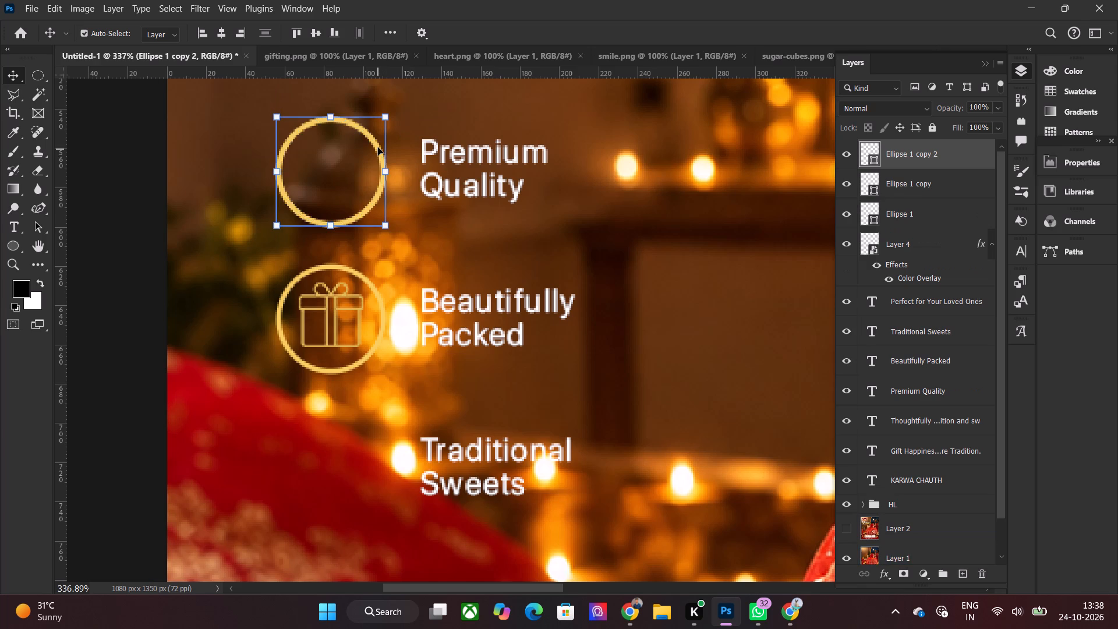
pyautogui.moveTo(378, 147); pyautogui.dragTo(378, 449)
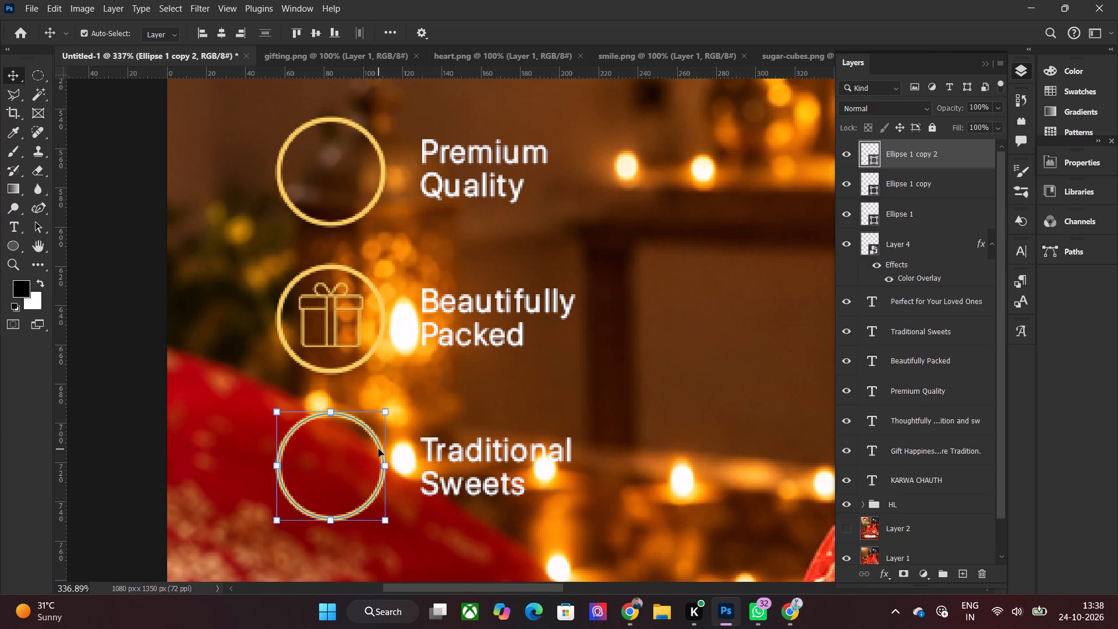
pyautogui.scroll(-11, 426, 421)
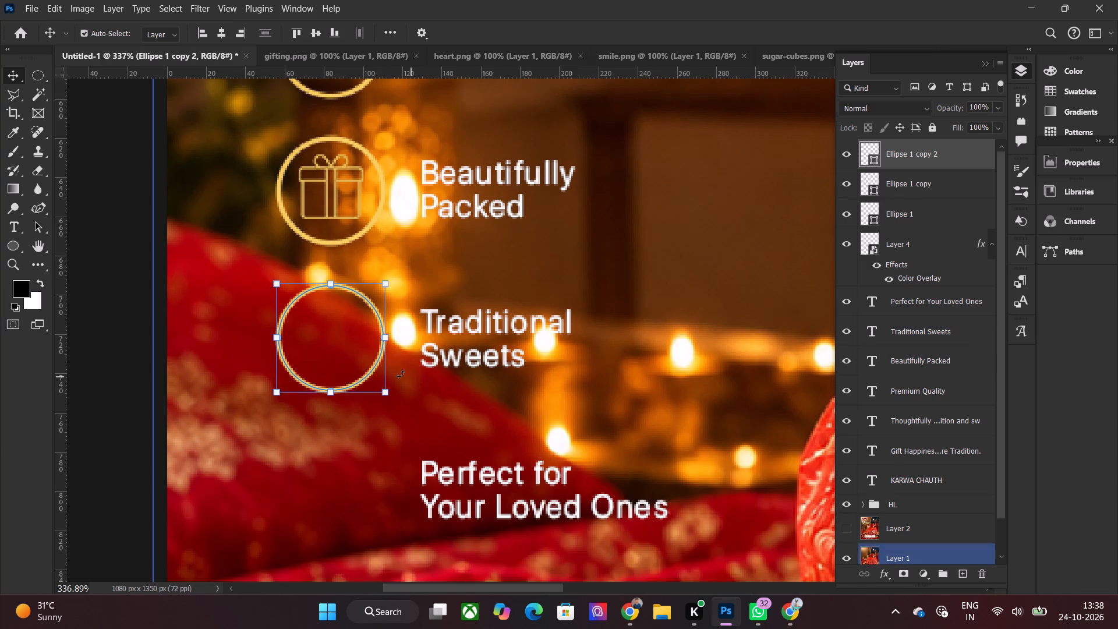
pyautogui.press('Up')
# Duplicate the "Traditional Sweets" ring and place the copy about 79 px lower, vertically aligned, beside "Perfect for Your Loved Ones".
pyautogui.hotkey('ctrl', 'j')
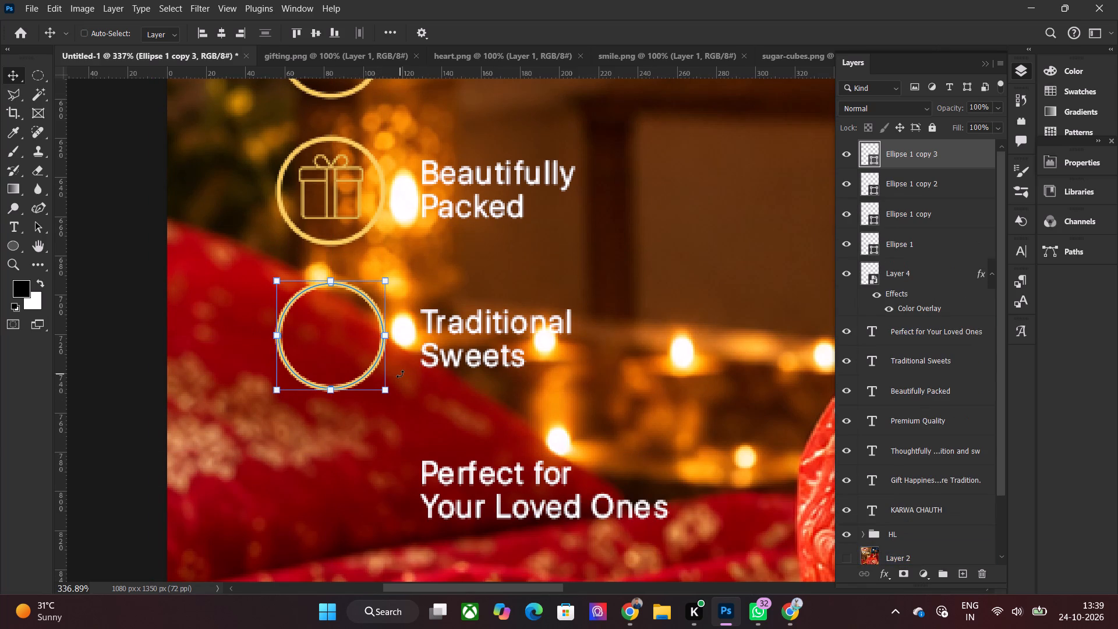
pyautogui.moveTo(360, 293); pyautogui.dragTo(365, 328)
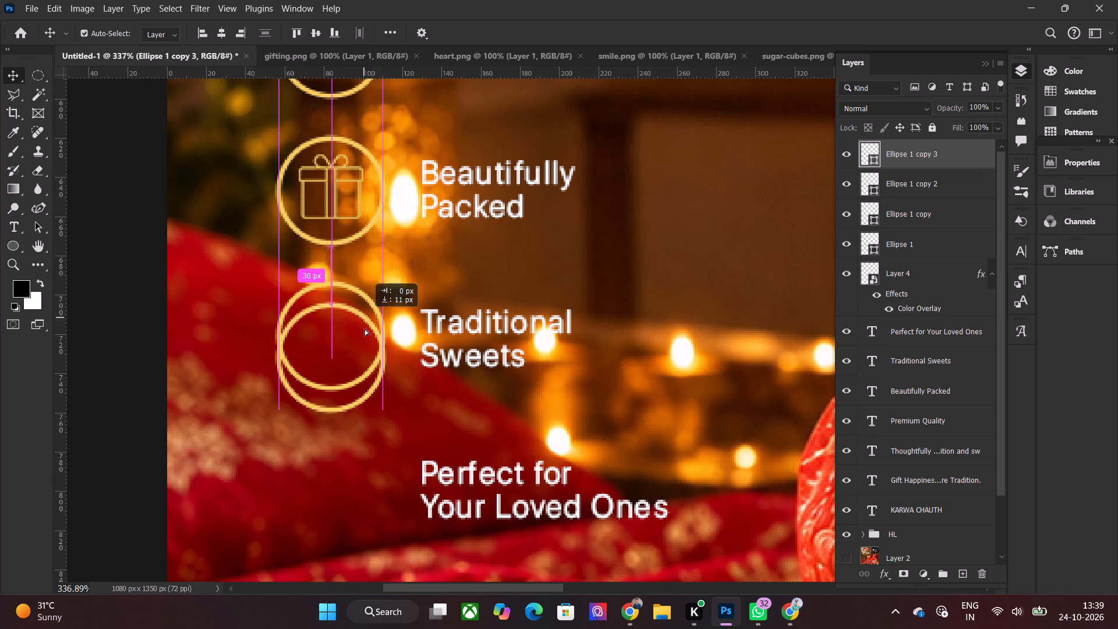
pyautogui.moveTo(365, 328); pyautogui.dragTo(388, 450)
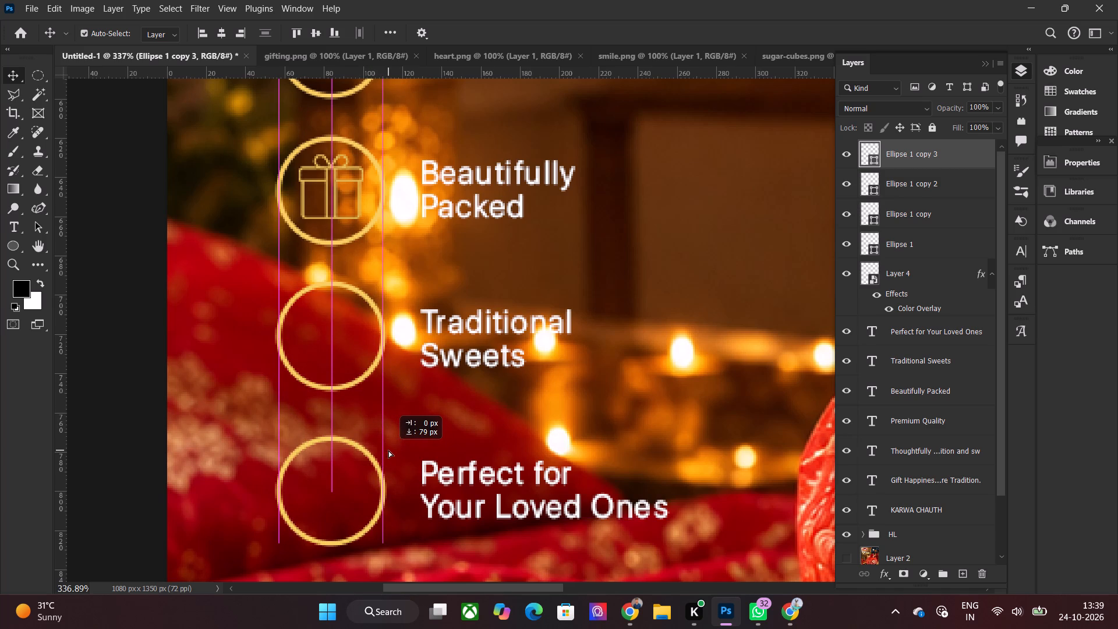
pyautogui.moveTo(388, 450); pyautogui.dragTo(391, 447)
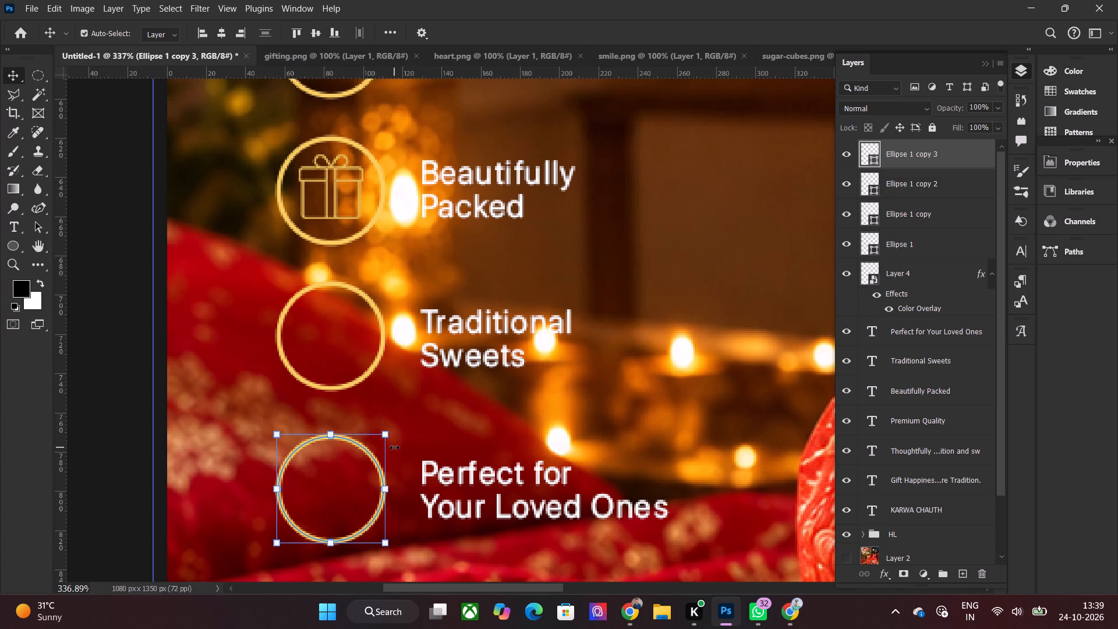
pyautogui.press('Down')
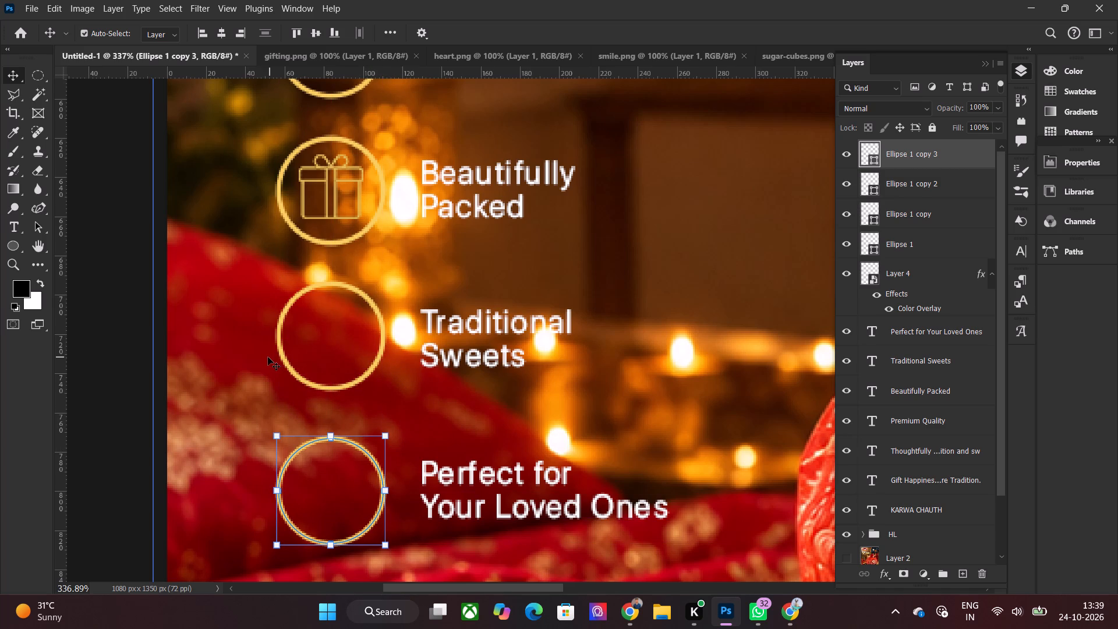
# Nudge the bottom golden ring and its "Perfect for Your Loved Ones" text up by 1 px each.
pyautogui.scroll(6, 175, 356)
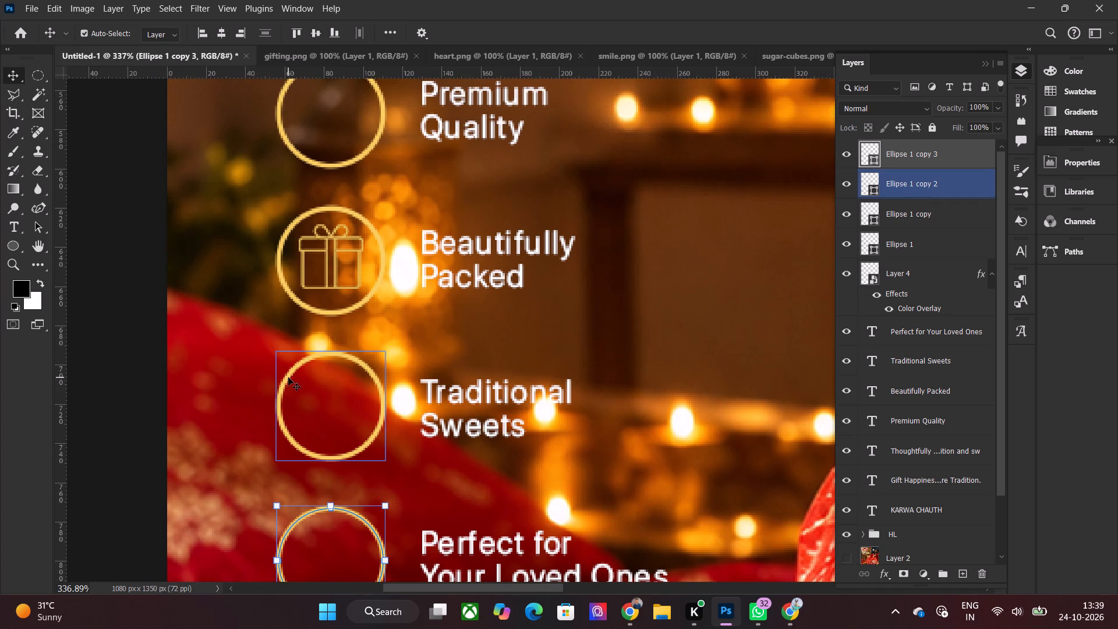
pyautogui.scroll(-3, 291, 377)
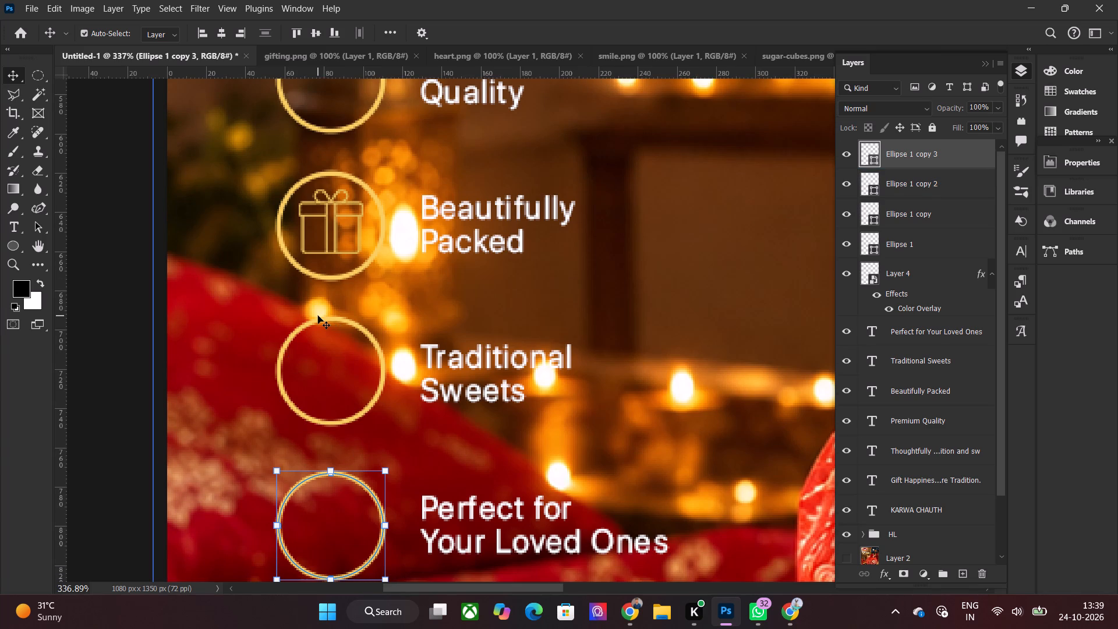
pyautogui.press('Up')
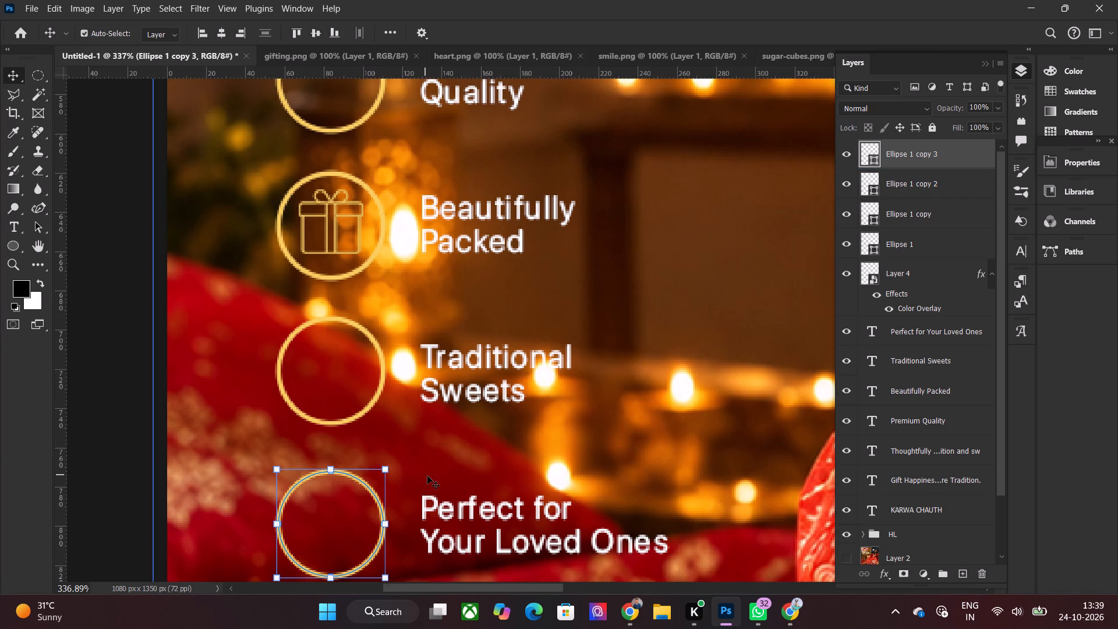
pyautogui.scroll(-2, 427, 476)
pyautogui.click(484, 497)
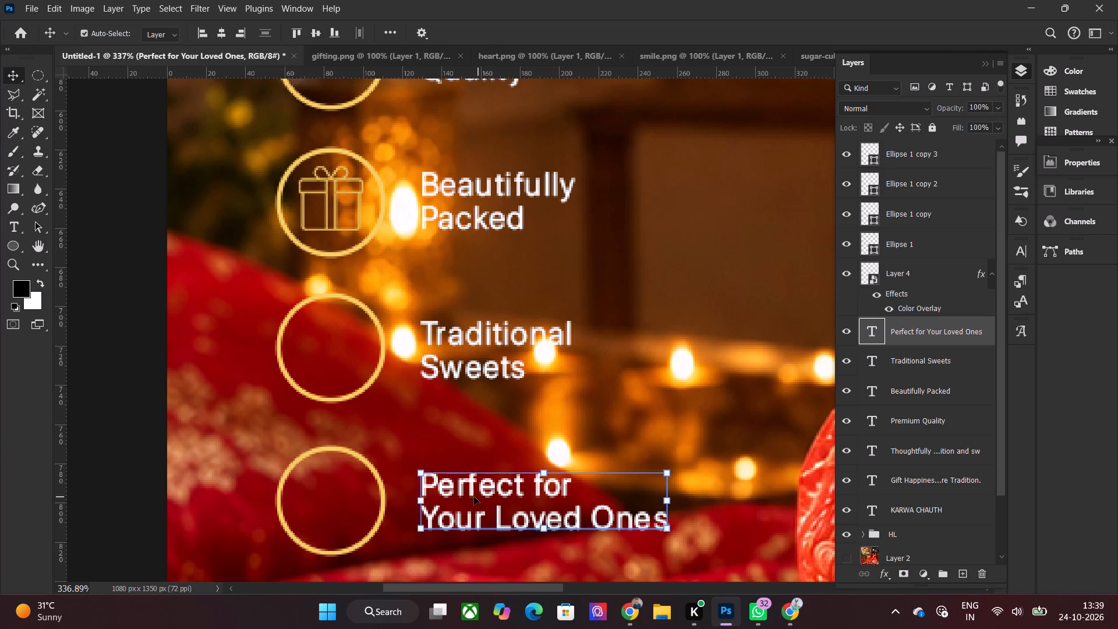
pyautogui.press('Up')
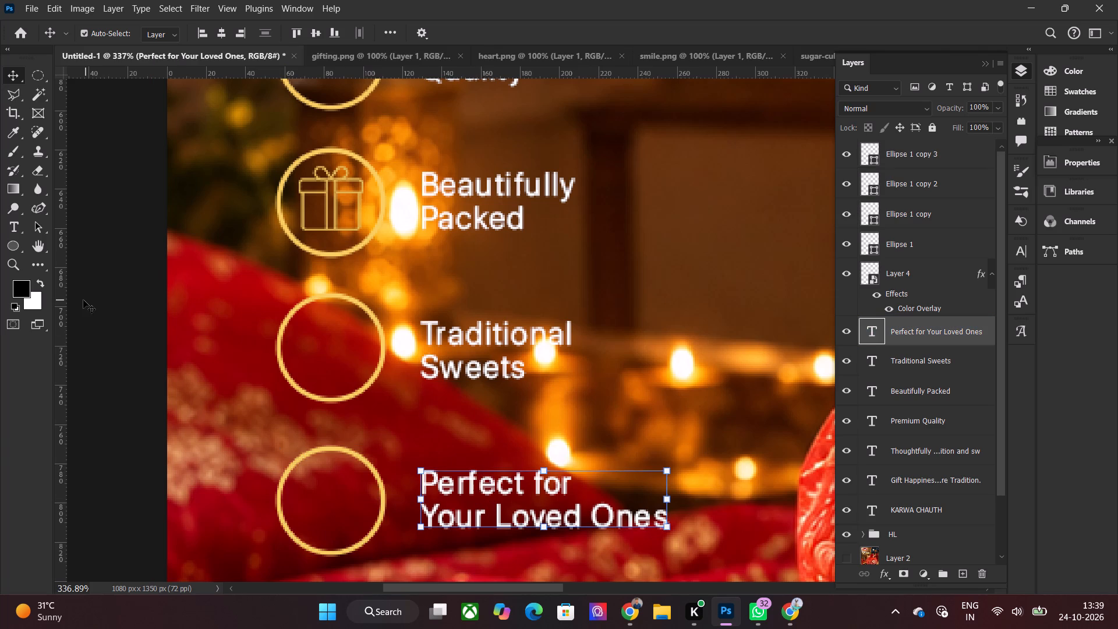
pyautogui.click(83, 300)
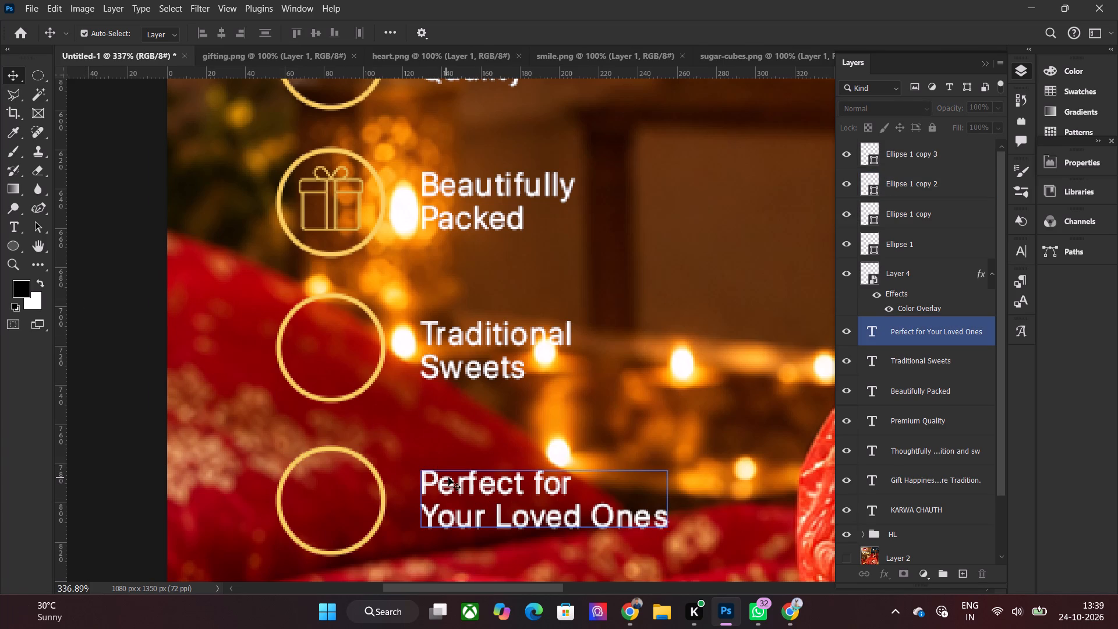
# Close the gifting.png document.
pyautogui.scroll(5, 386, 402)
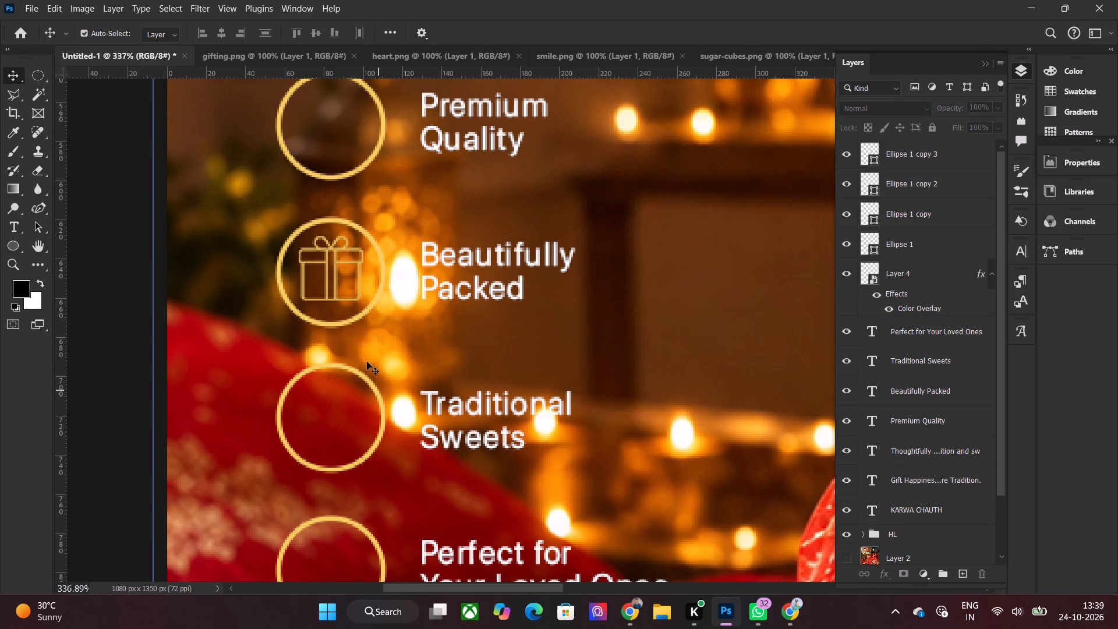
pyautogui.scroll(1, 367, 362)
pyautogui.click(349, 57)
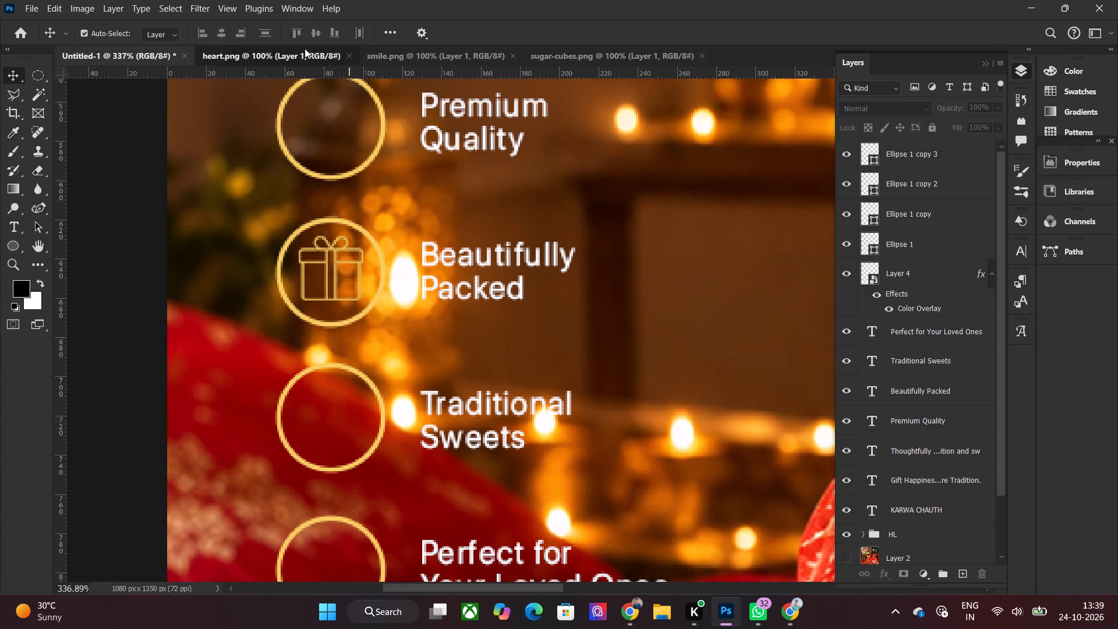
# Copy the heart icon from heart.png and paste it into the Untitled-1 poster.
pyautogui.click(305, 48)
pyautogui.hotkey('ctrl', 'c')
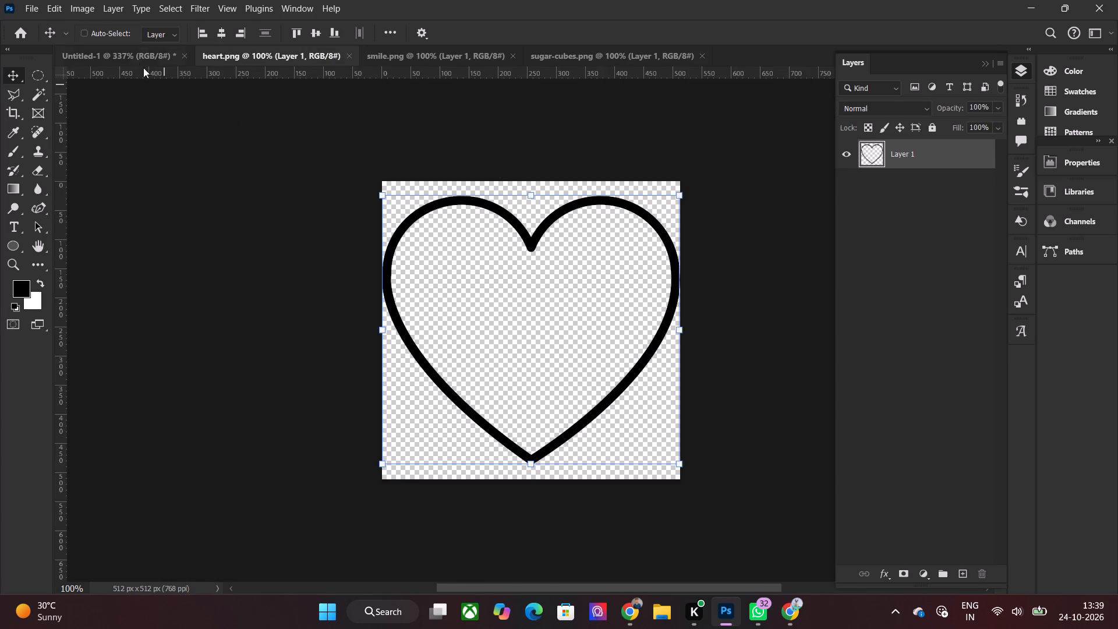
pyautogui.click(135, 59)
pyautogui.hotkey('ctrl', 'v')
# Convert the pasted heart layer to a smart object and apply a gold Color Overlay at 100% opacity.
pyautogui.keyDown('alt'); pyautogui.scroll(-3, 586, 259); pyautogui.keyUp('alt')
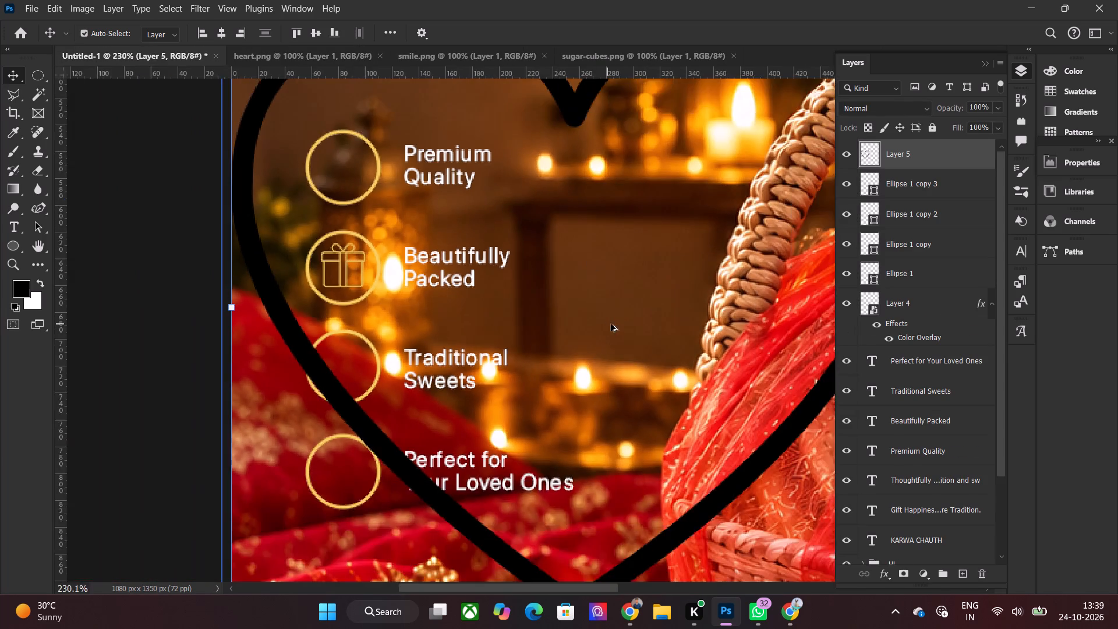
pyautogui.keyDown('alt'); pyautogui.scroll(-7, 611, 324); pyautogui.keyUp('alt')
pyautogui.rightClick(907, 162)
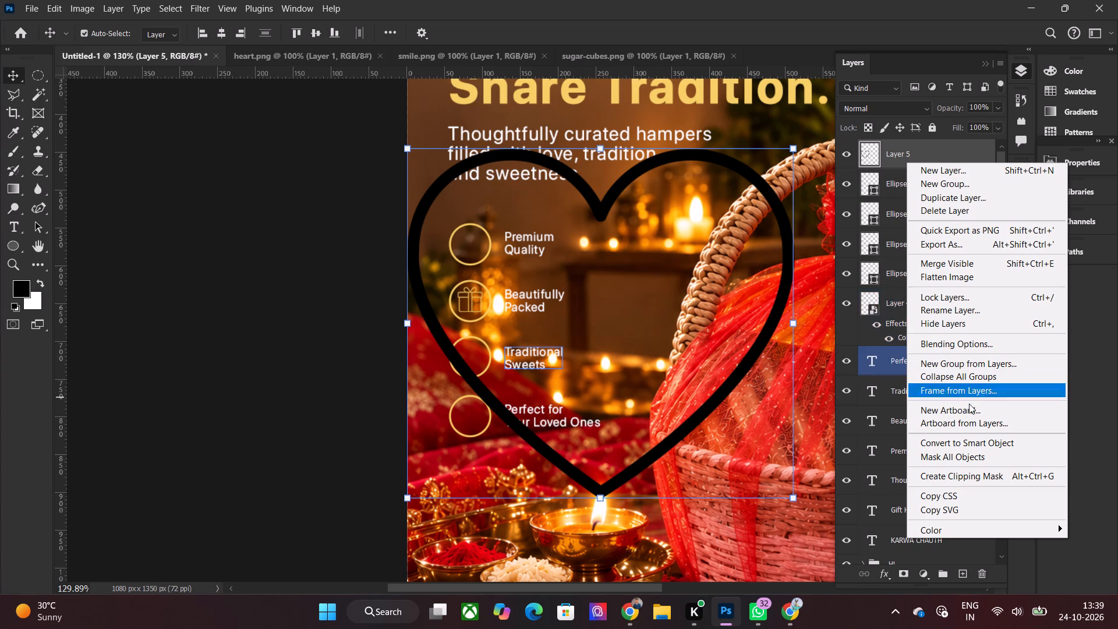
pyautogui.click(969, 437)
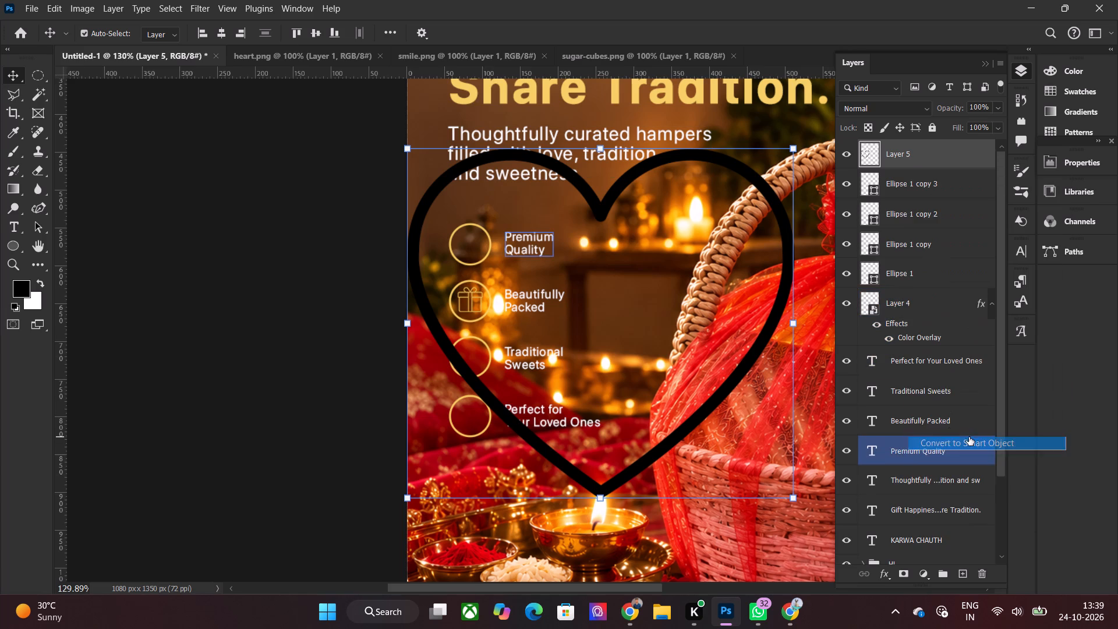
pyautogui.rightClick(916, 157)
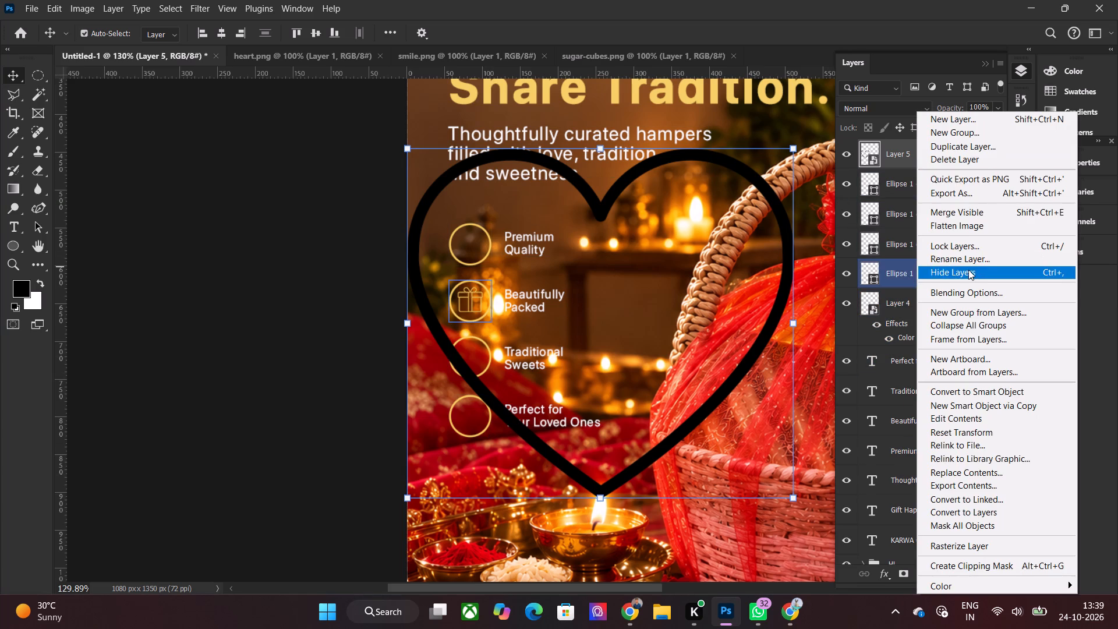
pyautogui.click(963, 288)
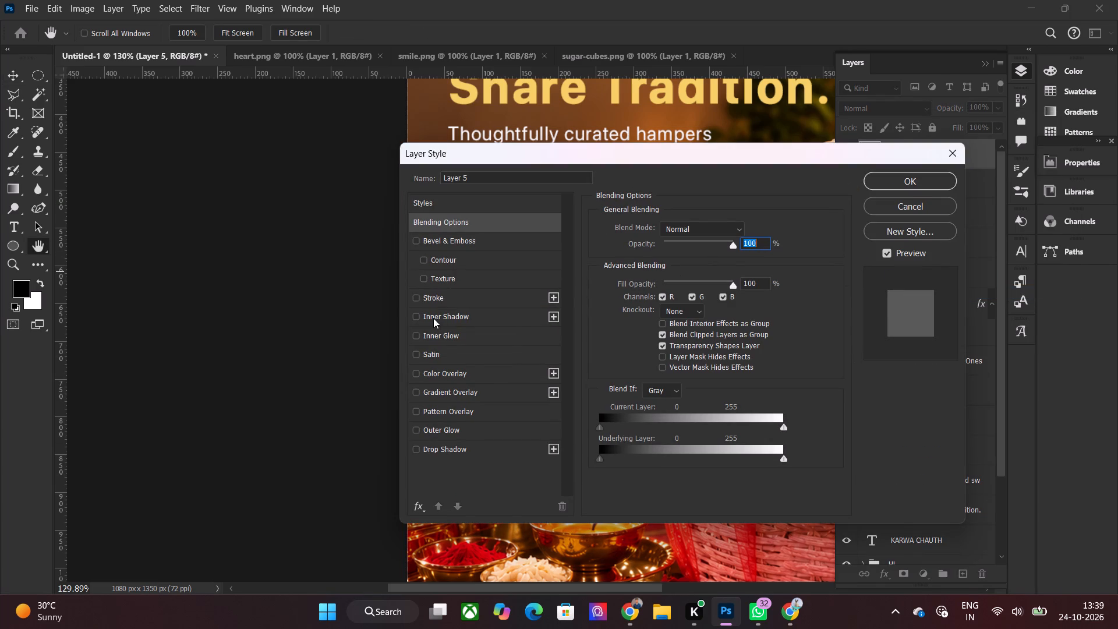
pyautogui.click(442, 374)
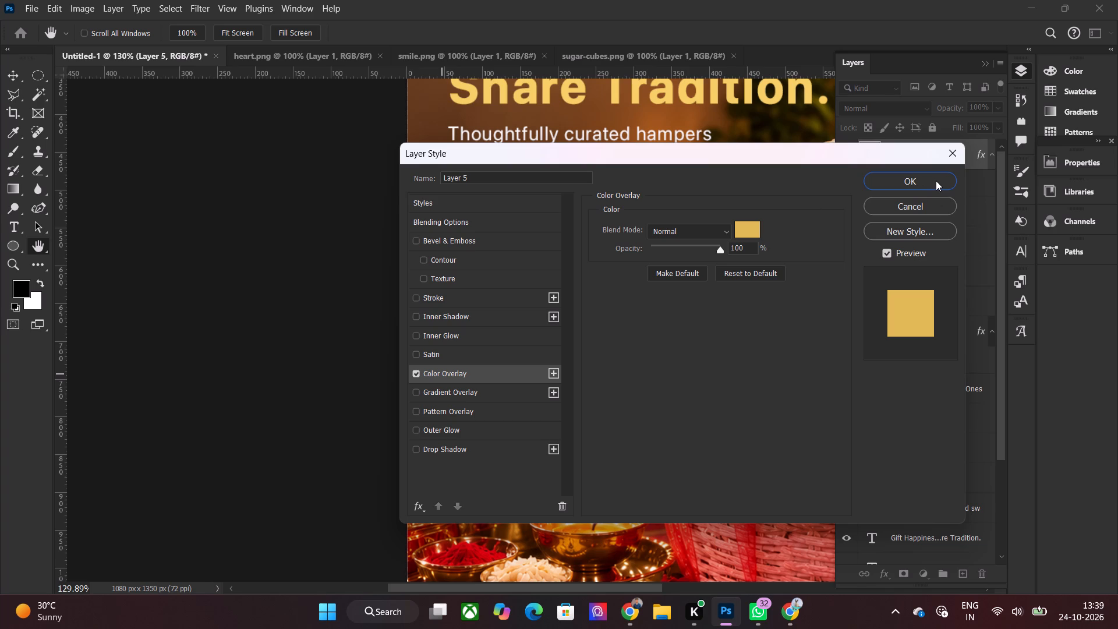
pyautogui.click(936, 181)
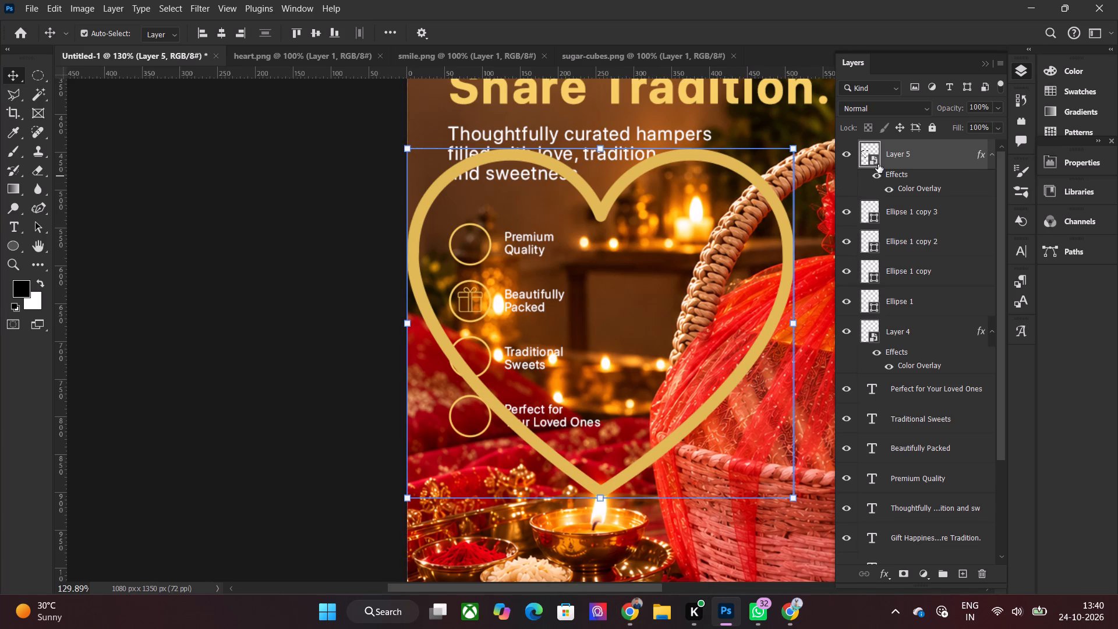
# Scale the gold heart proportionally to about 24% and move it over the ring beside "Premium Quality".
pyautogui.moveTo(791, 152); pyautogui.dragTo(767, 190)
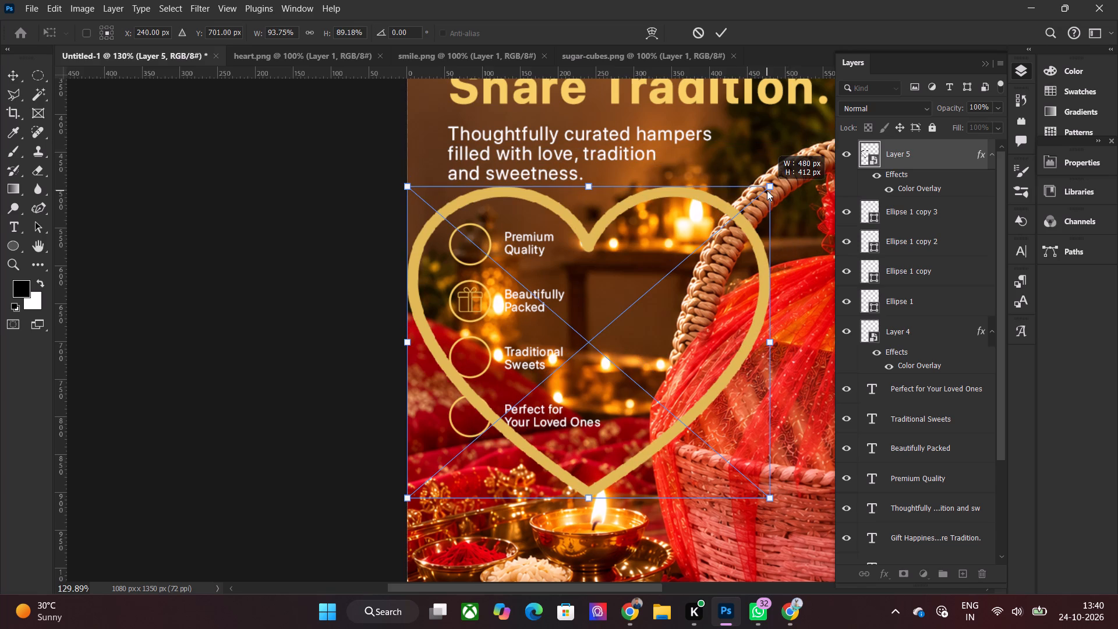
pyautogui.moveTo(767, 190); pyautogui.dragTo(419, 319)
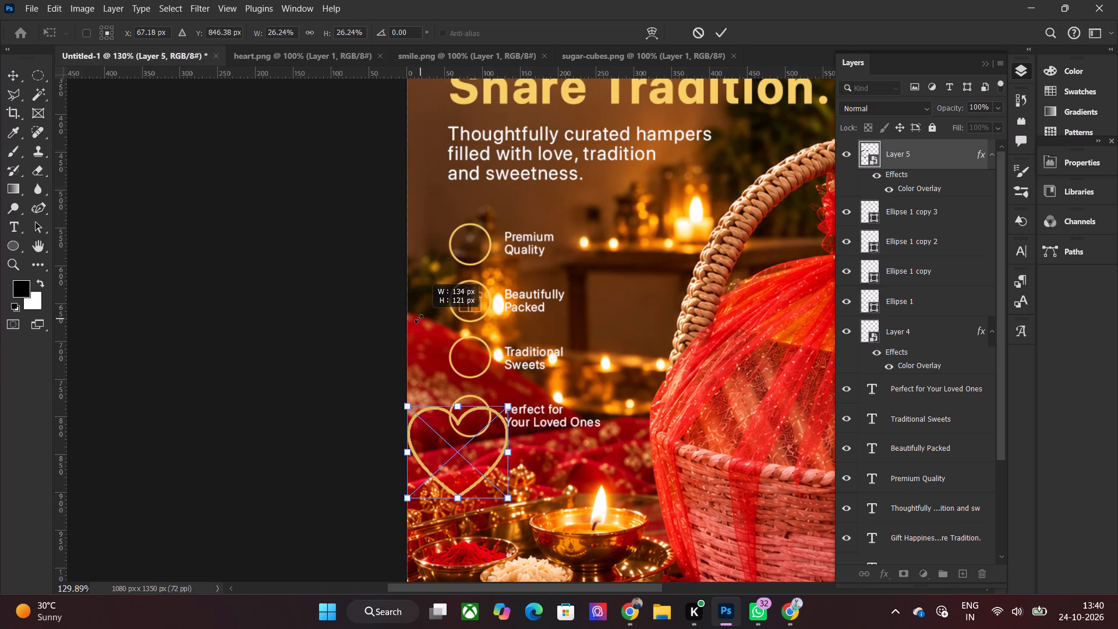
pyautogui.moveTo(419, 319); pyautogui.dragTo(411, 321)
pyautogui.moveTo(476, 419); pyautogui.dragTo(483, 225)
pyautogui.keyDown('alt'); pyautogui.scroll(15, 484, 225); pyautogui.keyUp('alt')
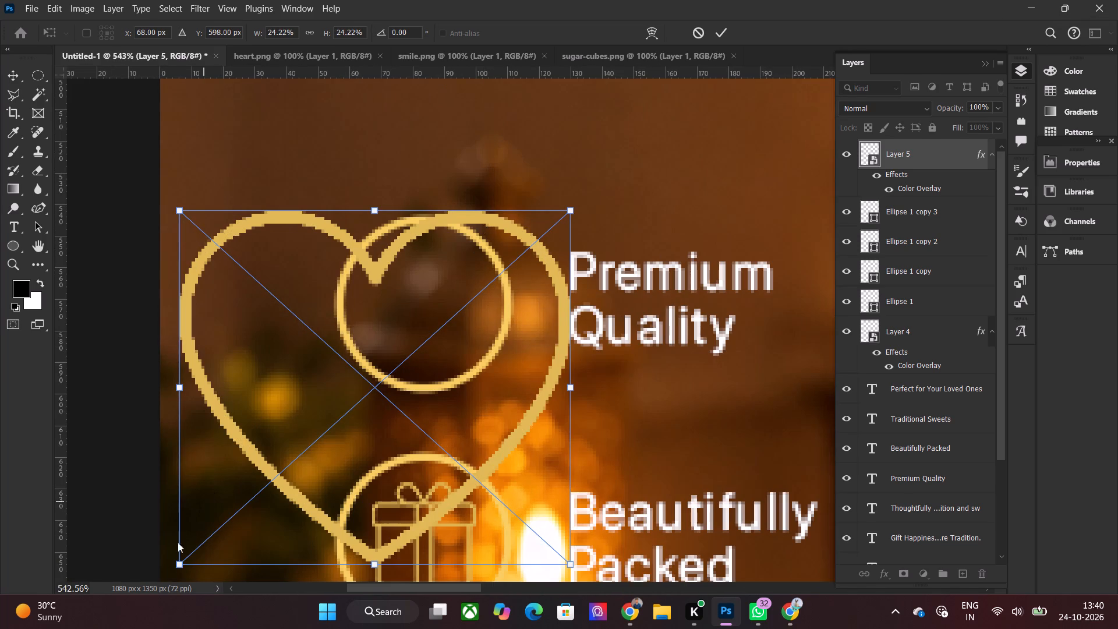
pyautogui.click(717, 33)
# Shrink the heart to about 34 px wide and centre it inside the "Premium Quality" ring.
pyautogui.moveTo(182, 562); pyautogui.dragTo(399, 320)
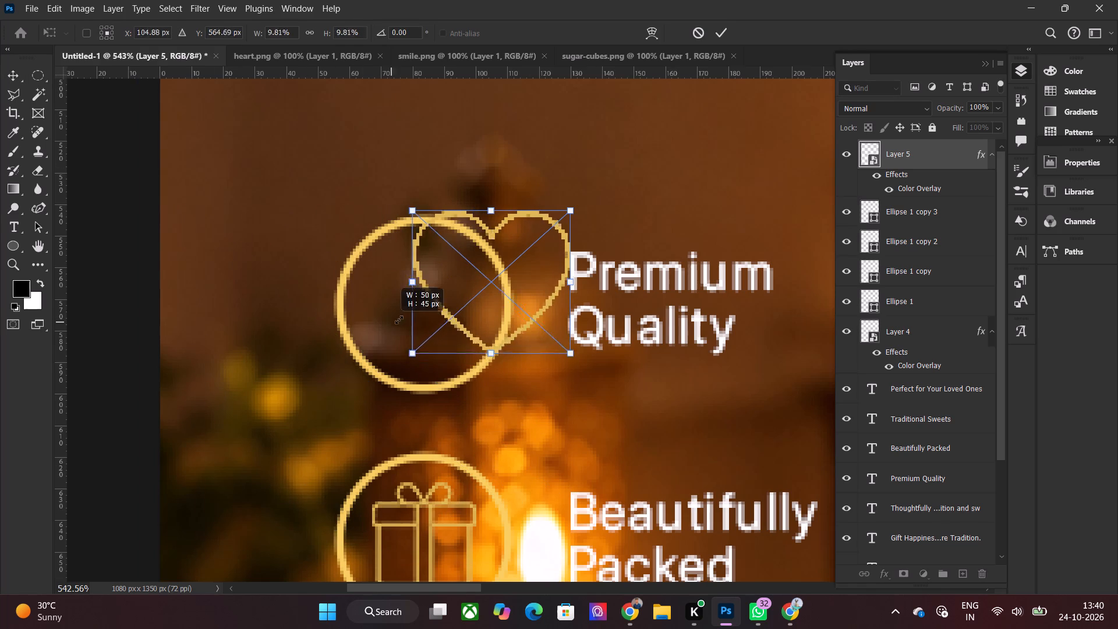
pyautogui.moveTo(399, 320); pyautogui.dragTo(416, 309)
pyautogui.moveTo(500, 225); pyautogui.dragTo(426, 260)
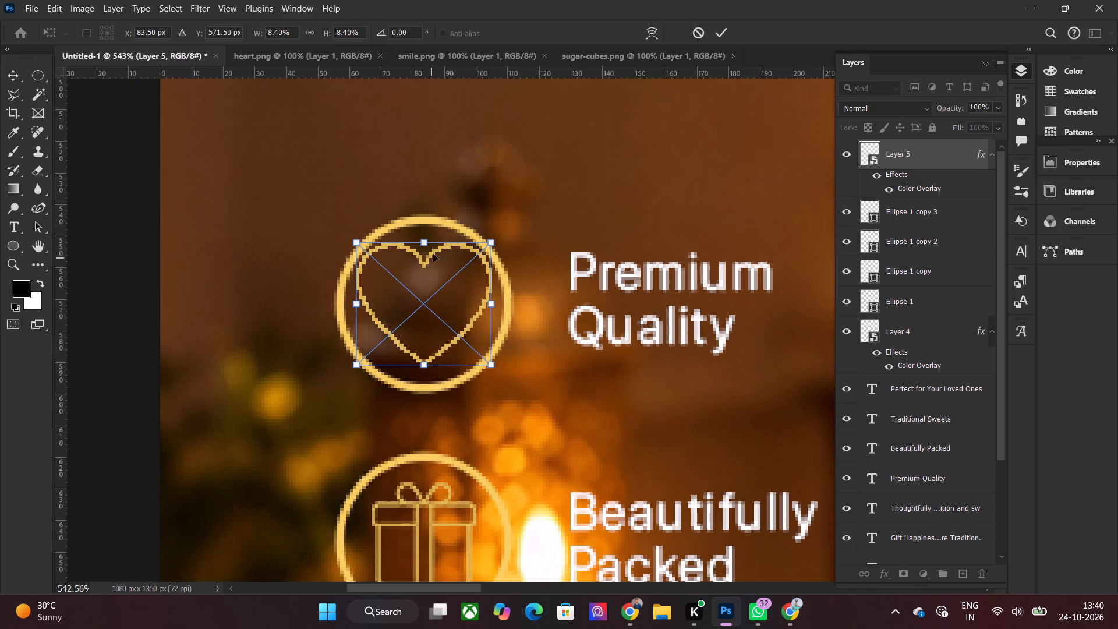
pyautogui.moveTo(494, 242); pyautogui.dragTo(475, 266)
pyautogui.moveTo(438, 291); pyautogui.dragTo(446, 291)
pyautogui.moveTo(477, 263); pyautogui.dragTo(476, 263)
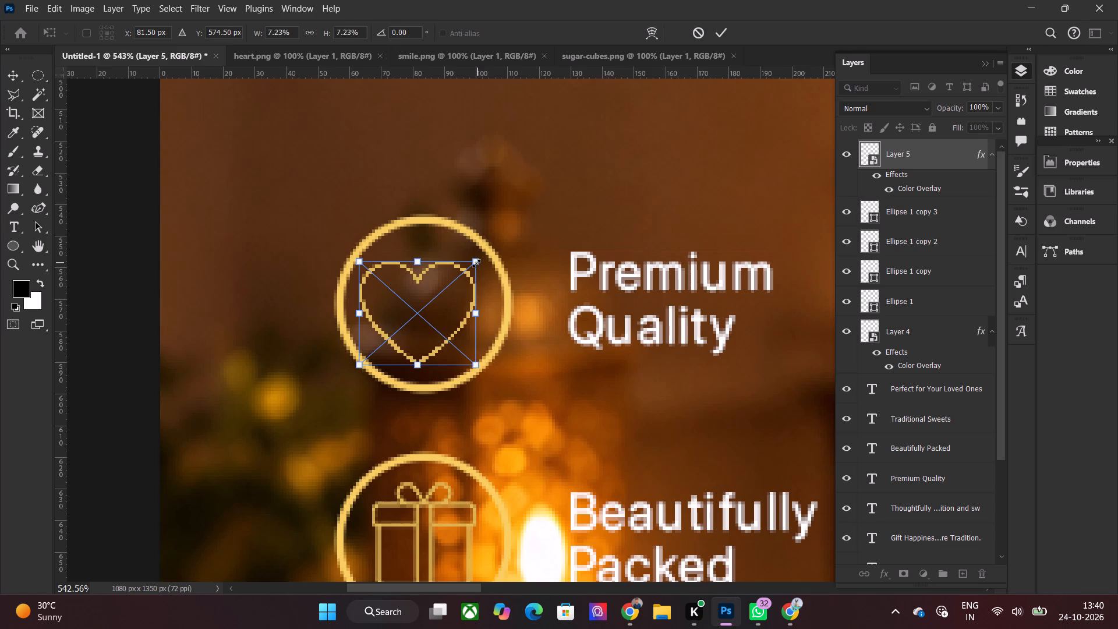
pyautogui.moveTo(476, 263); pyautogui.dragTo(468, 273)
pyautogui.moveTo(434, 295); pyautogui.dragTo(443, 287)
pyautogui.click(719, 25)
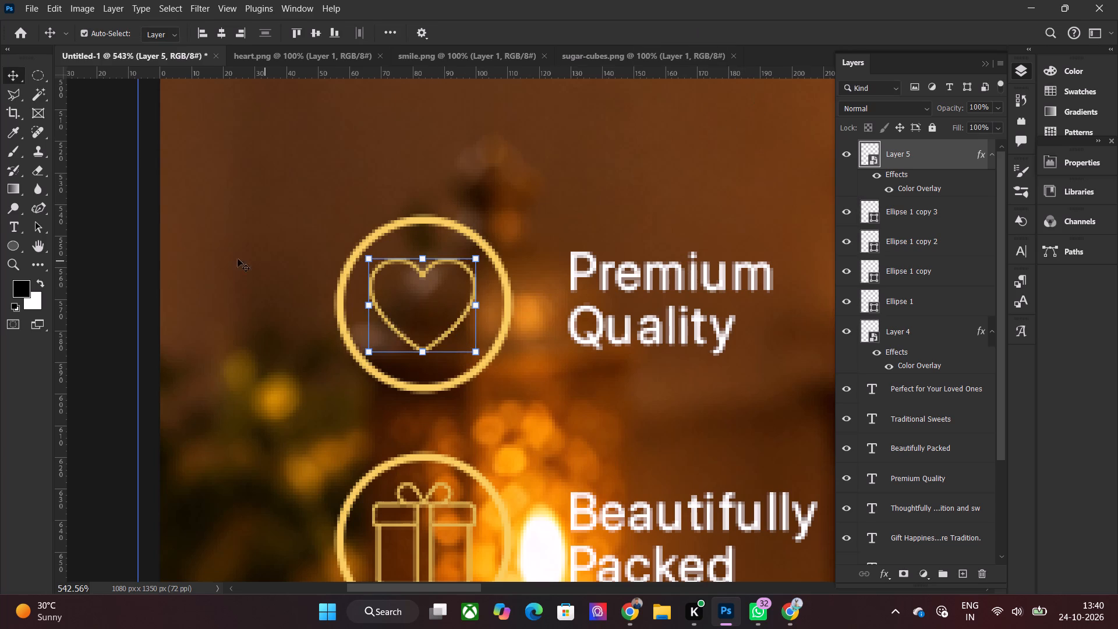
# Nudge the heart icon down 1 px inside its ring.
pyautogui.click(104, 239)
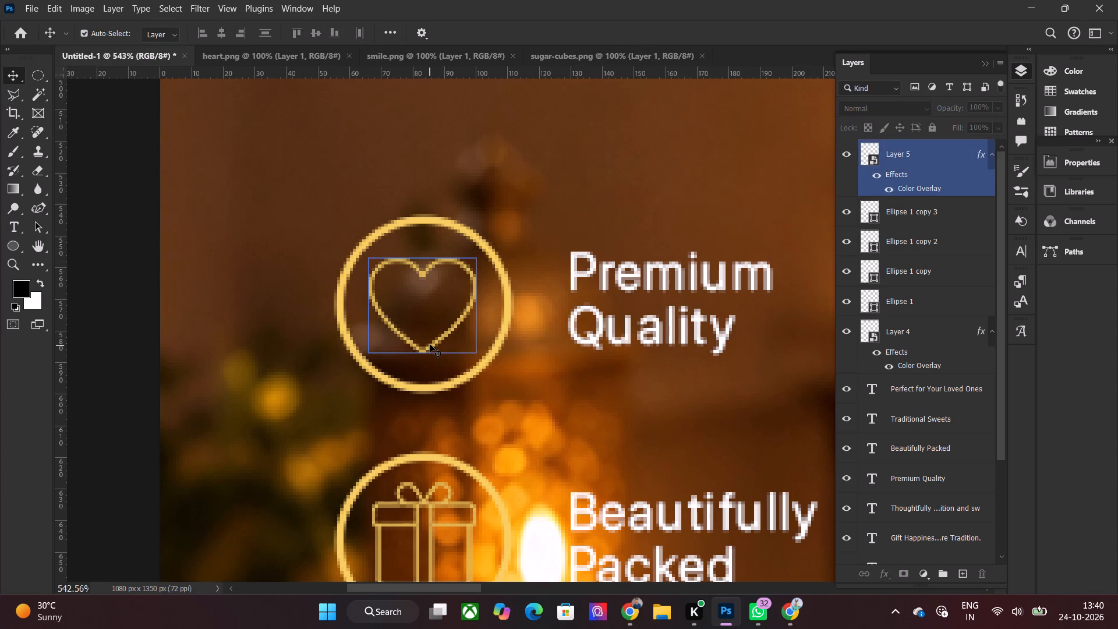
pyautogui.click(430, 344)
pyautogui.press('Down')
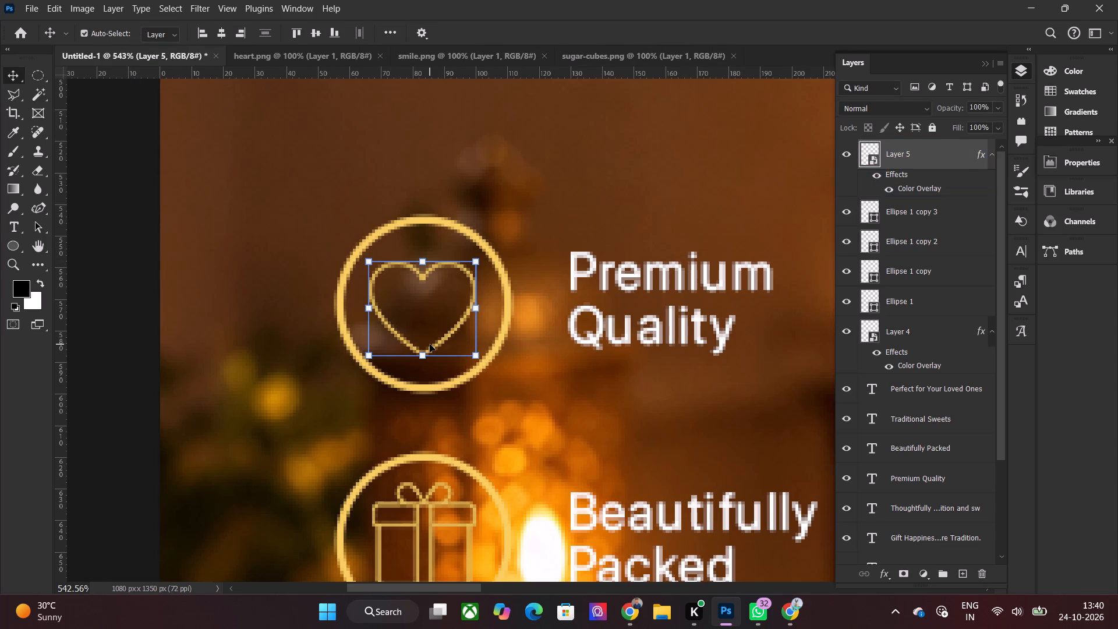
pyautogui.click(98, 177)
# Copy the sugar cubes icon from sugar-cubes.png and paste it into the Untitled-1 poster.
pyautogui.scroll(-10, 116, 179)
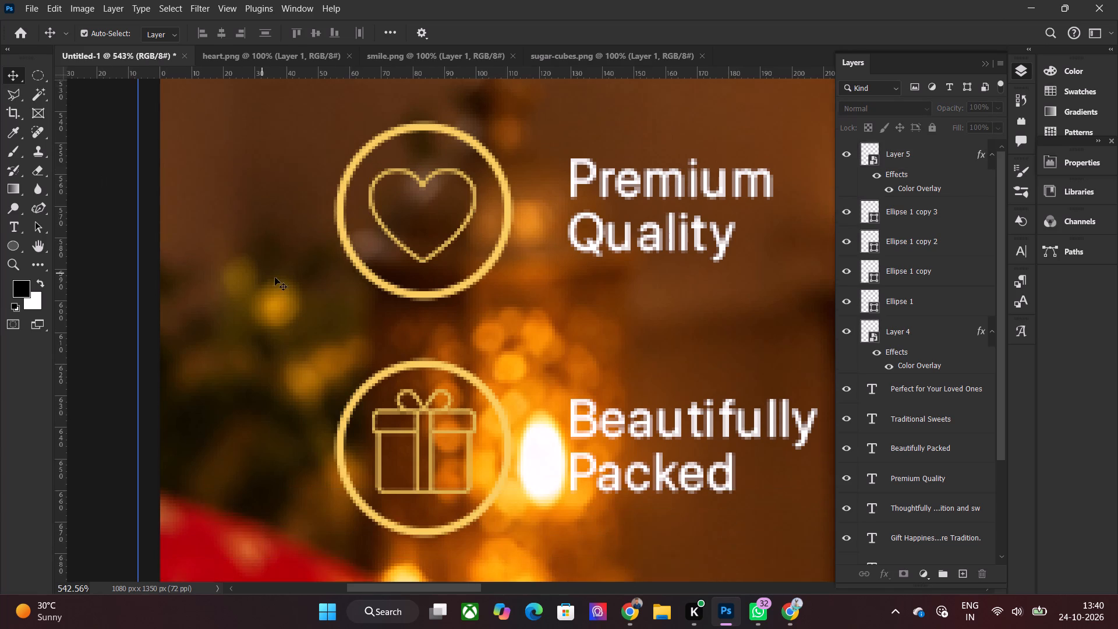
pyautogui.scroll(-20, 275, 277)
pyautogui.scroll(-10, 275, 277)
pyautogui.click(549, 54)
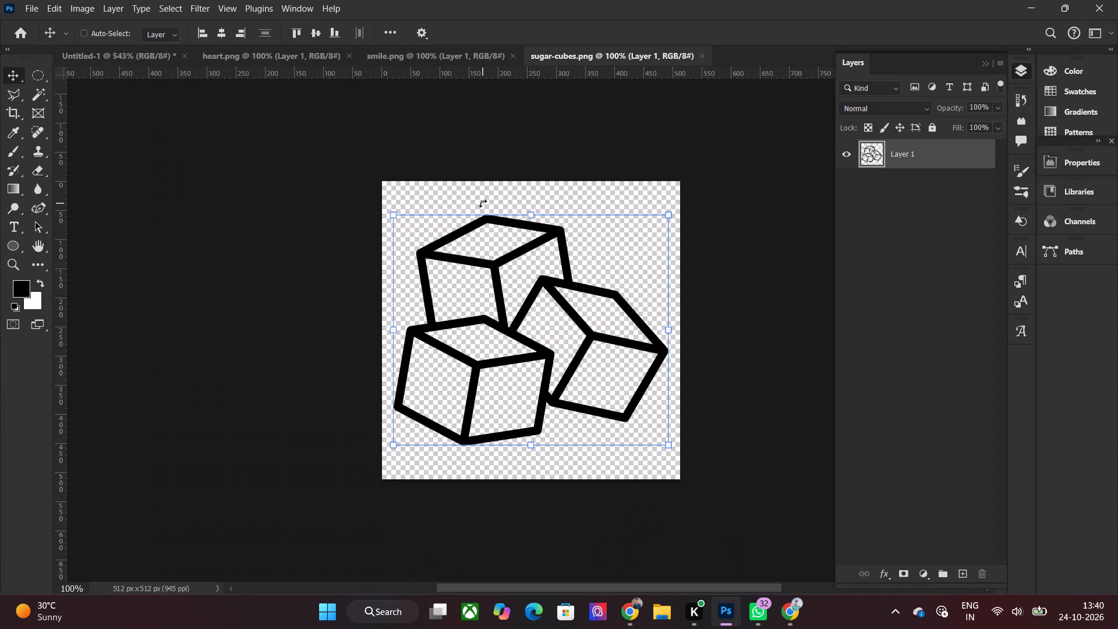
pyautogui.hotkey('ctrl', 'c')
pyautogui.click(131, 59)
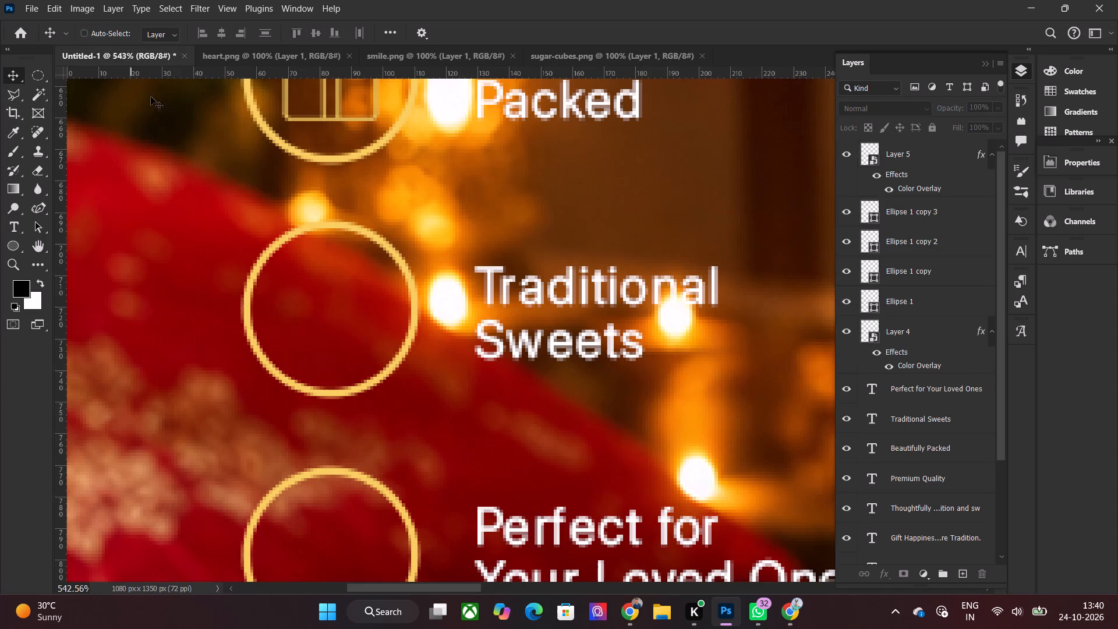
pyautogui.hotkey('ctrl', 'v')
# Convert the pasted sugar cubes layer to a smart object and apply a gold Color Overlay.
pyautogui.keyDown('alt'); pyautogui.scroll(-12, 575, 362); pyautogui.keyUp('alt')
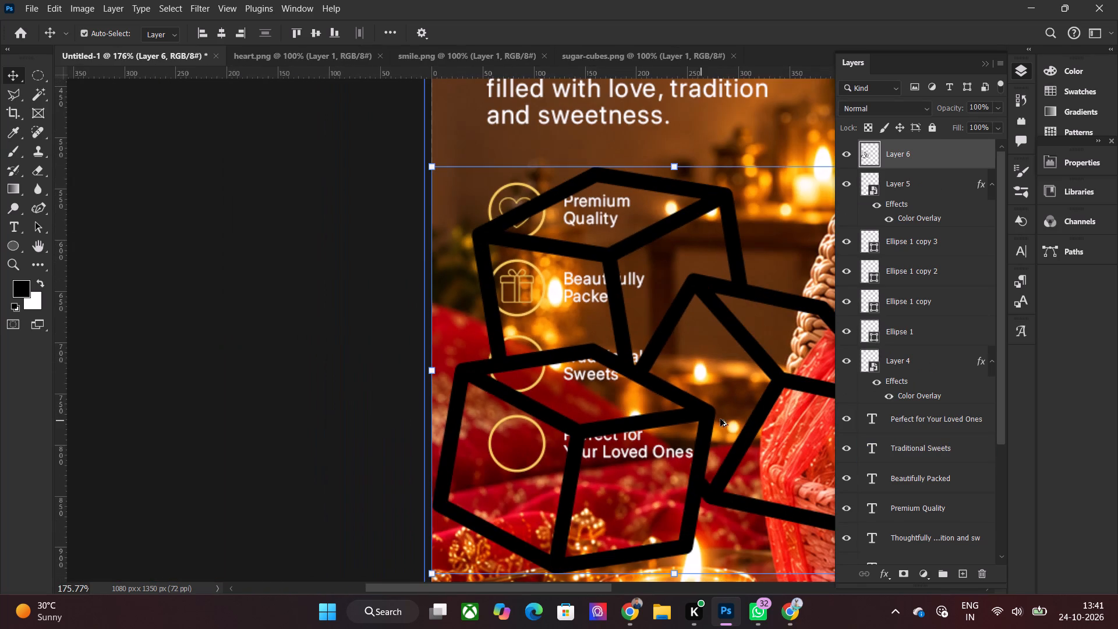
pyautogui.rightClick(938, 160)
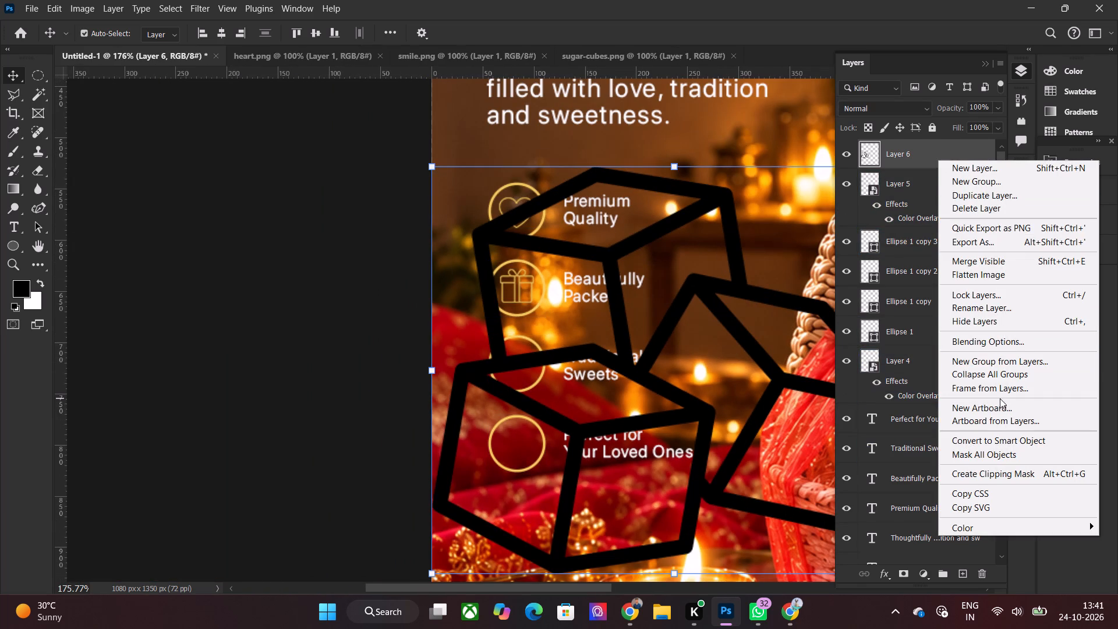
pyautogui.click(1006, 436)
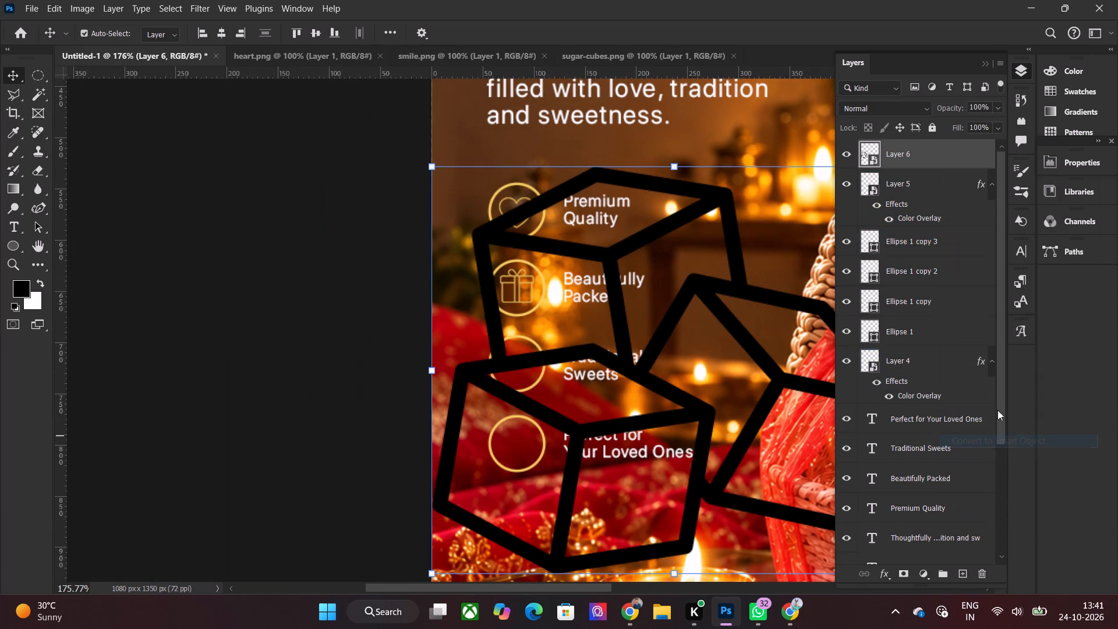
pyautogui.rightClick(921, 155)
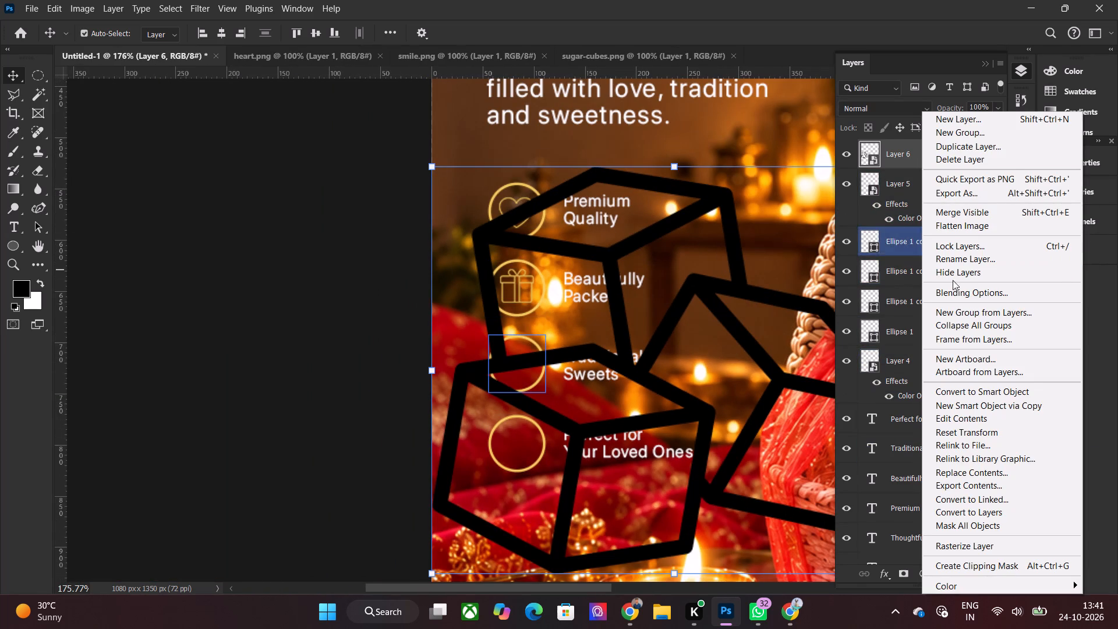
pyautogui.click(945, 294)
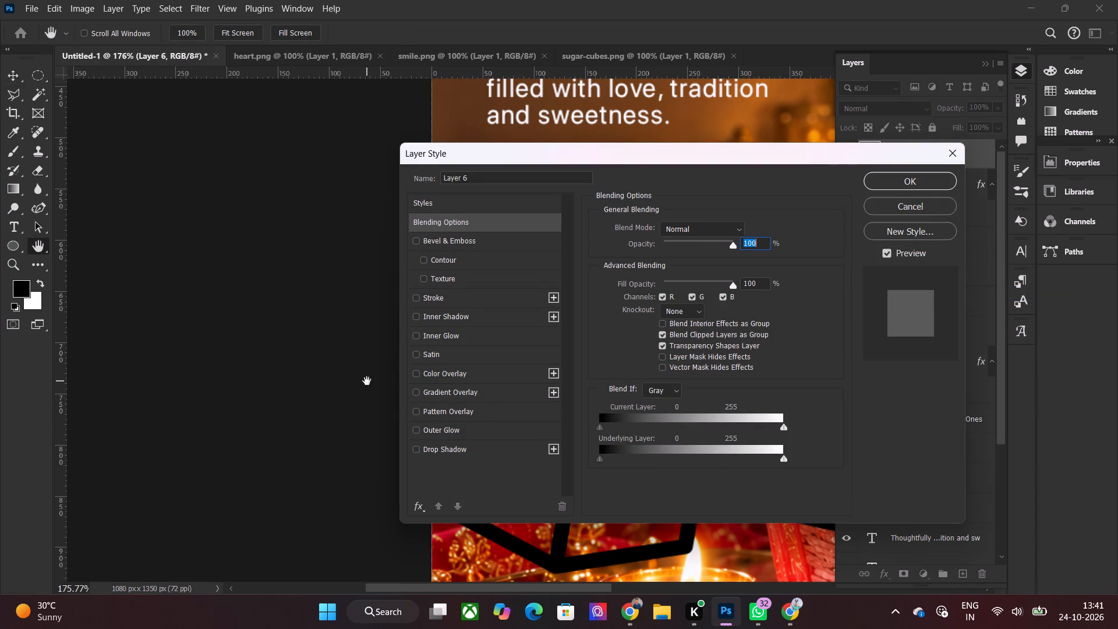
pyautogui.click(448, 378)
pyautogui.click(919, 176)
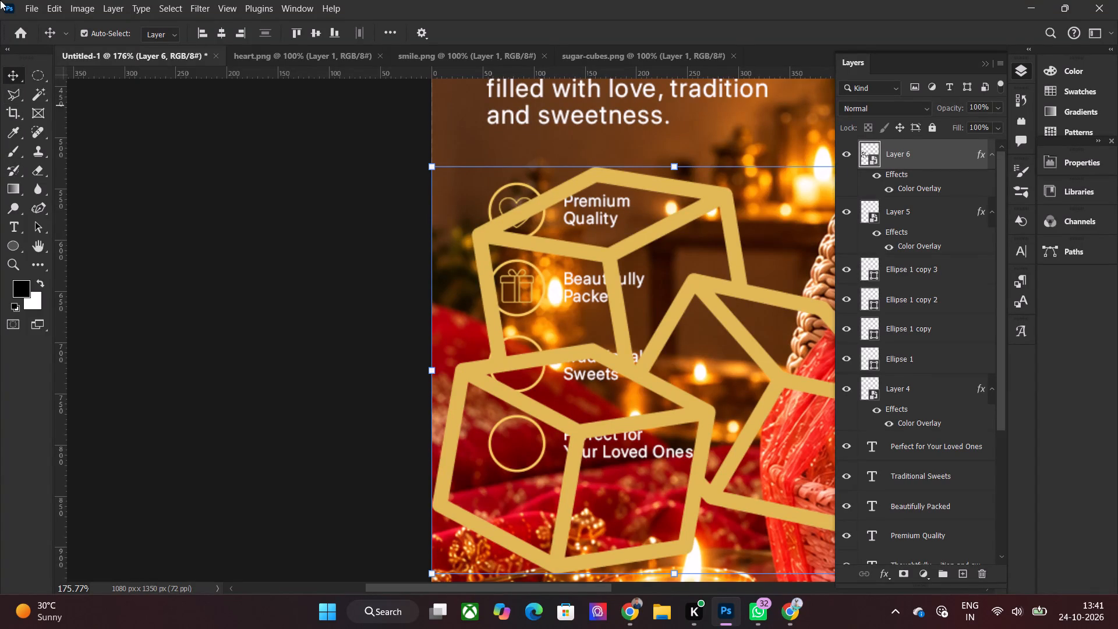
# Shrink the sugar cubes icon to about 7.4% scale and place it inside the "Traditional Sweets" ring.
pyautogui.keyDown('shift'); pyautogui.moveTo(434, 169); pyautogui.dragTo(535, 247); pyautogui.keyUp('shift')
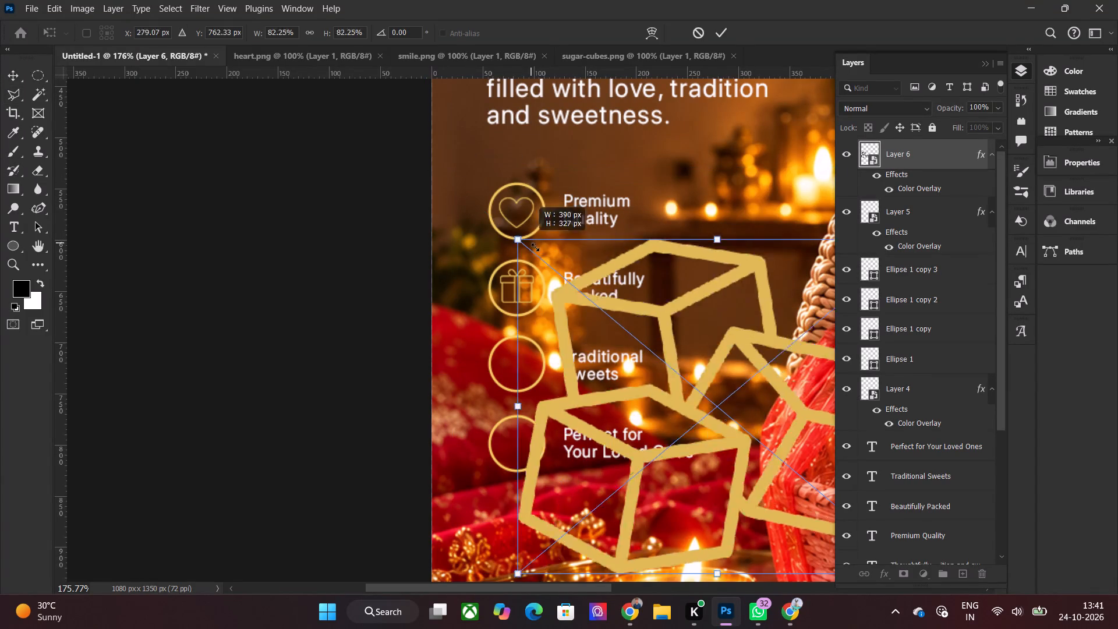
pyautogui.keyDown('shift'); pyautogui.moveTo(535, 247); pyautogui.dragTo(752, 430); pyautogui.keyUp('shift')
pyautogui.moveTo(809, 468); pyautogui.dragTo(496, 319)
pyautogui.moveTo(606, 282); pyautogui.dragTo(507, 374)
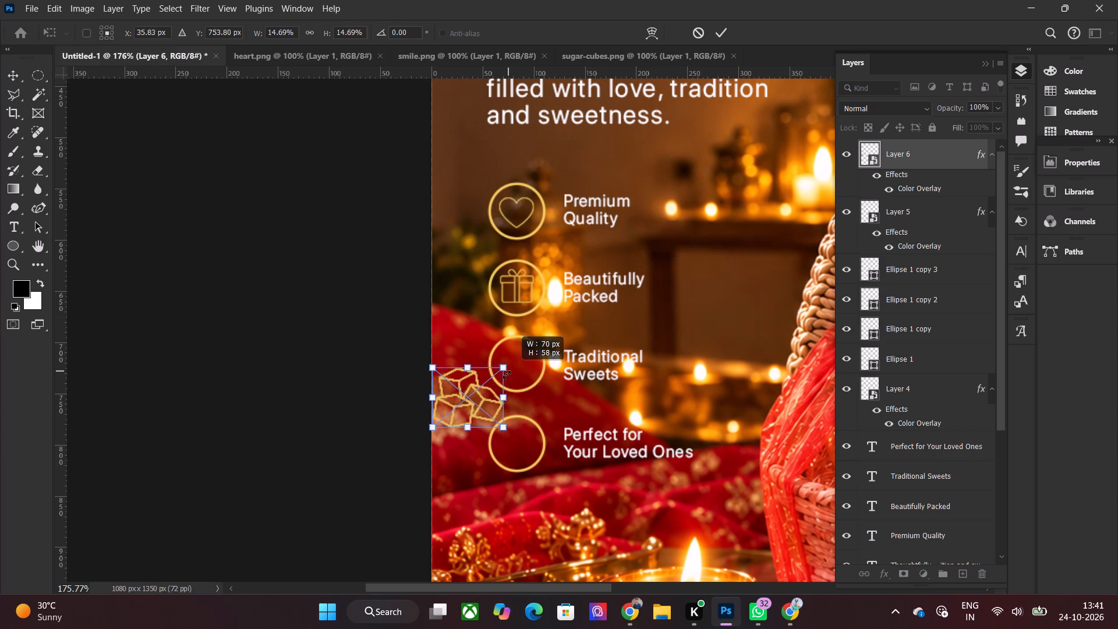
pyautogui.moveTo(507, 374); pyautogui.dragTo(503, 375)
pyautogui.keyDown('alt'); pyautogui.scroll(13, 525, 407); pyautogui.keyUp('alt')
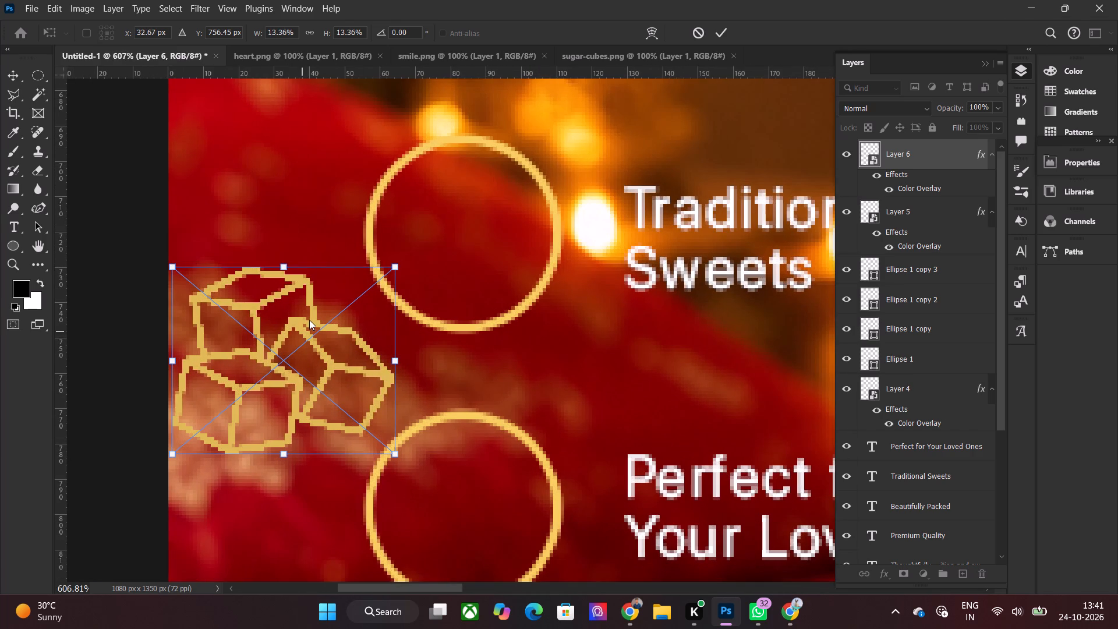
pyautogui.moveTo(310, 320); pyautogui.dragTo(465, 245)
pyautogui.moveTo(289, 323); pyautogui.dragTo(471, 188)
pyautogui.moveTo(350, 138); pyautogui.dragTo(463, 204)
pyautogui.moveTo(523, 249); pyautogui.dragTo(479, 216)
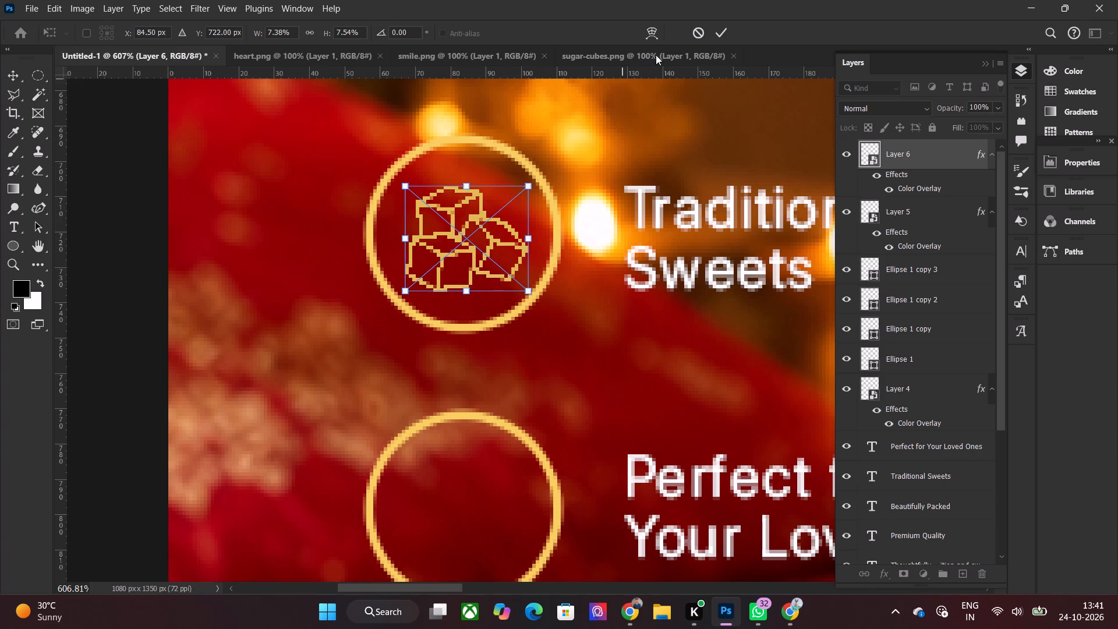
pyautogui.click(720, 34)
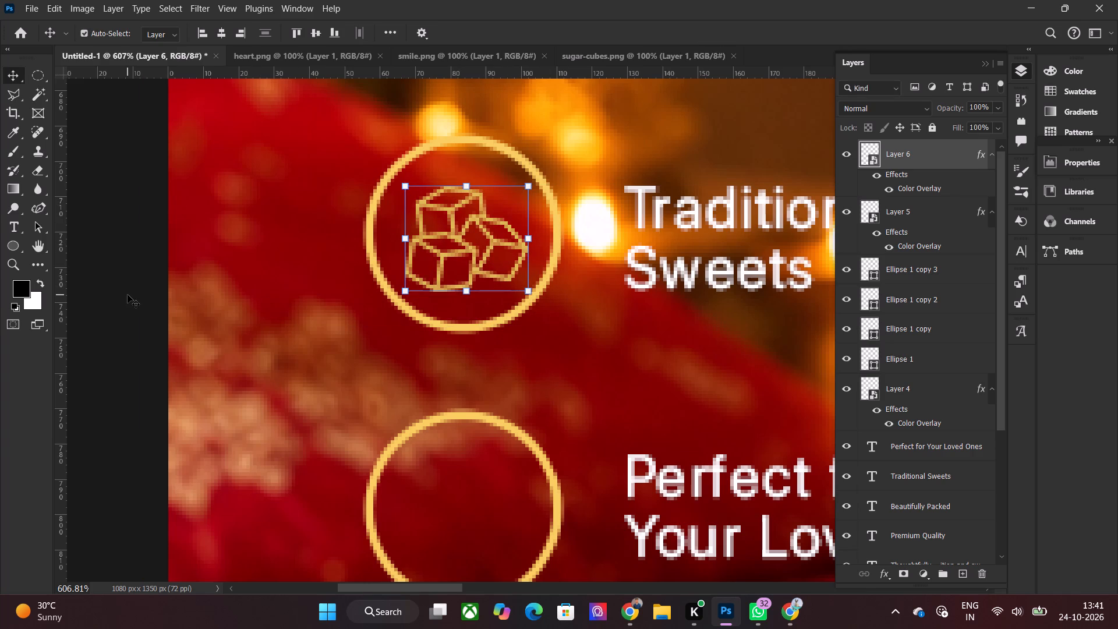
# Nudge the sugar cubes icon up 2 px inside its ring and deselect it.
pyautogui.press('Up')
pyautogui.press('Left')
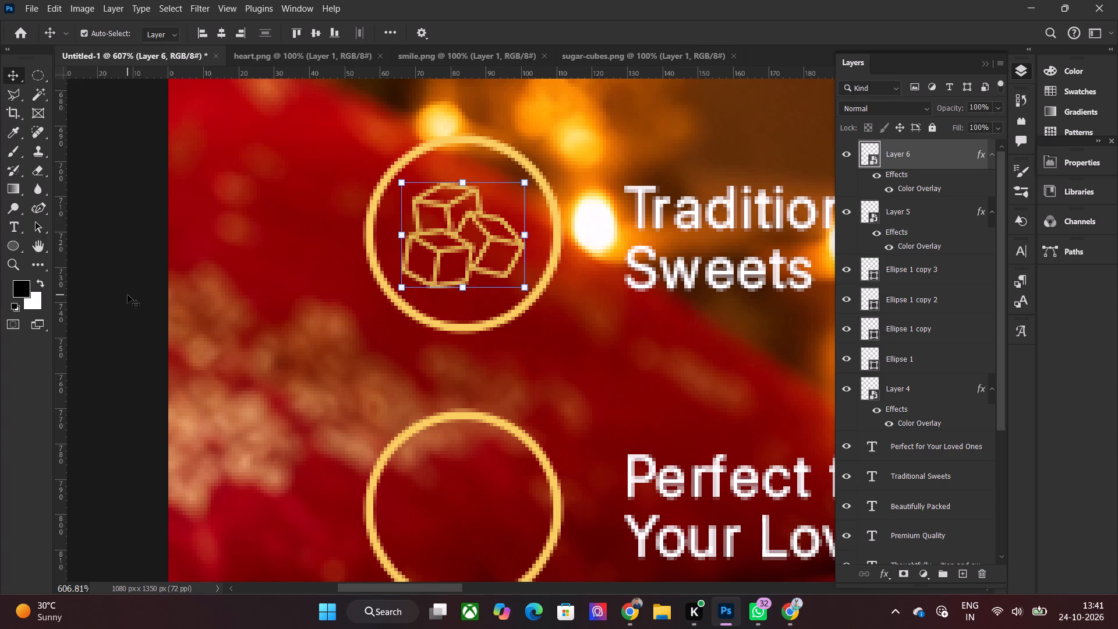
pyautogui.press('Up')
pyautogui.press('Right')
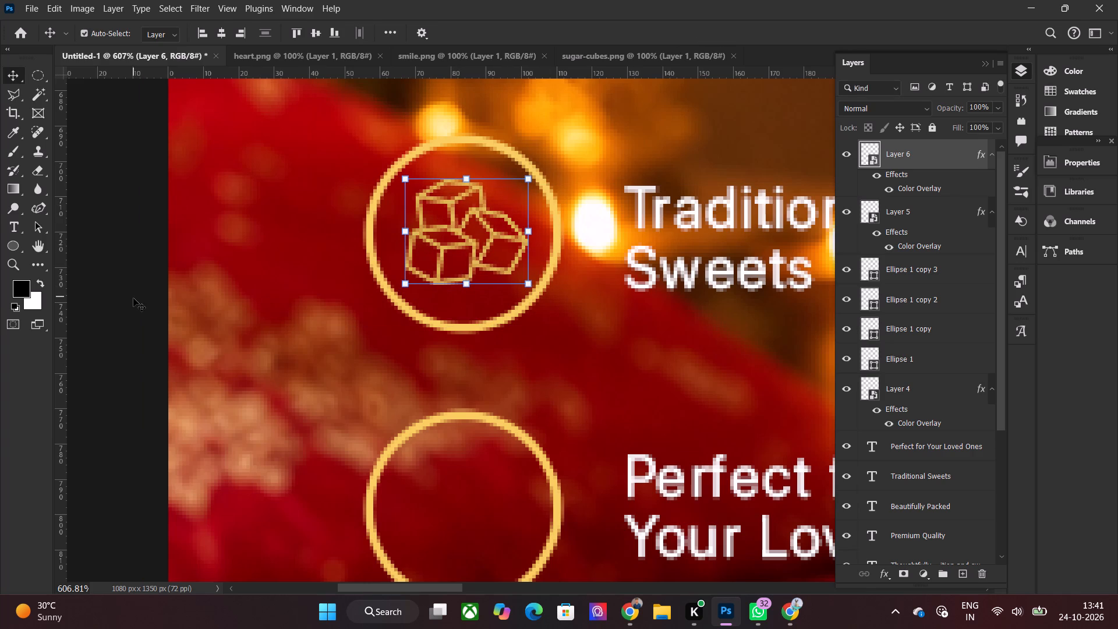
pyautogui.click(102, 270)
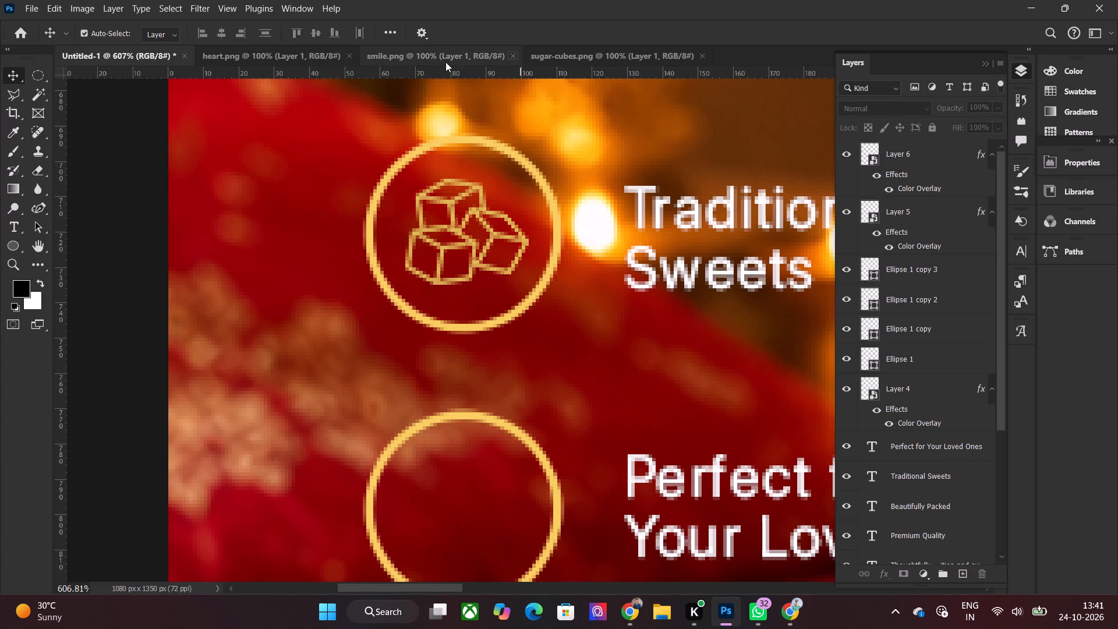
# Copy the smiley icon from smile.png and paste it into the Untitled-1 poster.
pyautogui.click(441, 51)
pyautogui.hotkey('ctrl', 'c')
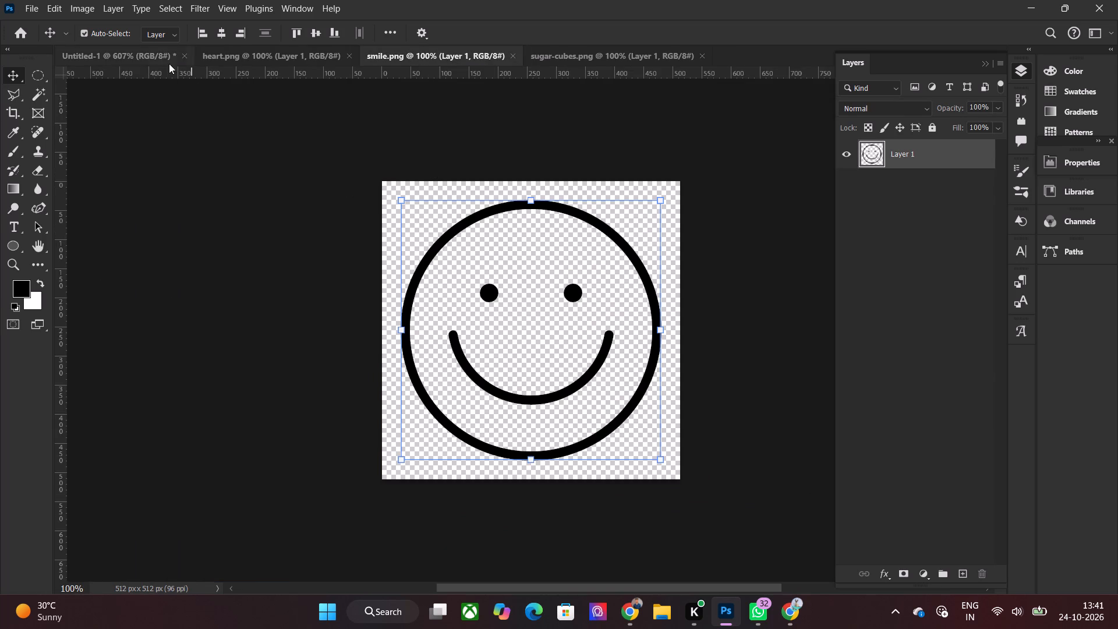
pyautogui.click(152, 49)
pyautogui.hotkey('ctrl', 'v')
# Apply a gold Color Overlay to the pasted smiley layer and convert it to a smart object.
pyautogui.keyDown('alt'); pyautogui.scroll(-3, 412, 313); pyautogui.keyUp('alt')
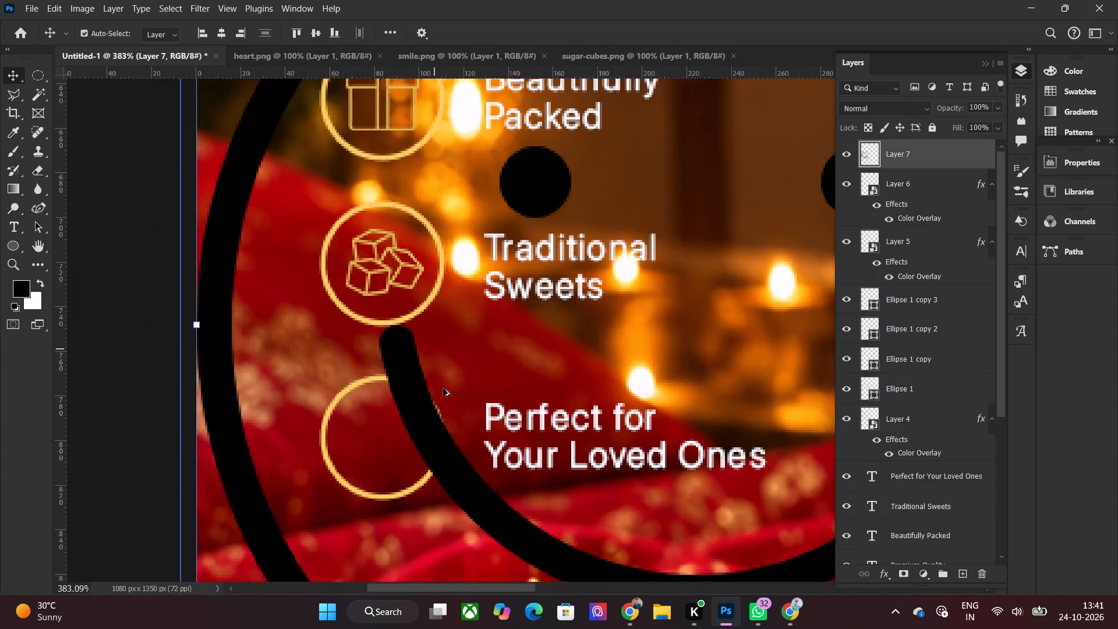
pyautogui.keyDown('alt'); pyautogui.scroll(-10, 443, 388); pyautogui.keyUp('alt')
pyautogui.rightClick(943, 156)
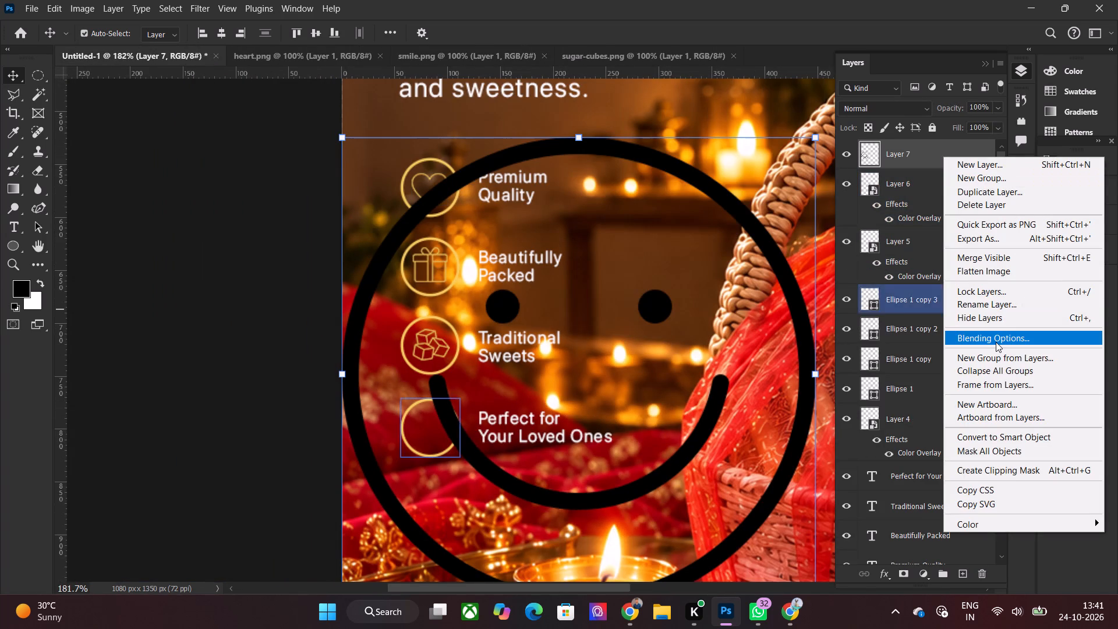
pyautogui.click(996, 342)
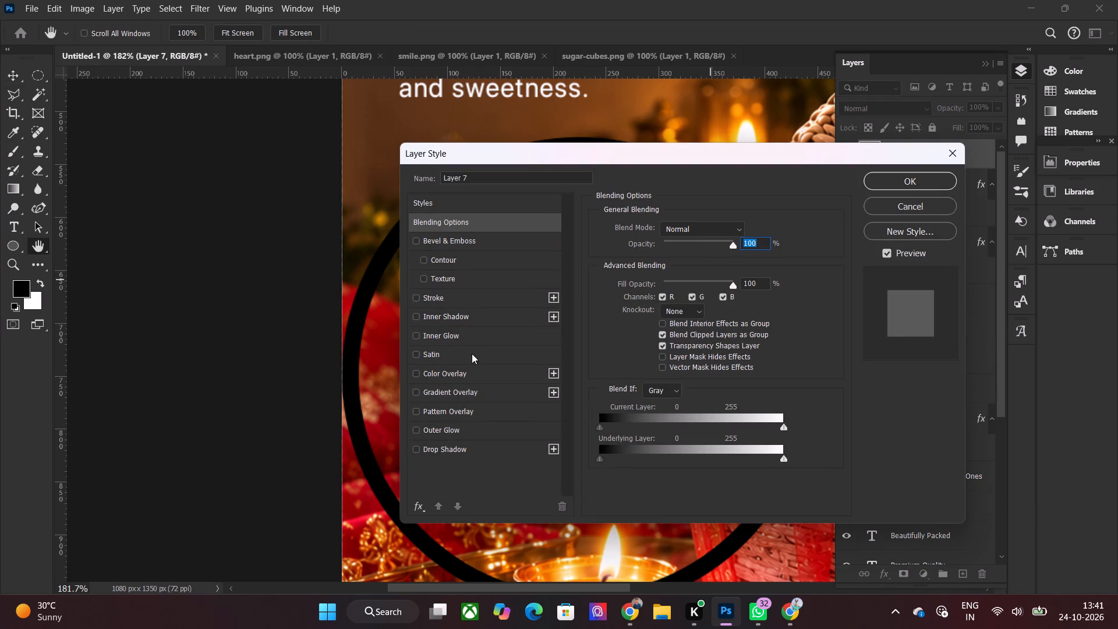
pyautogui.click(464, 380)
pyautogui.click(894, 188)
pyautogui.rightClick(927, 159)
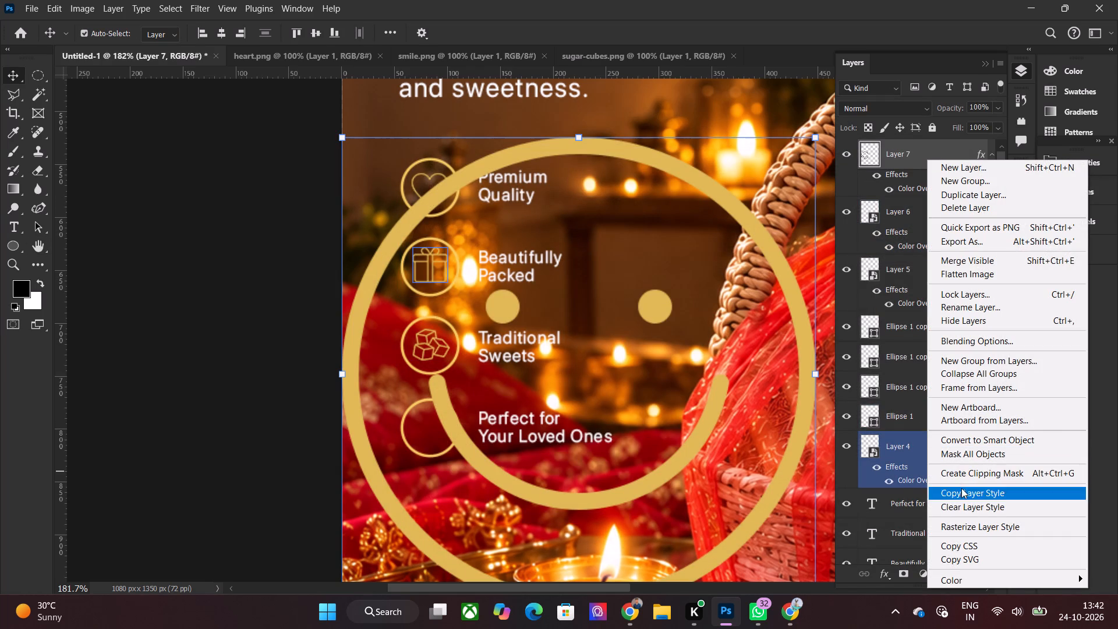
pyautogui.click(982, 444)
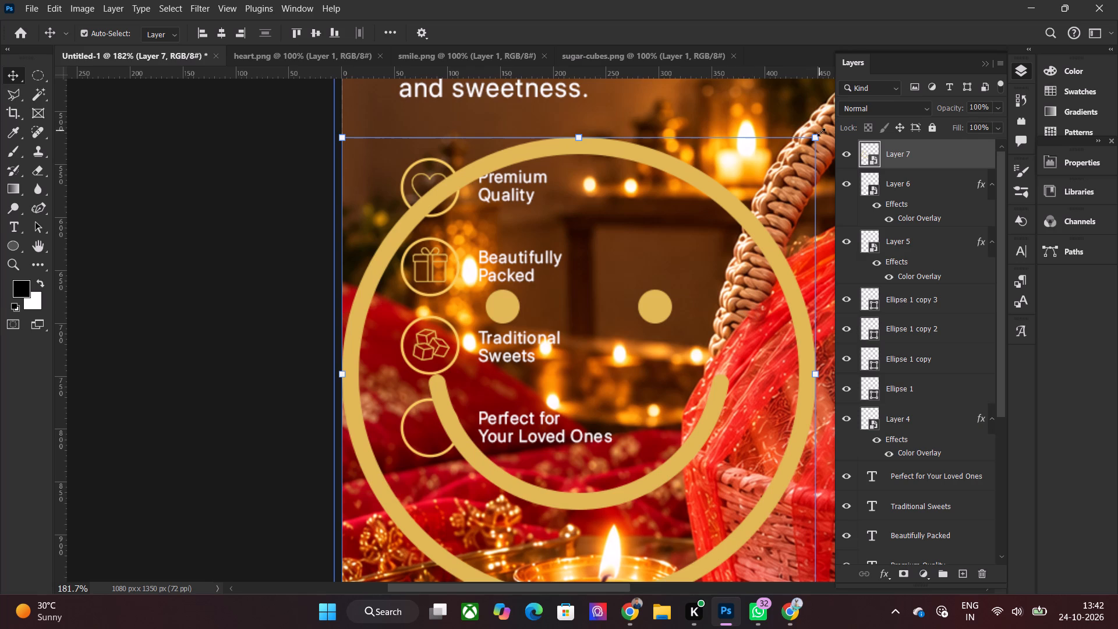
# Shrink the smiley to 9.6% scale and centre it inside the "Perfect for Your Loved Ones" ring.
pyautogui.moveTo(819, 132); pyautogui.dragTo(438, 434)
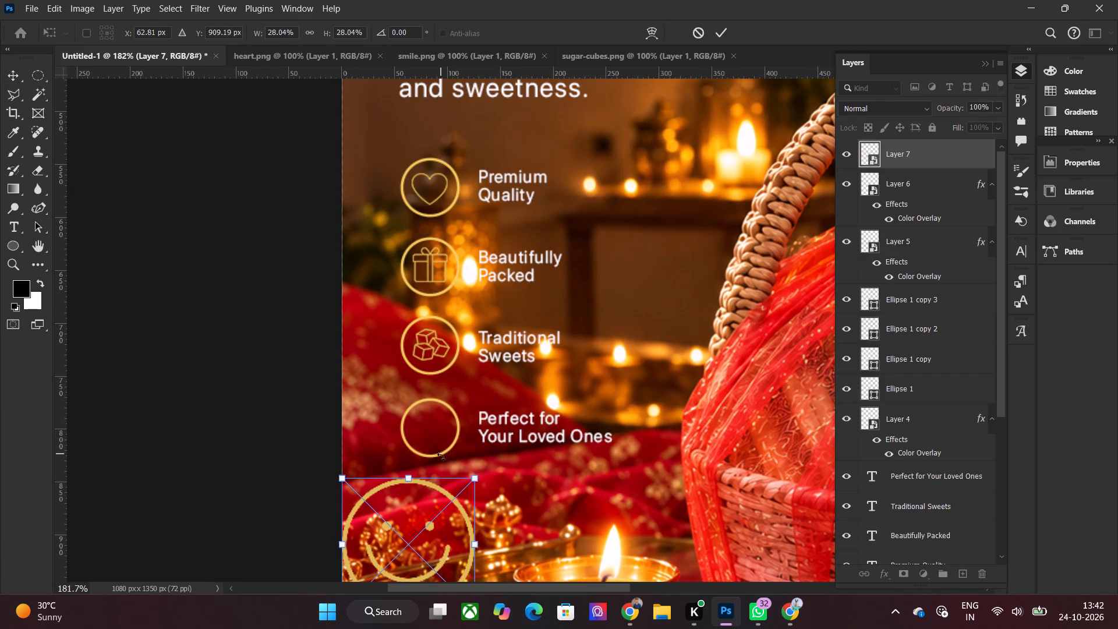
pyautogui.moveTo(438, 488); pyautogui.dragTo(465, 362)
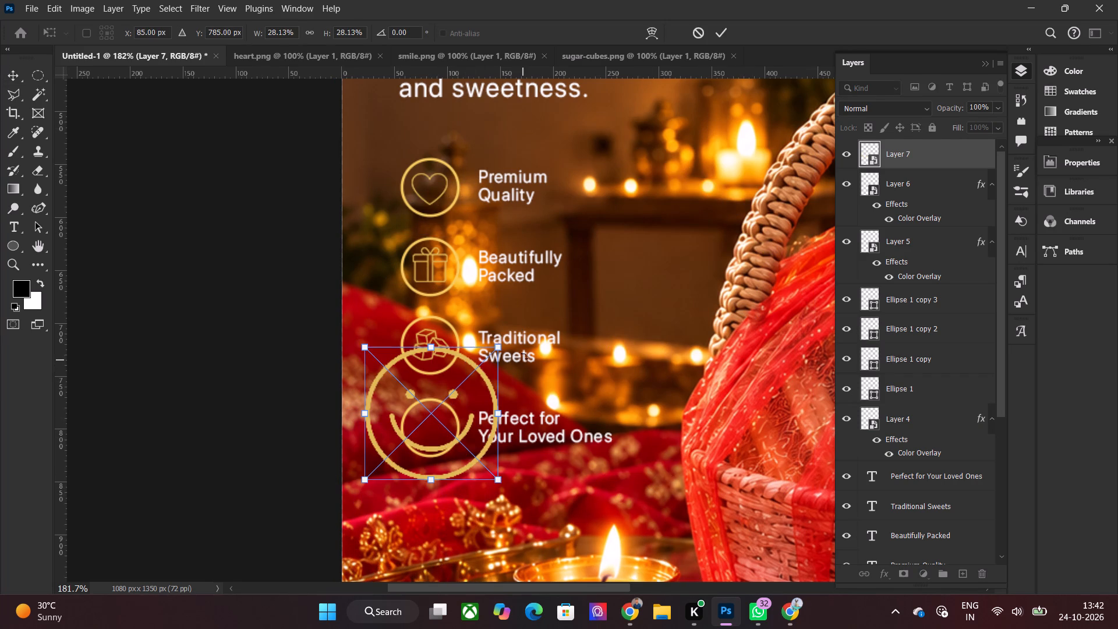
pyautogui.keyDown('shift'); pyautogui.moveTo(497, 348); pyautogui.dragTo(436, 449); pyautogui.keyUp('shift')
pyautogui.keyDown('alt'); pyautogui.scroll(2, 440, 449); pyautogui.keyUp('alt')
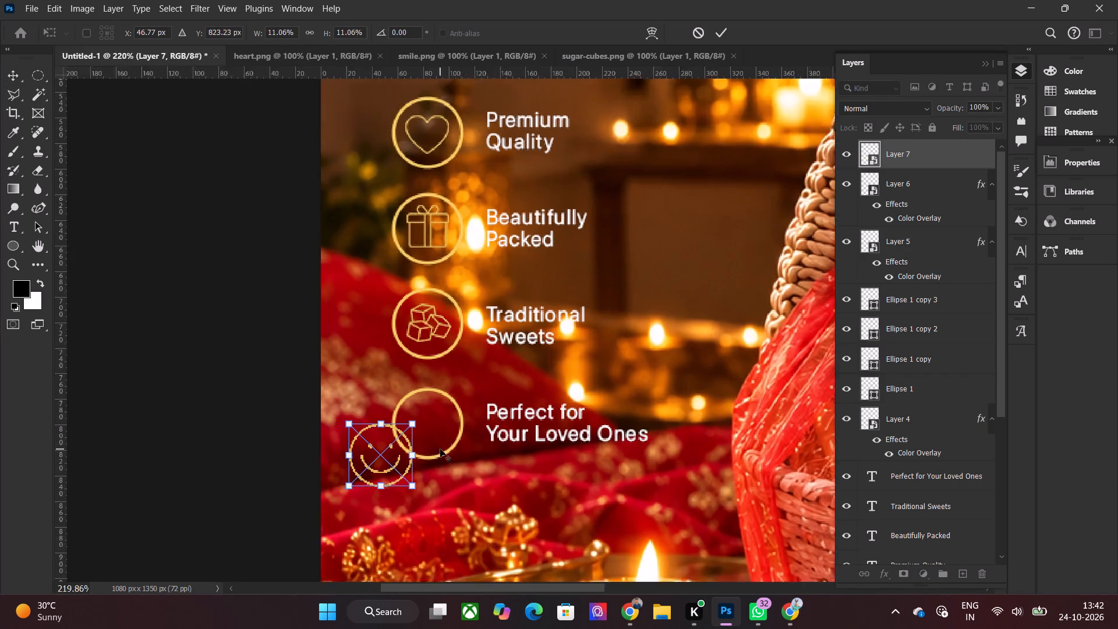
pyautogui.keyDown('alt'); pyautogui.scroll(12, 440, 449); pyautogui.keyUp('alt')
pyautogui.moveTo(326, 405); pyautogui.dragTo(388, 377)
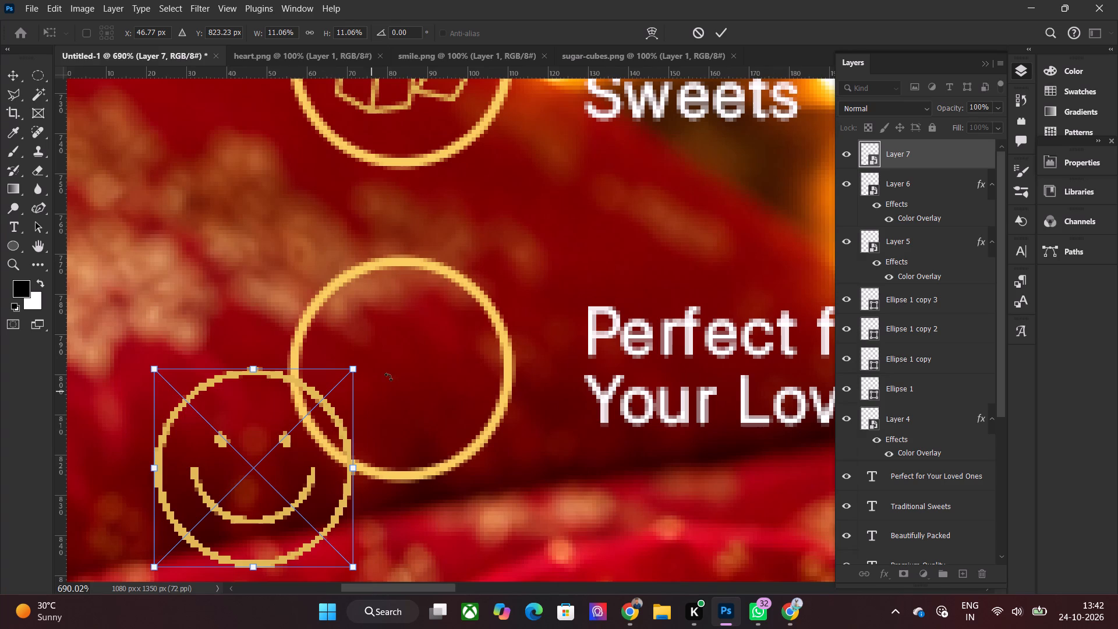
pyautogui.moveTo(388, 377); pyautogui.dragTo(451, 320)
pyautogui.moveTo(332, 413); pyautogui.dragTo(470, 314)
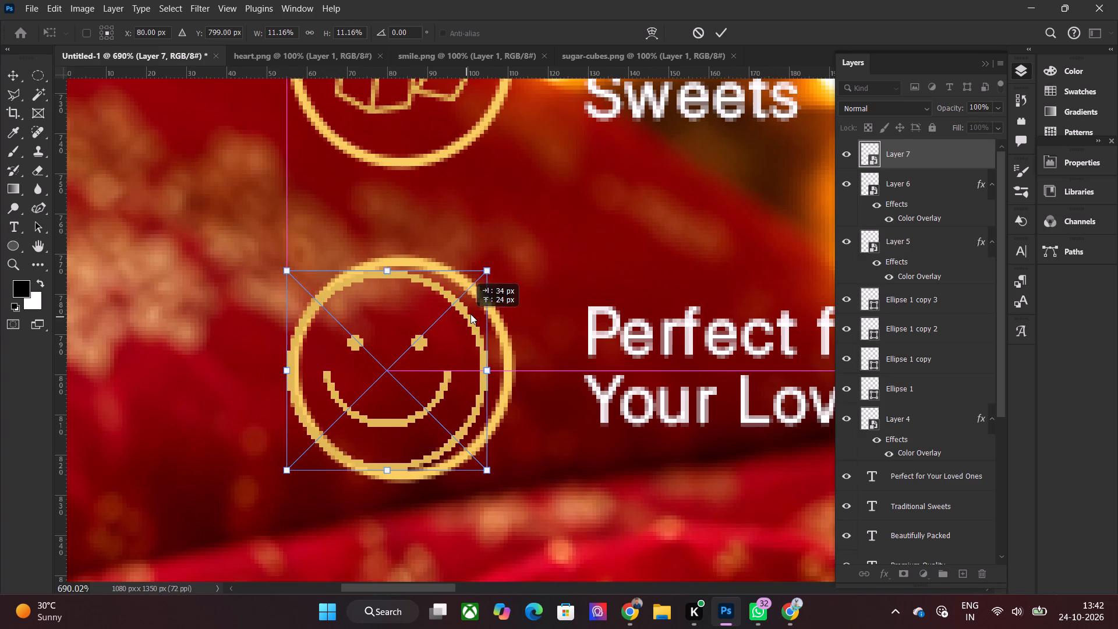
pyautogui.moveTo(470, 314); pyautogui.dragTo(480, 314)
pyautogui.moveTo(500, 268); pyautogui.dragTo(472, 302)
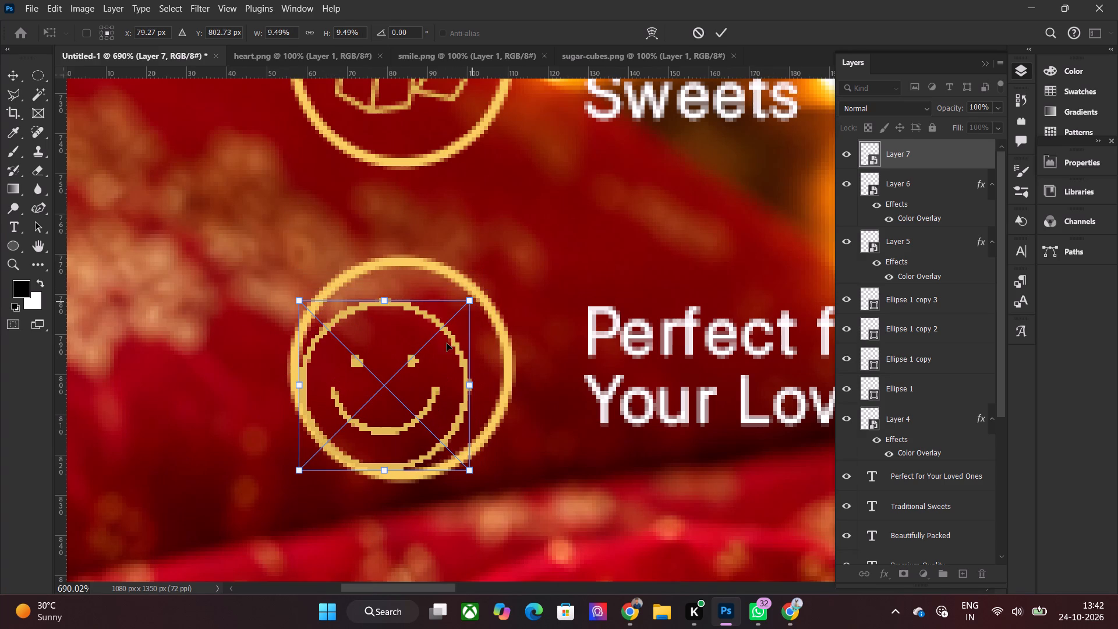
pyautogui.moveTo(412, 367); pyautogui.dragTo(431, 347)
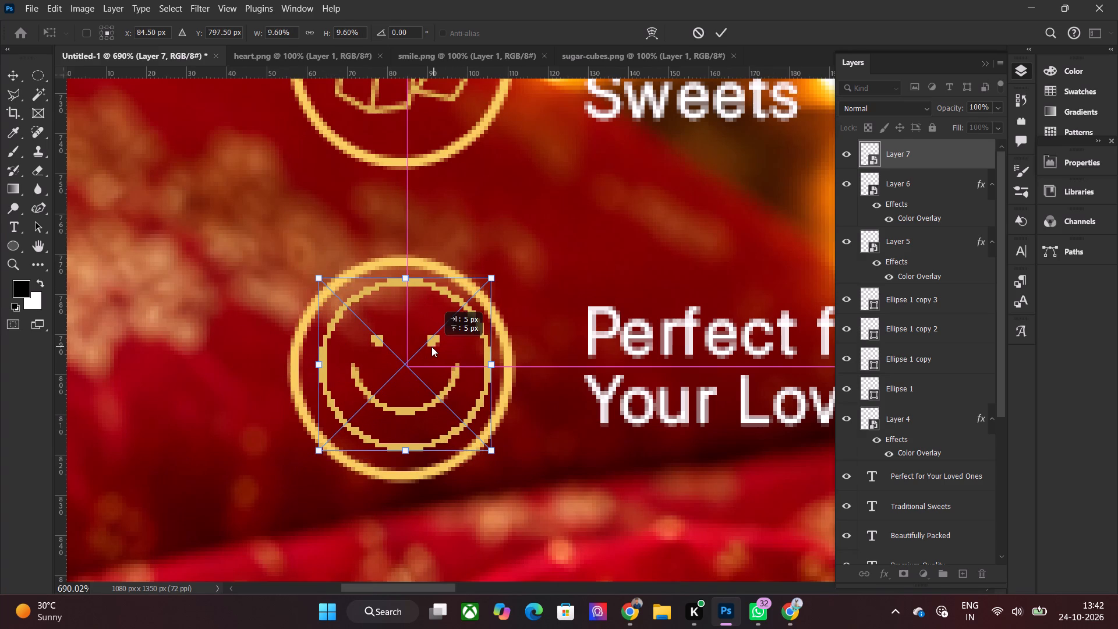
pyautogui.moveTo(431, 347); pyautogui.dragTo(424, 348)
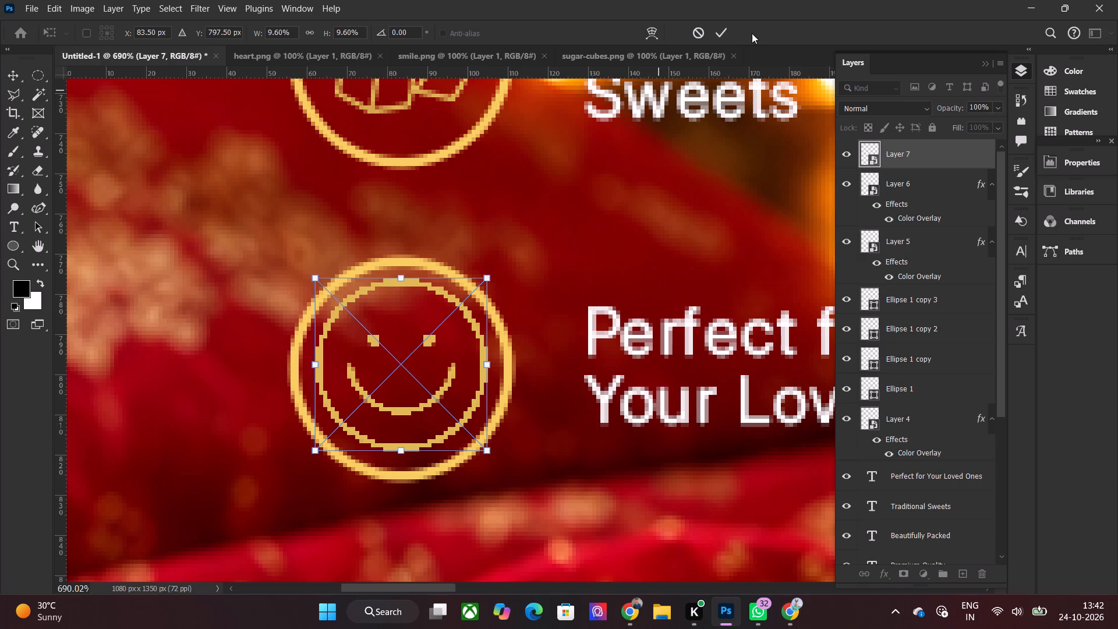
pyautogui.click(714, 28)
# Reduce the smiley to about 40 px wide and recentre it inside its ring.
pyautogui.keyDown('shift'); pyautogui.moveTo(490, 277); pyautogui.dragTo(484, 286); pyautogui.keyUp('shift')
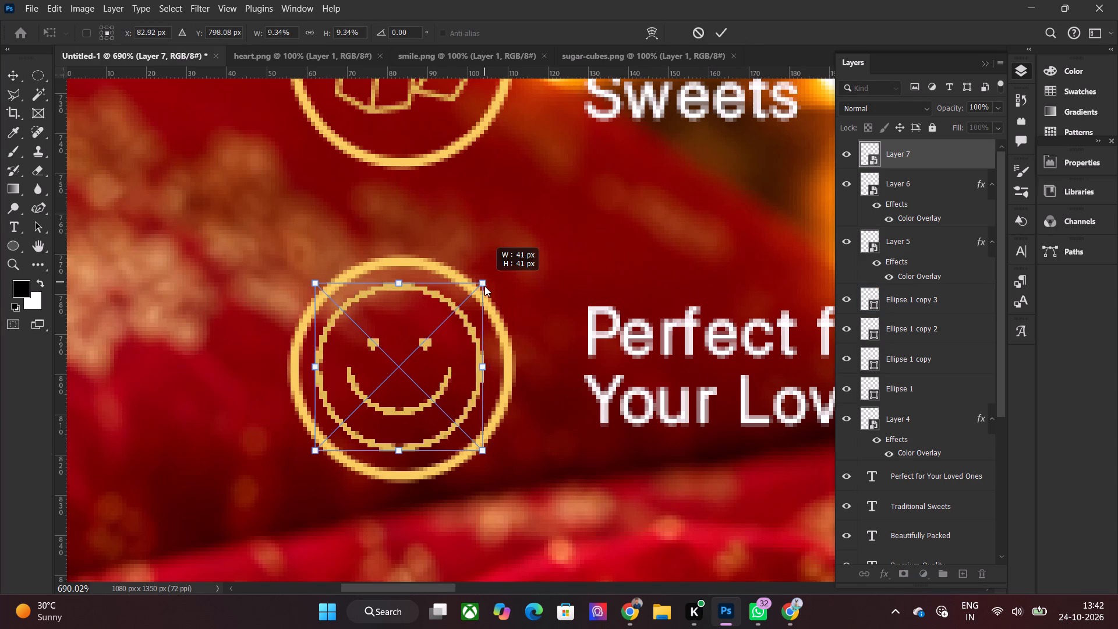
pyautogui.keyDown('shift'); pyautogui.moveTo(484, 286); pyautogui.dragTo(479, 289); pyautogui.keyUp('shift')
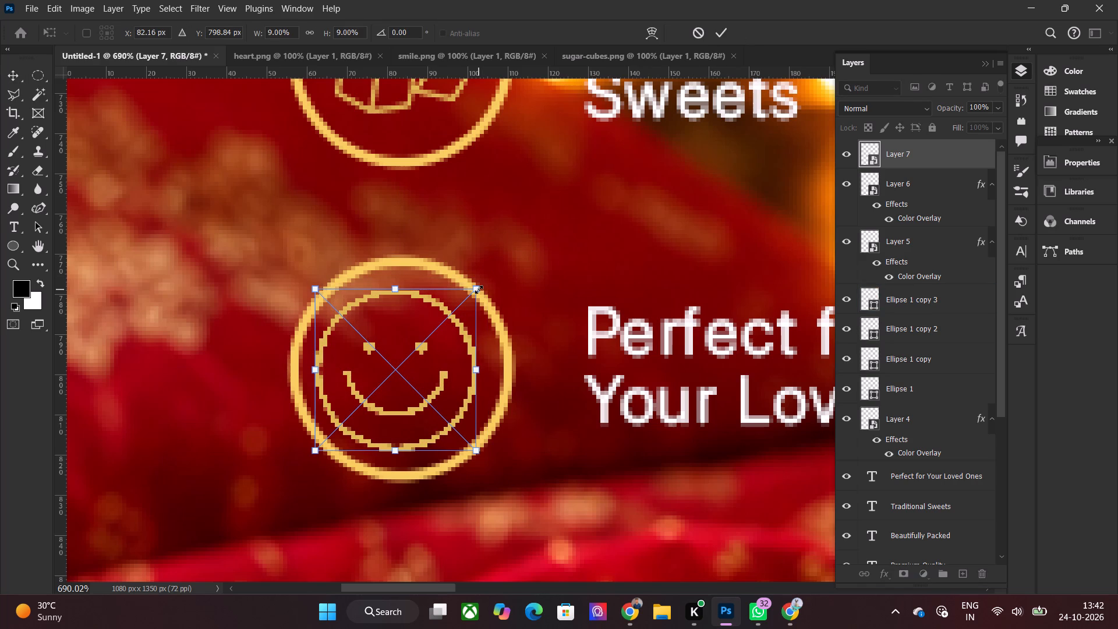
pyautogui.press('Right')
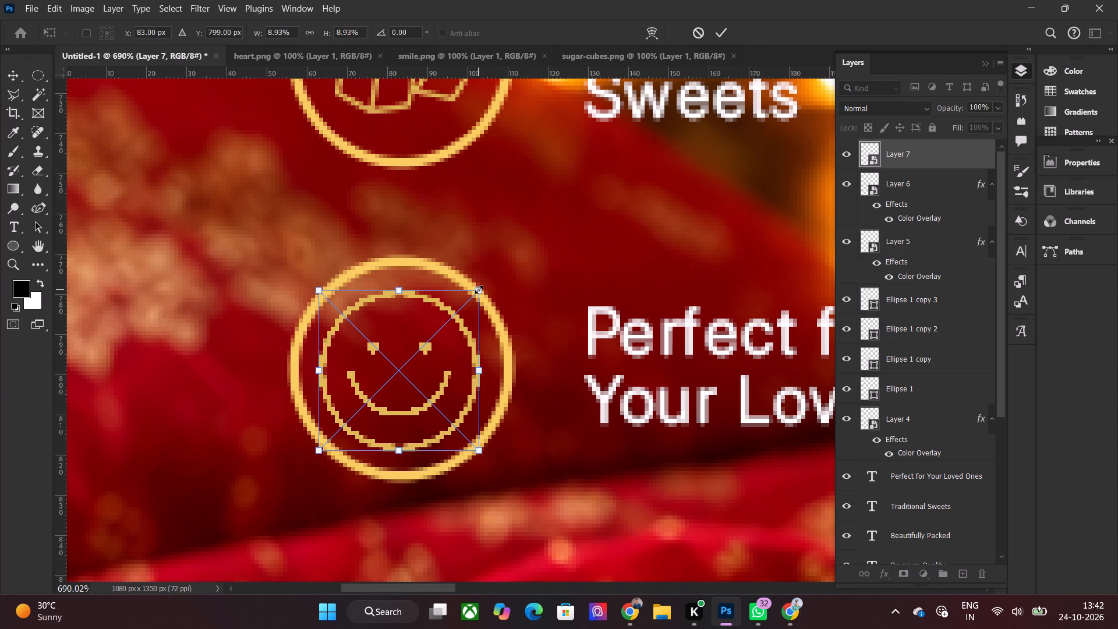
pyautogui.press('Up')
pyautogui.click(724, 31)
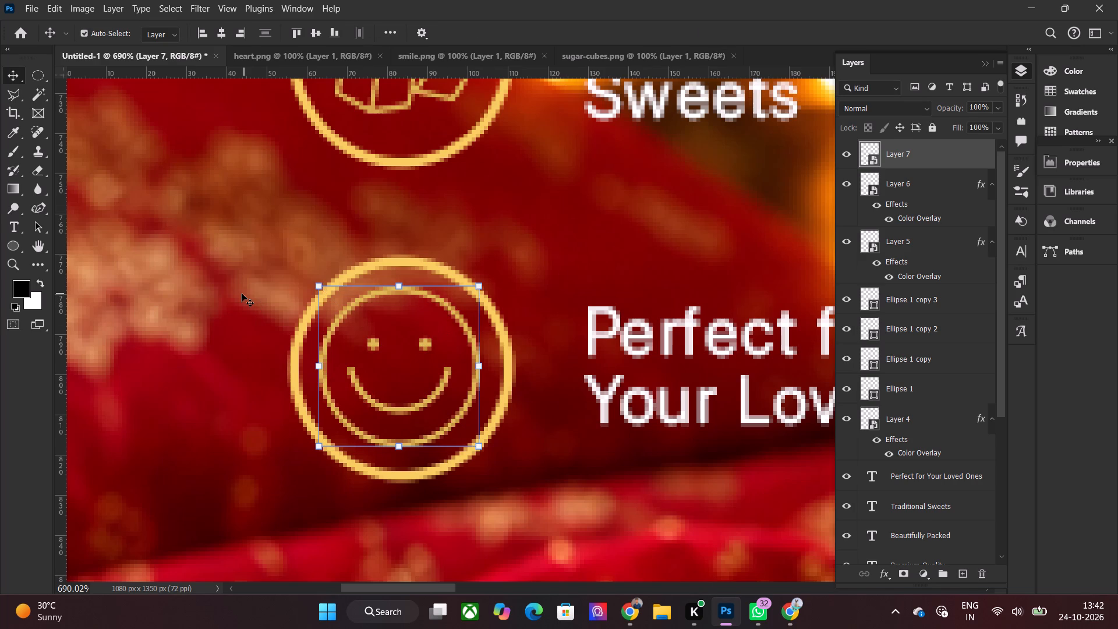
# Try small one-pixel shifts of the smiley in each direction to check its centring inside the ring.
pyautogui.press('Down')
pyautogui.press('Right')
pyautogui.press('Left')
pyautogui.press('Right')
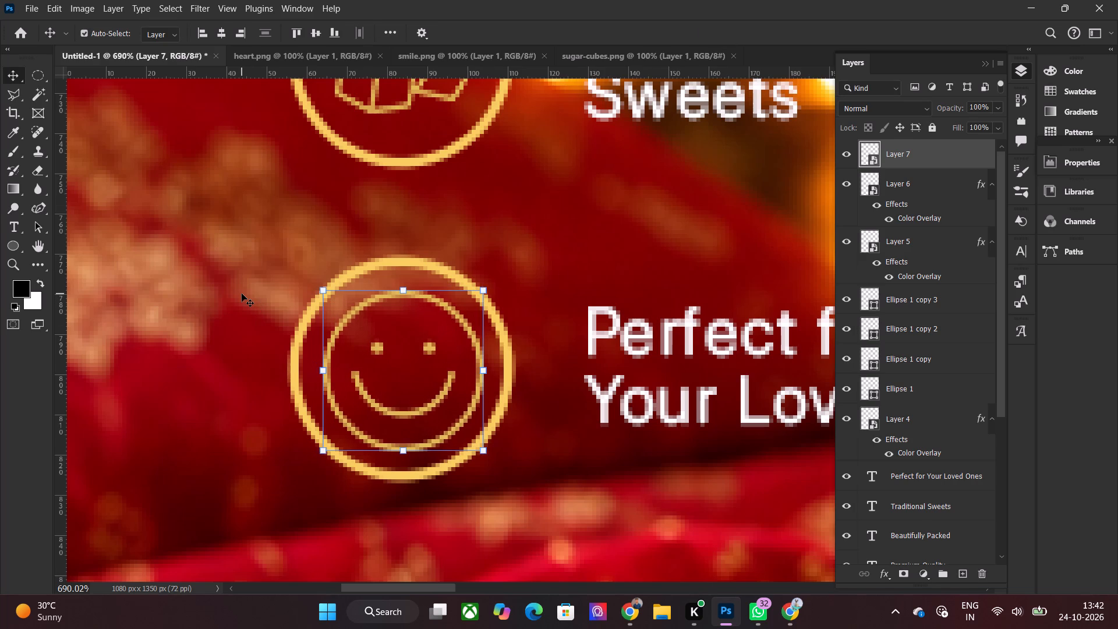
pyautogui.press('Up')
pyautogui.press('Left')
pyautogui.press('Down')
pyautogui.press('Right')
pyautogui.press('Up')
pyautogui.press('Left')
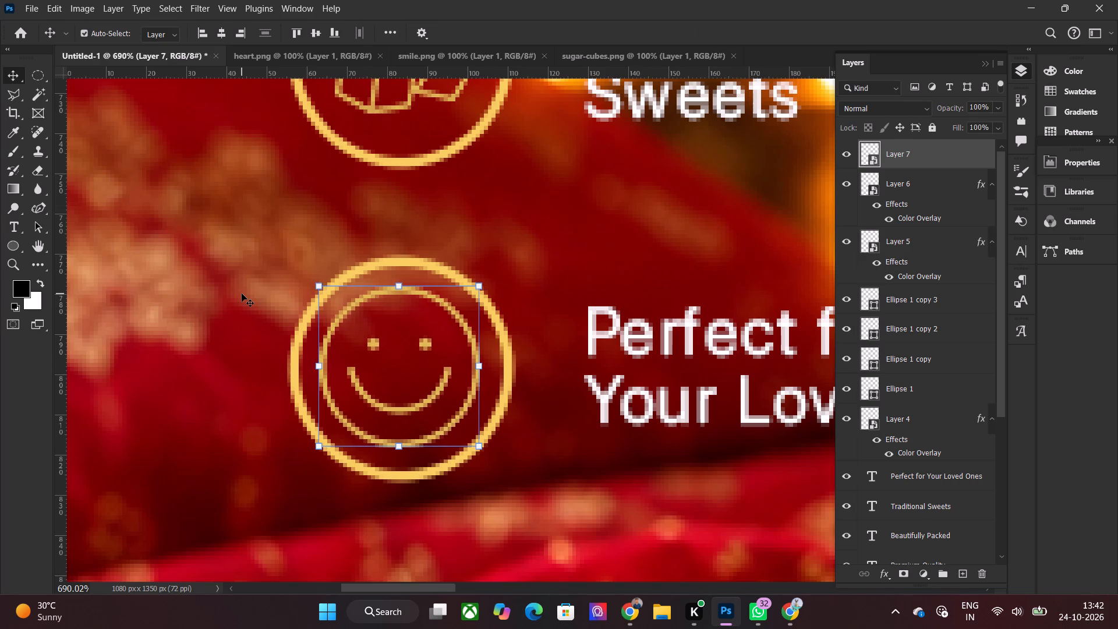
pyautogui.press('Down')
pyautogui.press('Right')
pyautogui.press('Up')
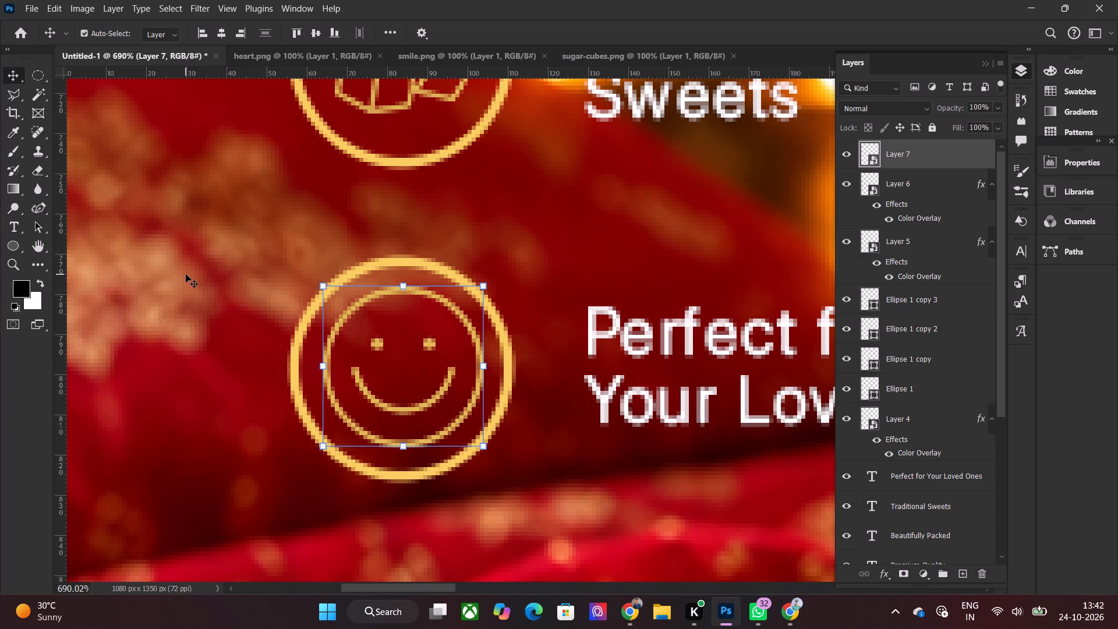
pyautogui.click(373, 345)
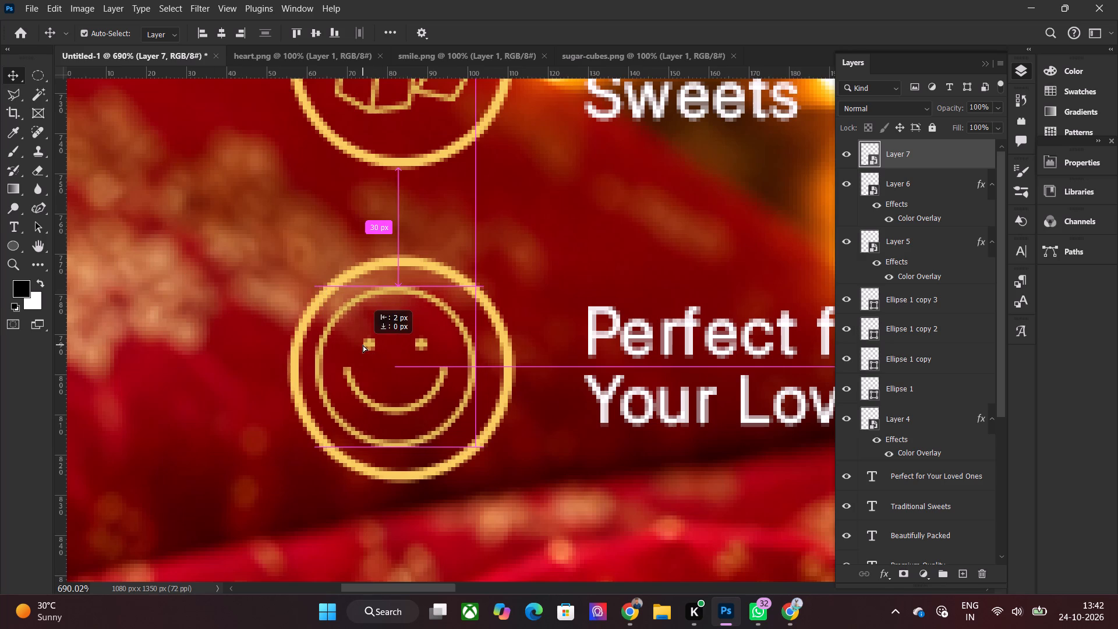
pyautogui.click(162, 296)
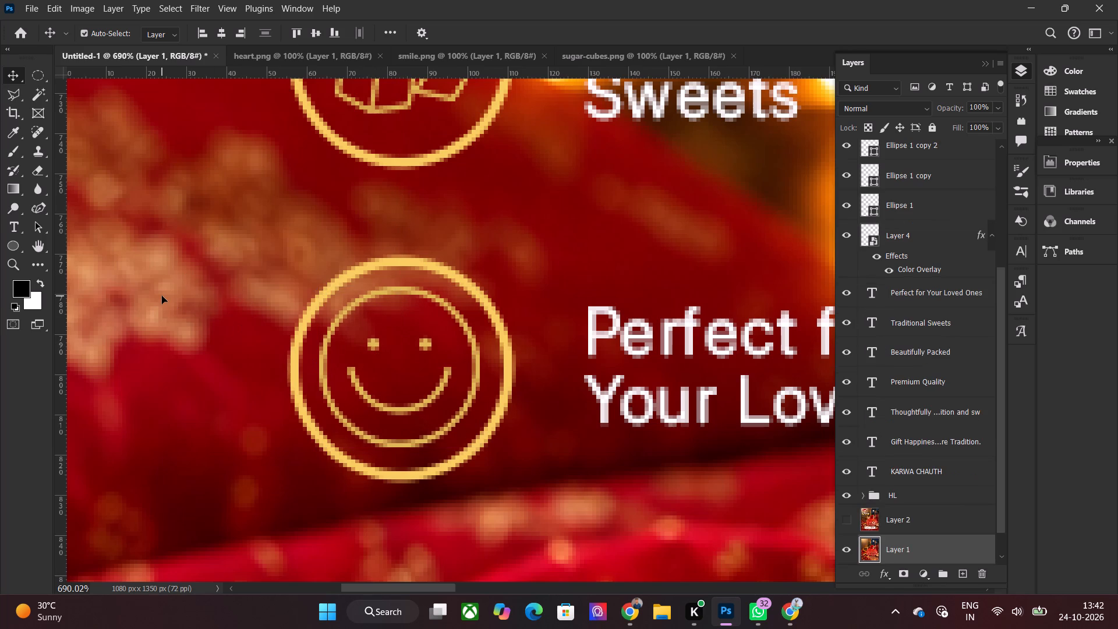
# Show the Layer 2 reference and examine its outlets box and tagline footer against the poster.
pyautogui.hotkey('ctrl', '0')
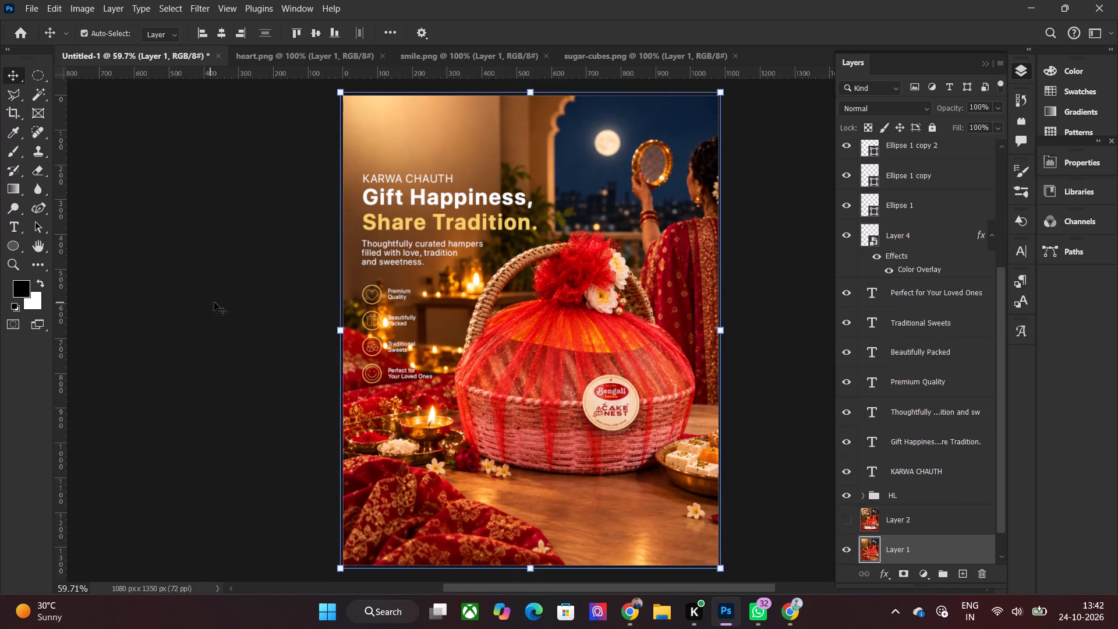
pyautogui.keyDown('alt'); pyautogui.scroll(3, 313, 328); pyautogui.keyUp('alt')
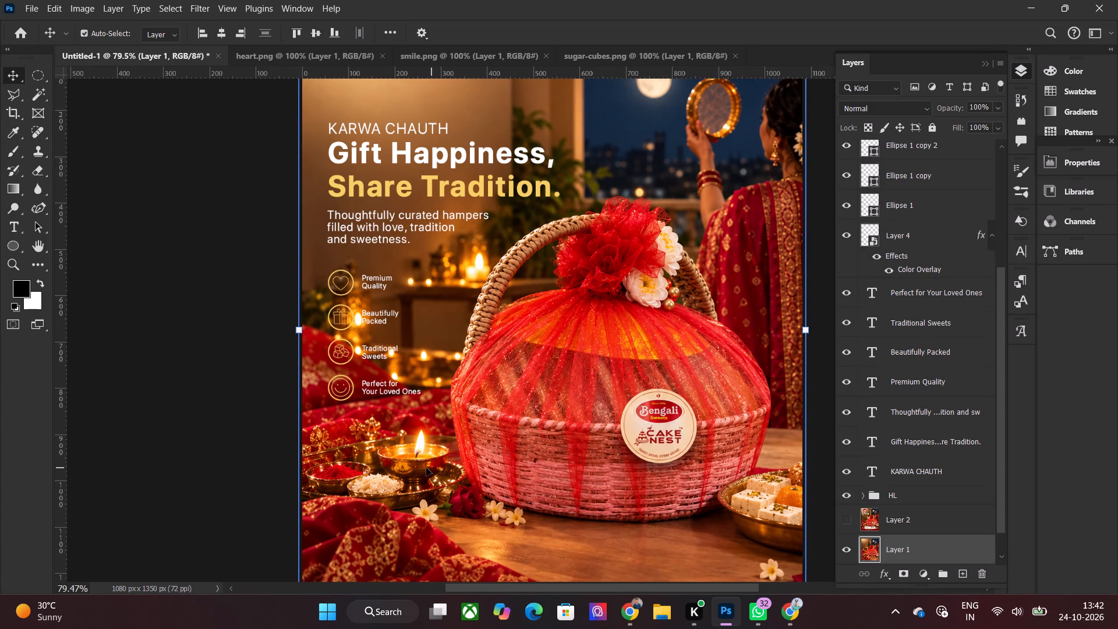
pyautogui.click(852, 519)
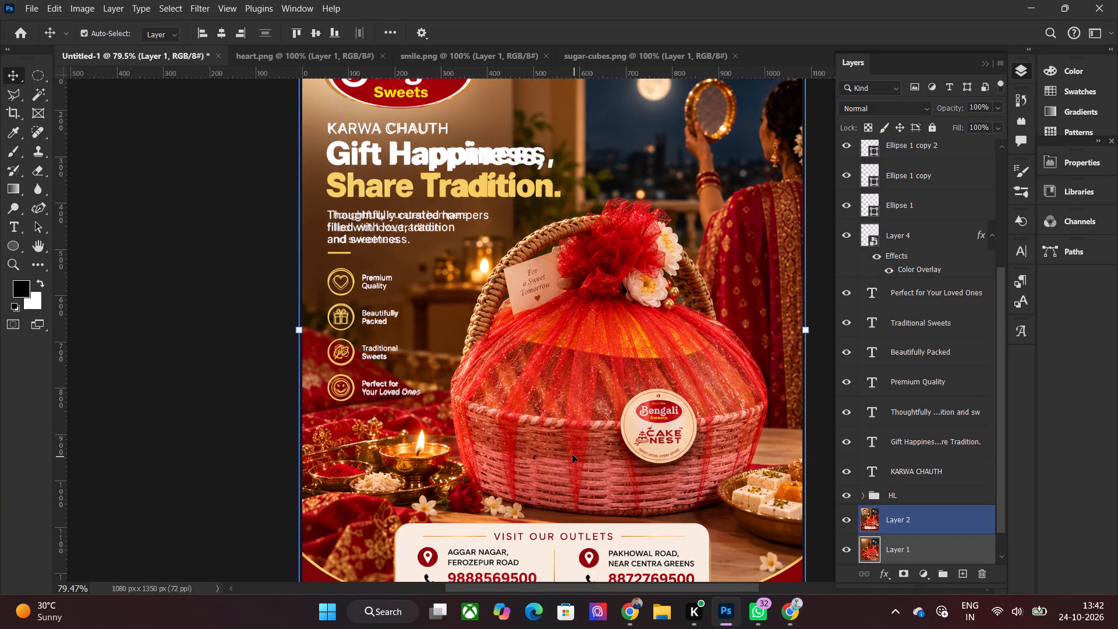
pyautogui.scroll(-13, 572, 454)
pyautogui.keyDown('alt'); pyautogui.scroll(2, 561, 479); pyautogui.keyUp('alt')
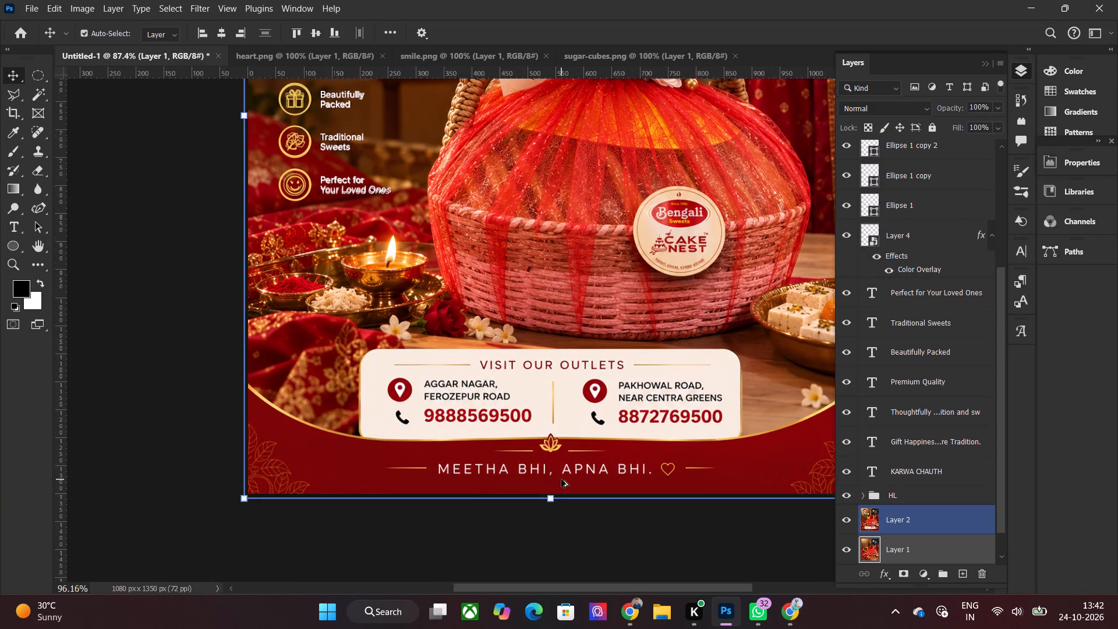
# Choose the Pen tool in Shape mode for tracing the curved edge of the red footer.
pyautogui.keyDown('alt'); pyautogui.scroll(1, 580, 518); pyautogui.keyUp('alt')
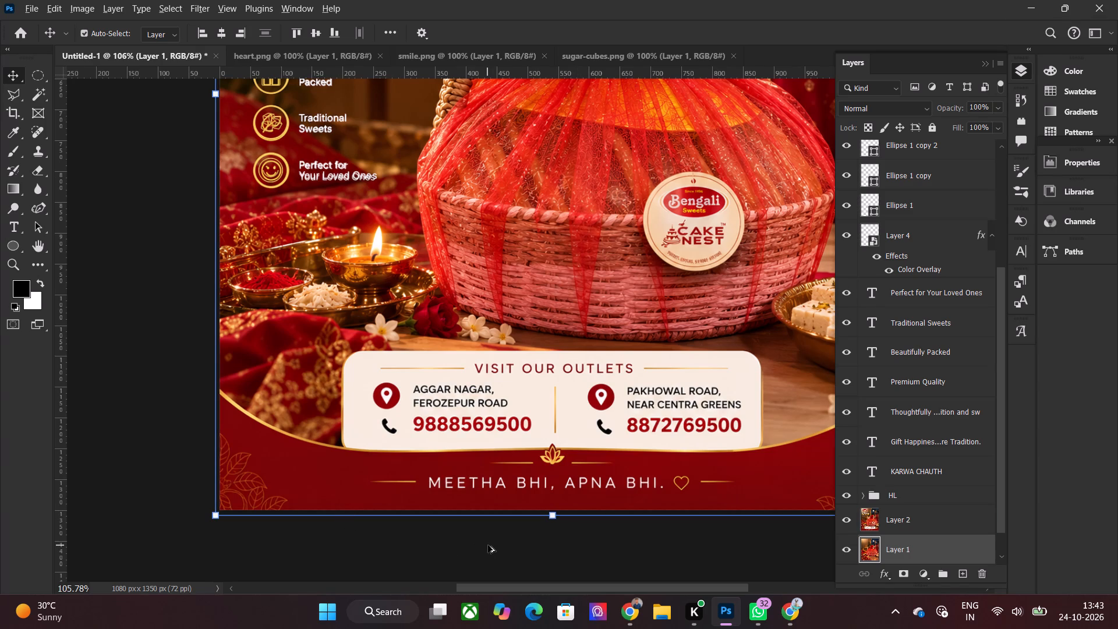
pyautogui.keyDown('alt'); pyautogui.scroll(1, 621, 549); pyautogui.keyUp('alt')
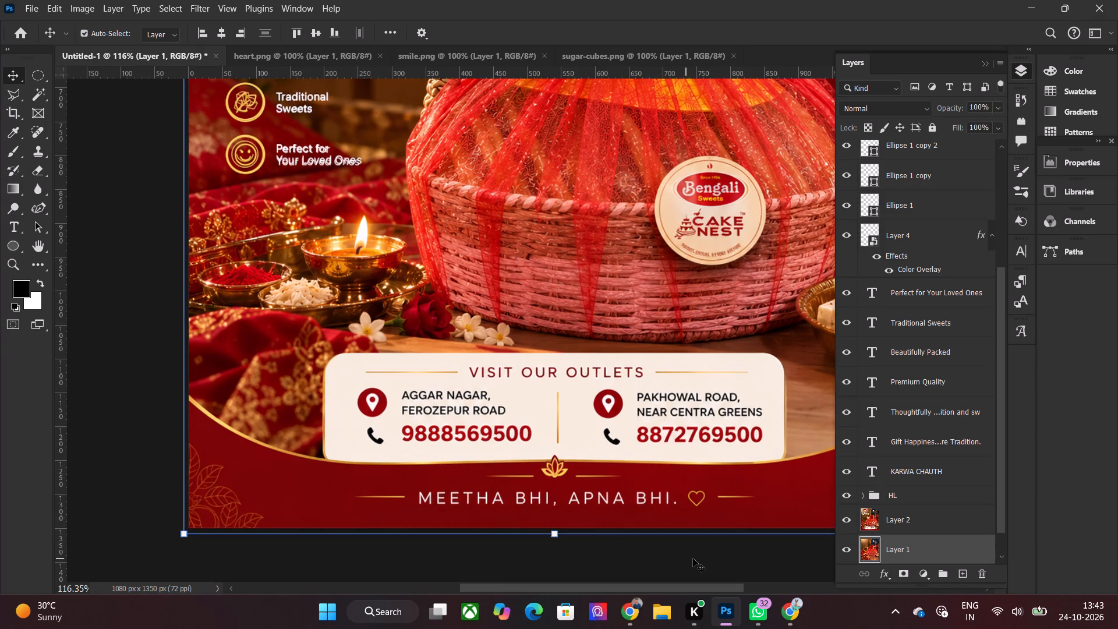
pyautogui.scroll(-2, 693, 557)
pyautogui.keyDown('alt'); pyautogui.scroll(1, 761, 525); pyautogui.keyUp('alt')
pyautogui.keyDown('alt'); pyautogui.scroll(-1, 762, 525); pyautogui.keyUp('alt')
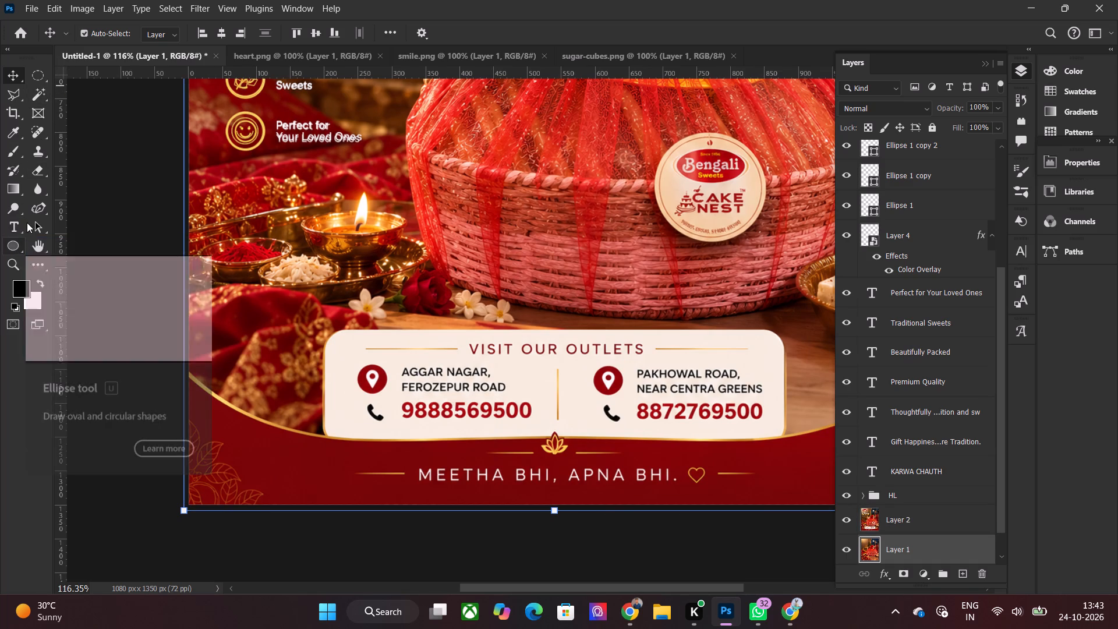
pyautogui.click(23, 245)
pyautogui.rightClick(23, 245)
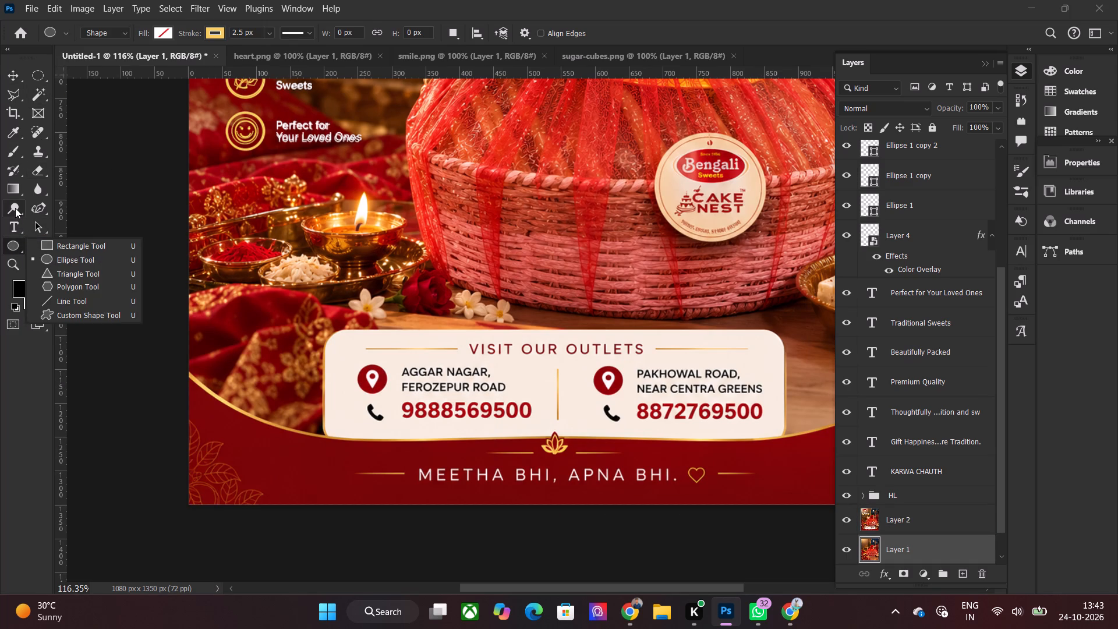
pyautogui.click(15, 208)
pyautogui.rightClick(15, 208)
pyautogui.click(47, 206)
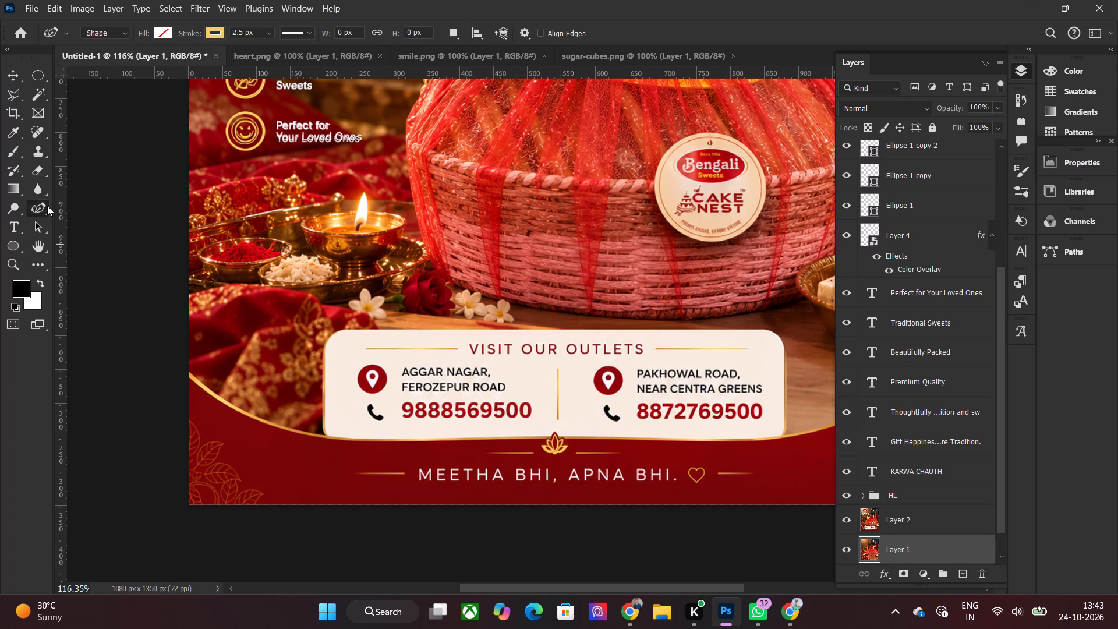
pyautogui.click(47, 206)
pyautogui.rightClick(47, 206)
pyautogui.moveTo(49, 206); pyautogui.dragTo(76, 212)
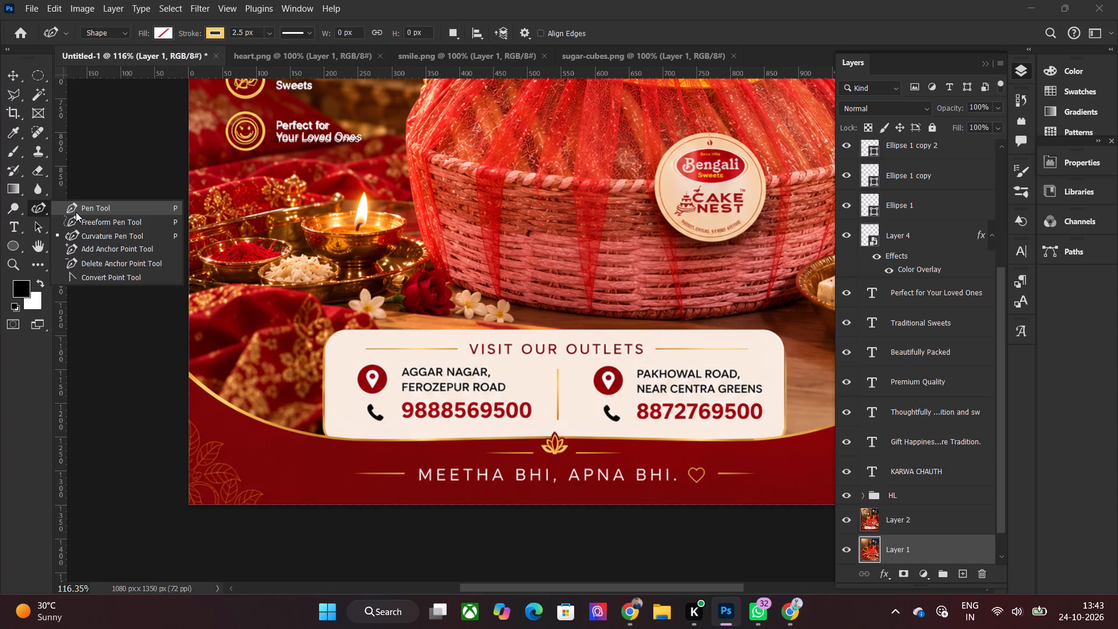
pyautogui.moveTo(76, 212); pyautogui.dragTo(109, 238)
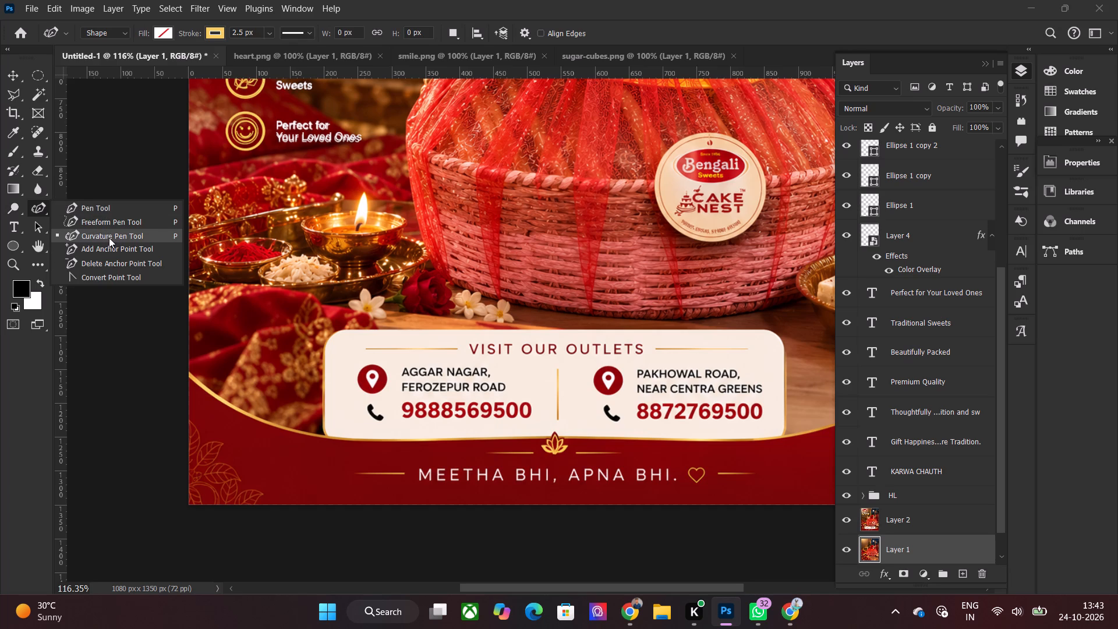
pyautogui.moveTo(109, 238); pyautogui.dragTo(111, 245)
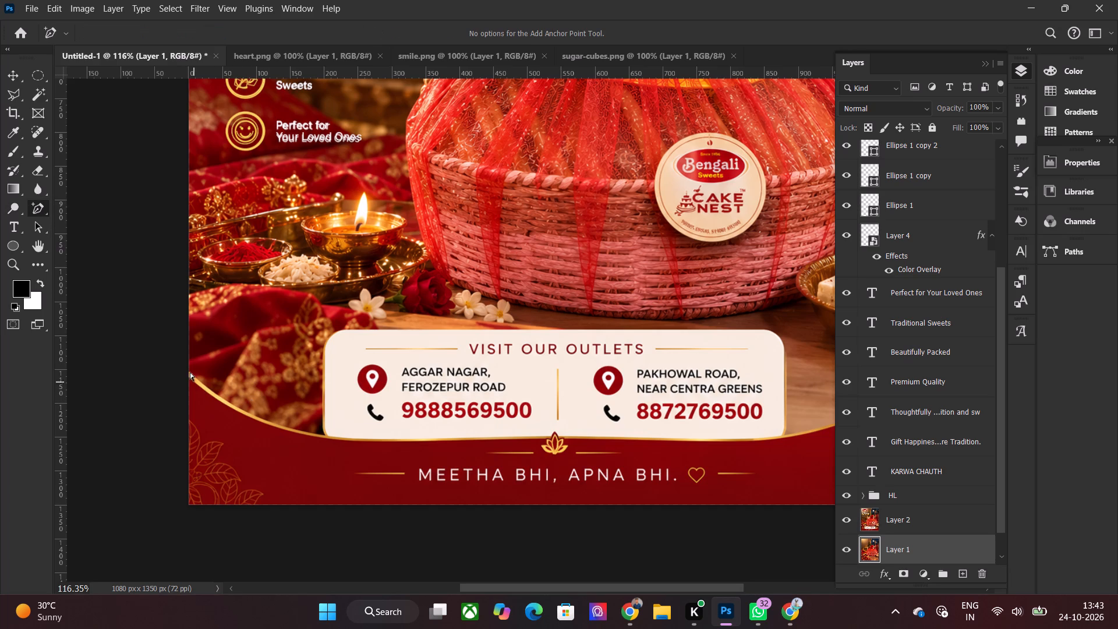
pyautogui.click(39, 204)
pyautogui.rightClick(39, 204)
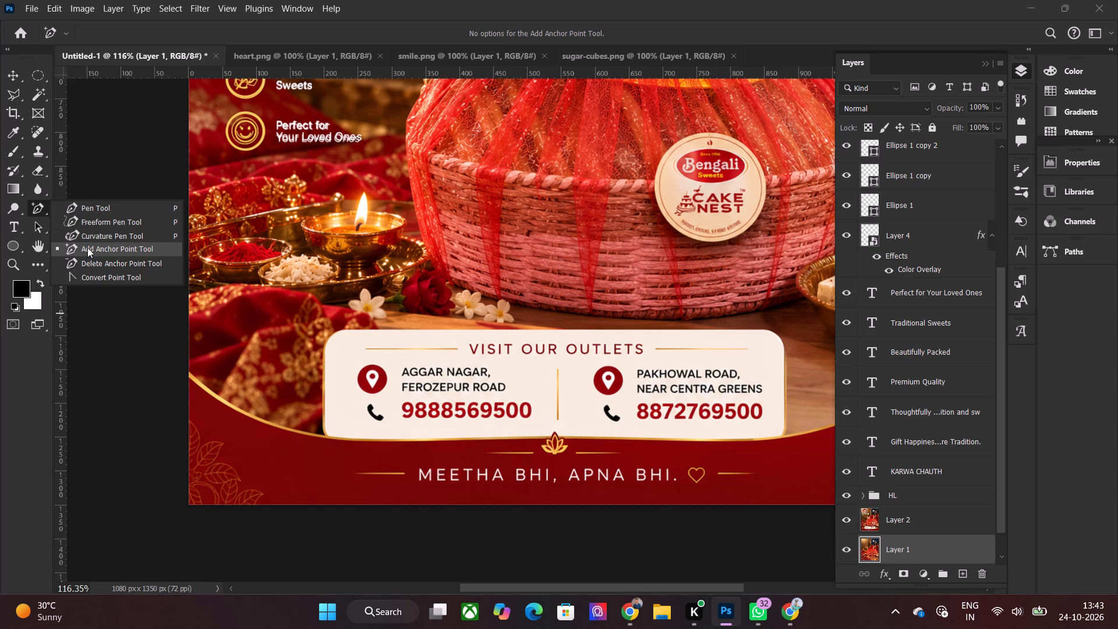
pyautogui.click(87, 248)
pyautogui.click(48, 206)
pyautogui.rightClick(36, 204)
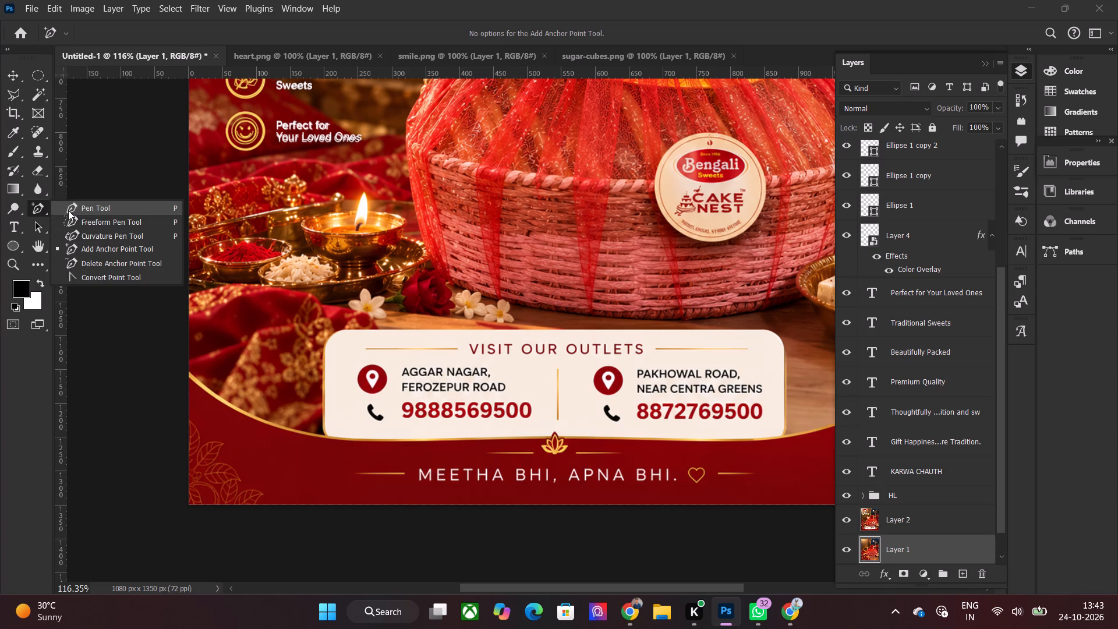
pyautogui.click(81, 207)
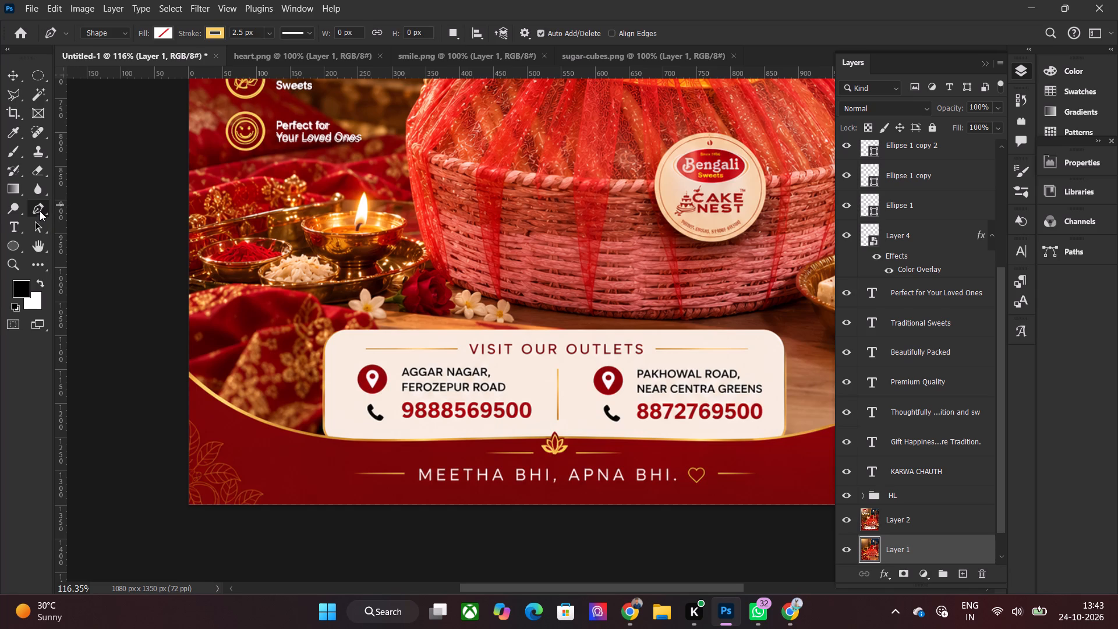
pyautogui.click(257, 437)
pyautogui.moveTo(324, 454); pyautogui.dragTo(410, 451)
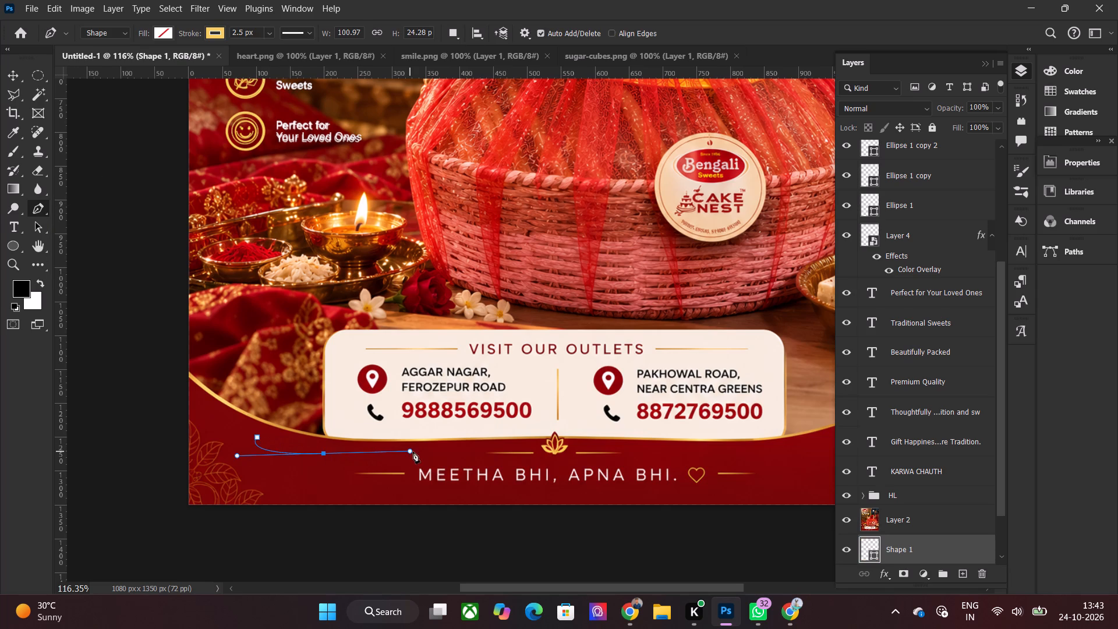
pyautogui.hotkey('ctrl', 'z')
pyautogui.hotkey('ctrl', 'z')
# Trace the red footer's curved top edge past both poster sides as an open gold-stroked path, about 1146 px wide and 137 px high.
pyautogui.click(154, 348)
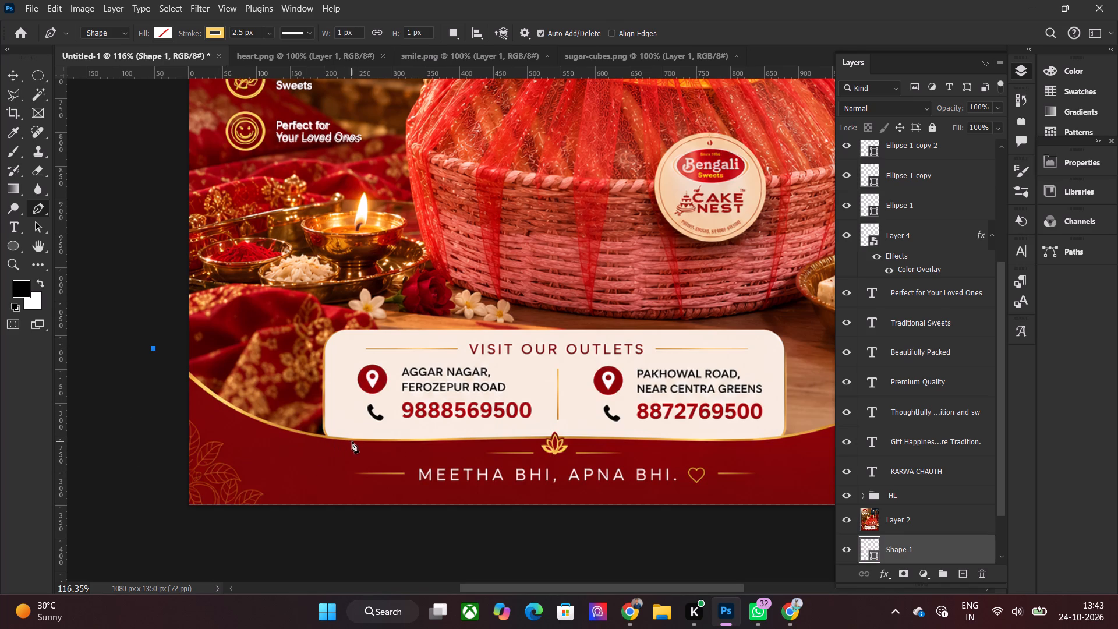
pyautogui.moveTo(352, 441); pyautogui.dragTo(482, 440)
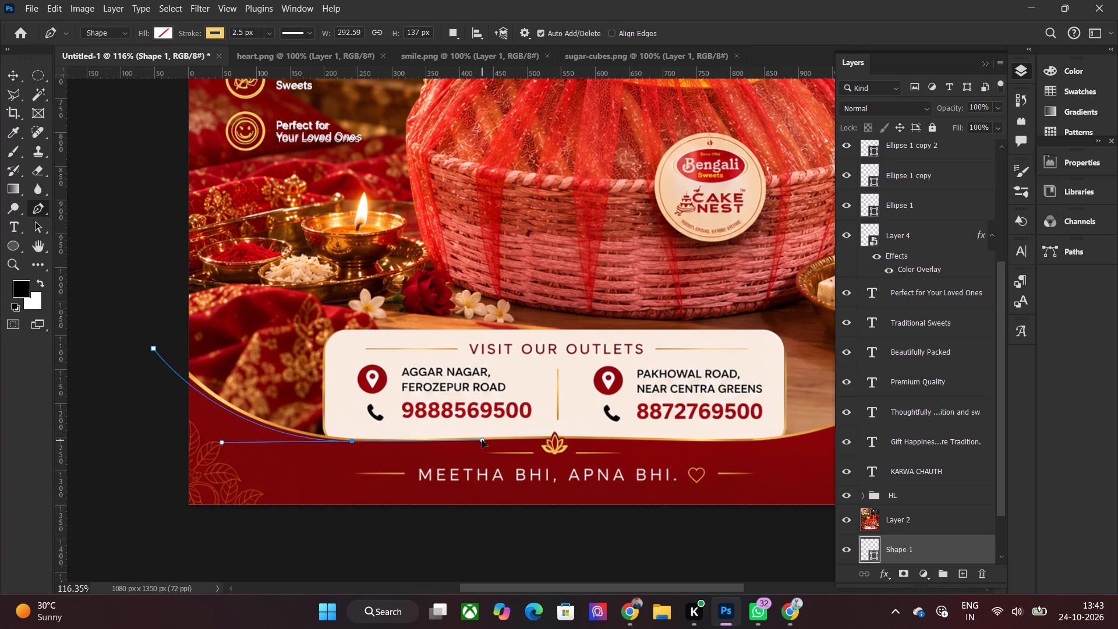
pyautogui.moveTo(482, 440); pyautogui.dragTo(476, 444)
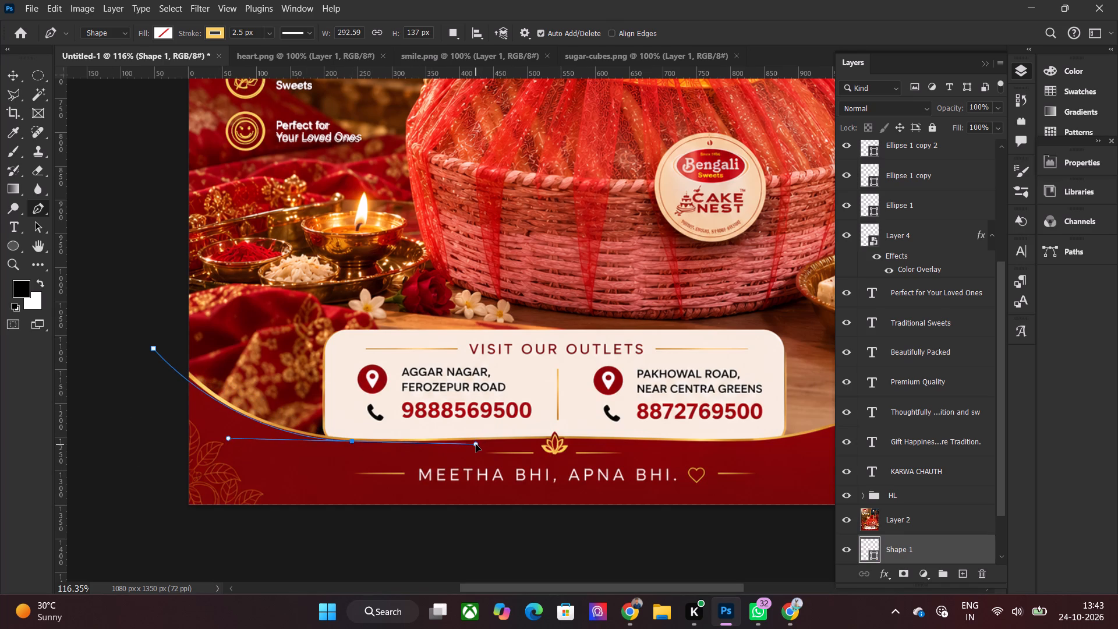
pyautogui.moveTo(476, 444); pyautogui.dragTo(480, 444)
pyautogui.moveTo(530, 586); pyautogui.dragTo(603, 586)
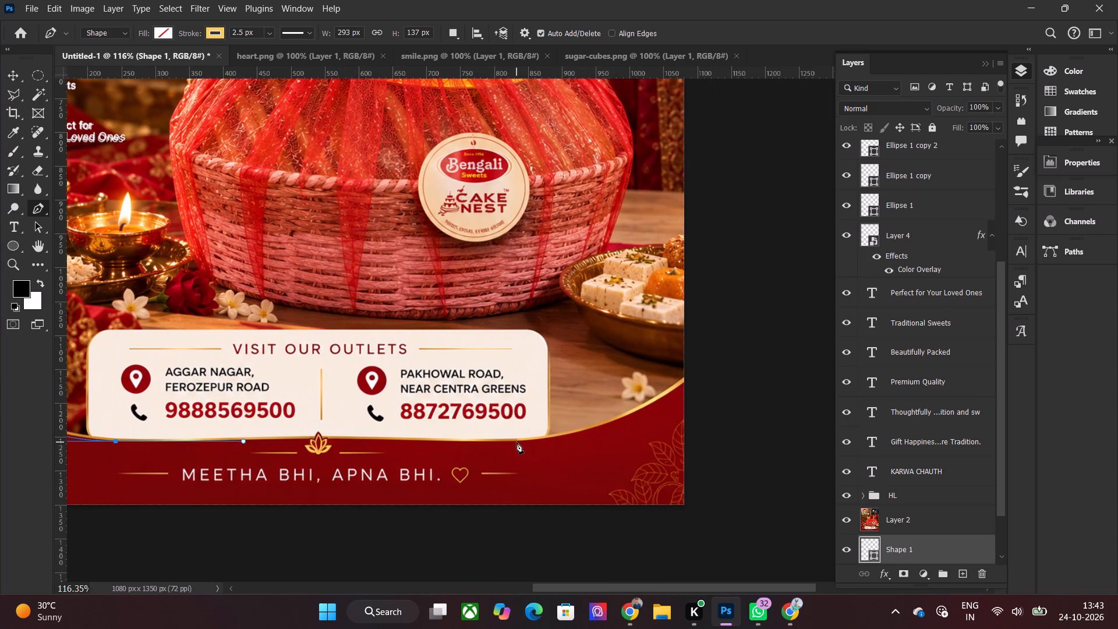
pyautogui.keyDown('shift'); pyautogui.click(516, 442); pyautogui.keyUp('shift')
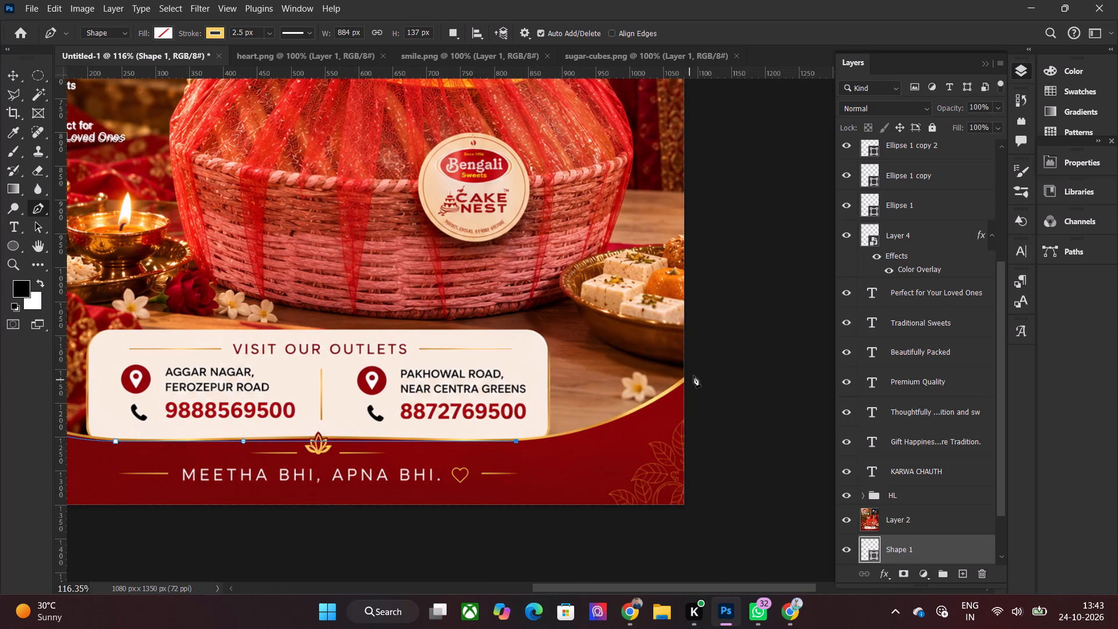
pyautogui.moveTo(694, 376); pyautogui.dragTo(722, 326)
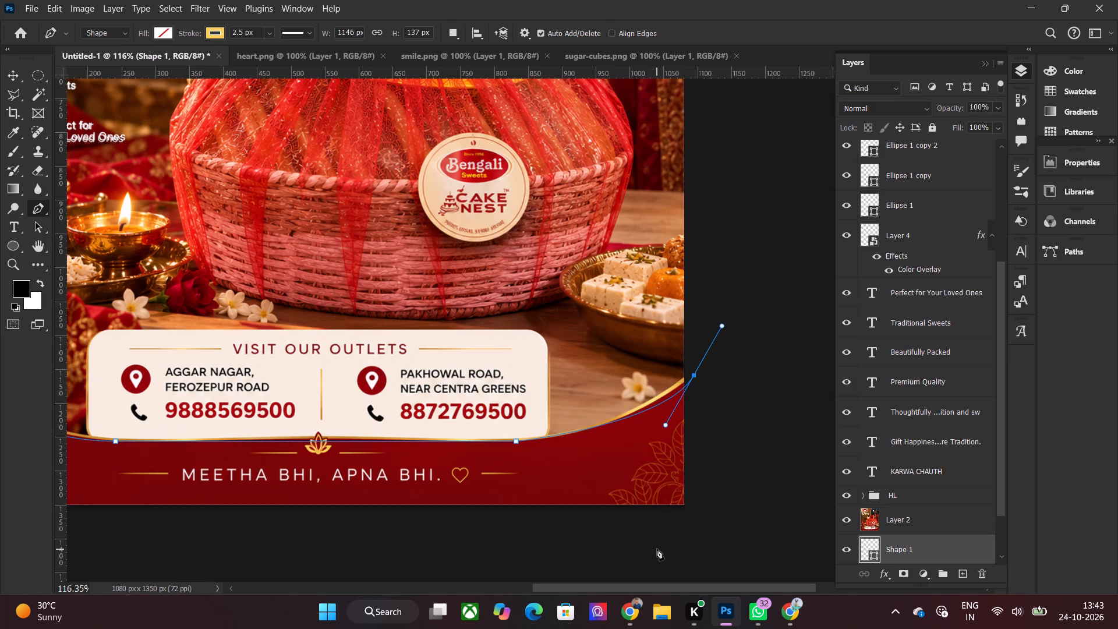
# Add a horizontal guide across the outlets box, just below the VISIT OUR OUTLETS heading, for comparing the curve's two ends.
pyautogui.moveTo(663, 585); pyautogui.dragTo(622, 585)
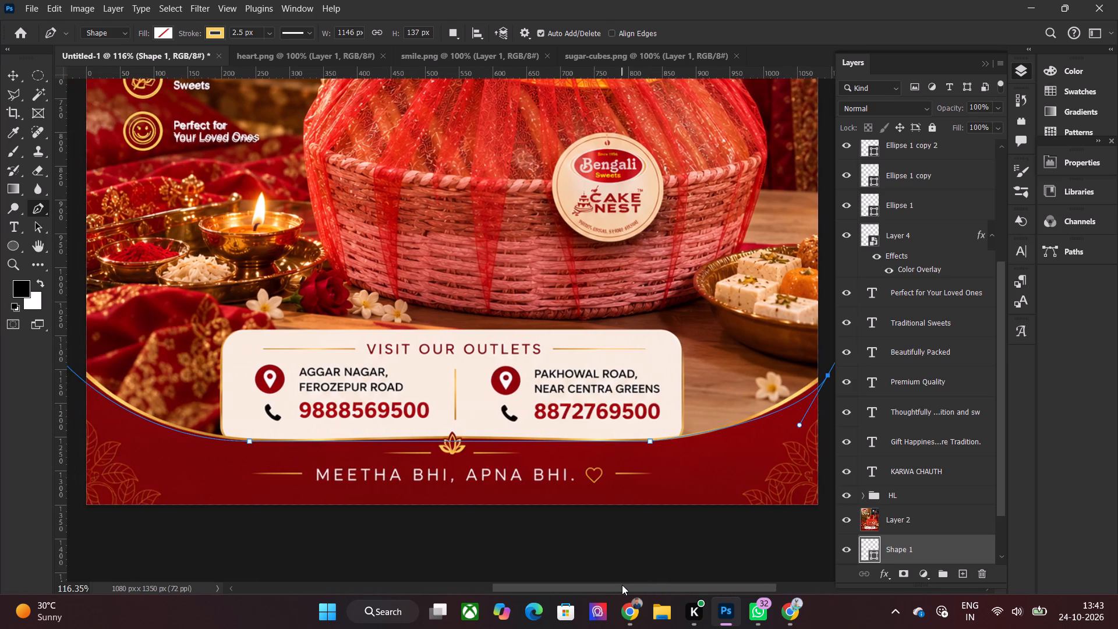
pyautogui.moveTo(622, 585); pyautogui.dragTo(629, 585)
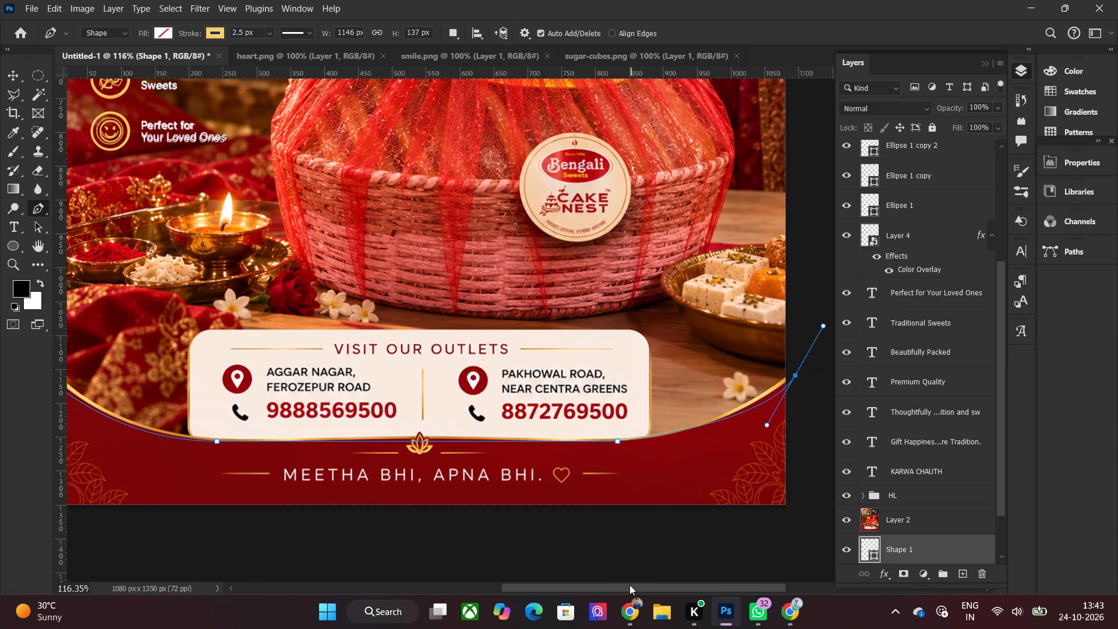
pyautogui.moveTo(629, 585); pyautogui.dragTo(636, 585)
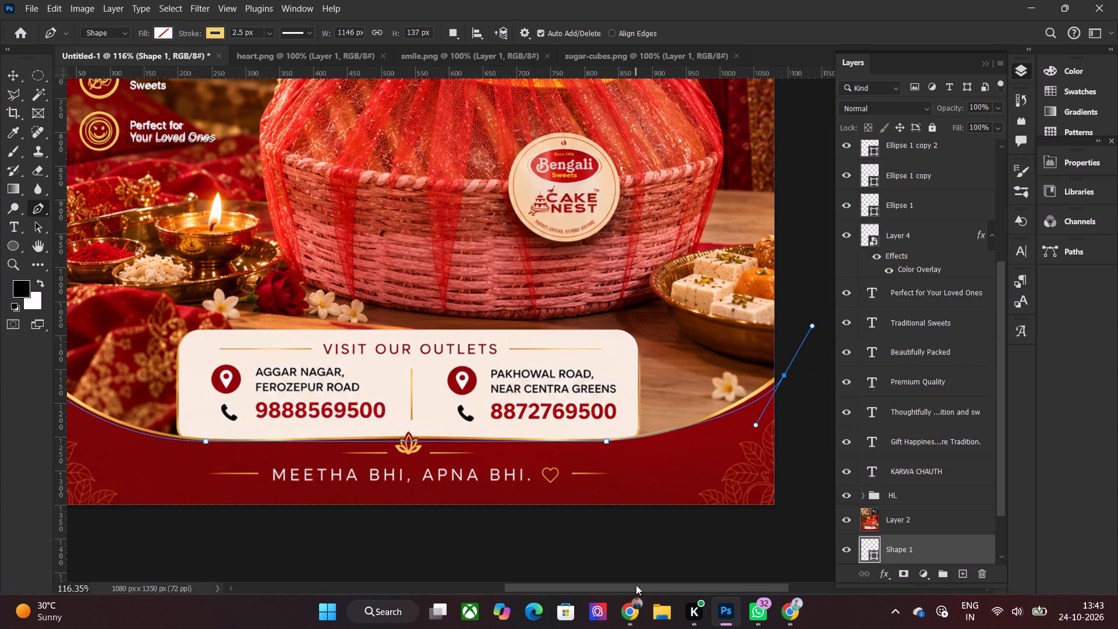
pyautogui.moveTo(636, 585); pyautogui.dragTo(625, 585)
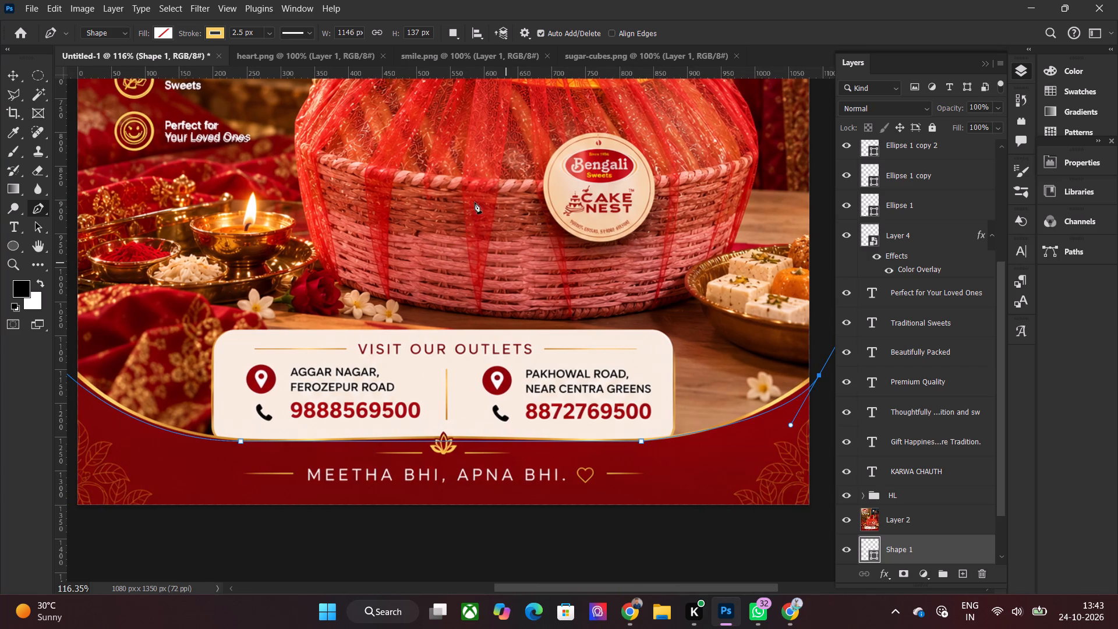
pyautogui.moveTo(450, 68); pyautogui.dragTo(422, 353)
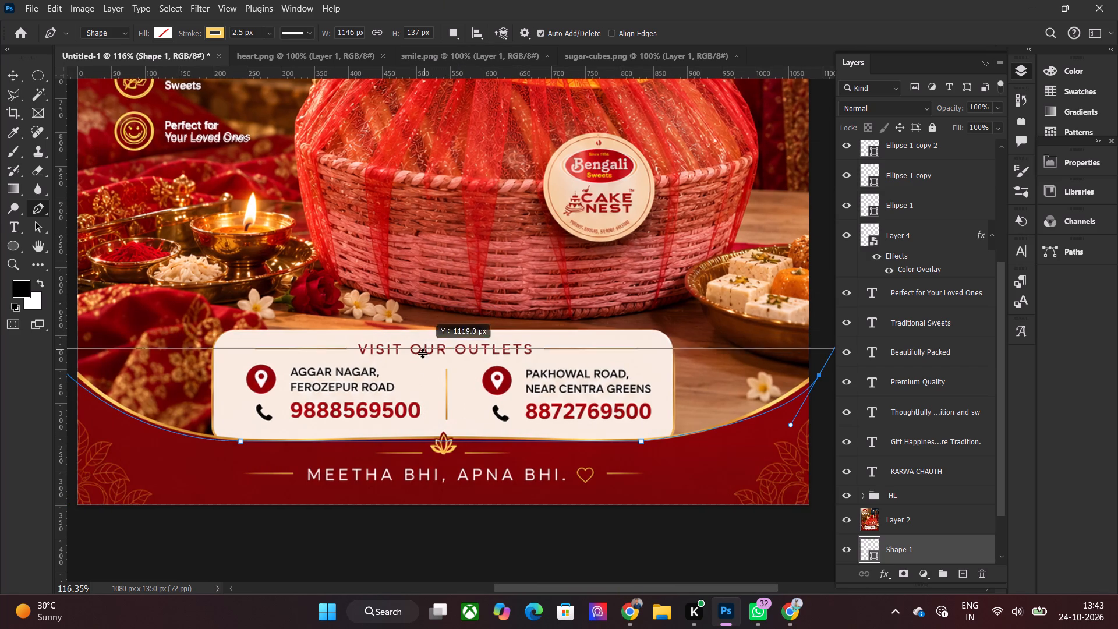
pyautogui.moveTo(422, 353); pyautogui.dragTo(417, 367)
pyautogui.scroll(1, 431, 367)
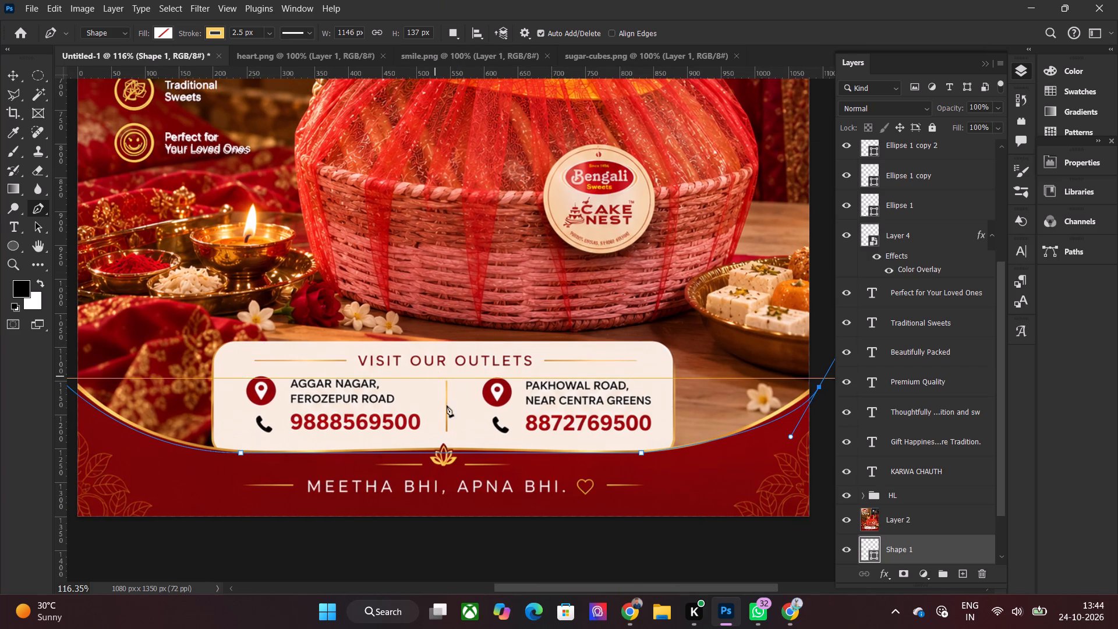
pyautogui.moveTo(592, 586); pyautogui.dragTo(564, 586)
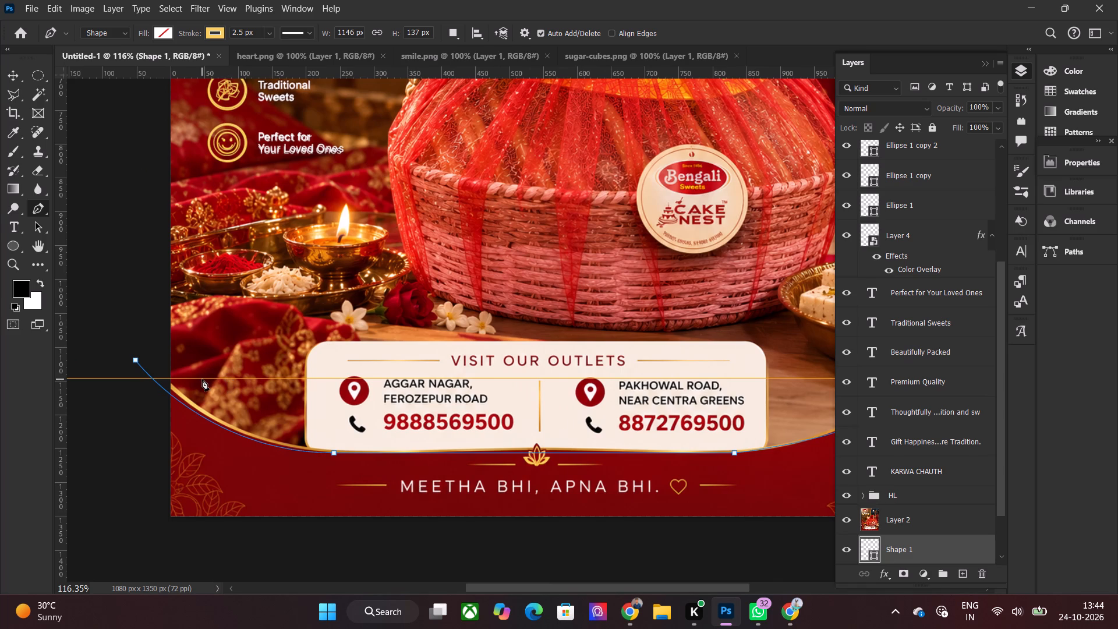
# Reselect the Shape 1 curve layer and move the horizontal guide up to the curve's outer end point, level with the shape's upper edge.
pyautogui.press('v')
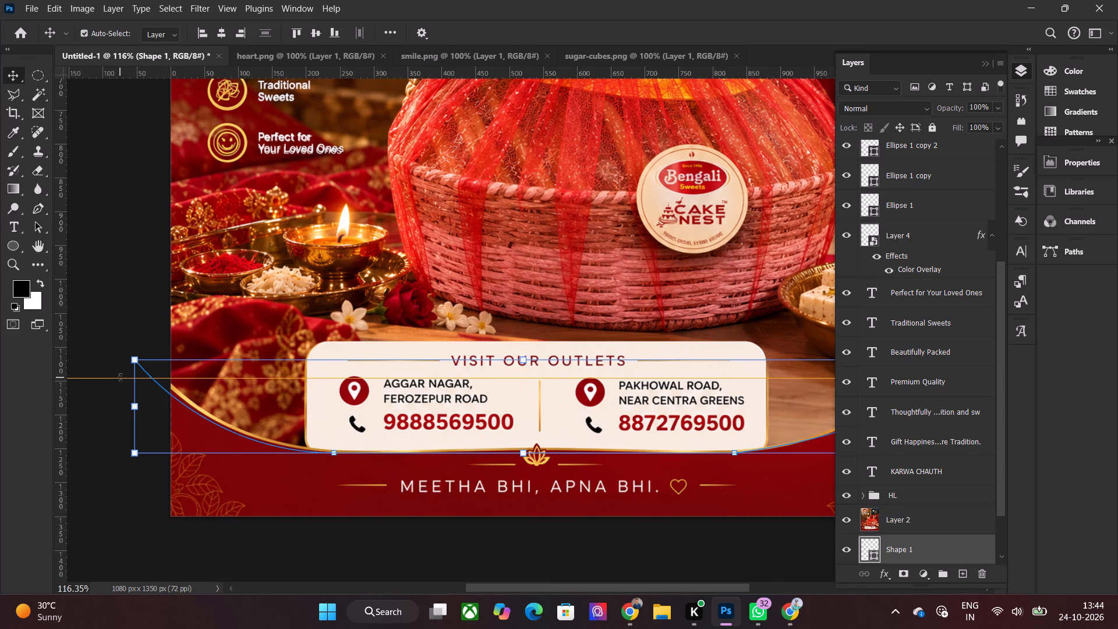
pyautogui.click(121, 322)
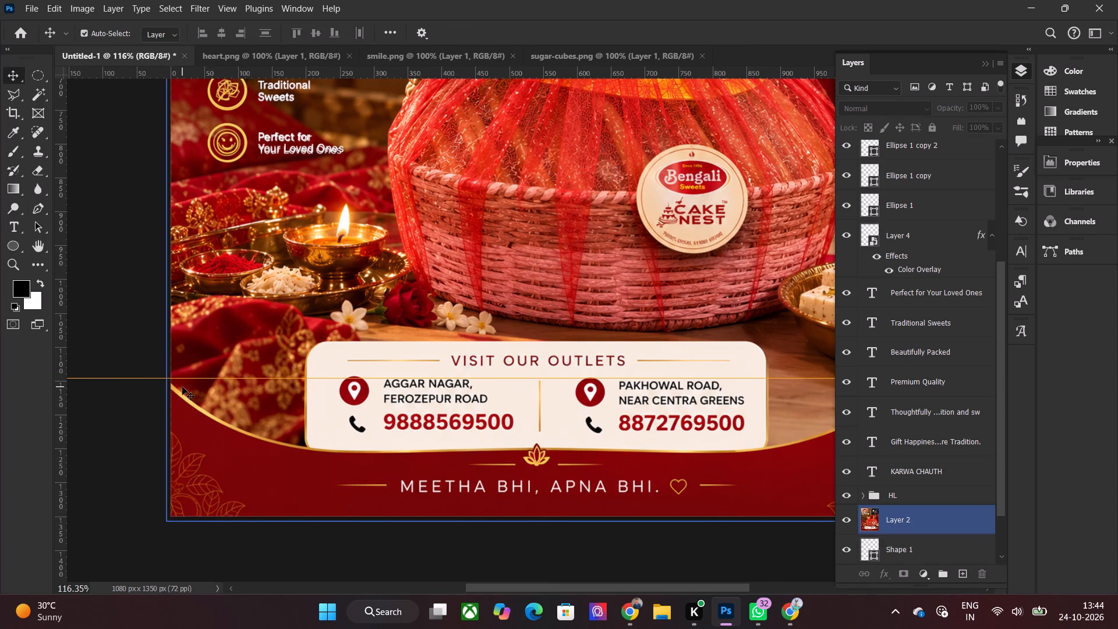
pyautogui.scroll(3, 959, 345)
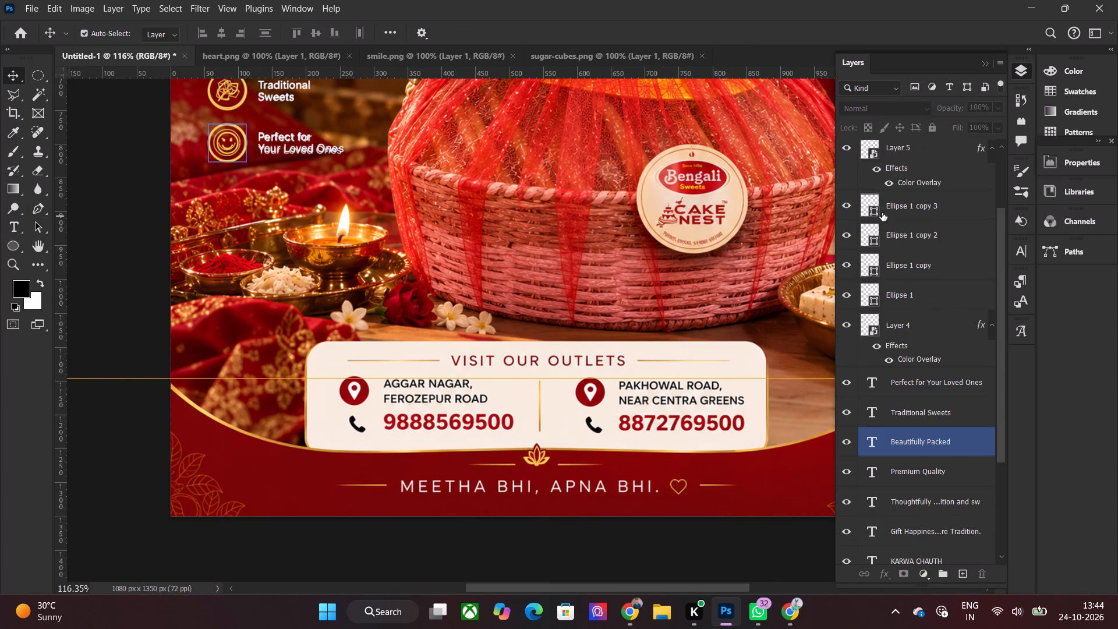
pyautogui.click(894, 199)
pyautogui.click(924, 146)
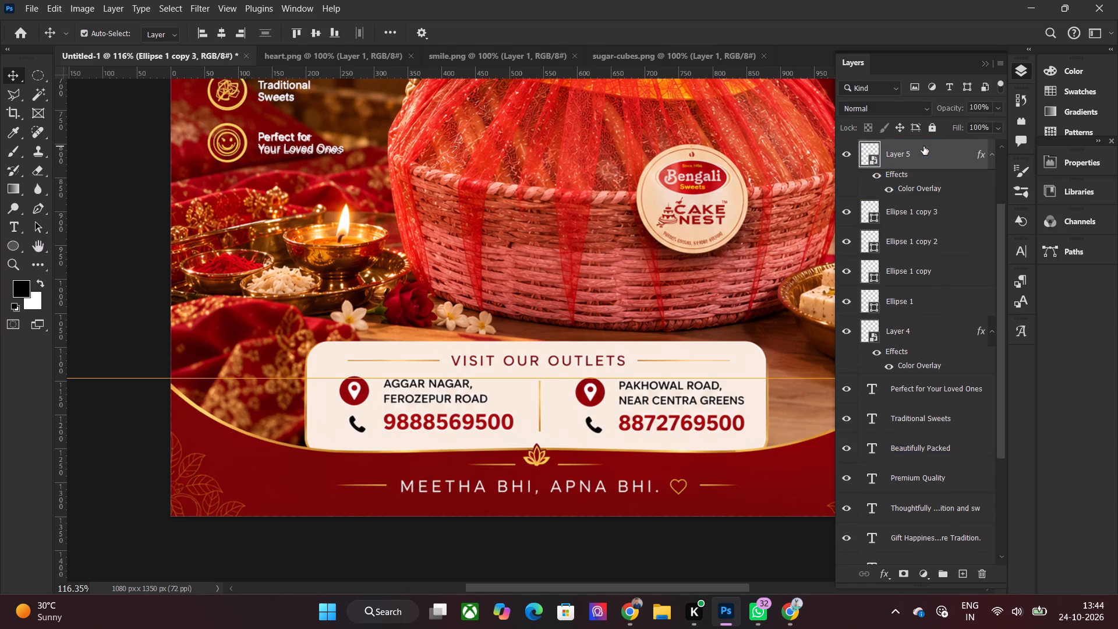
pyautogui.scroll(5, 944, 266)
pyautogui.click(888, 158)
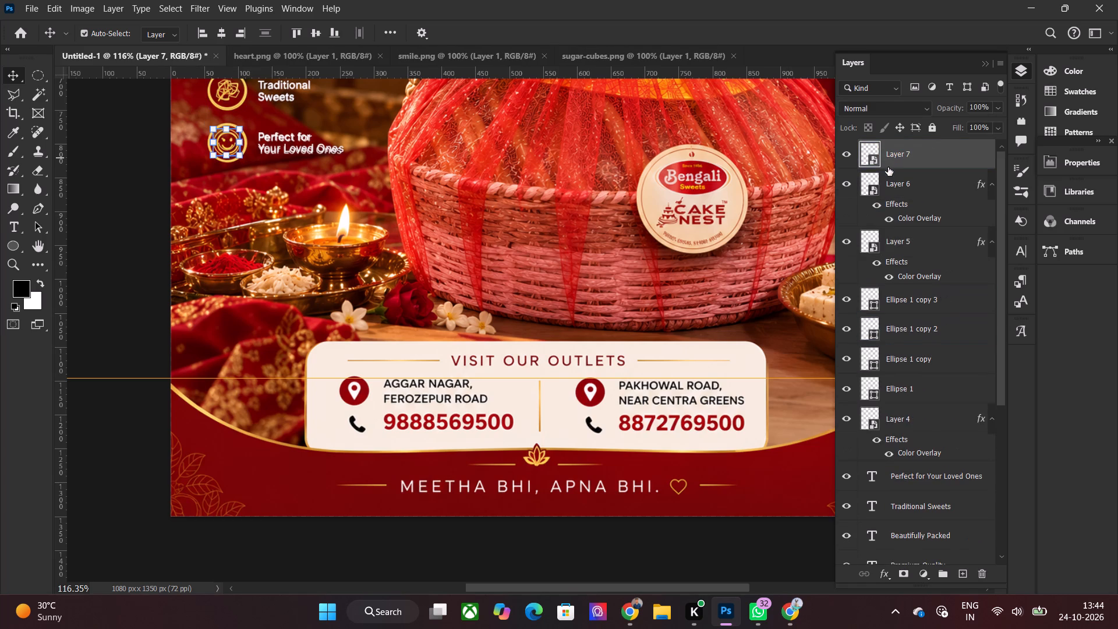
pyautogui.click(907, 184)
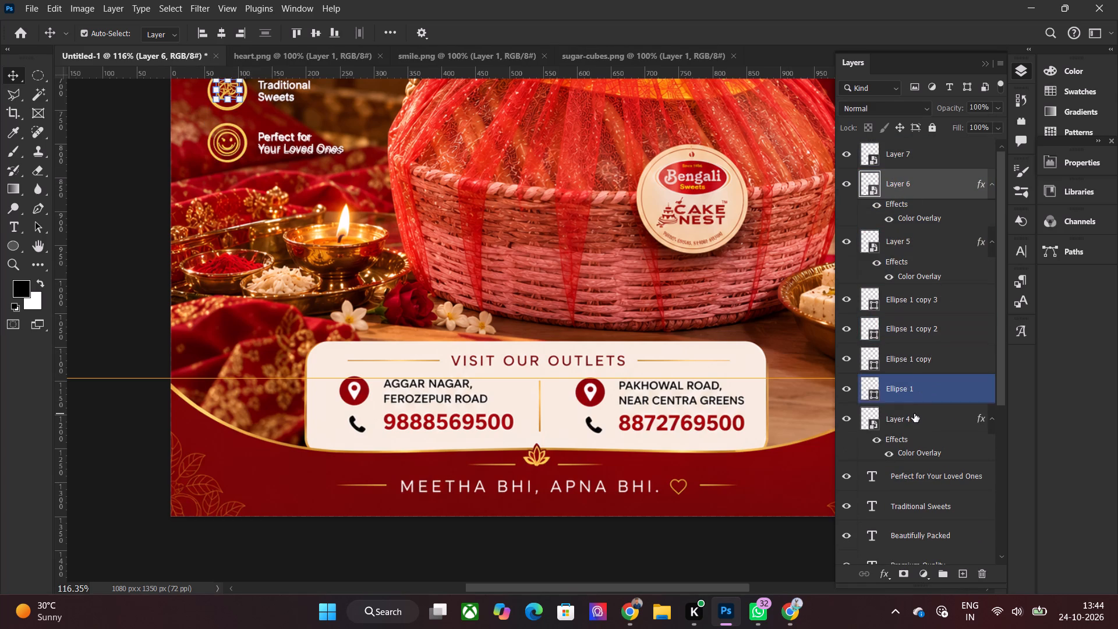
pyautogui.click(912, 396)
pyautogui.scroll(-12, 912, 396)
pyautogui.scroll(1, 929, 402)
pyautogui.scroll(-3, 929, 402)
pyautogui.click(914, 482)
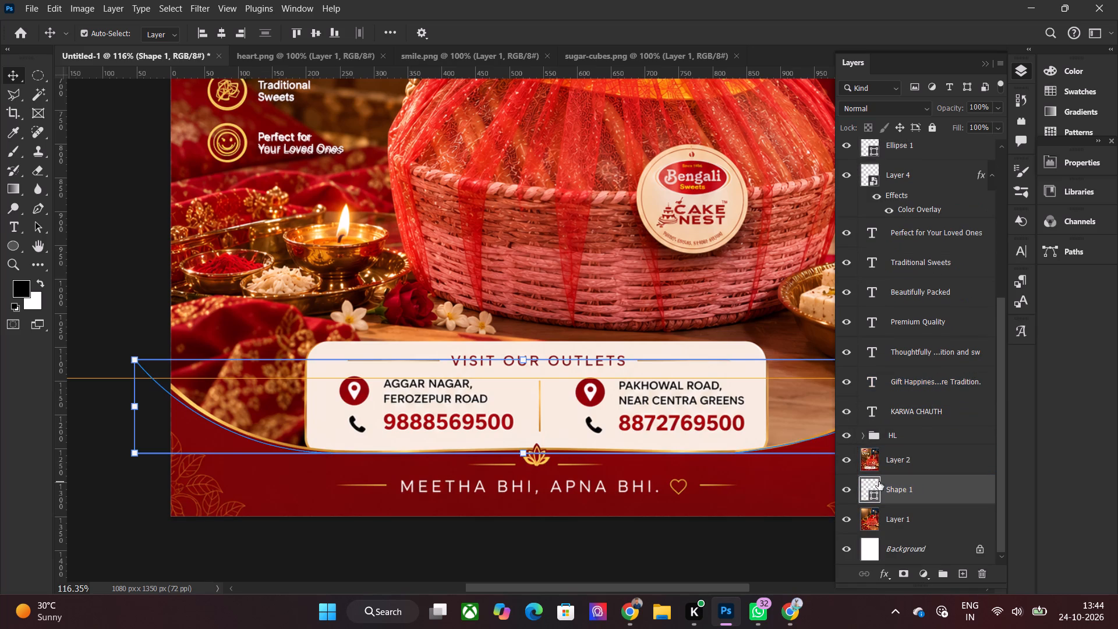
pyautogui.moveTo(101, 380); pyautogui.dragTo(110, 367)
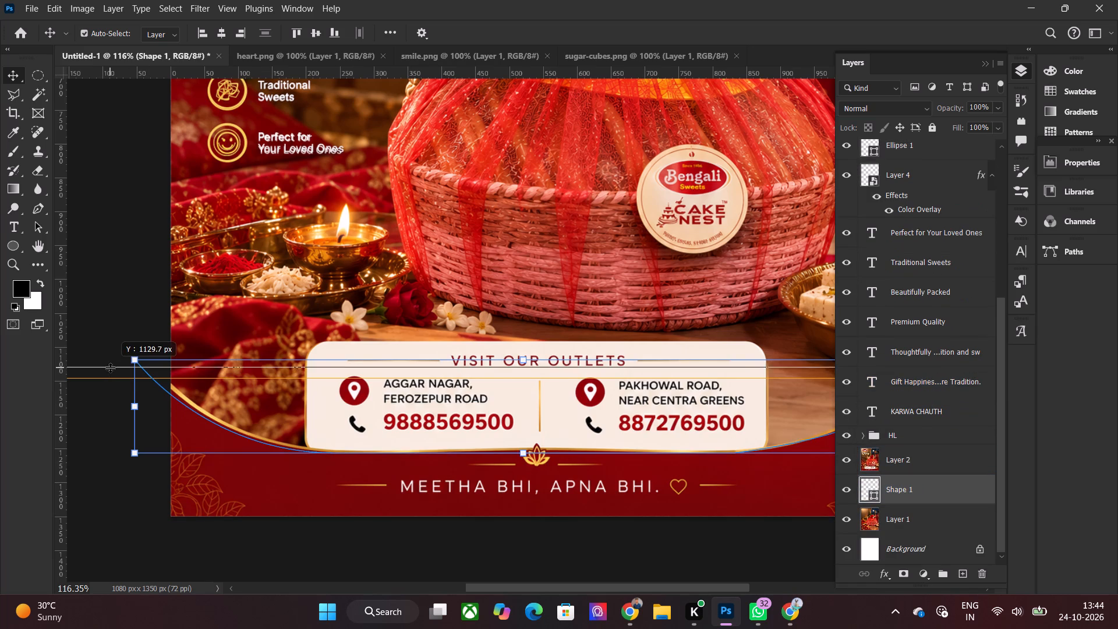
pyautogui.moveTo(110, 367); pyautogui.dragTo(115, 359)
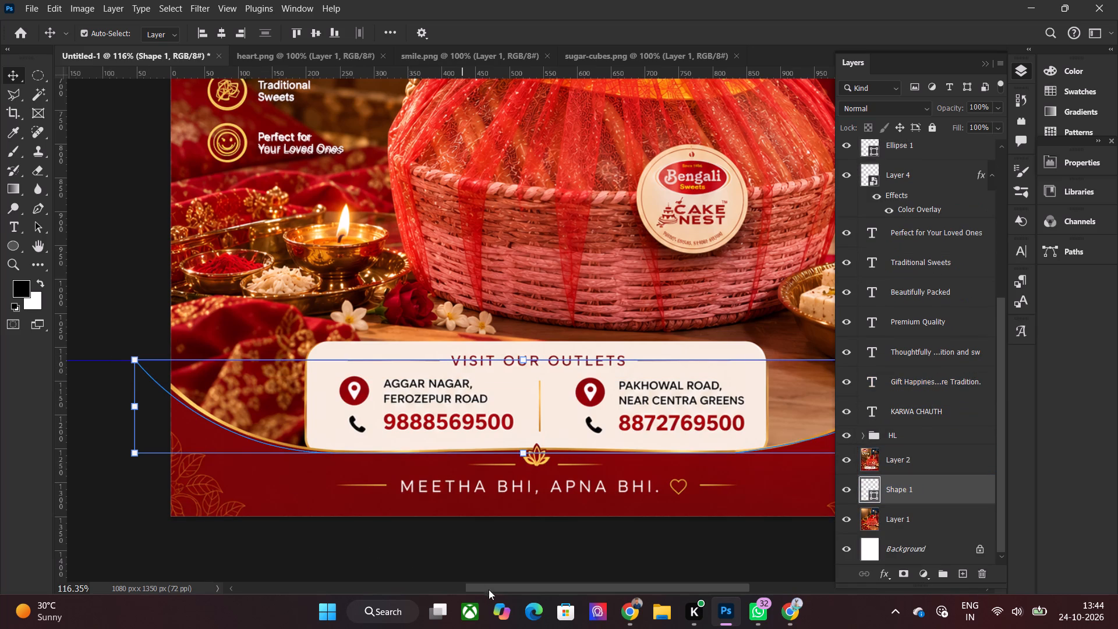
pyautogui.moveTo(502, 591); pyautogui.dragTo(589, 591)
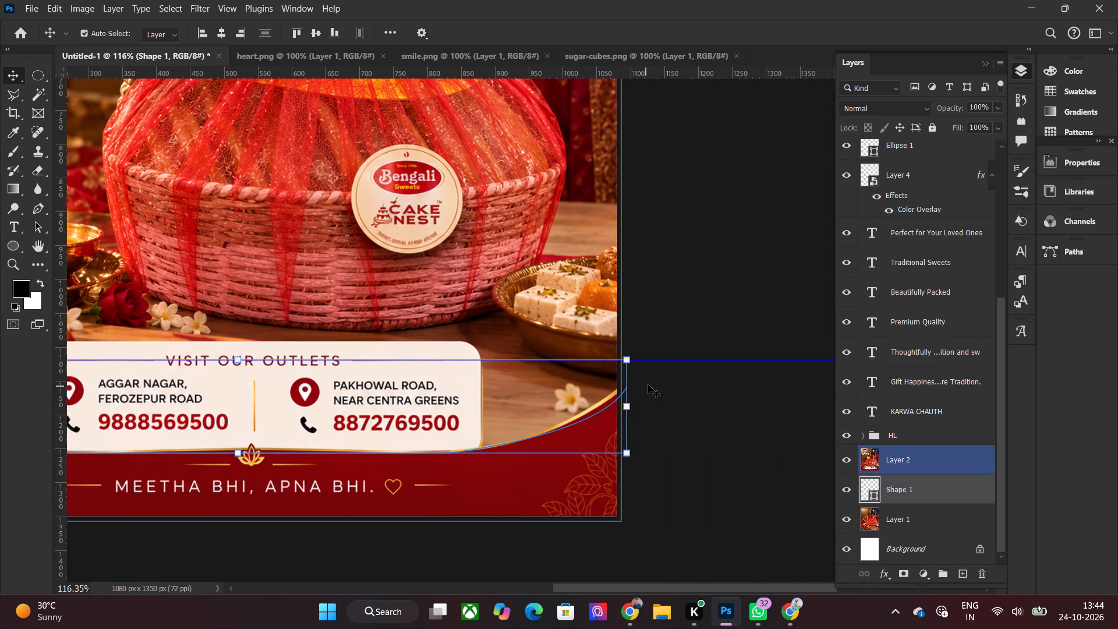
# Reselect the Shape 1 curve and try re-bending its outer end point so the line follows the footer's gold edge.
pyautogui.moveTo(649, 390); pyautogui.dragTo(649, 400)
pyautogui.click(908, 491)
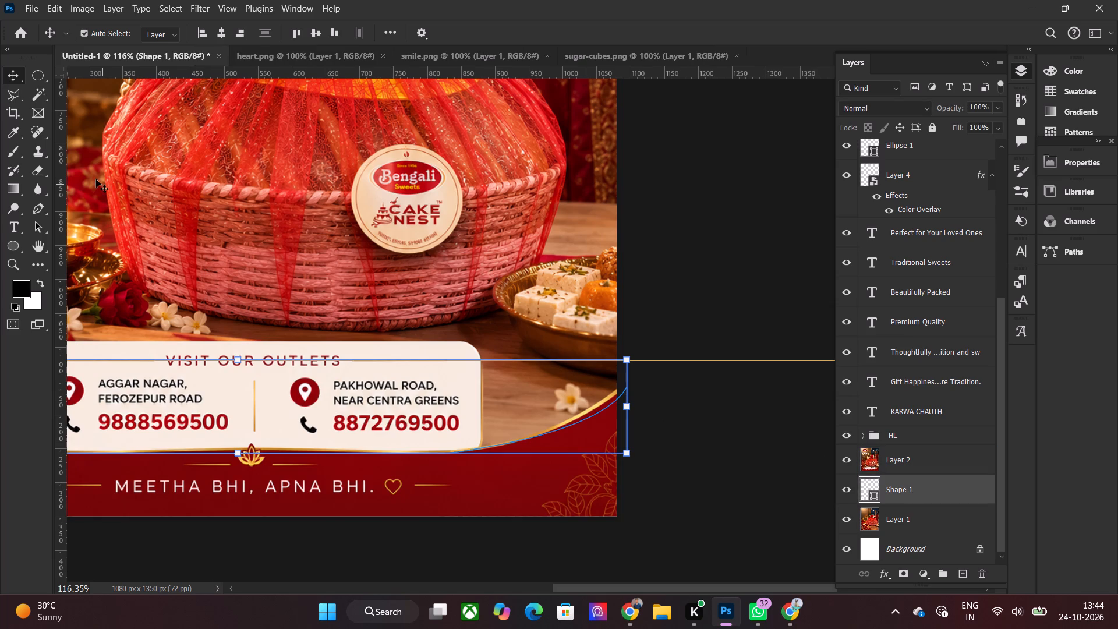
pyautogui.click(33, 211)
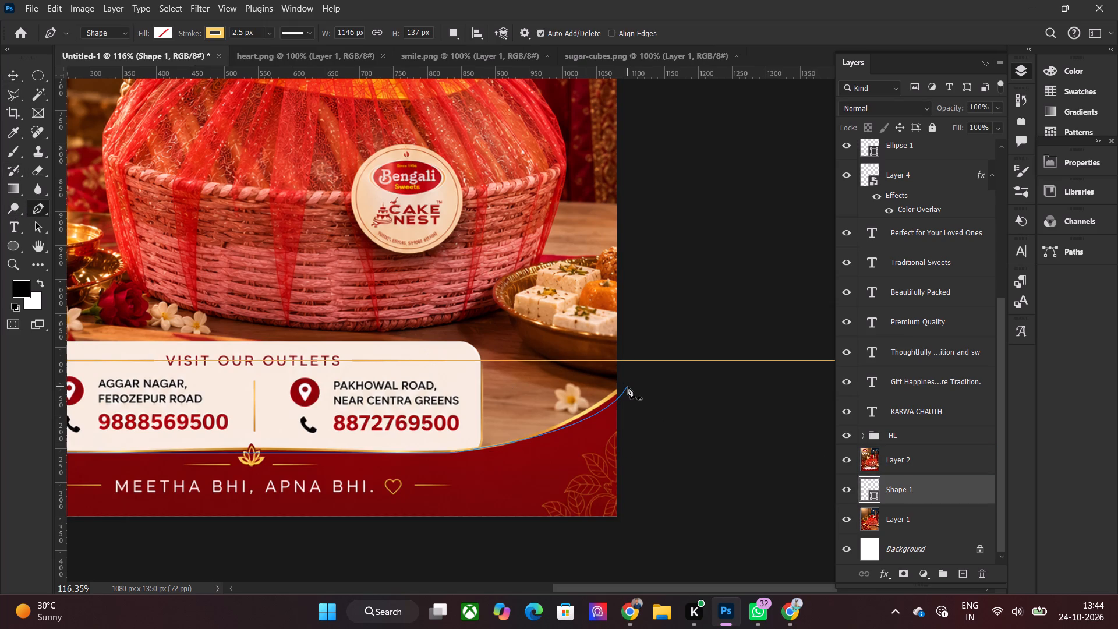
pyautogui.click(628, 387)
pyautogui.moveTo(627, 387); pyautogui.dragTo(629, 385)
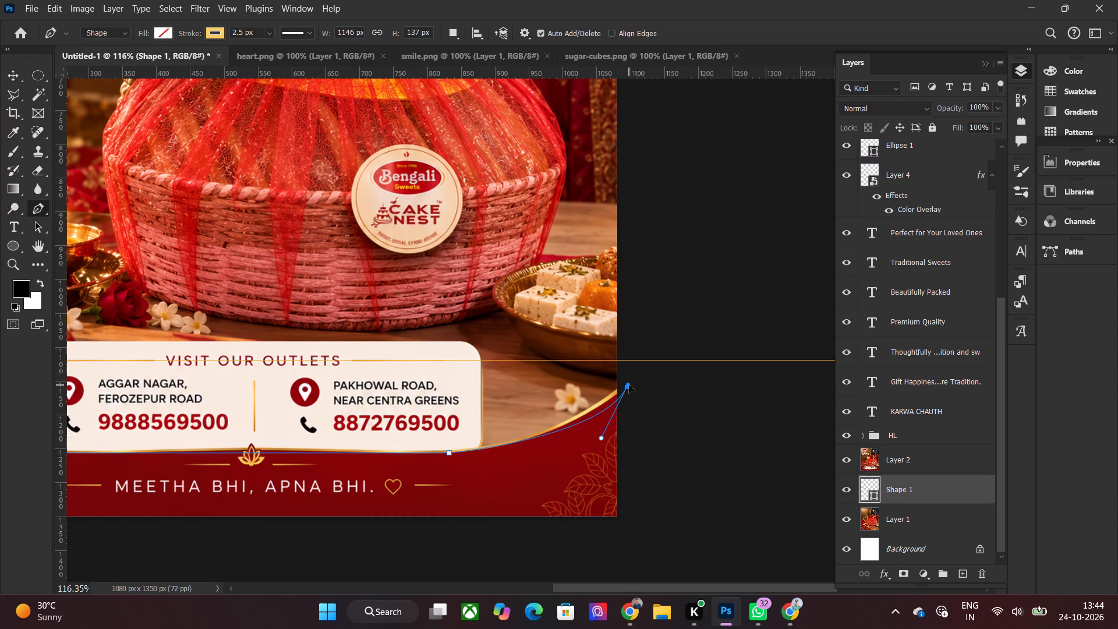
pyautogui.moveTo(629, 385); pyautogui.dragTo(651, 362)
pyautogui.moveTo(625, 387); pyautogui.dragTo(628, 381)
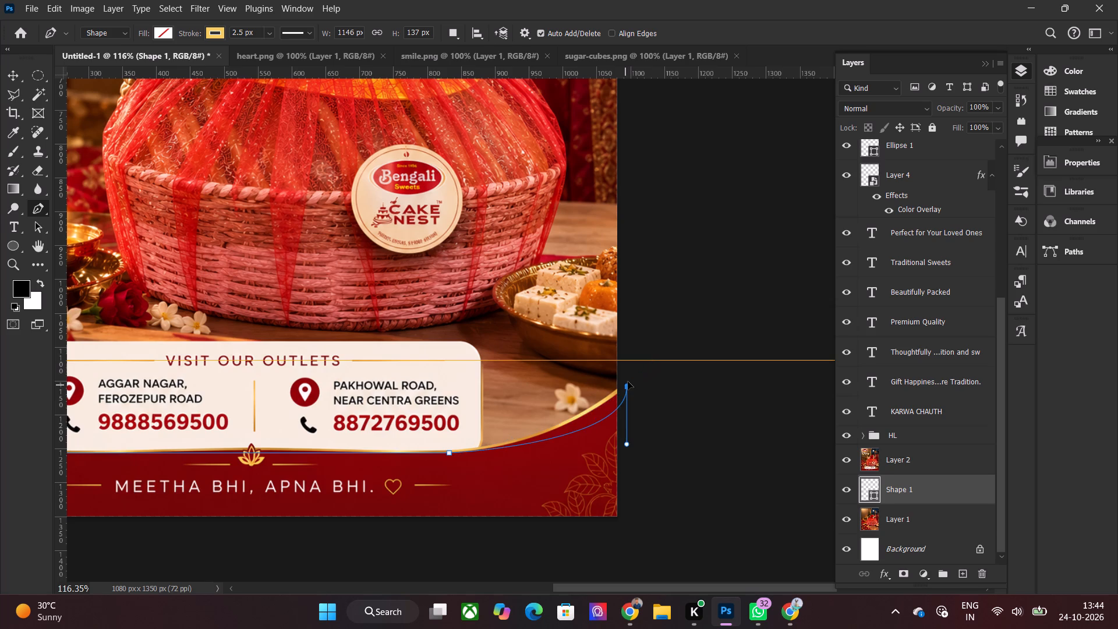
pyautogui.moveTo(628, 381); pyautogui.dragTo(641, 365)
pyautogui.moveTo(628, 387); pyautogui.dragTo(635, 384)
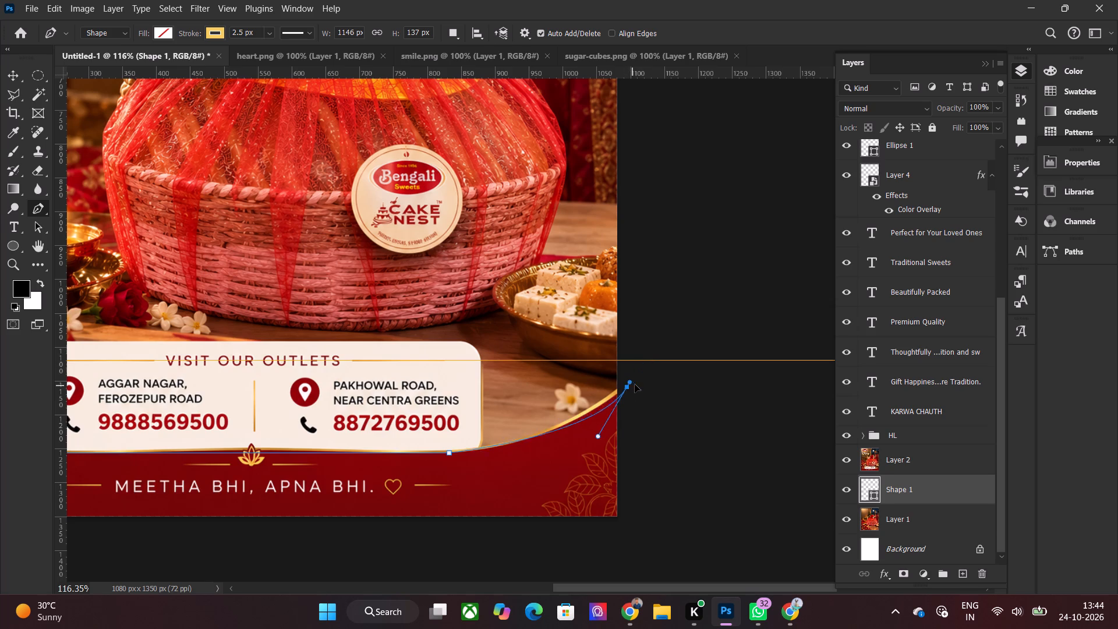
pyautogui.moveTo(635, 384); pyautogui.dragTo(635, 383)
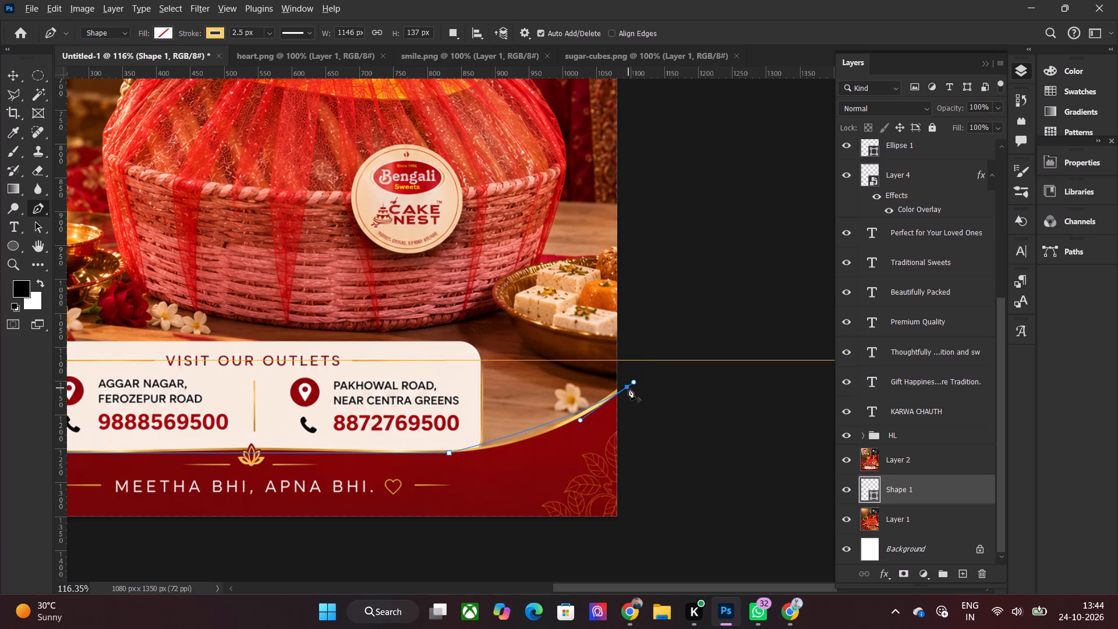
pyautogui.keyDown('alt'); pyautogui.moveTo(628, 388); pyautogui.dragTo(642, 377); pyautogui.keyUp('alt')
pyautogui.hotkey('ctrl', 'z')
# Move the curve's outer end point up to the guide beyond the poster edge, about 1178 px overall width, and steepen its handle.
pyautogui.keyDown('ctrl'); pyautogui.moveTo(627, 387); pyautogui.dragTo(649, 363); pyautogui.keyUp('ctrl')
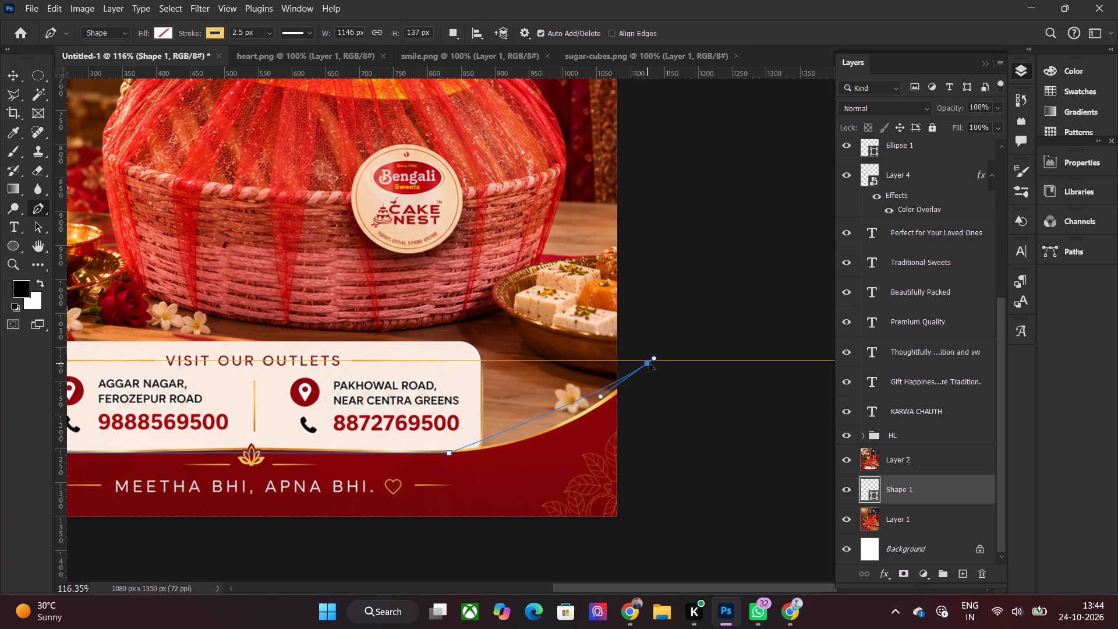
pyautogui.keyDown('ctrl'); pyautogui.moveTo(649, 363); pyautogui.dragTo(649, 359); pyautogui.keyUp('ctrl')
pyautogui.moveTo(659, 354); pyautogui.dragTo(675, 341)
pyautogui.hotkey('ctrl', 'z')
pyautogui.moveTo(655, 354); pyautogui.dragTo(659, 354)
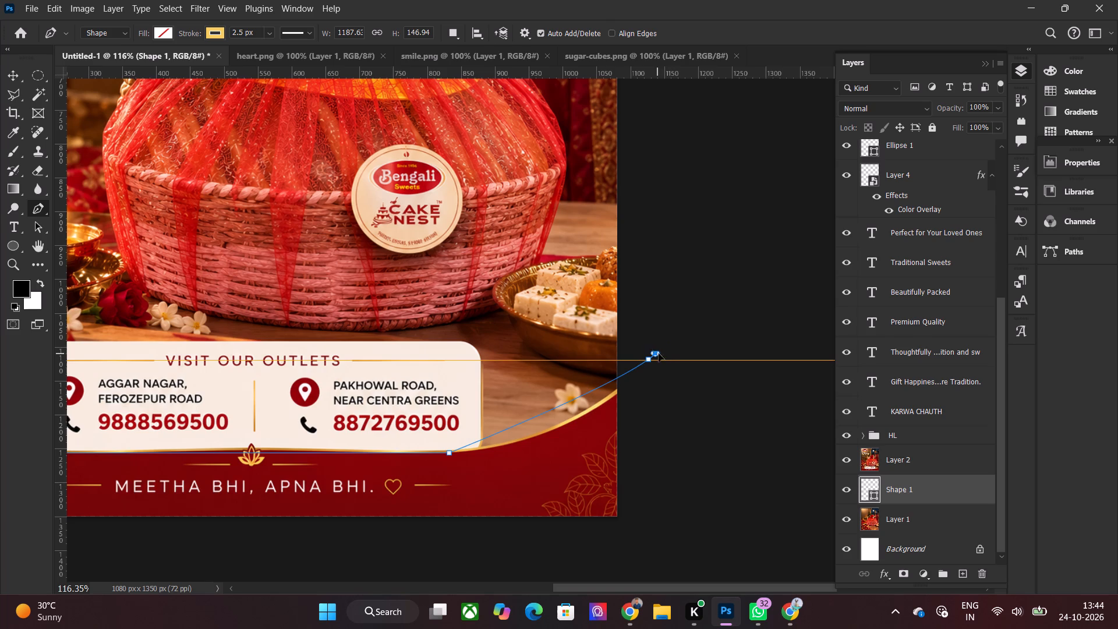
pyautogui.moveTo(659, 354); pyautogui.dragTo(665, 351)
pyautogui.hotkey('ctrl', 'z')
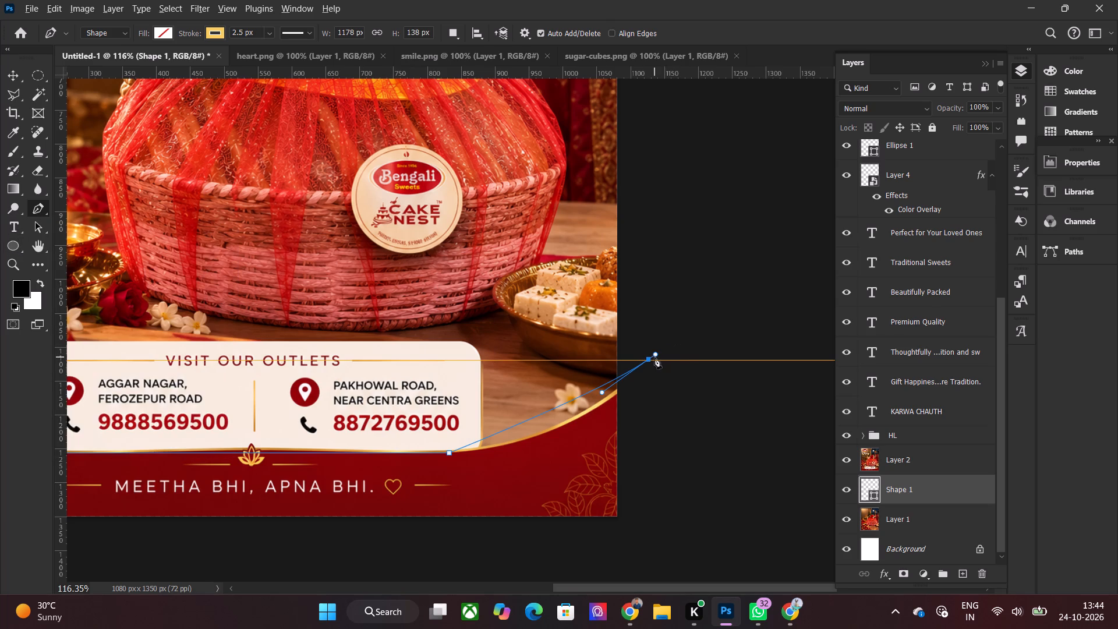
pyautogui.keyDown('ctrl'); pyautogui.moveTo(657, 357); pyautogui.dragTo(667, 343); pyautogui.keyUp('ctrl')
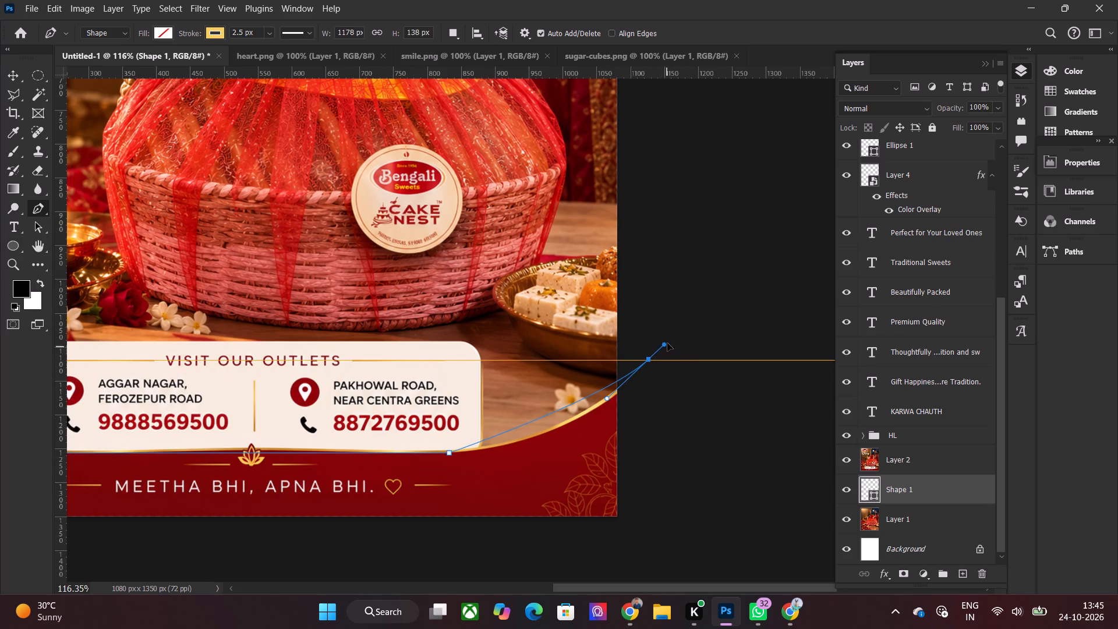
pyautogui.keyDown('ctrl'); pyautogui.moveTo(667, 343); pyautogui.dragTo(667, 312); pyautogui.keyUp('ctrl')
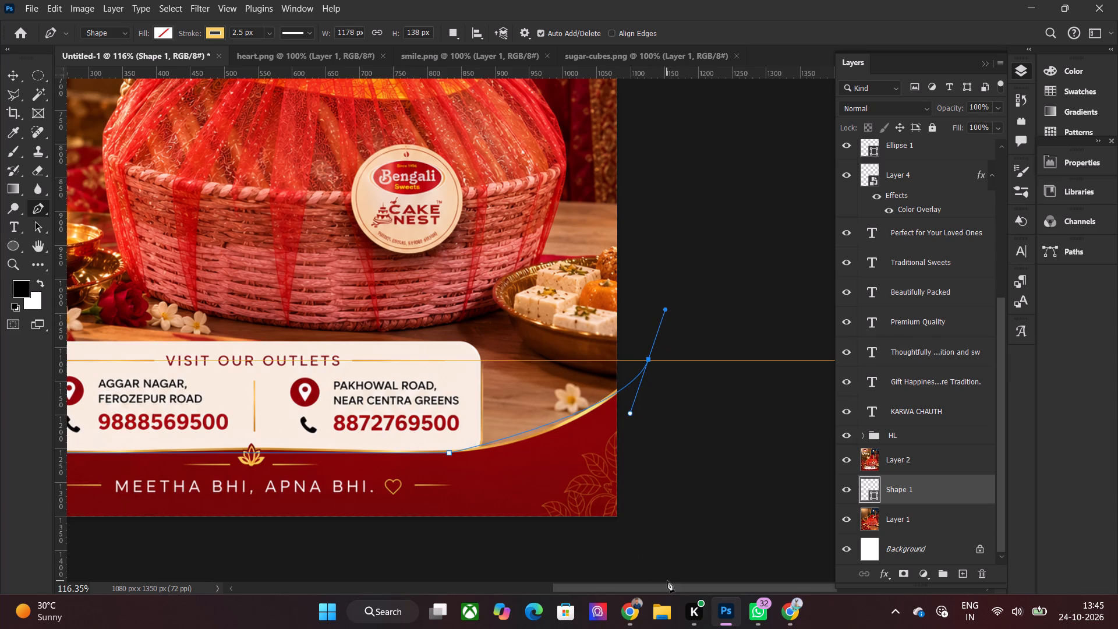
# Compare the two ends of the traced curve against the footer's gold edge on both sides of the poster.
pyautogui.moveTo(671, 581); pyautogui.dragTo(633, 581)
pyautogui.hotkey('ctrl', 'z')
pyautogui.moveTo(646, 590); pyautogui.dragTo(583, 590)
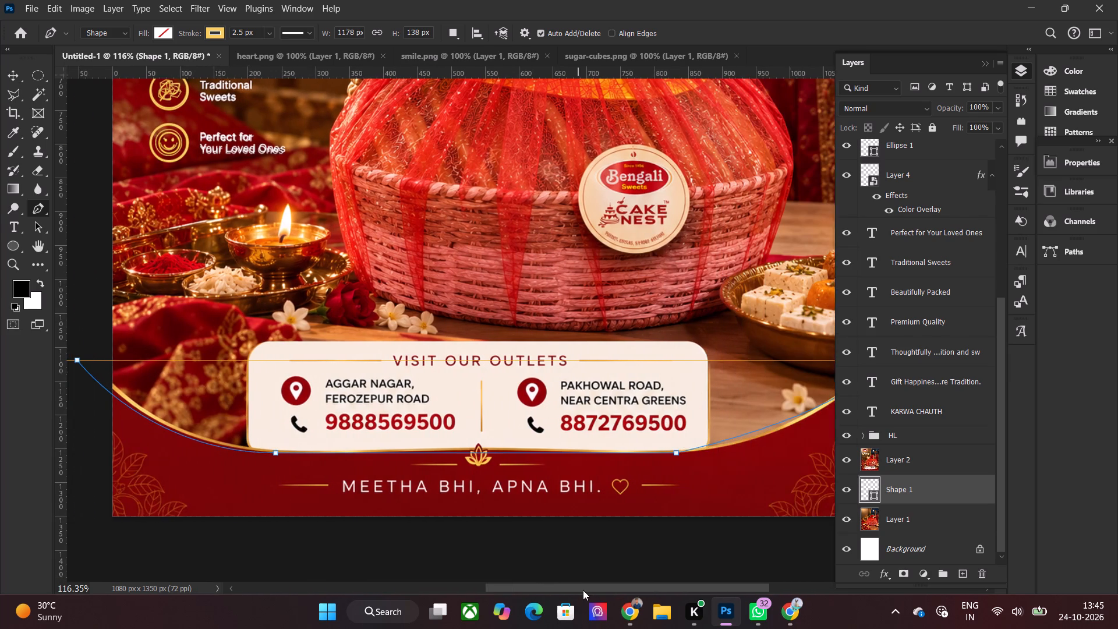
pyautogui.moveTo(583, 590); pyautogui.dragTo(562, 590)
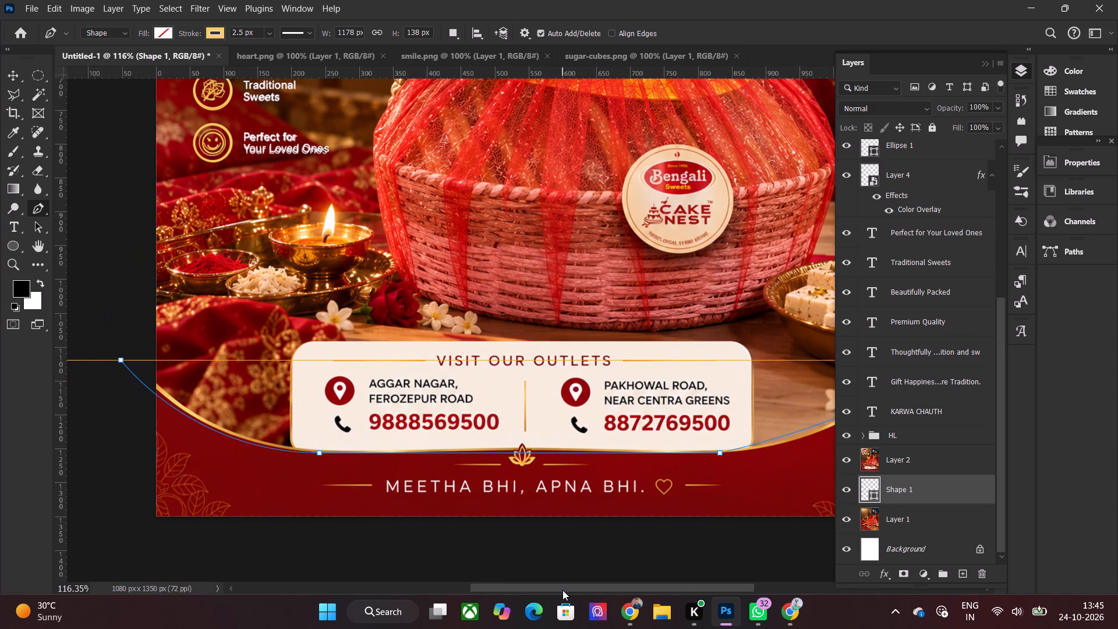
pyautogui.moveTo(562, 590); pyautogui.dragTo(592, 593)
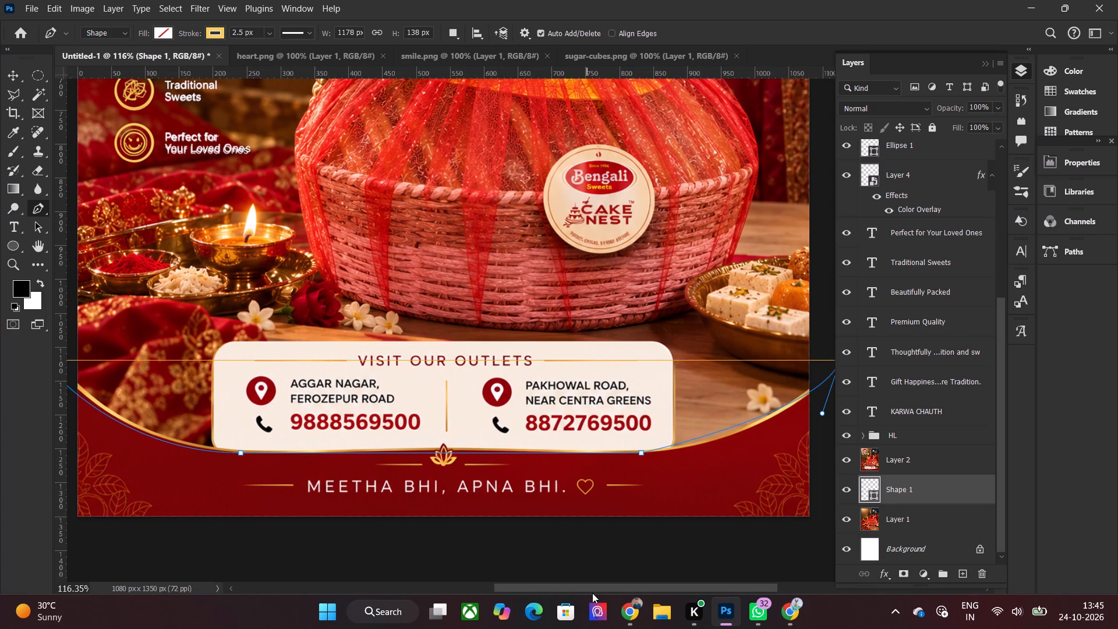
pyautogui.moveTo(592, 593); pyautogui.dragTo(580, 593)
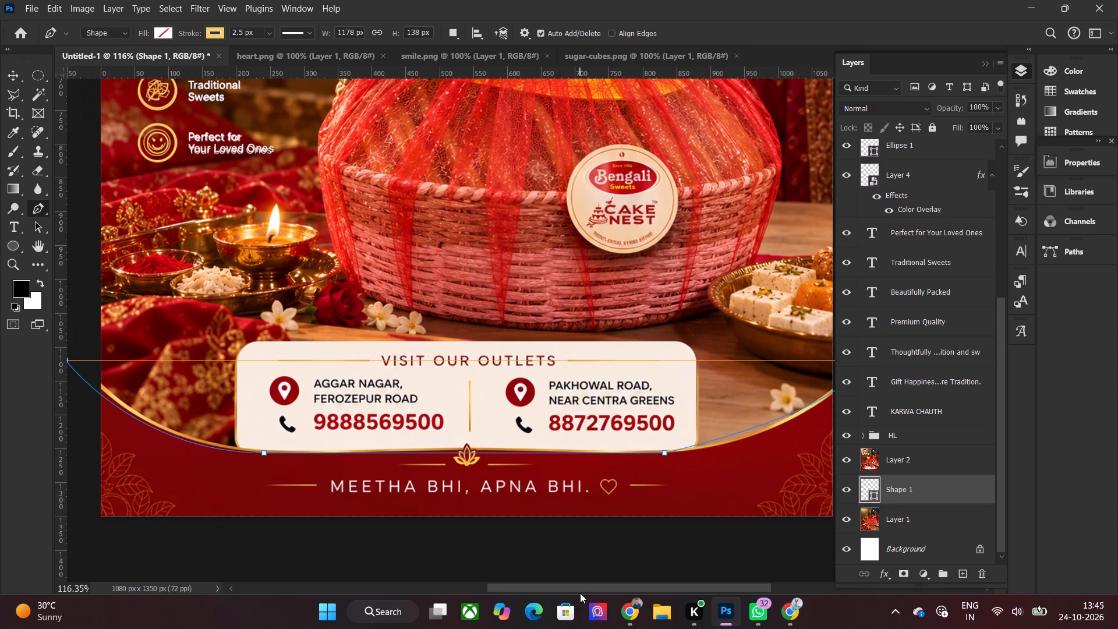
pyautogui.moveTo(580, 593); pyautogui.dragTo(582, 593)
pyautogui.moveTo(582, 593); pyautogui.dragTo(585, 593)
pyautogui.keyDown('alt'); pyautogui.scroll(-6, 635, 327); pyautogui.keyUp('alt')
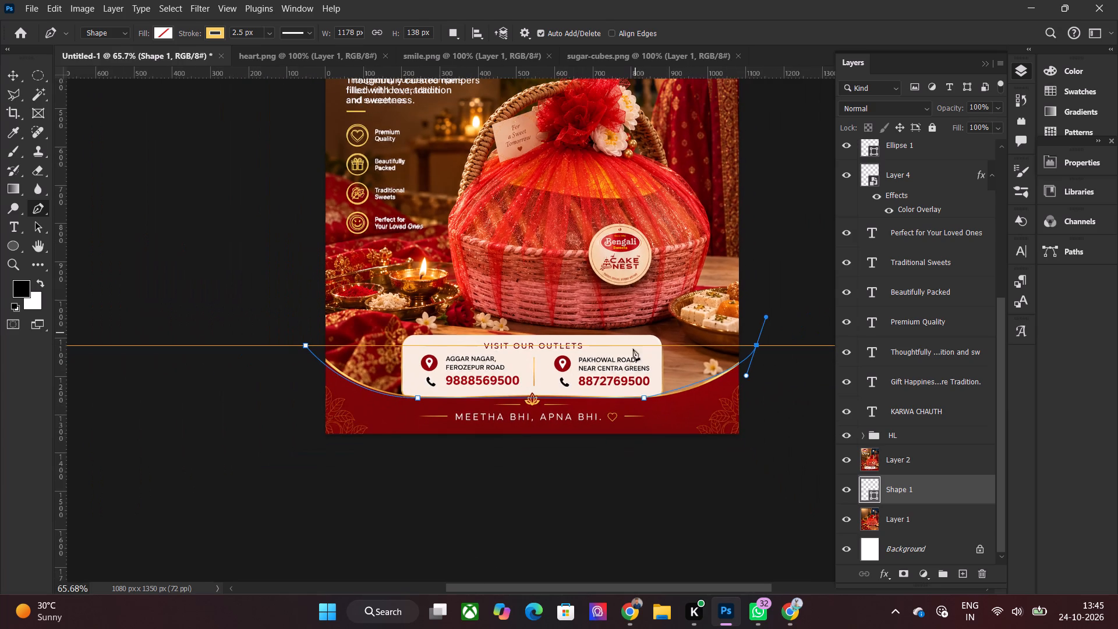
# Delete the traced Shape 1 curve layer.
pyautogui.click(894, 494)
pyautogui.press('Delete')
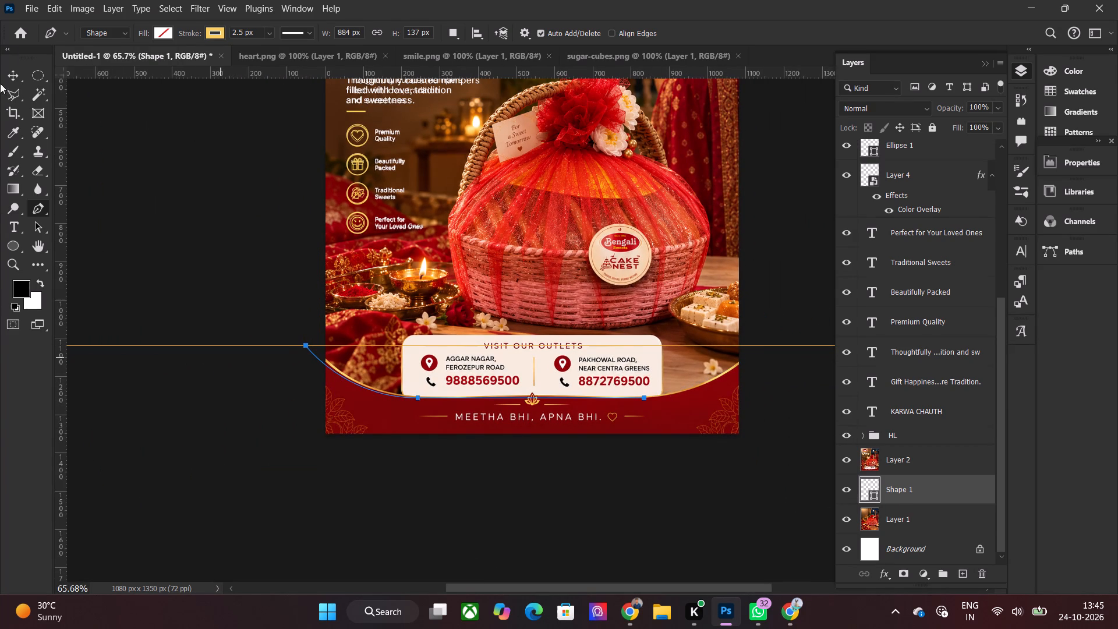
pyautogui.click(13, 76)
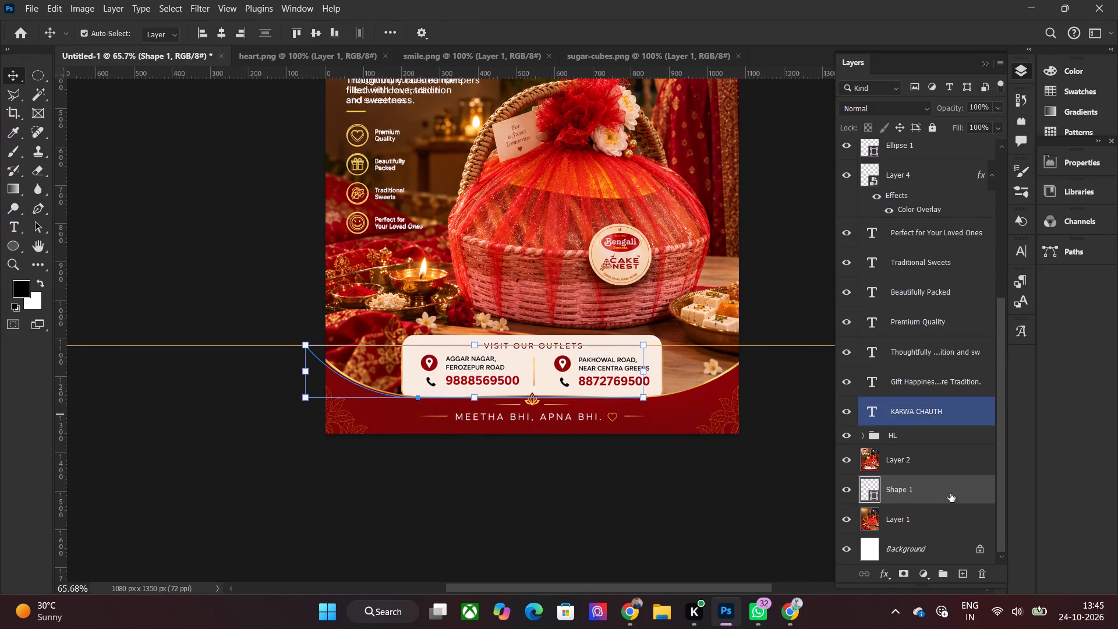
pyautogui.click(914, 495)
pyautogui.press('Delete')
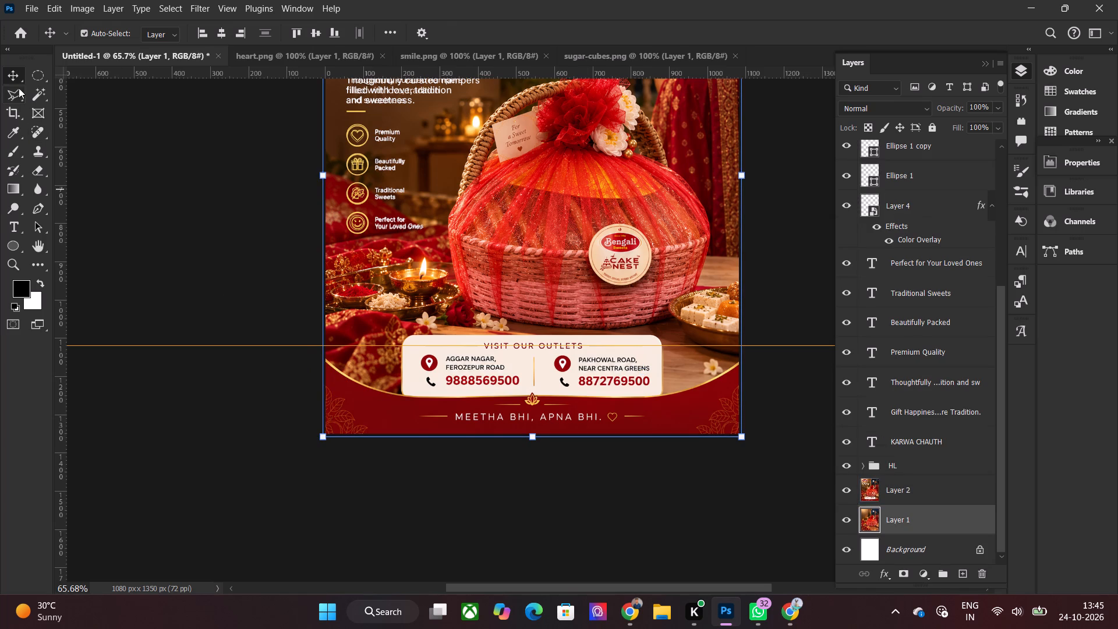
# Draw a rectangle about 1124 × 522 px over the red footer, spanning the poster's width and extending below its bottom edge.
pyautogui.moveTo(17, 248); pyautogui.dragTo(69, 250)
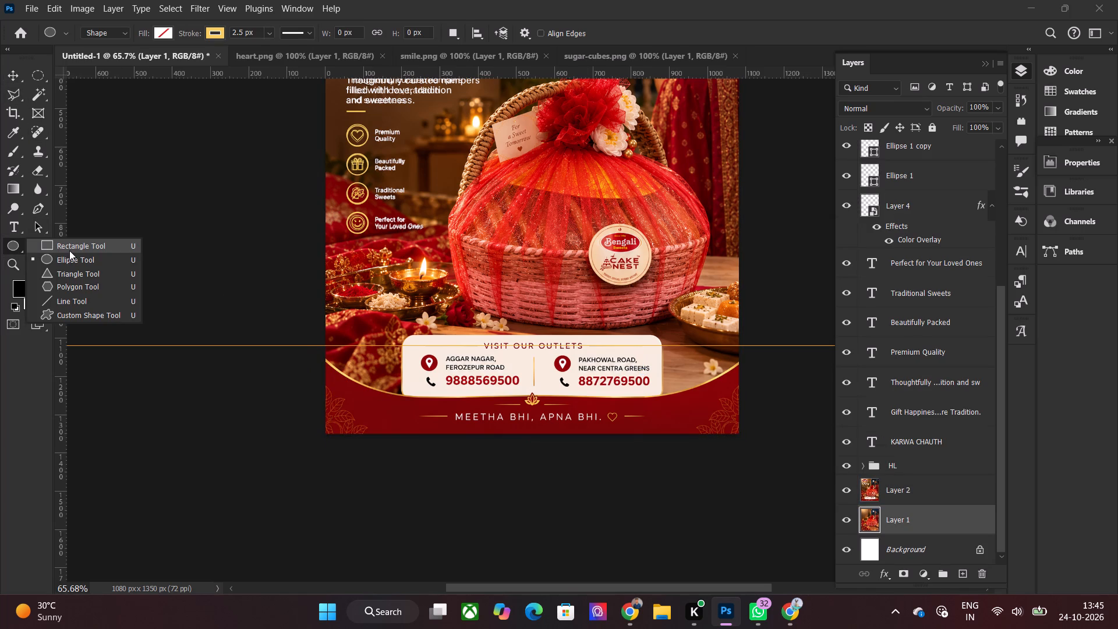
pyautogui.moveTo(69, 250); pyautogui.dragTo(84, 252)
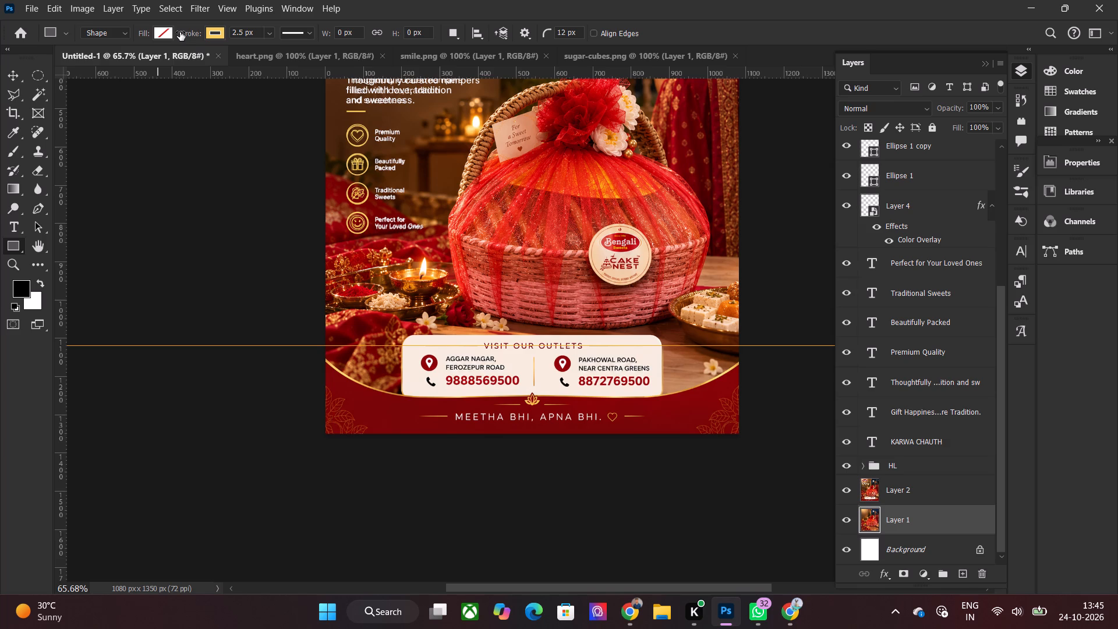
pyautogui.click(180, 32)
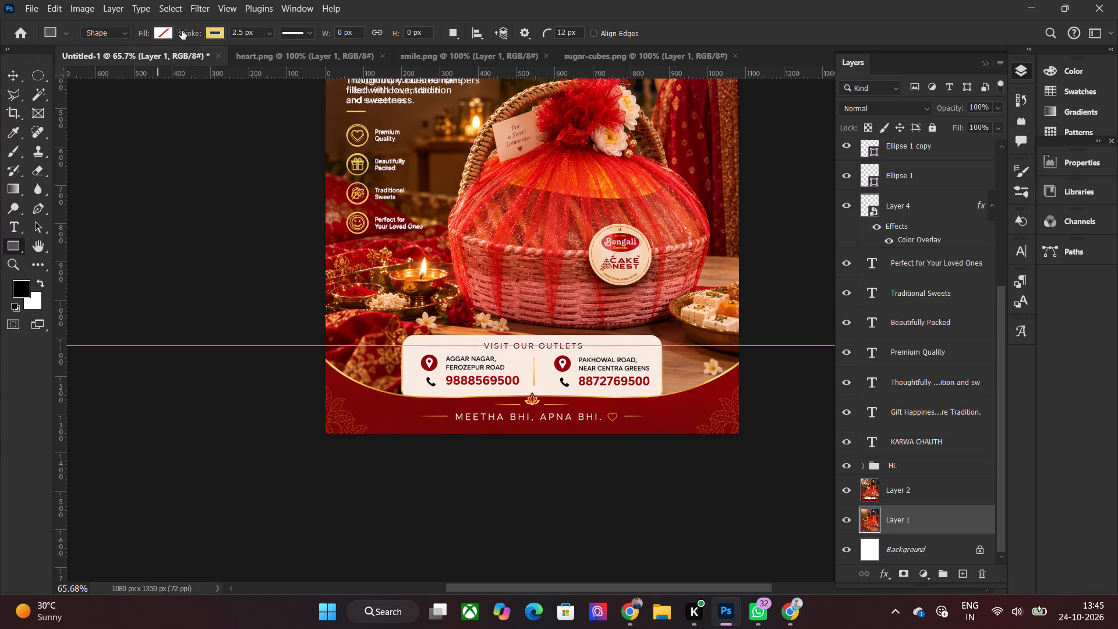
pyautogui.click(182, 31)
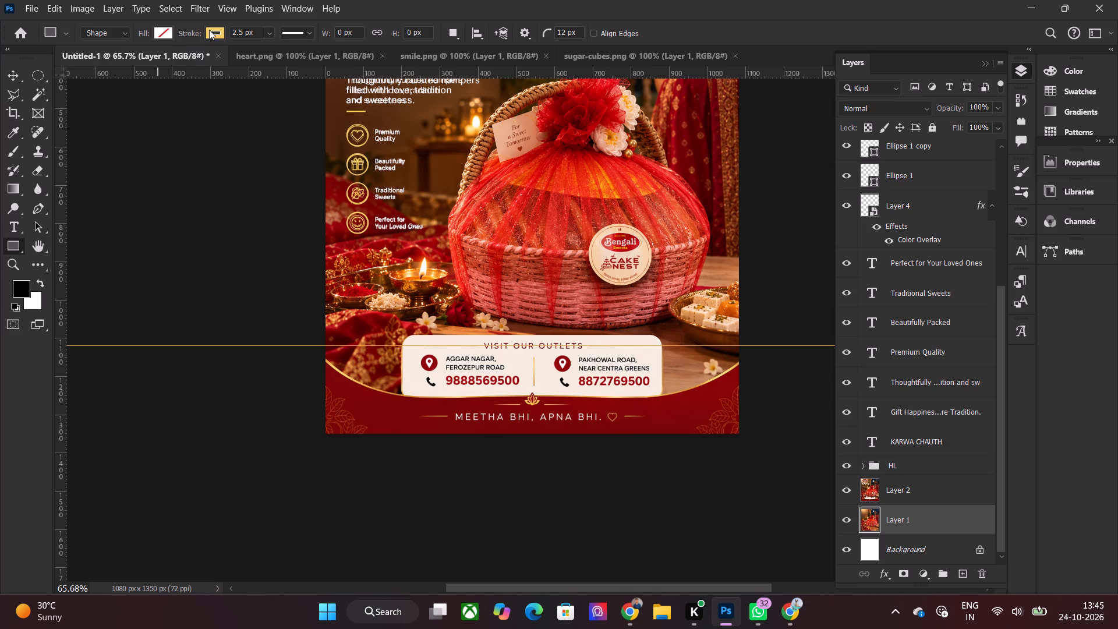
pyautogui.click(209, 30)
pyautogui.click(119, 54)
pyautogui.click(121, 54)
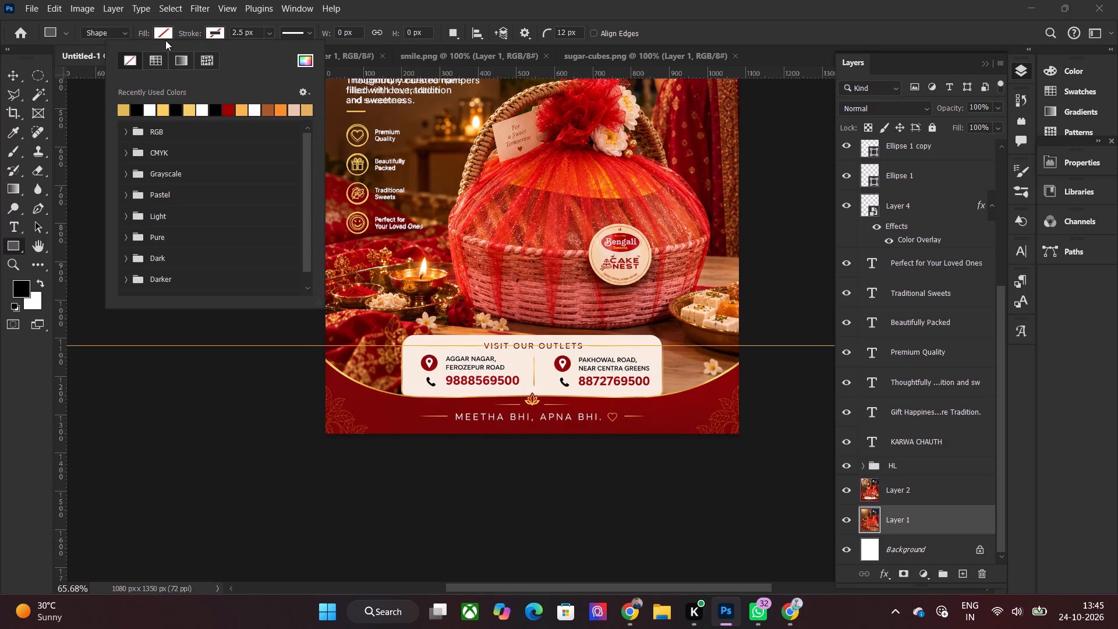
pyautogui.click(165, 40)
pyautogui.click(246, 104)
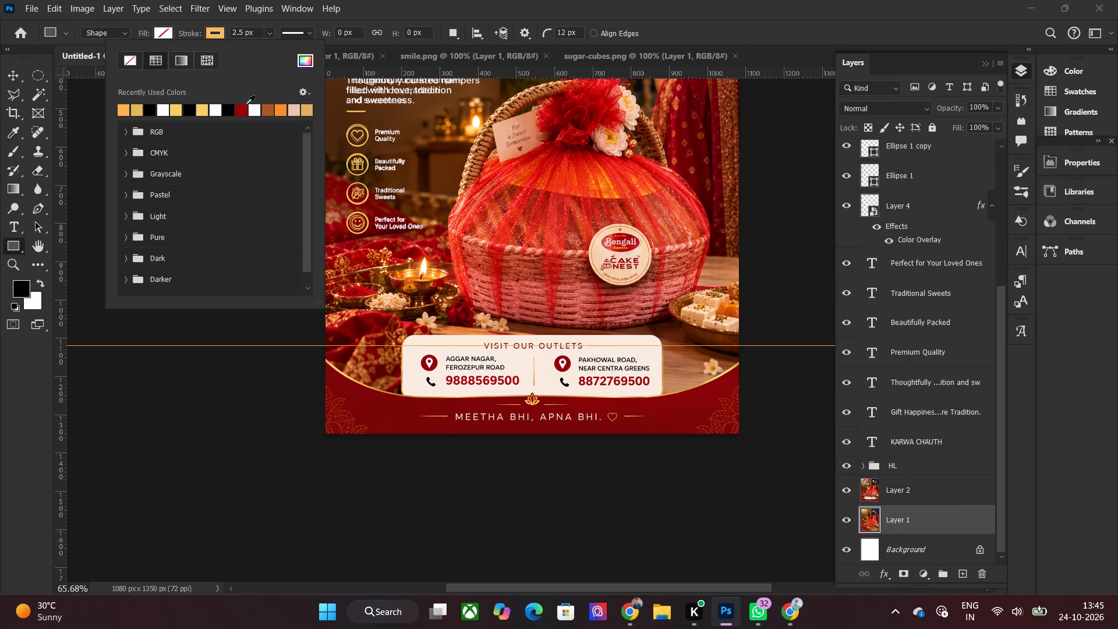
pyautogui.click(15, 80)
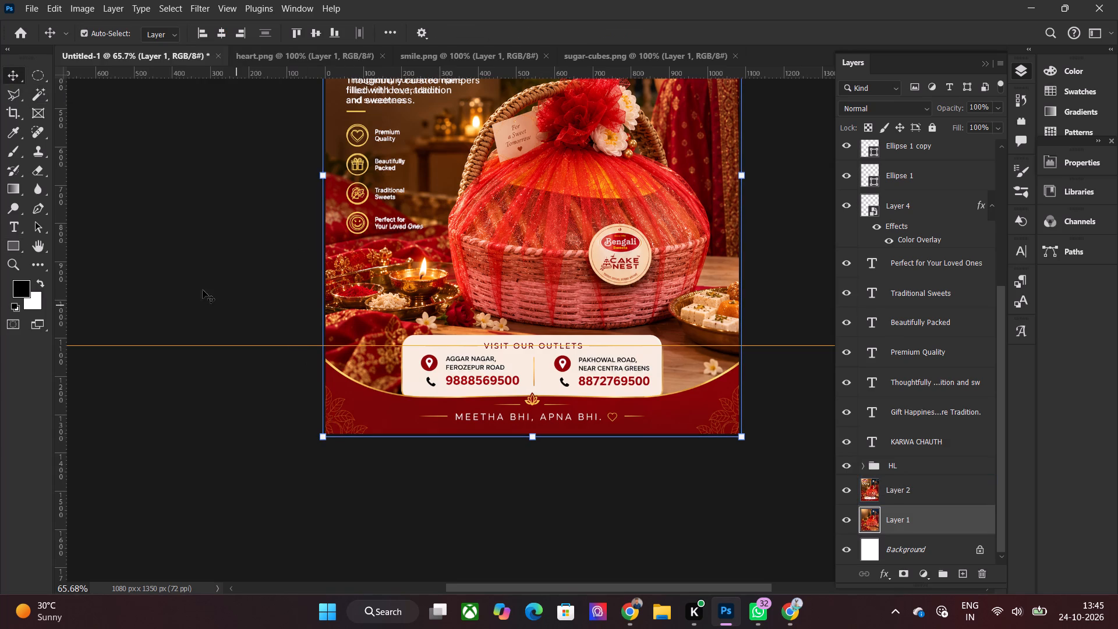
pyautogui.click(143, 259)
pyautogui.click(8, 247)
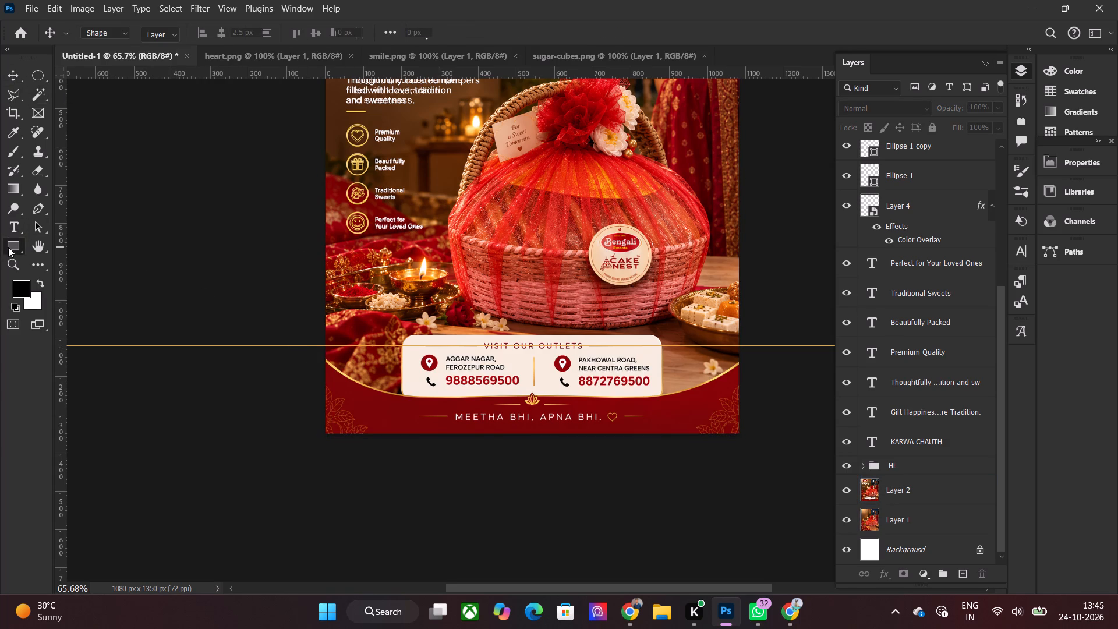
pyautogui.moveTo(317, 356); pyautogui.dragTo(407, 412)
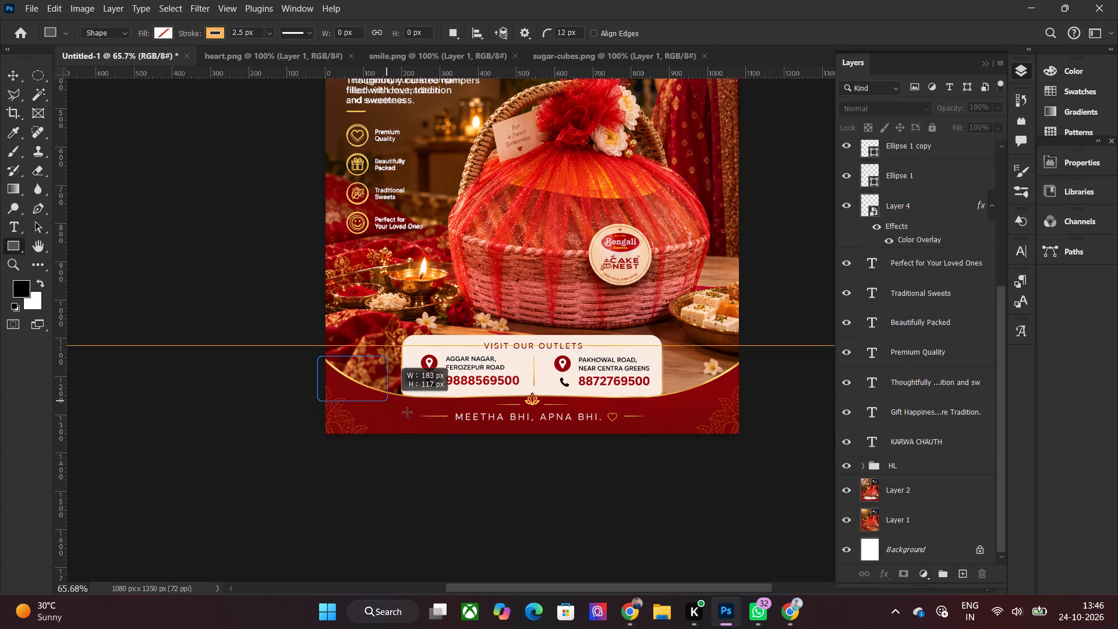
pyautogui.moveTo(407, 412); pyautogui.dragTo(740, 550)
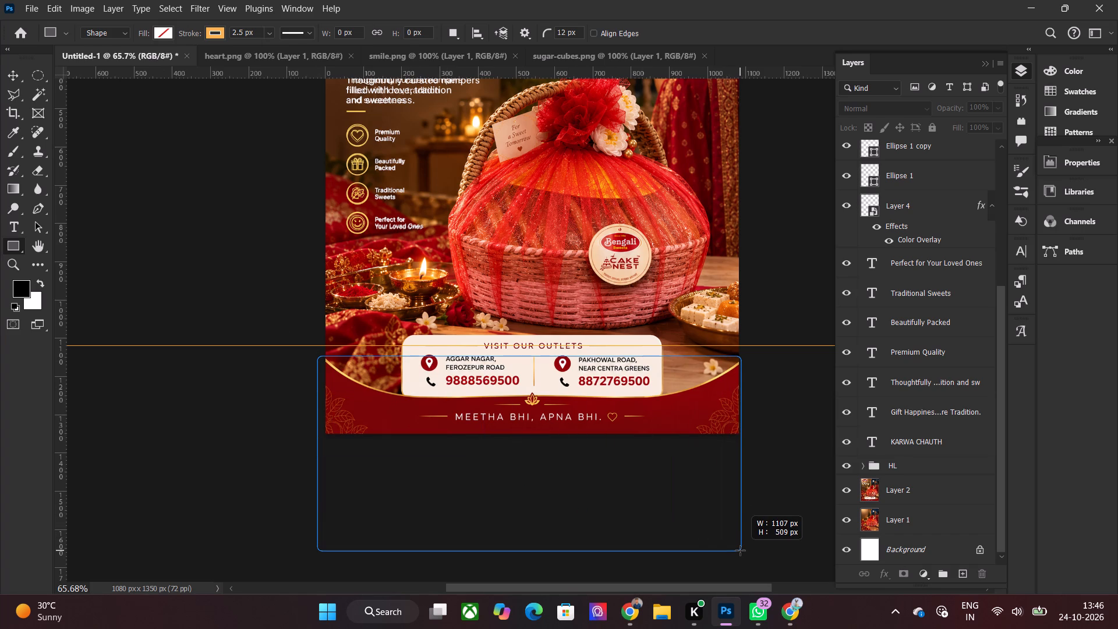
pyautogui.moveTo(740, 550); pyautogui.dragTo(738, 555)
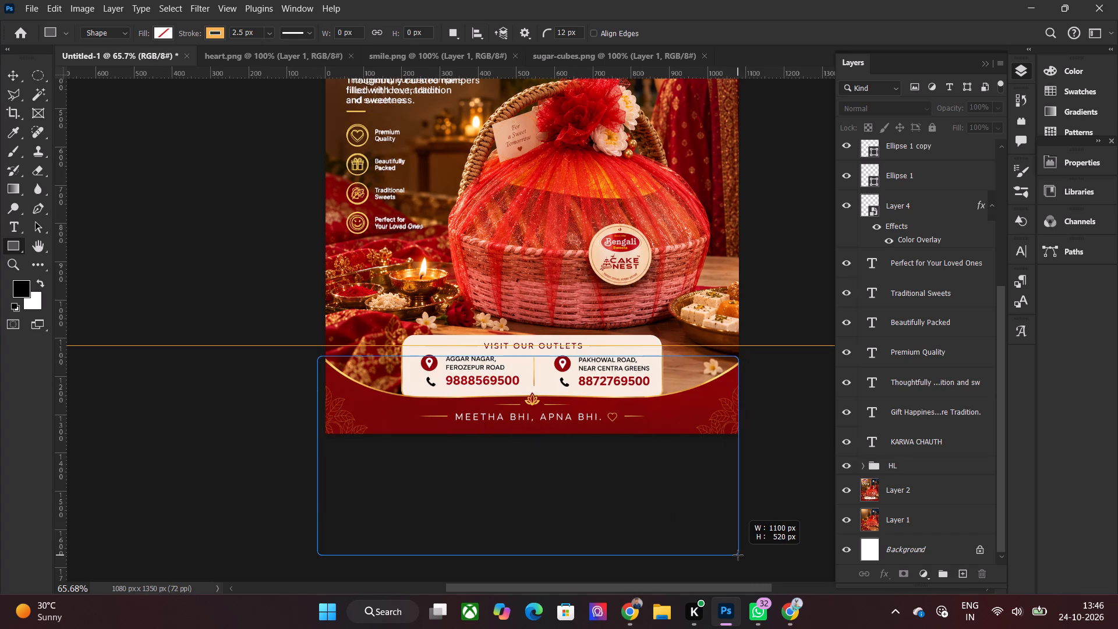
pyautogui.moveTo(738, 555); pyautogui.dragTo(747, 556)
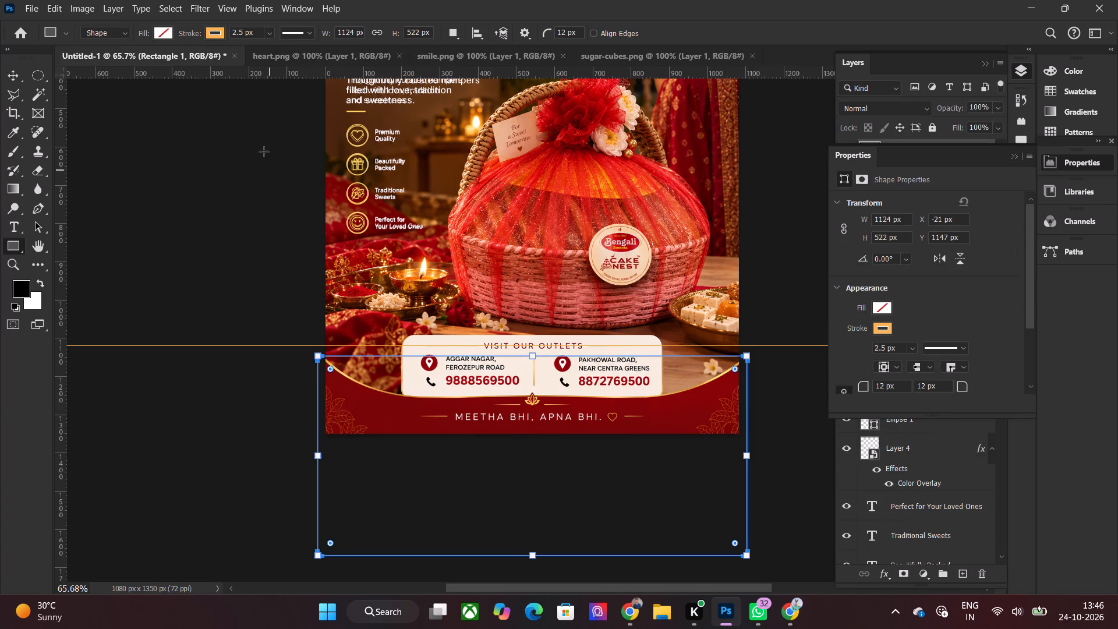
# Fill the footer rectangle with black and remove its stroke.
pyautogui.click(211, 32)
pyautogui.click(125, 61)
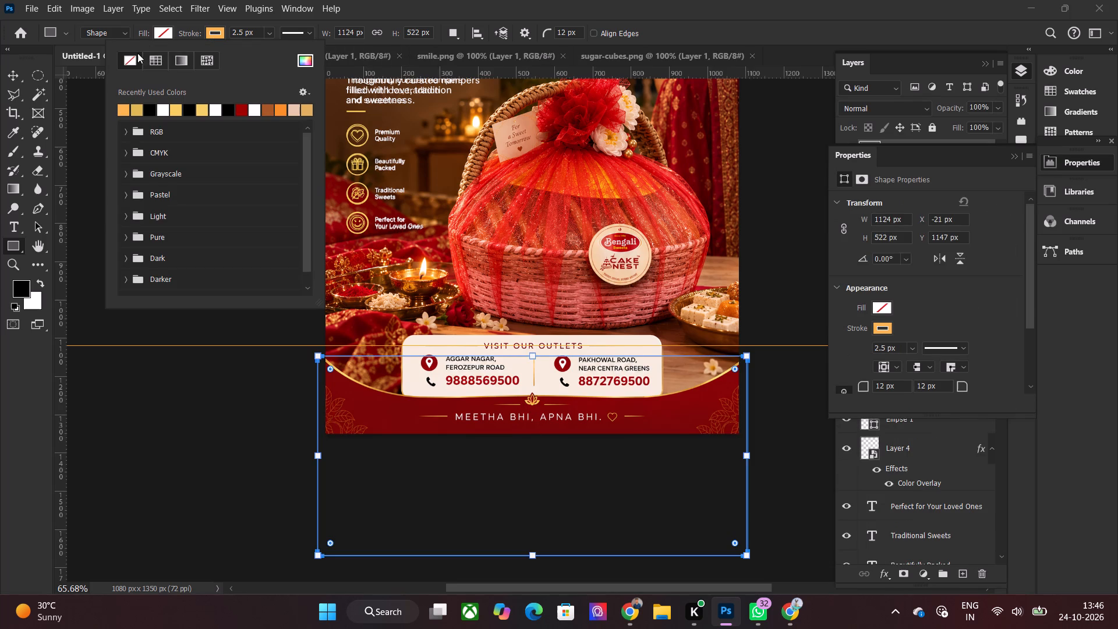
pyautogui.click(164, 40)
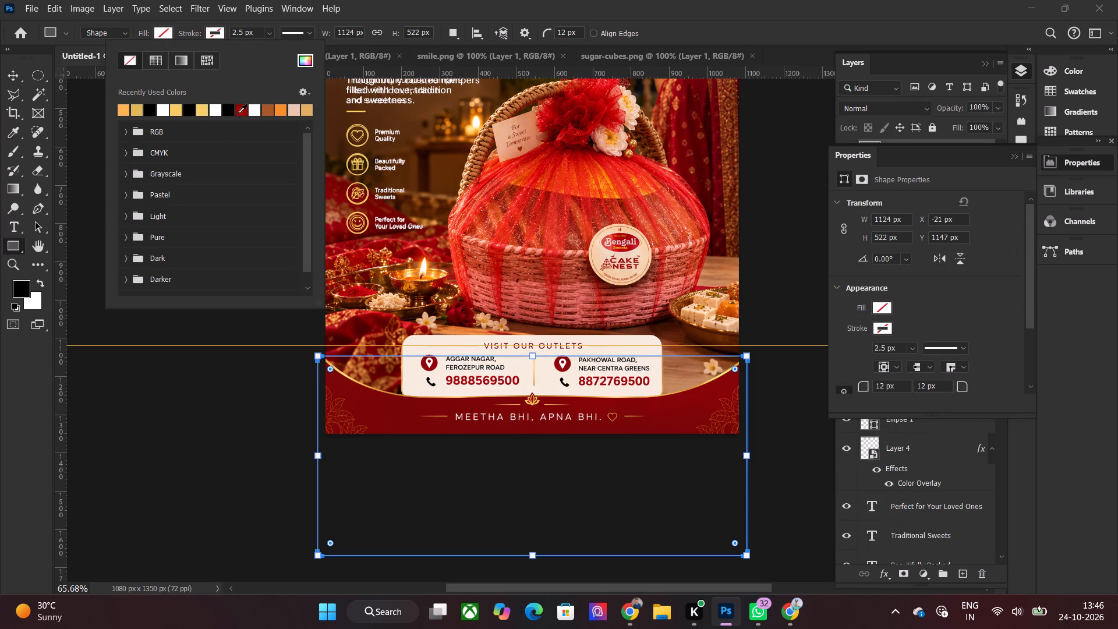
pyautogui.click(238, 109)
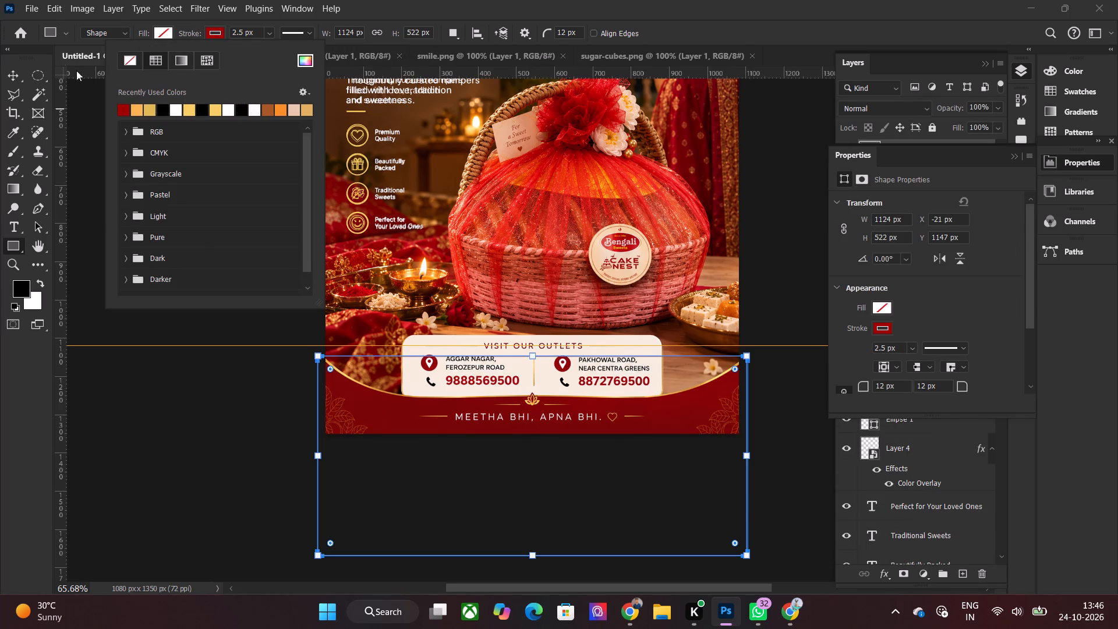
pyautogui.click(149, 34)
pyautogui.click(172, 41)
pyautogui.click(160, 30)
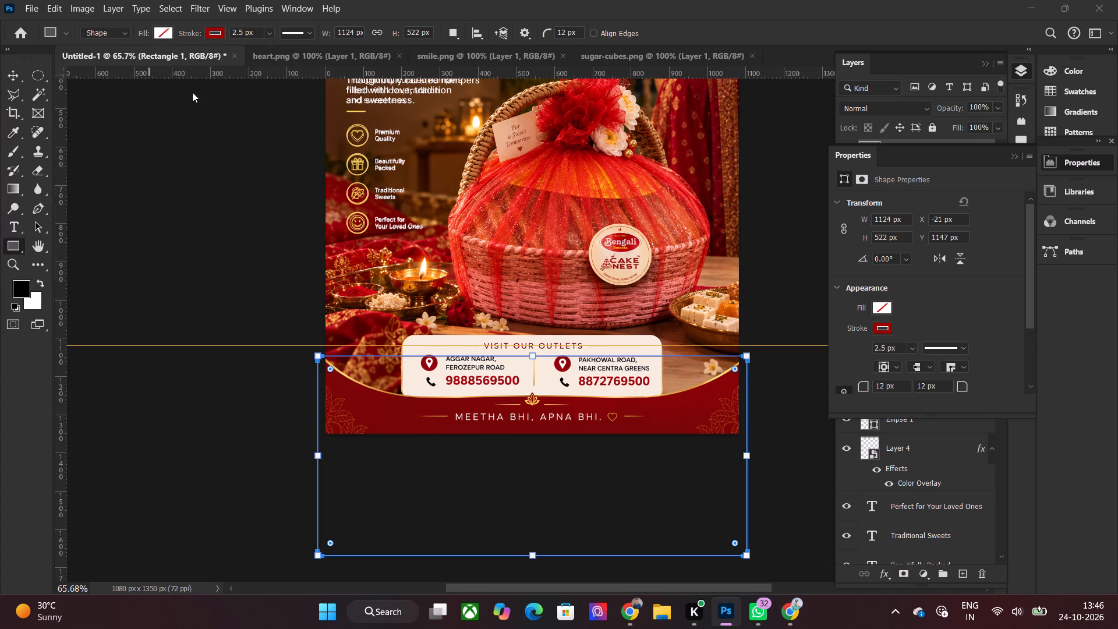
pyautogui.click(156, 114)
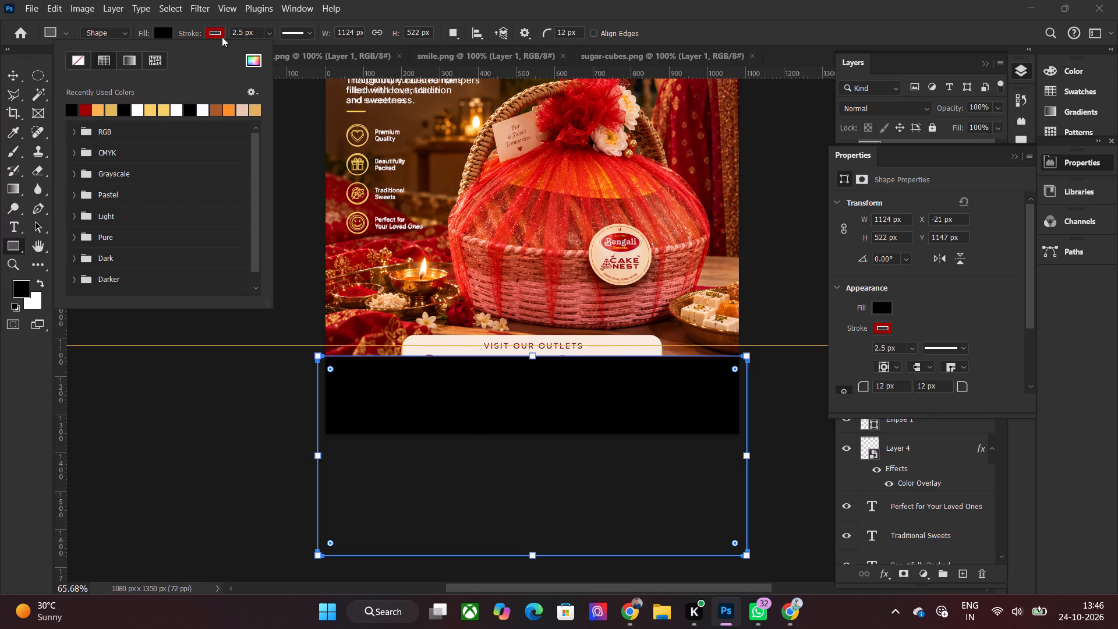
pyautogui.click(222, 37)
pyautogui.click(125, 62)
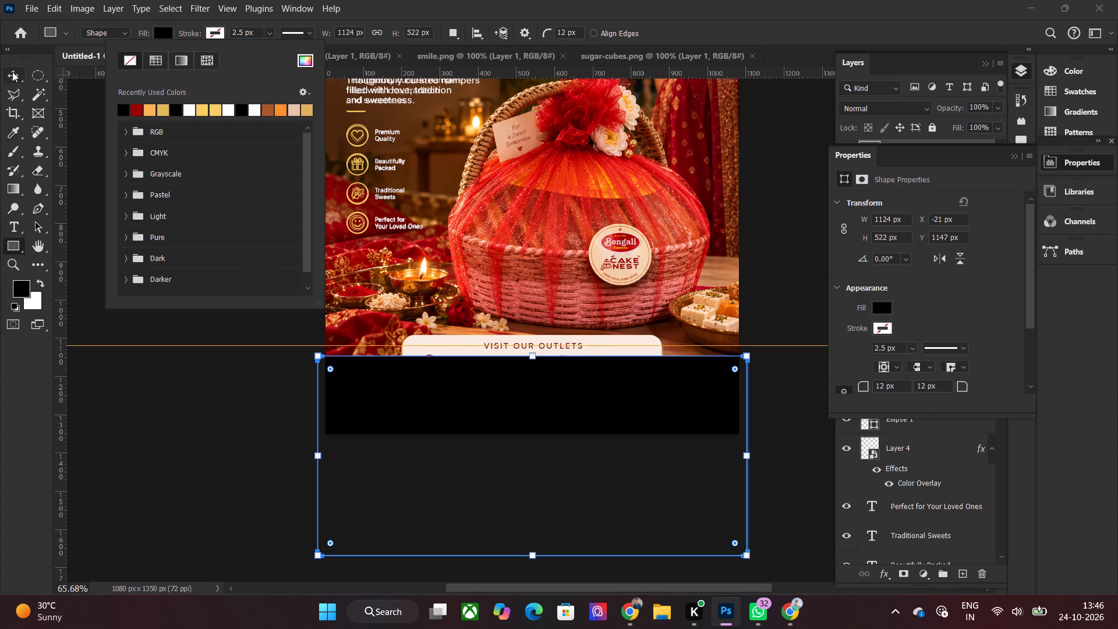
pyautogui.click(8, 77)
pyautogui.click(156, 184)
pyautogui.click(452, 389)
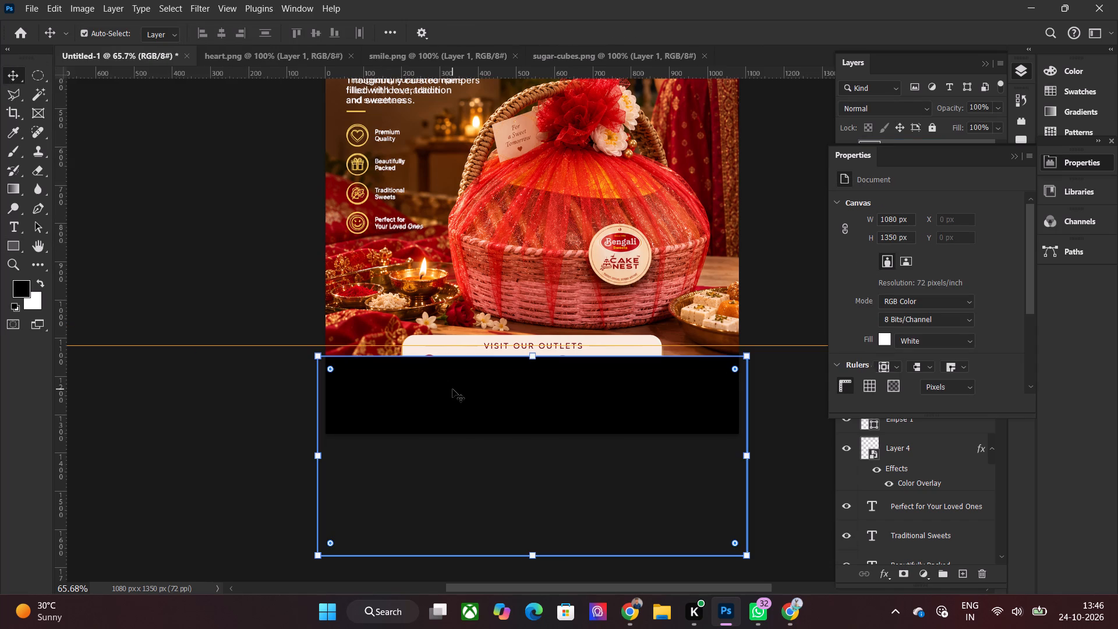
# Draw a second rectangle about 947 × 847 px over the basket area and round its corners to about 185 px.
pyautogui.click(11, 246)
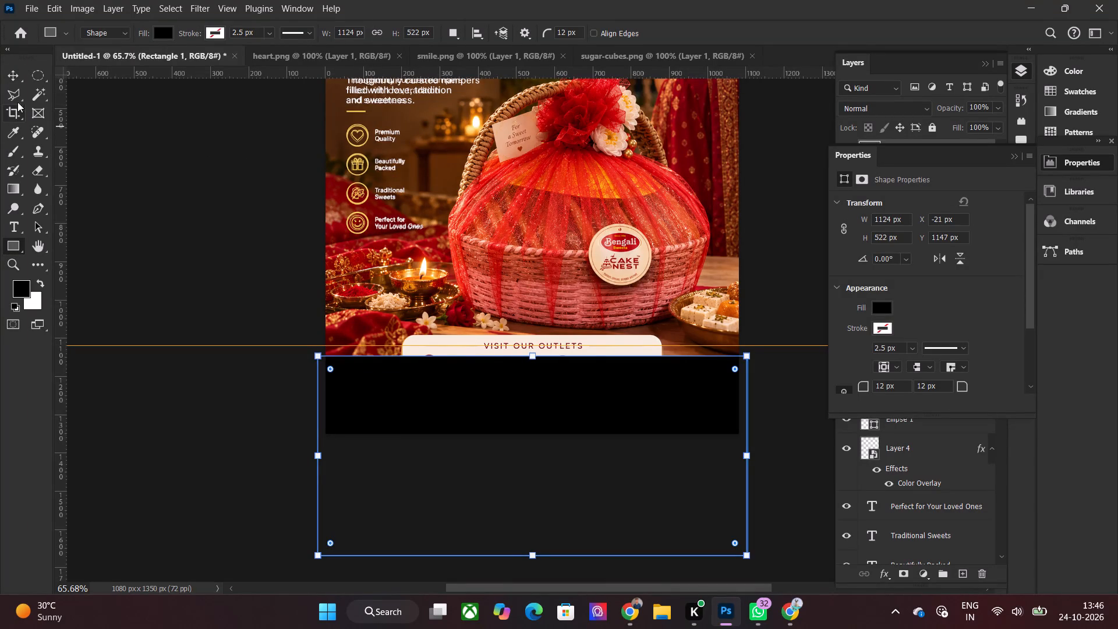
pyautogui.moveTo(349, 91); pyautogui.dragTo(407, 179)
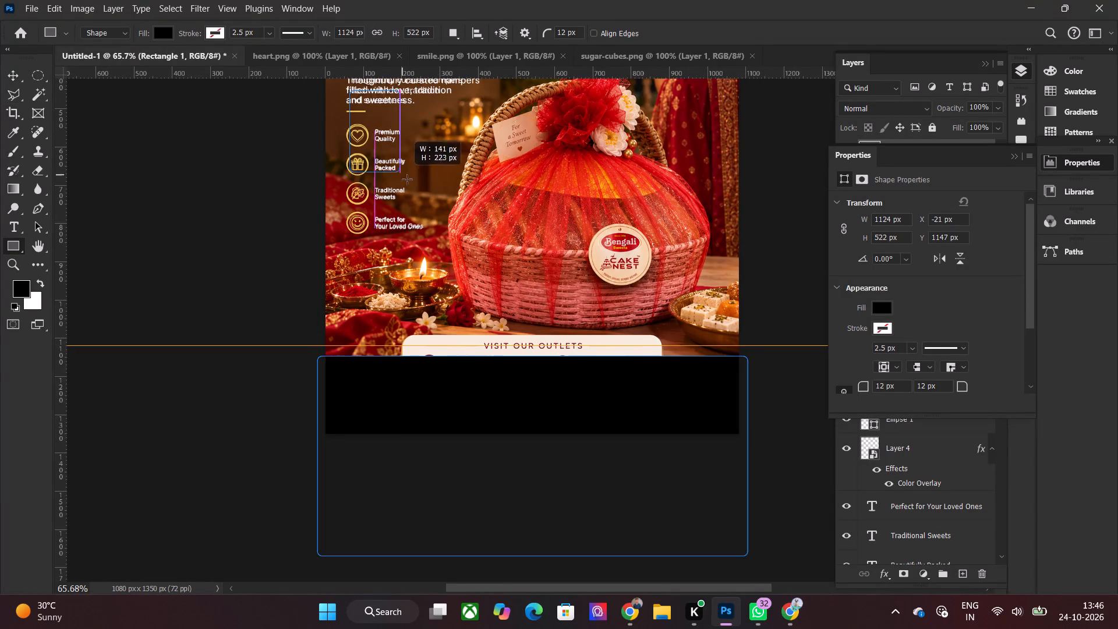
pyautogui.moveTo(407, 179); pyautogui.dragTo(702, 409)
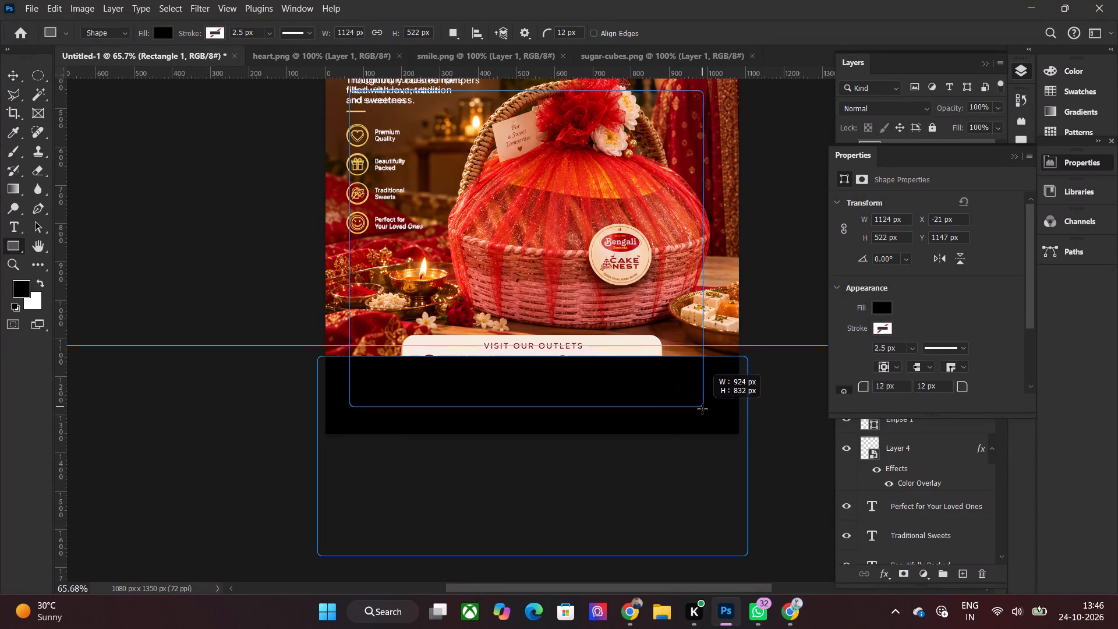
pyautogui.moveTo(702, 409); pyautogui.dragTo(712, 415)
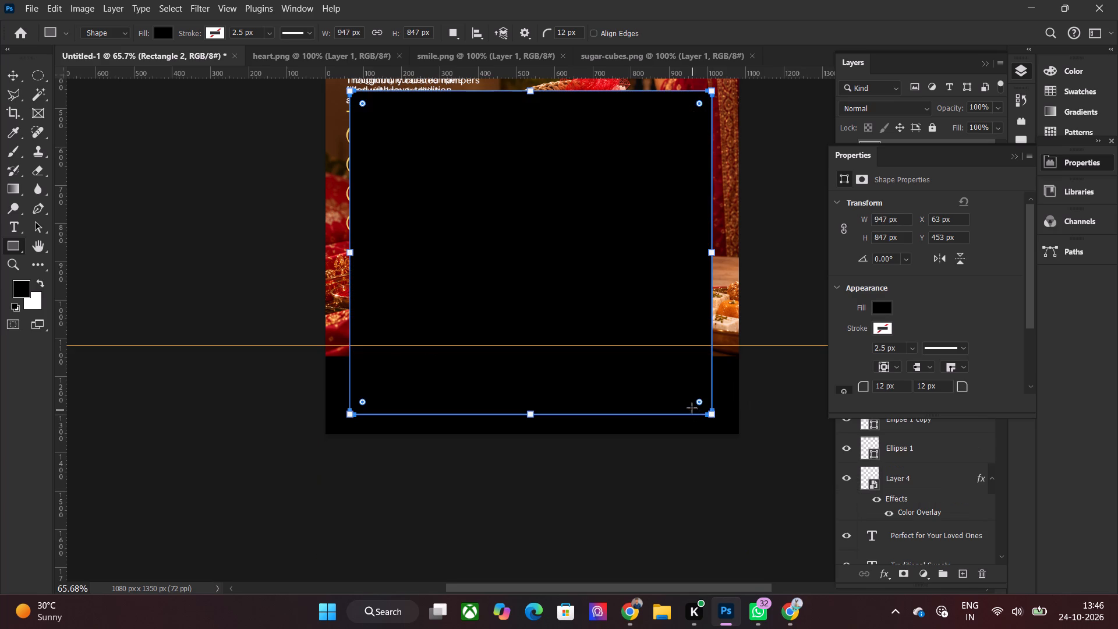
pyautogui.moveTo(362, 400); pyautogui.dragTo(399, 382)
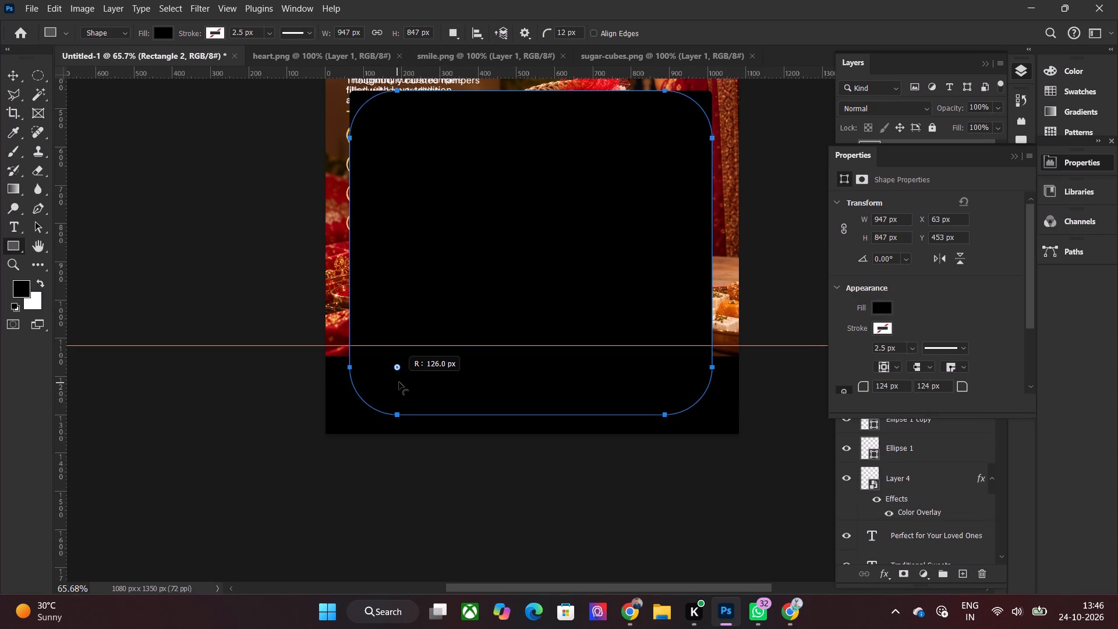
pyautogui.moveTo(399, 382); pyautogui.dragTo(408, 376)
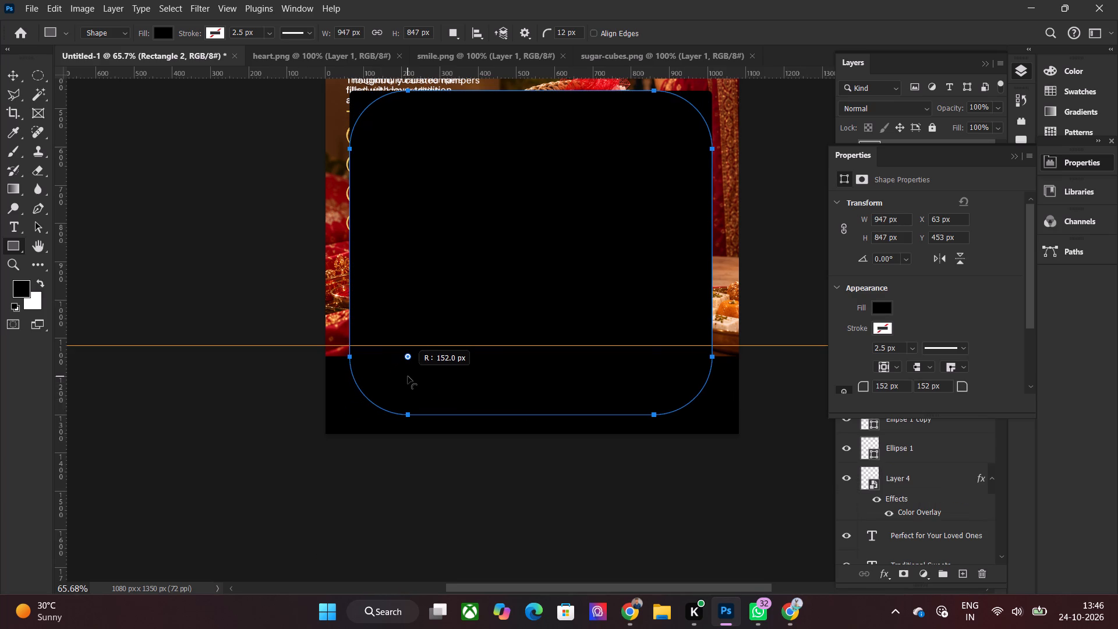
pyautogui.moveTo(408, 376); pyautogui.dragTo(420, 366)
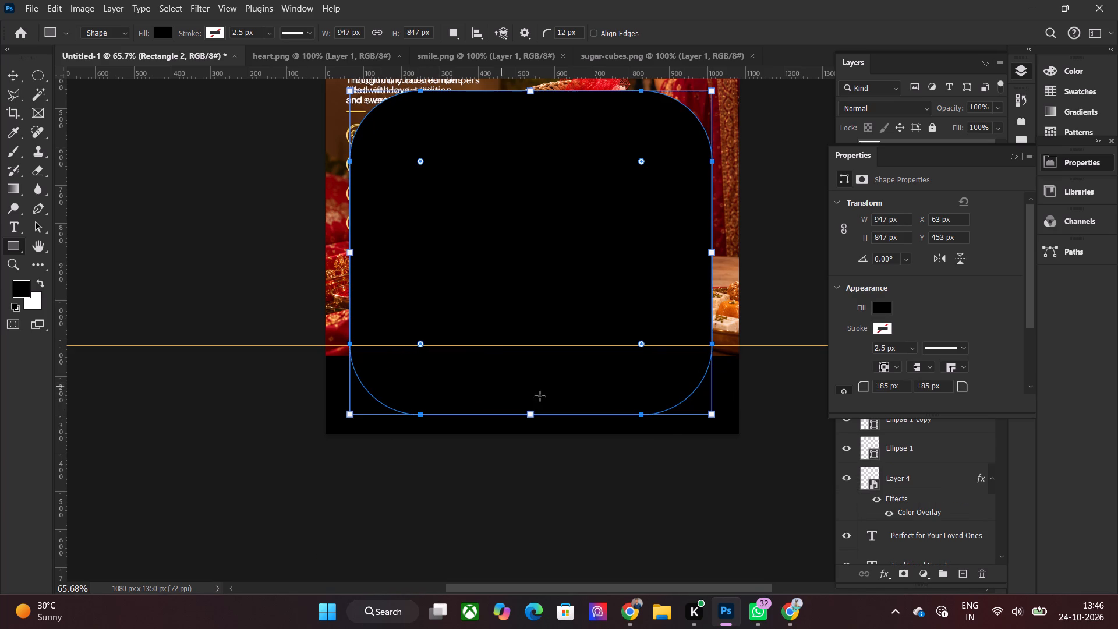
# Fill the rounded rectangle with the recently used golden yellow.
pyautogui.click(164, 25)
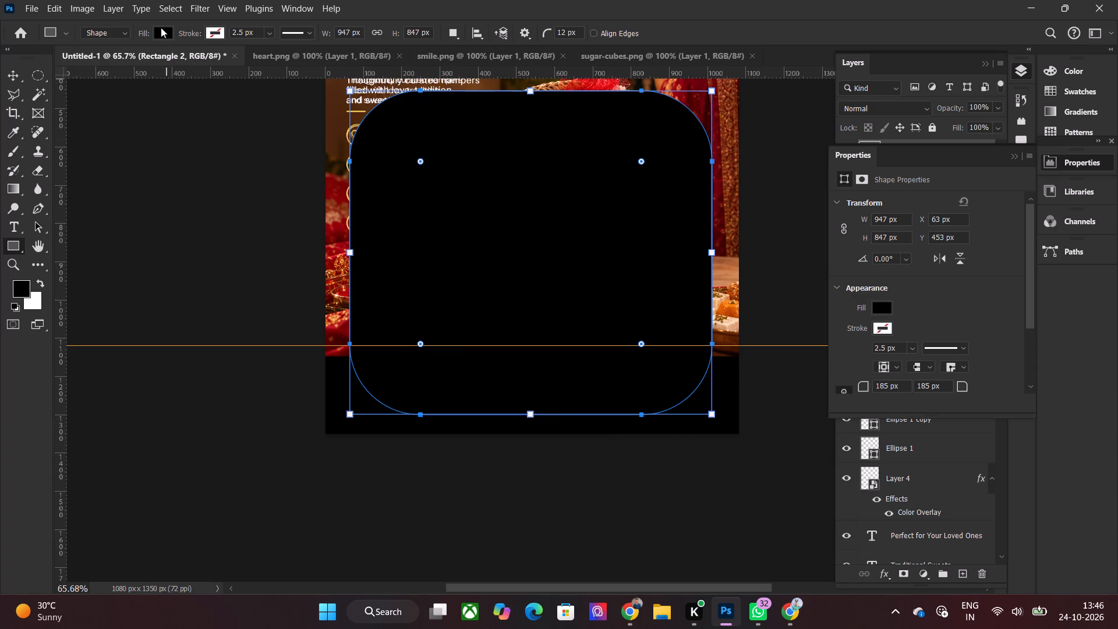
pyautogui.click(161, 36)
pyautogui.click(153, 108)
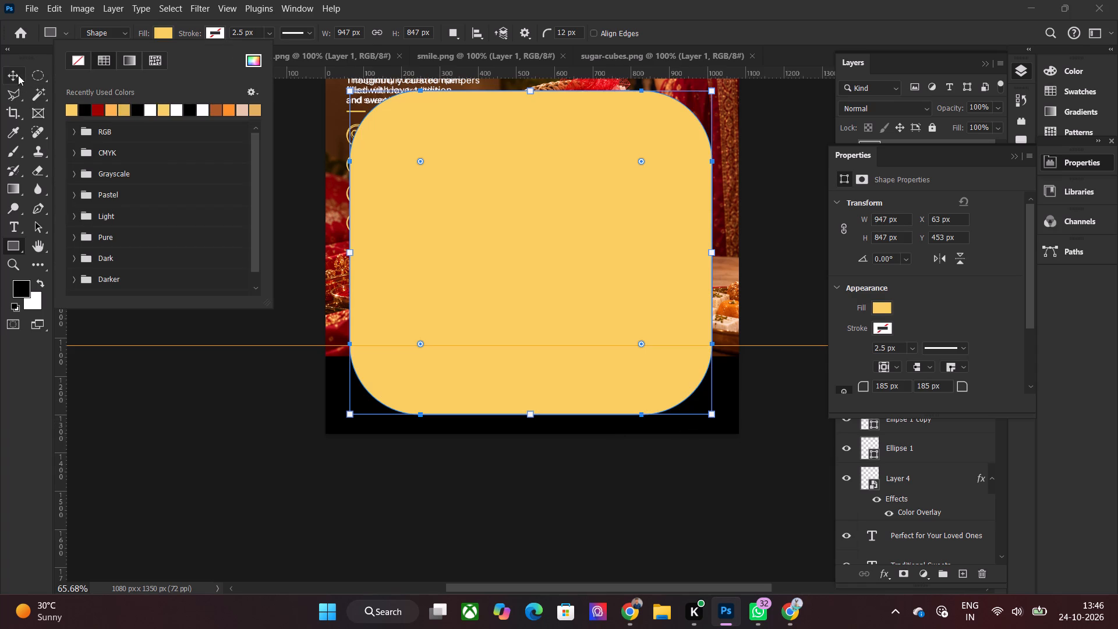
# Scale the yellow rounded rectangle up to about 1081 × 967 px so it spans the poster's width.
pyautogui.click(18, 75)
pyautogui.moveTo(715, 416); pyautogui.dragTo(718, 416)
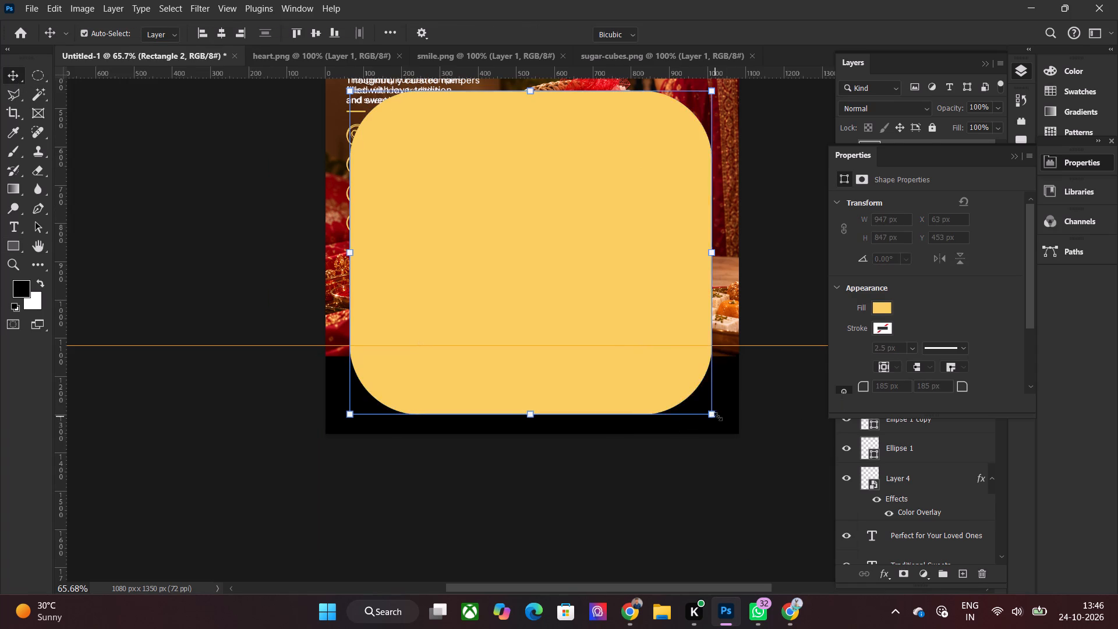
pyautogui.moveTo(718, 416); pyautogui.dragTo(745, 441)
pyautogui.moveTo(348, 443); pyautogui.dragTo(324, 462)
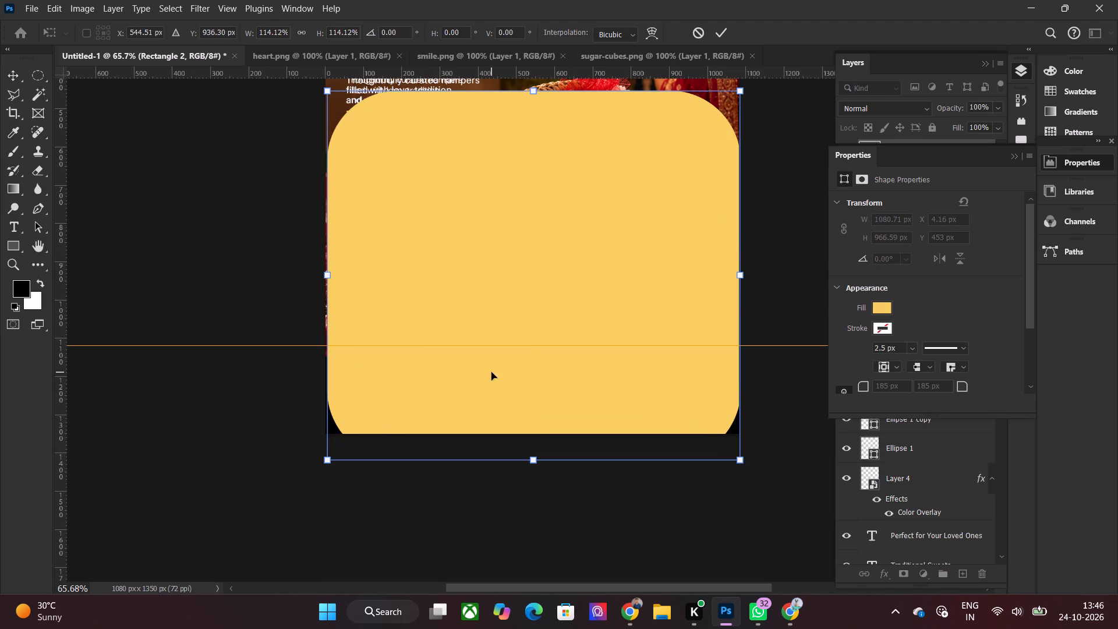
pyautogui.moveTo(508, 380); pyautogui.dragTo(501, 335)
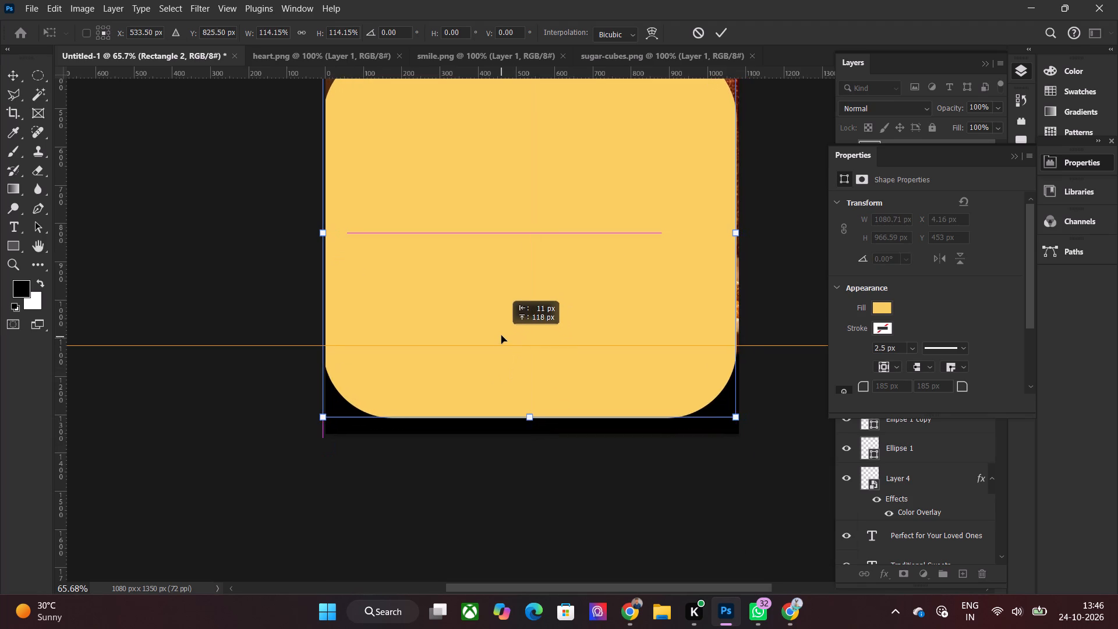
pyautogui.moveTo(501, 335); pyautogui.dragTo(489, 322)
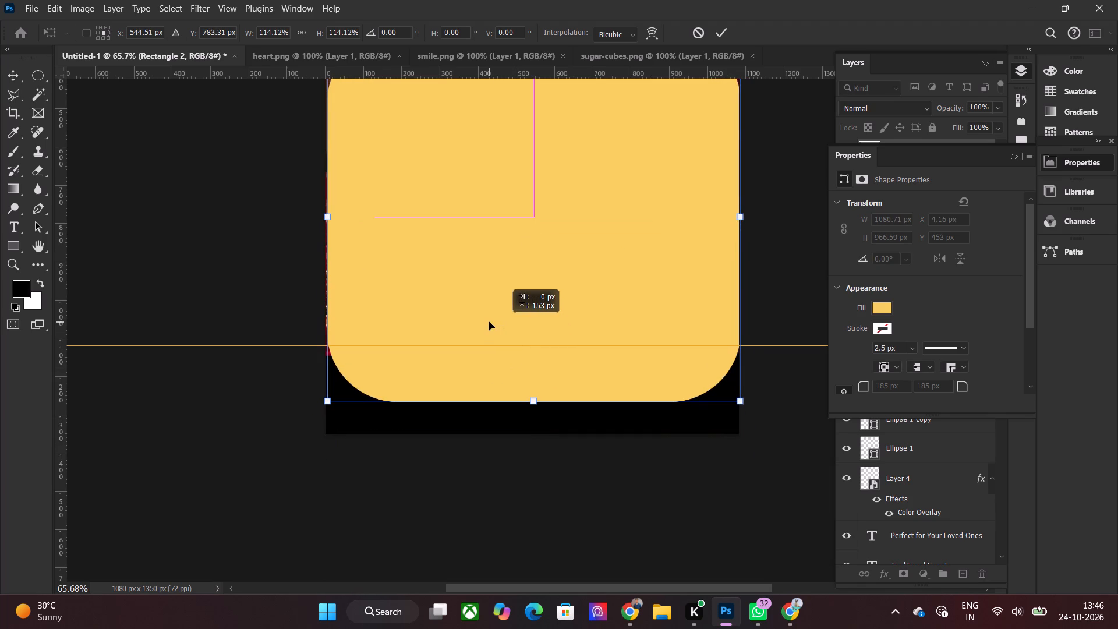
pyautogui.moveTo(489, 322); pyautogui.dragTo(507, 337)
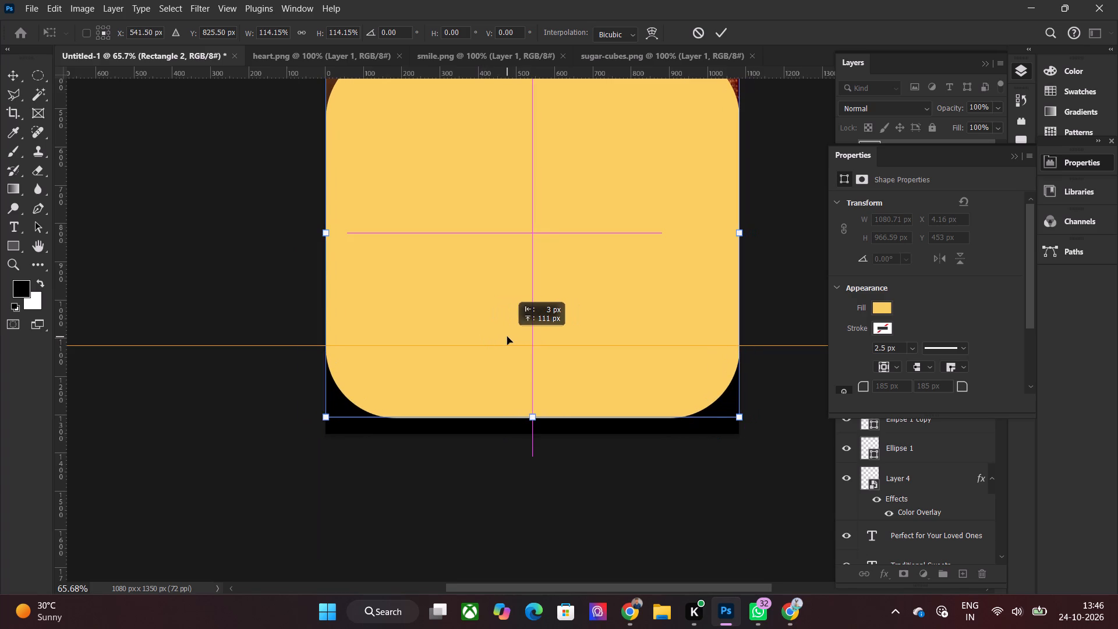
pyautogui.moveTo(507, 337); pyautogui.dragTo(507, 355)
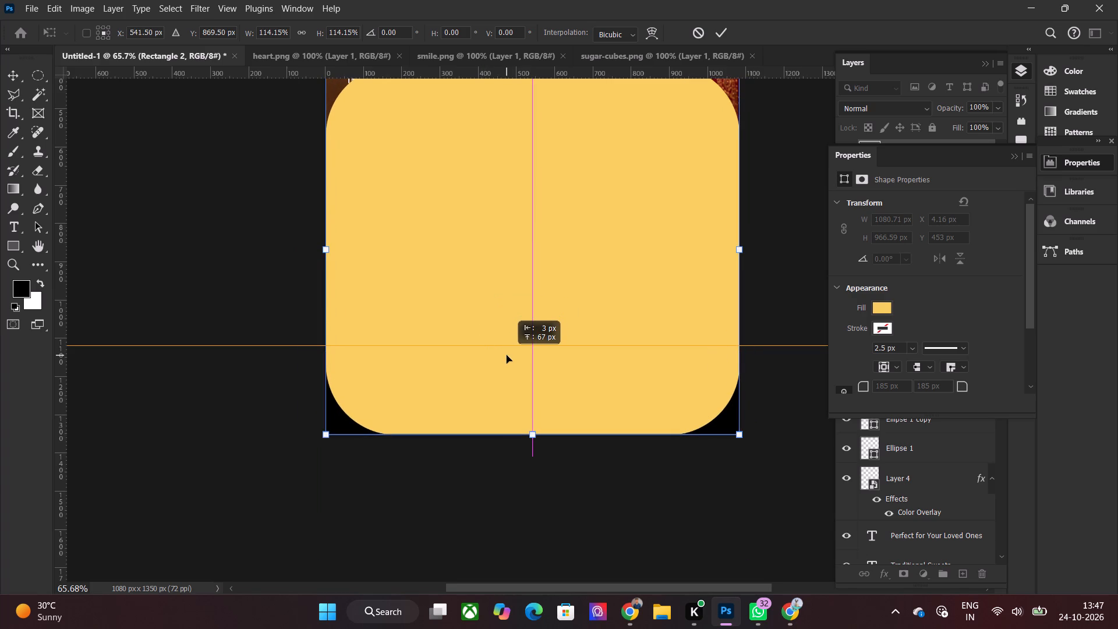
pyautogui.moveTo(507, 355); pyautogui.dragTo(511, 313)
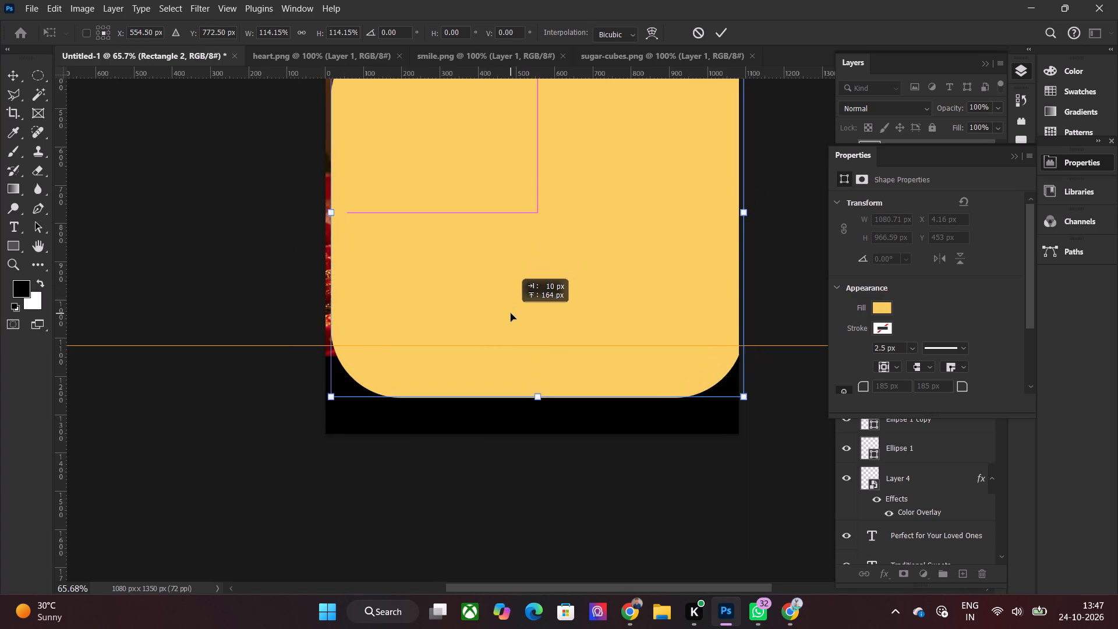
pyautogui.moveTo(511, 313); pyautogui.dragTo(509, 313)
pyautogui.scroll(3, 514, 313)
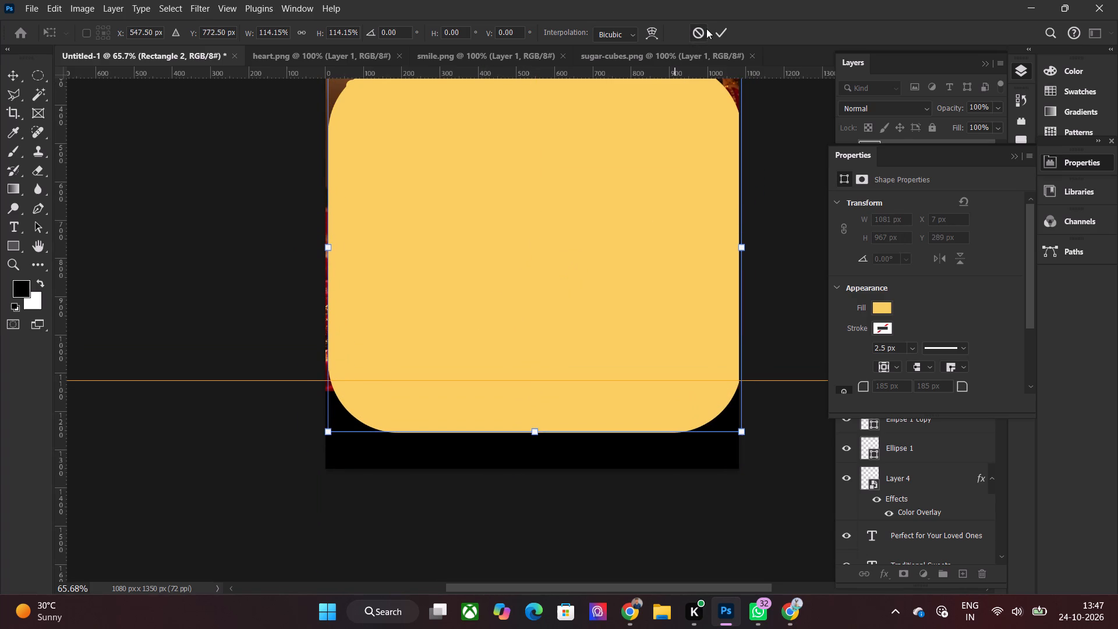
pyautogui.click(713, 30)
# Centre the yellow rounded rectangle horizontally and lower it over the black footer, to about Y 282 px.
pyautogui.click(308, 33)
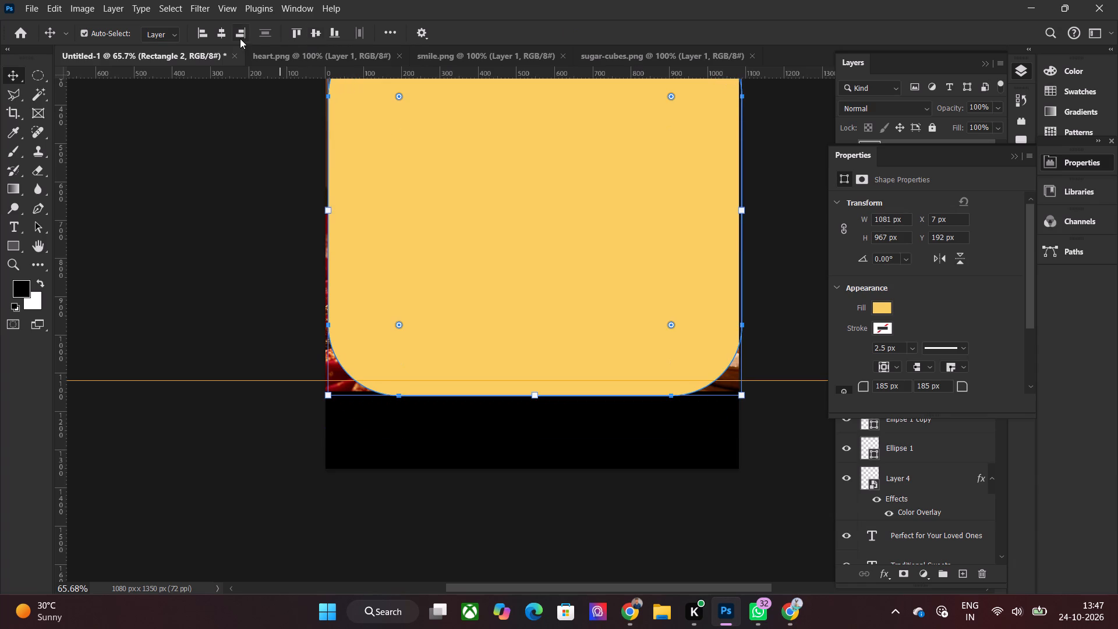
pyautogui.click(221, 34)
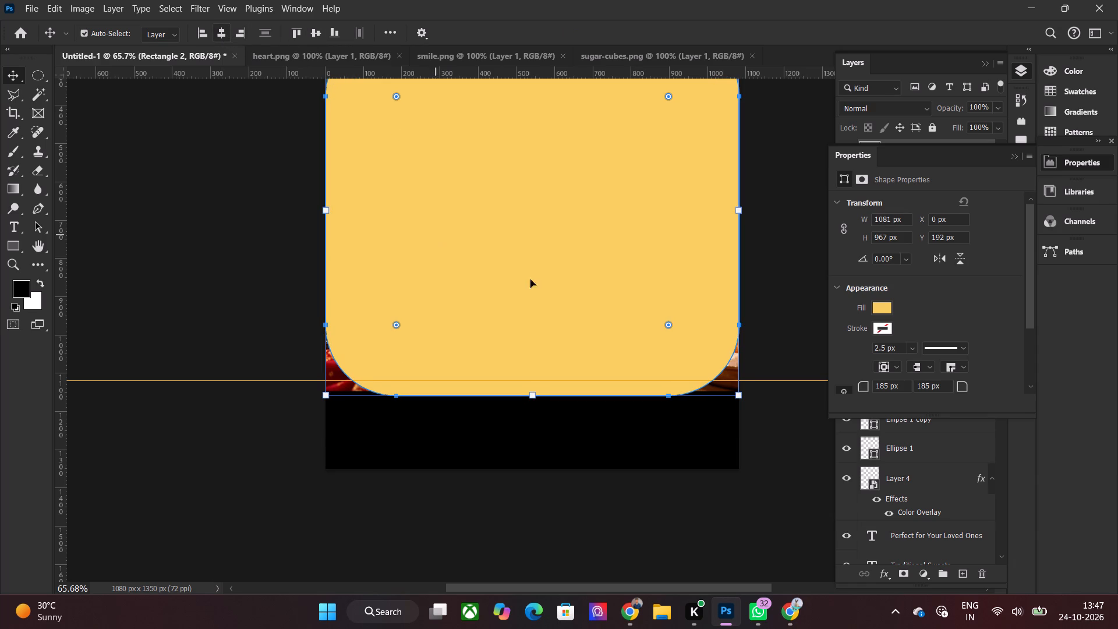
pyautogui.moveTo(599, 256); pyautogui.dragTo(597, 269)
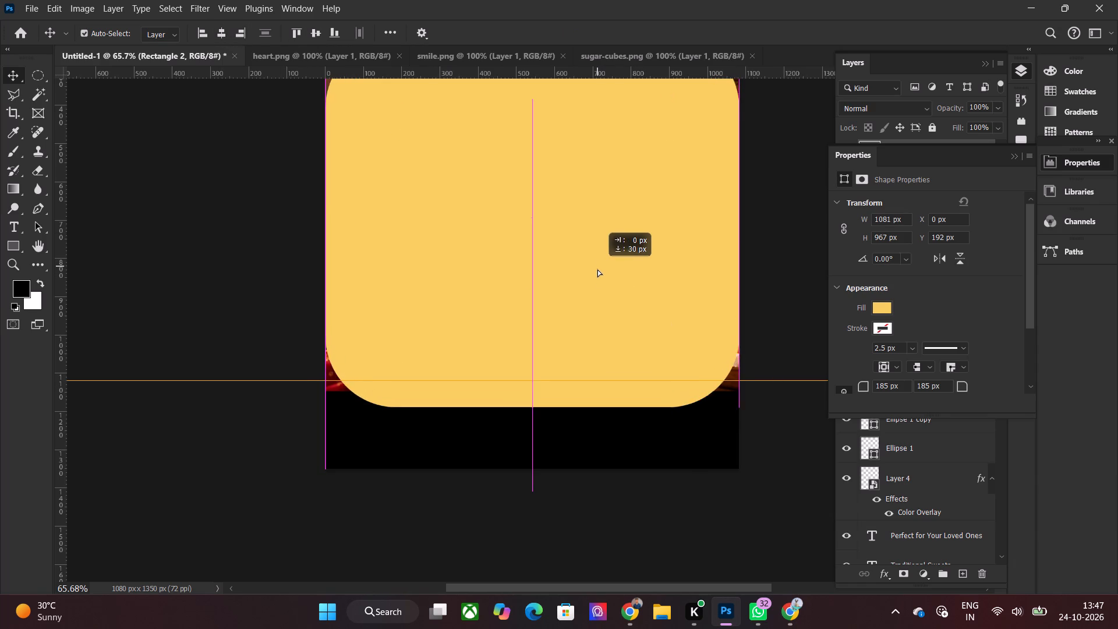
pyautogui.moveTo(597, 269); pyautogui.dragTo(597, 294)
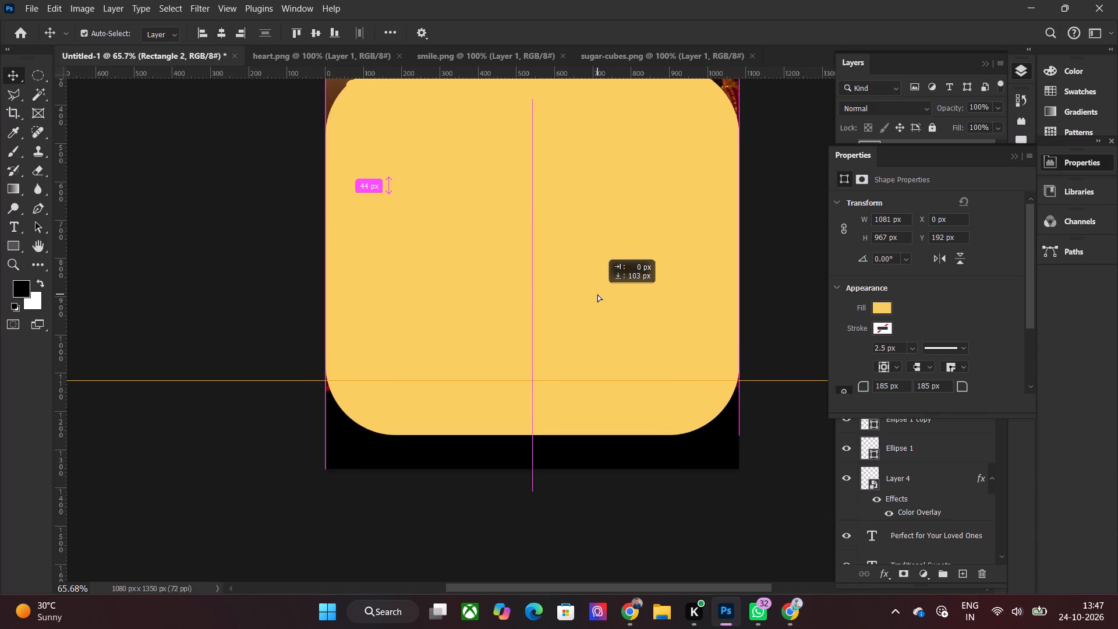
pyautogui.moveTo(597, 294); pyautogui.dragTo(603, 301)
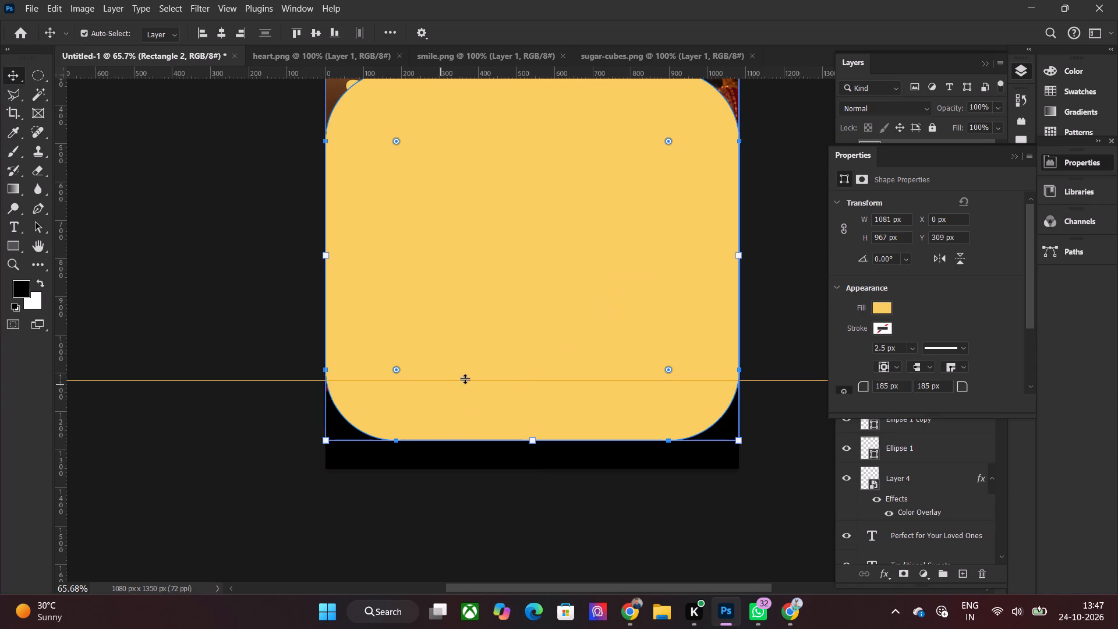
pyautogui.click(508, 380)
pyautogui.moveTo(536, 328); pyautogui.dragTo(536, 310)
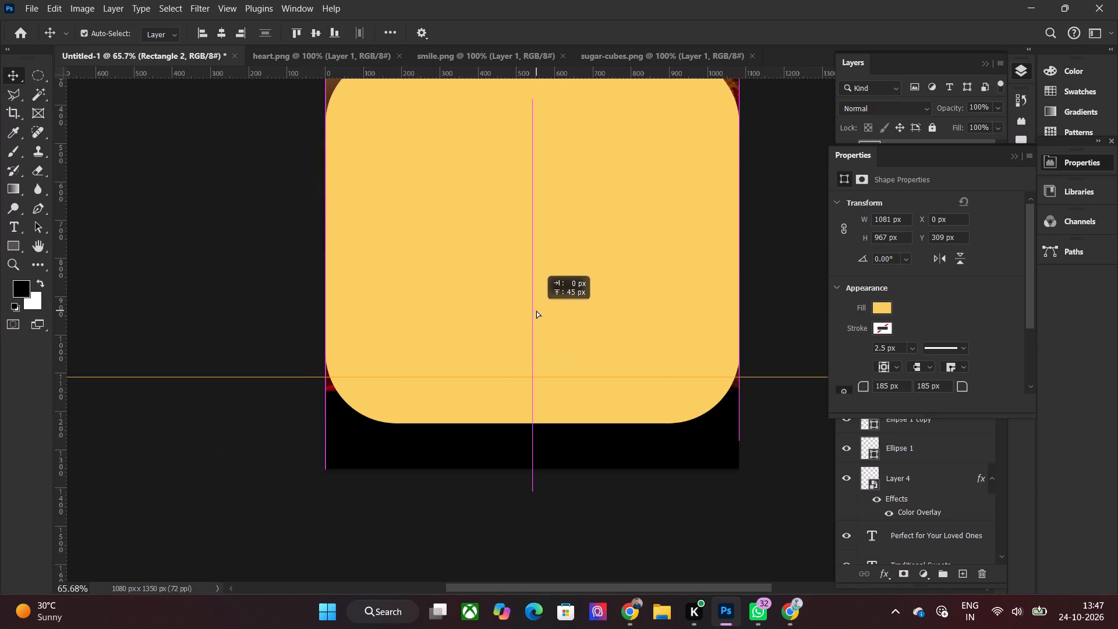
pyautogui.moveTo(536, 310); pyautogui.dragTo(536, 319)
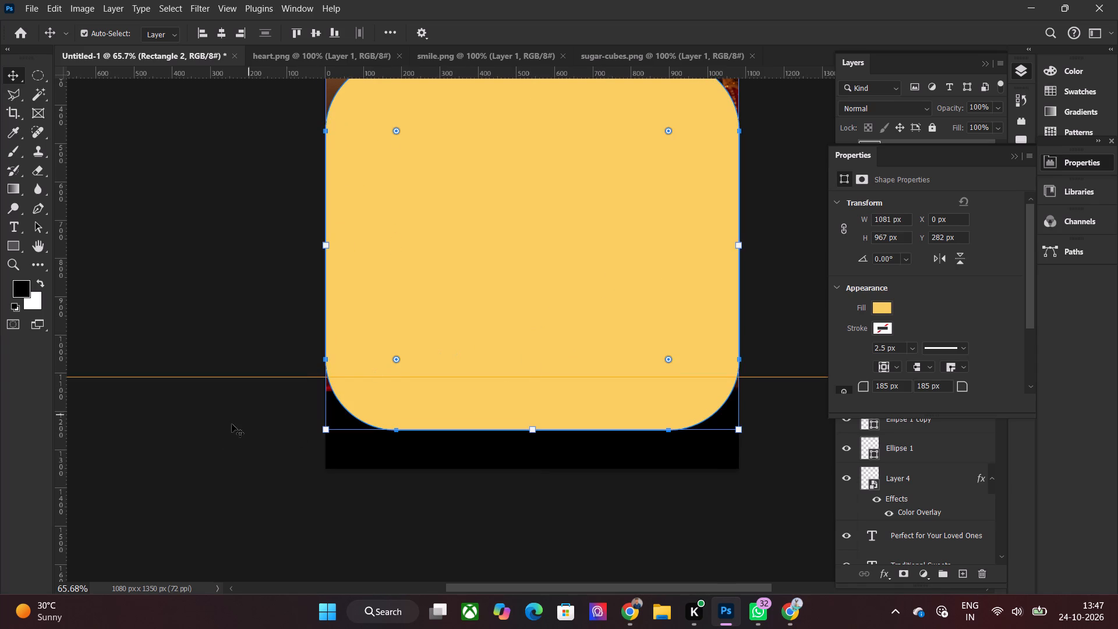
# Reduce the yellow rectangle's corner radius to about 163 px.
pyautogui.click(206, 434)
pyautogui.click(362, 447)
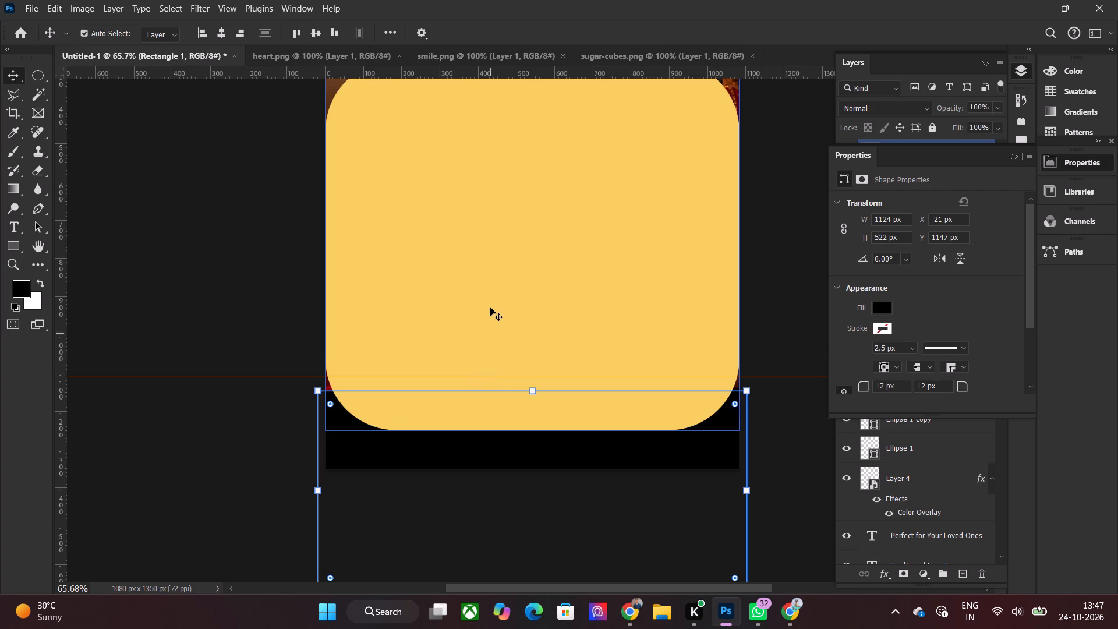
pyautogui.click(490, 297)
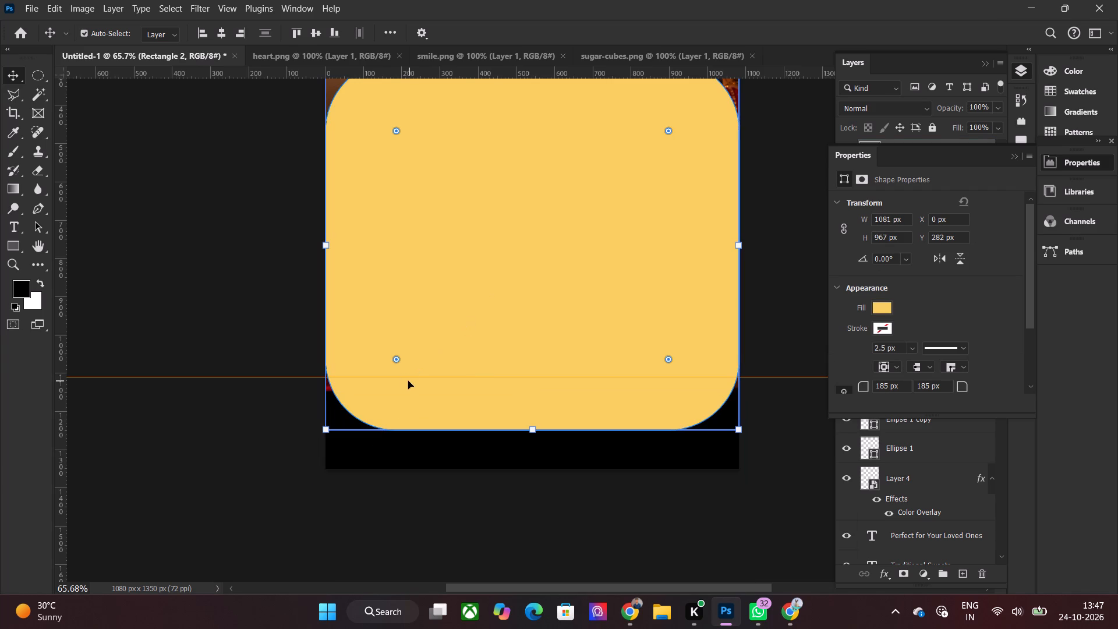
pyautogui.moveTo(395, 357); pyautogui.dragTo(353, 390)
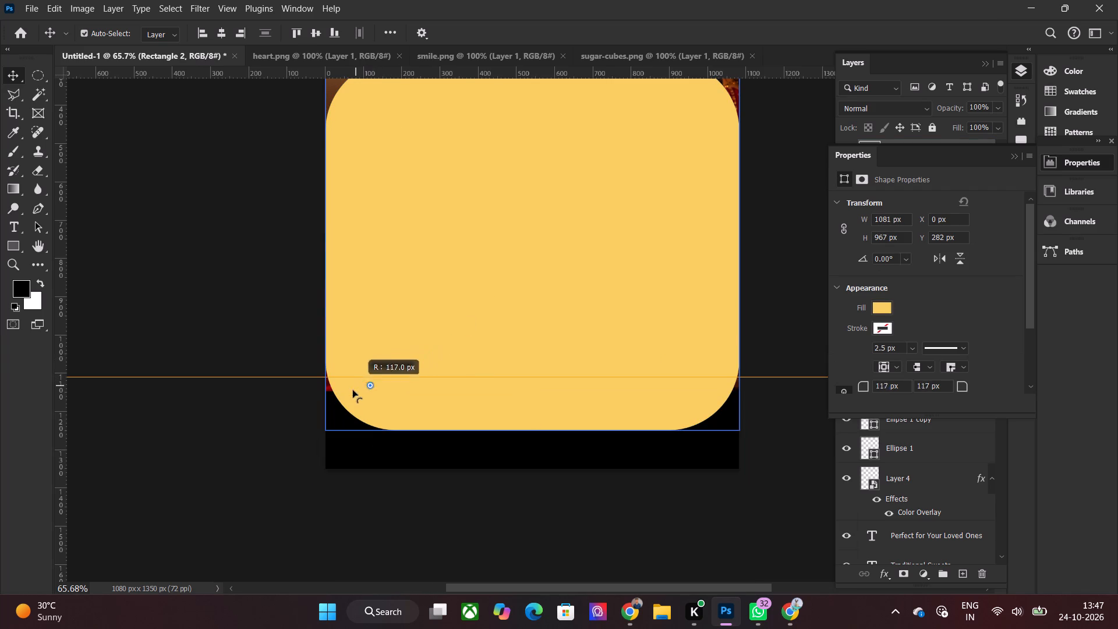
pyautogui.moveTo(353, 390); pyautogui.dragTo(371, 384)
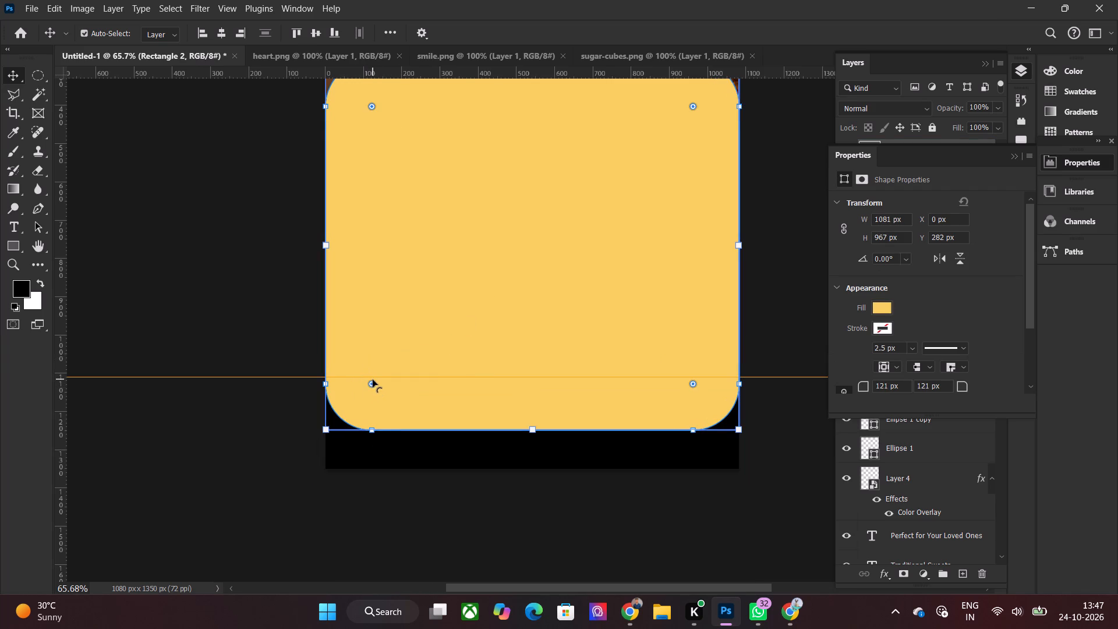
pyautogui.moveTo(373, 381); pyautogui.dragTo(388, 370)
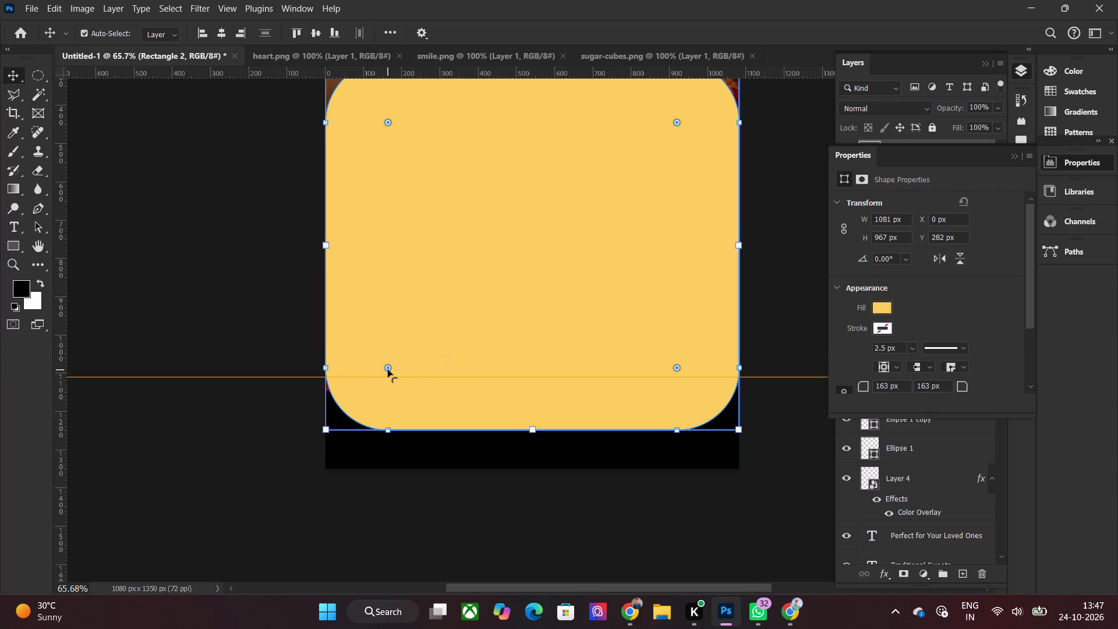
# Extend the black footer rectangle's top edge up to the horizontal guide, making it about 559 px tall.
pyautogui.click(349, 470)
pyautogui.click(354, 465)
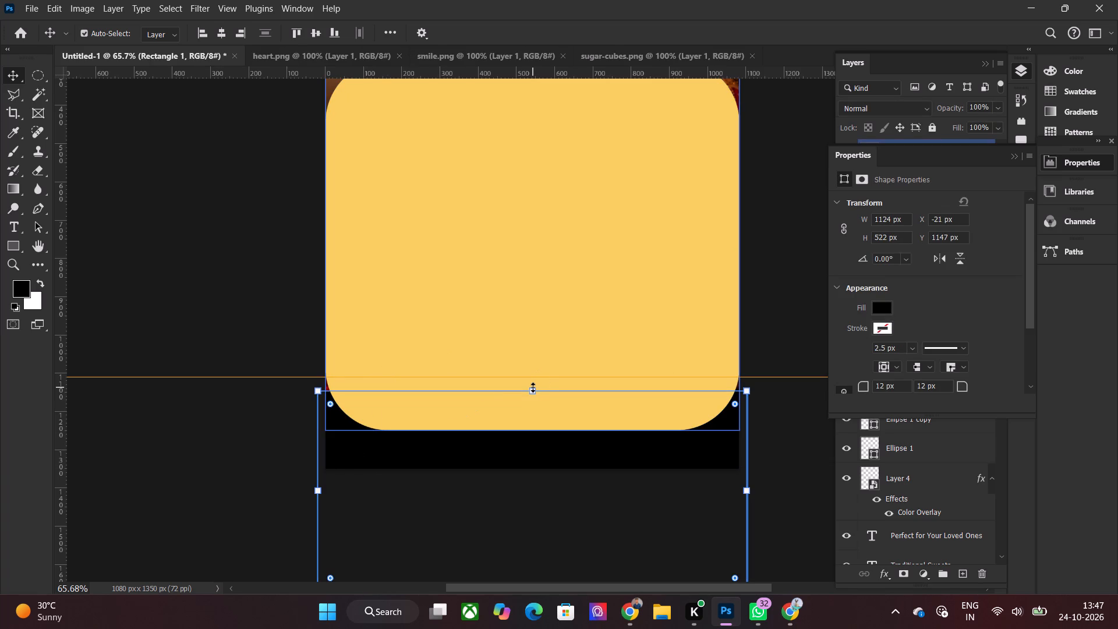
pyautogui.moveTo(533, 387); pyautogui.dragTo(536, 366)
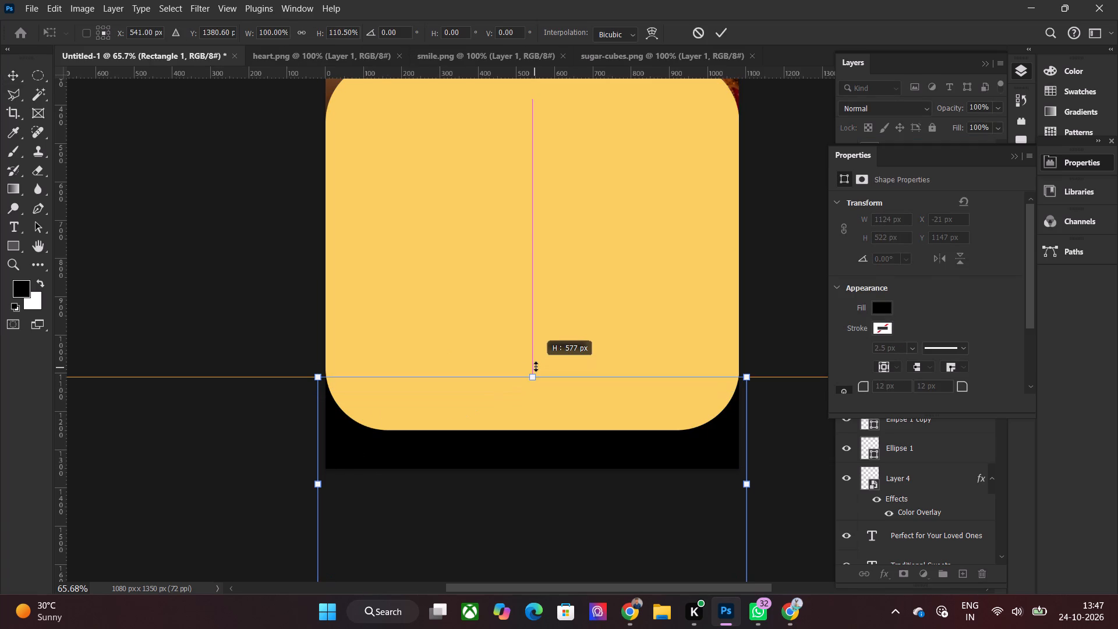
pyautogui.moveTo(536, 366); pyautogui.dragTo(536, 370)
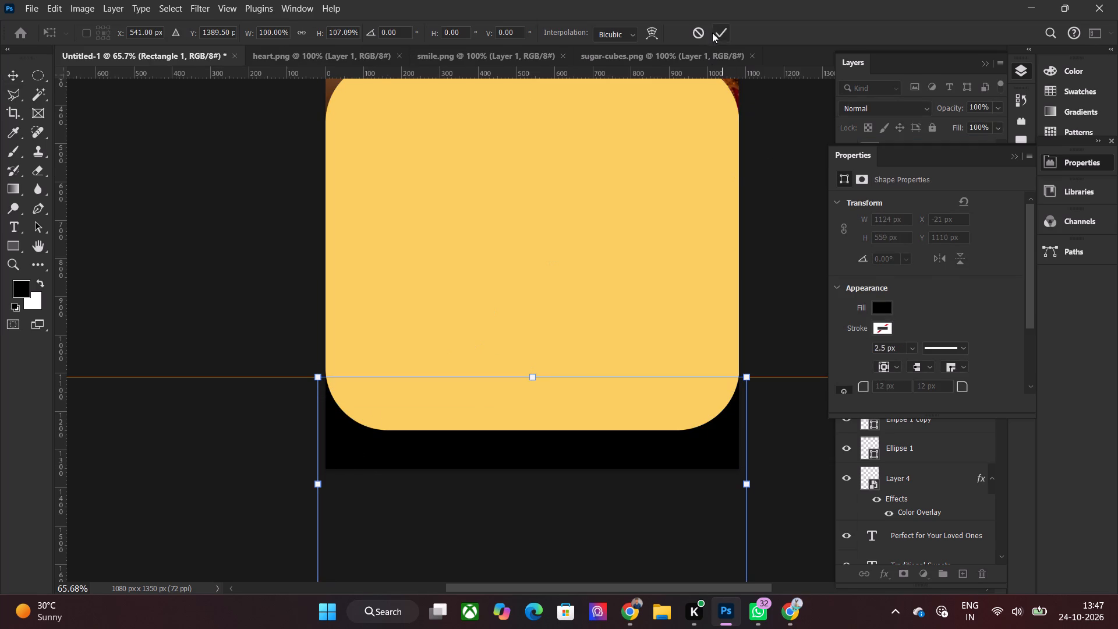
pyautogui.click(712, 33)
pyautogui.click(210, 274)
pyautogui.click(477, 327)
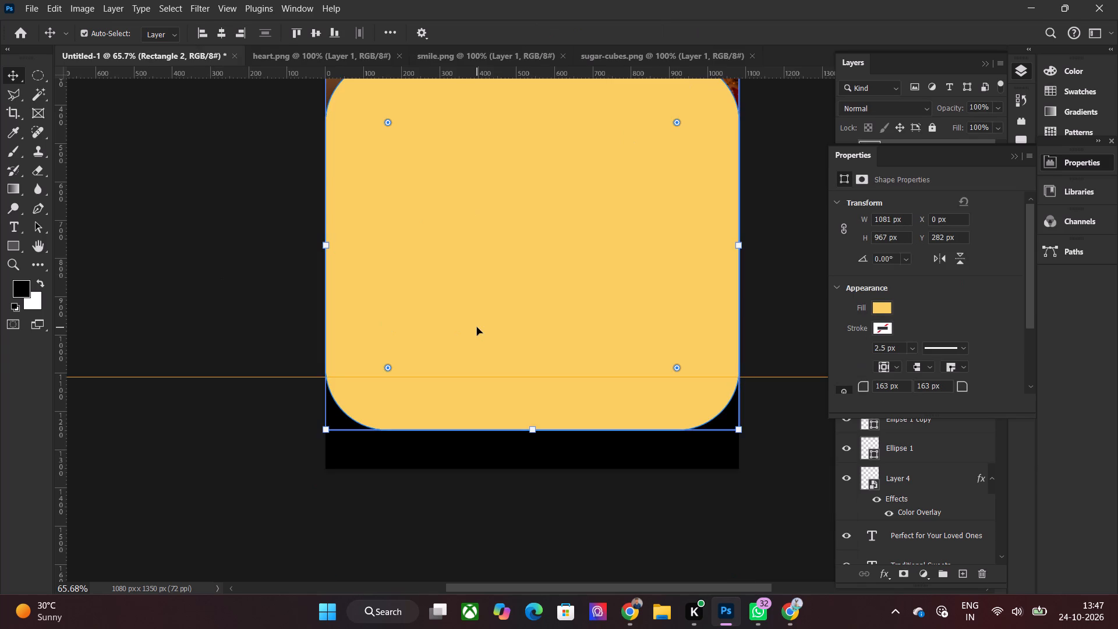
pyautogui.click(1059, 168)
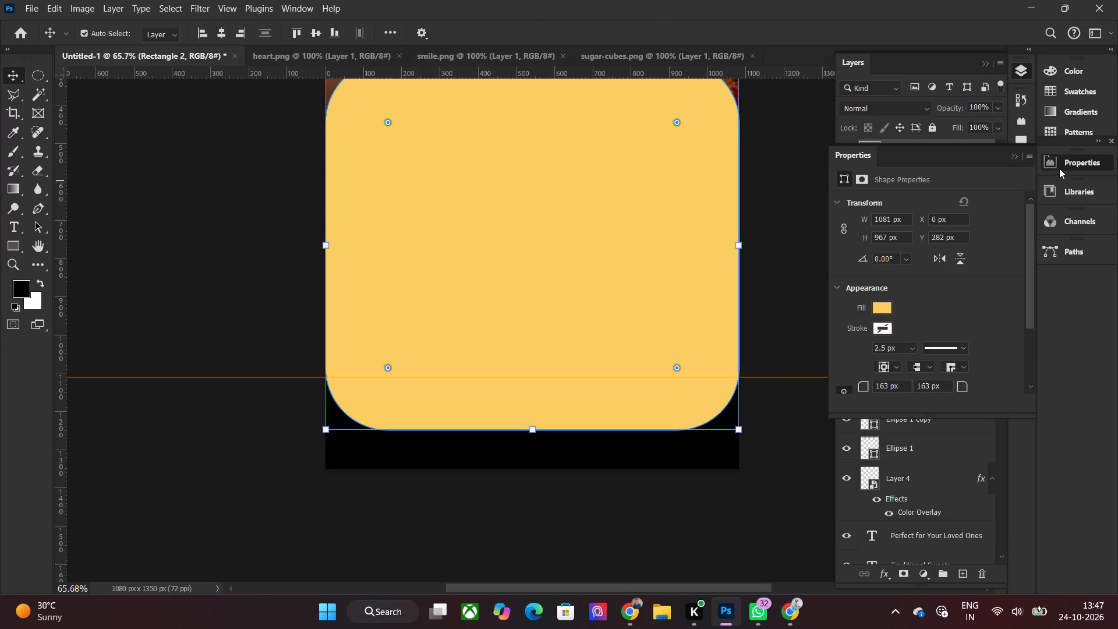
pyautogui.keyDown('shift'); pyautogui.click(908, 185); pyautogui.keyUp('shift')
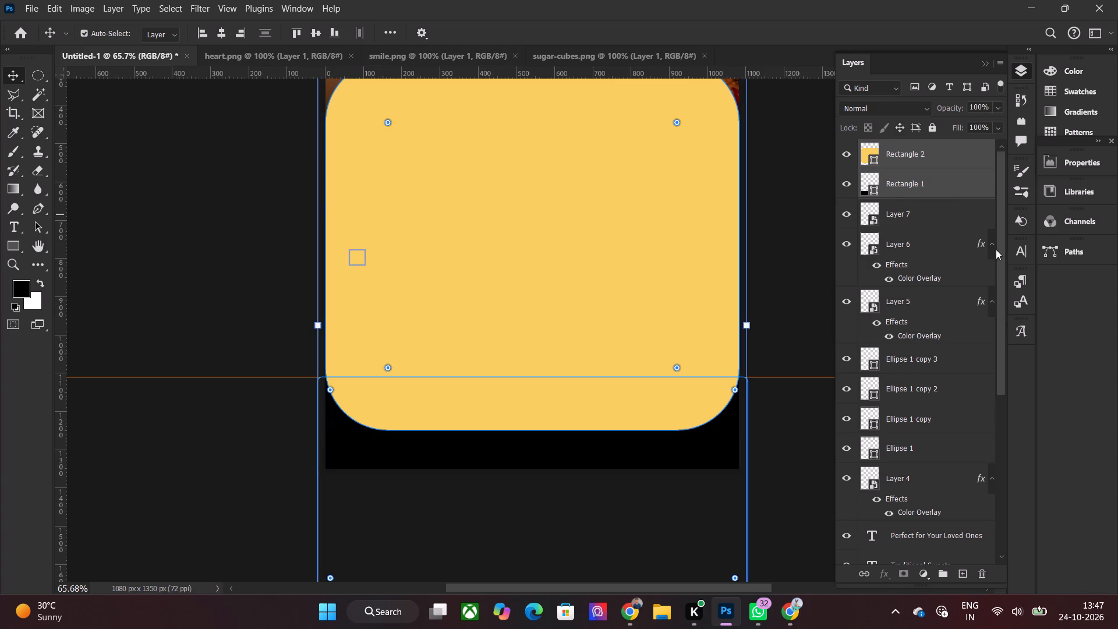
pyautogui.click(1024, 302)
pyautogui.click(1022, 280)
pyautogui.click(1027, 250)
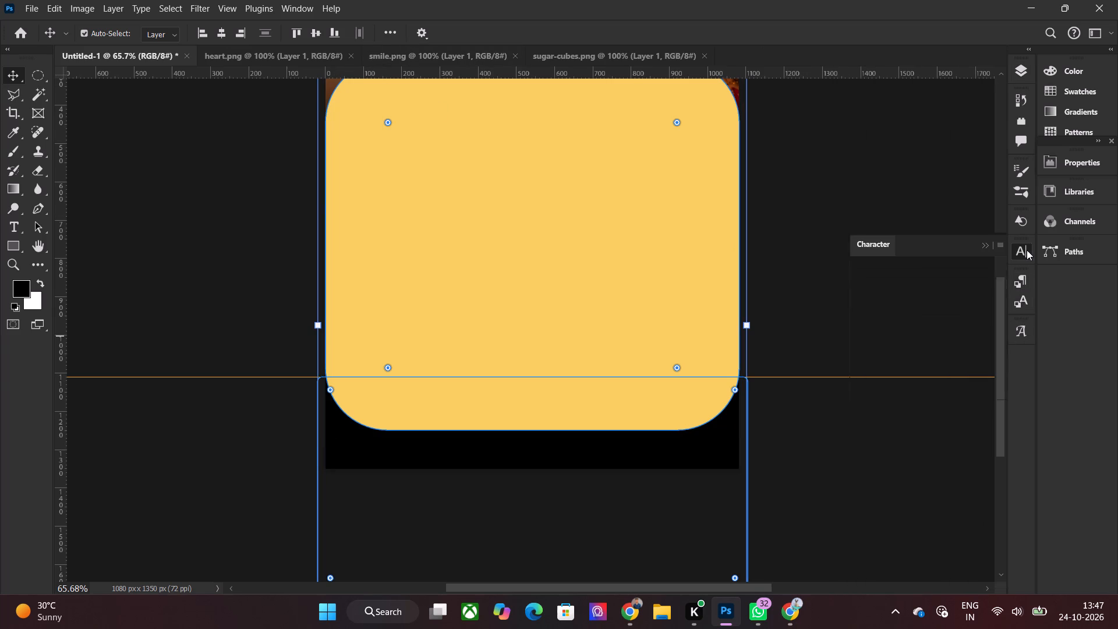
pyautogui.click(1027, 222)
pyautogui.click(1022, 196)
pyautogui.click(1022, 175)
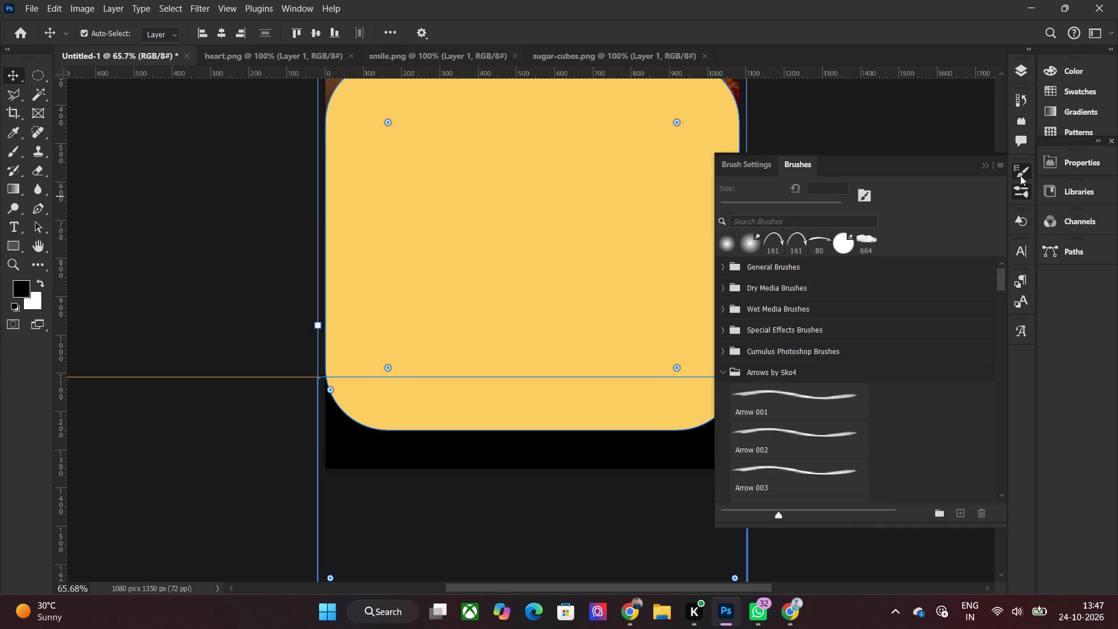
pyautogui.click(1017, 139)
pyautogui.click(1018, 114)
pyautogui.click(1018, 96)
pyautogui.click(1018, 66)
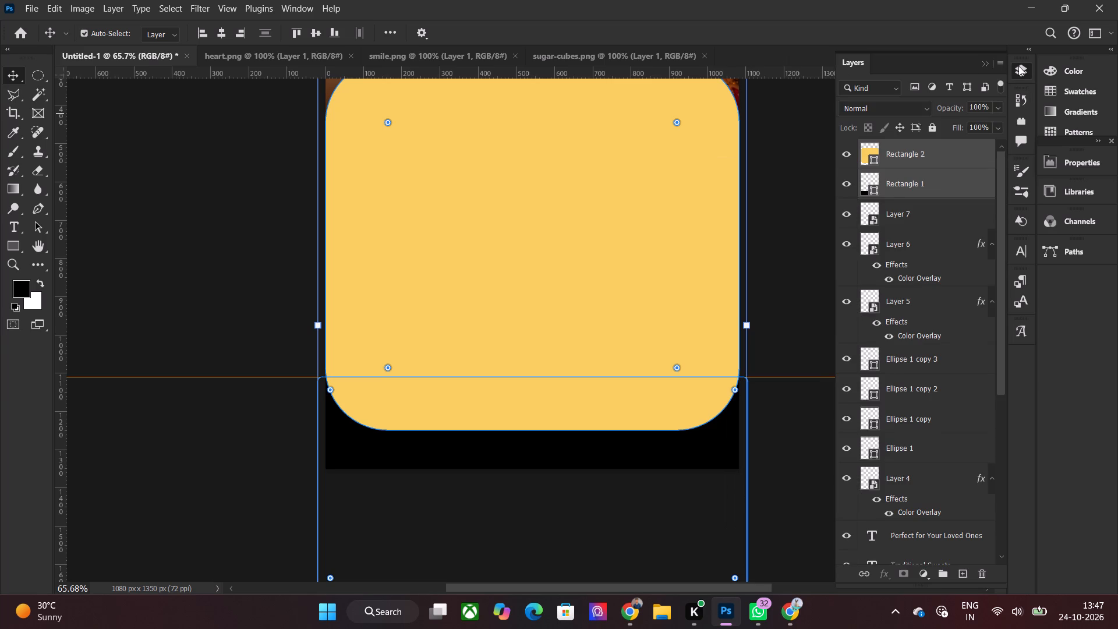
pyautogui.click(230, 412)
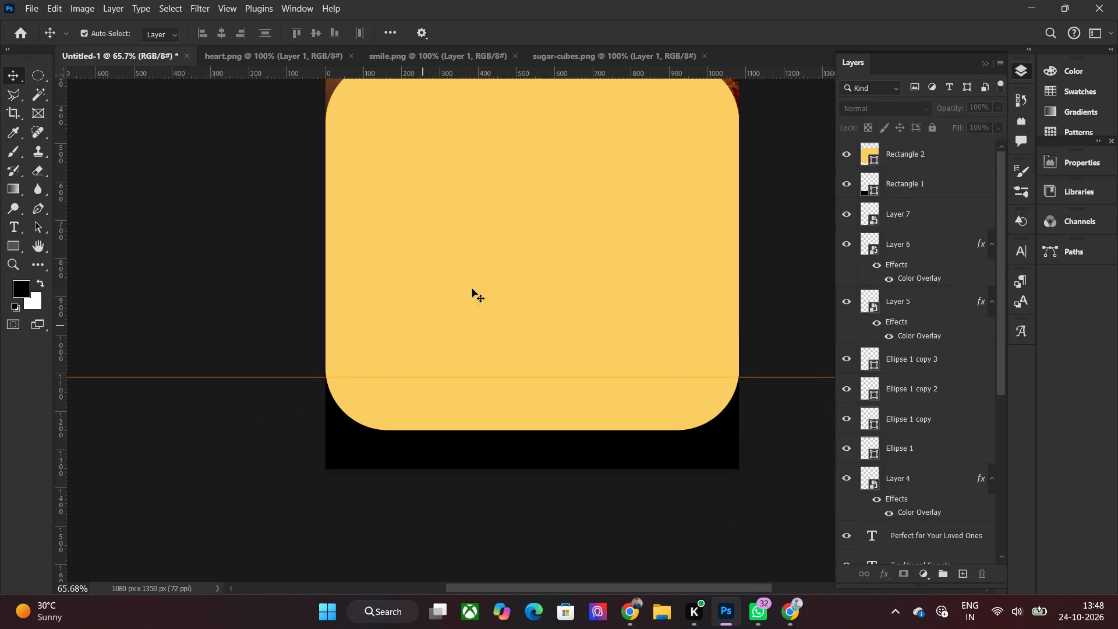
# Load the yellow rounded rectangle's outline as a selection.
pyautogui.click(480, 285)
pyautogui.keyDown('alt'); pyautogui.click(868, 156); pyautogui.keyUp('alt')
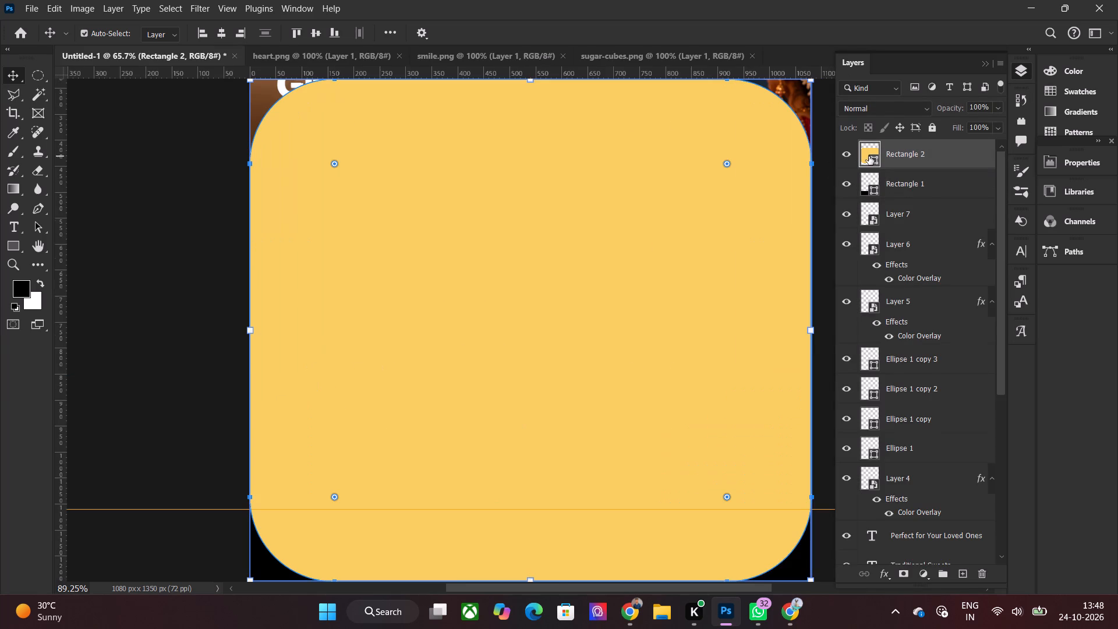
pyautogui.keyDown('ctrl'); pyautogui.click(869, 160); pyautogui.keyUp('ctrl')
pyautogui.scroll(-6, 569, 280)
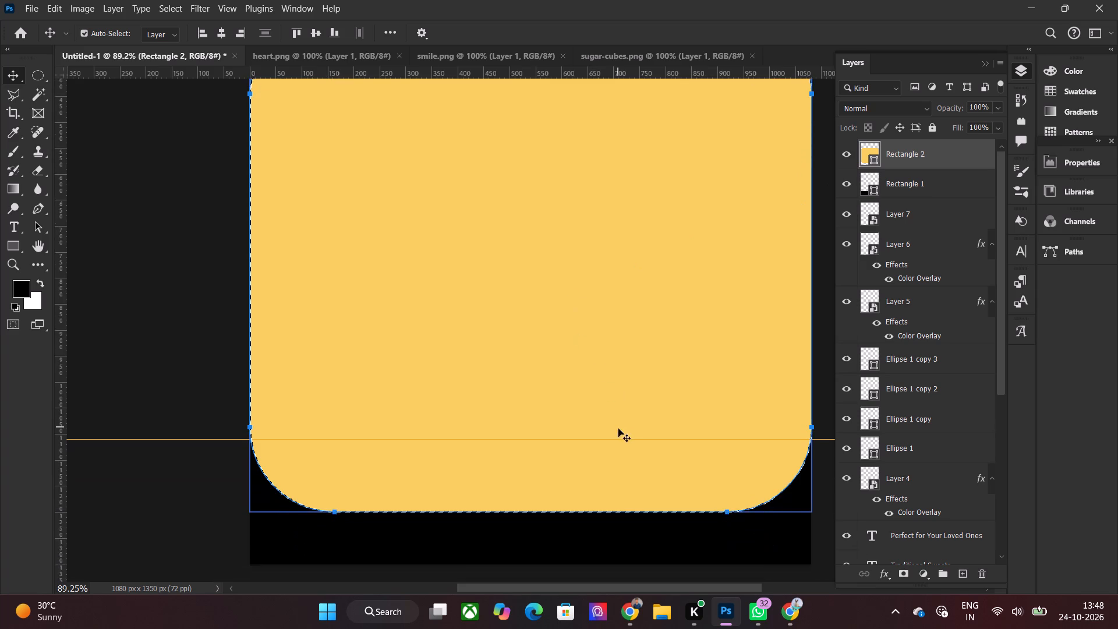
pyautogui.scroll(1, 618, 429)
pyautogui.scroll(-2, 622, 430)
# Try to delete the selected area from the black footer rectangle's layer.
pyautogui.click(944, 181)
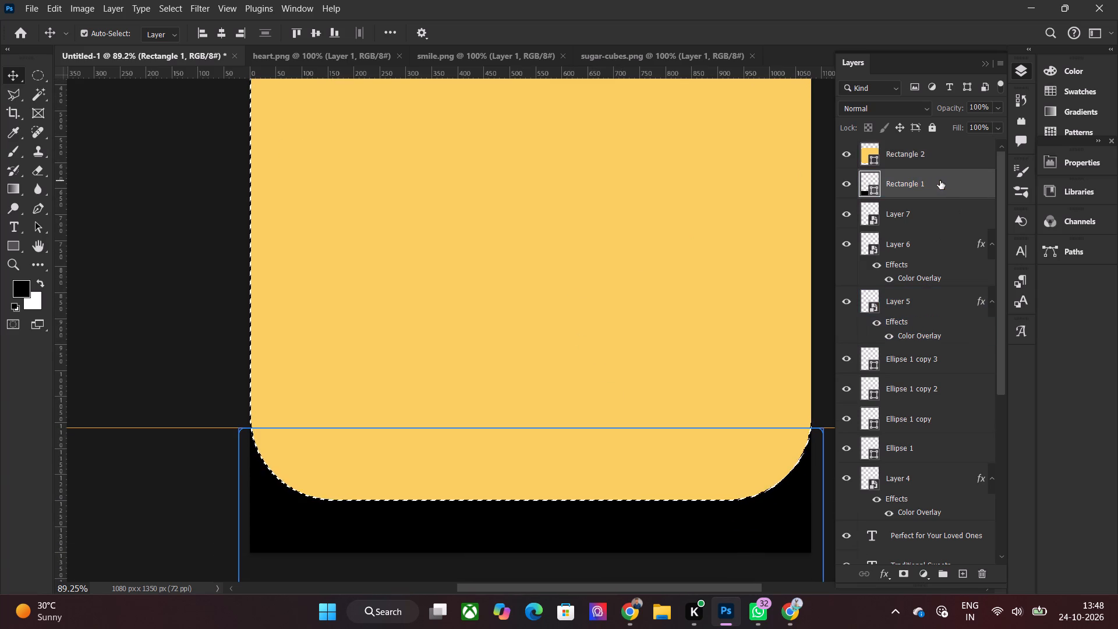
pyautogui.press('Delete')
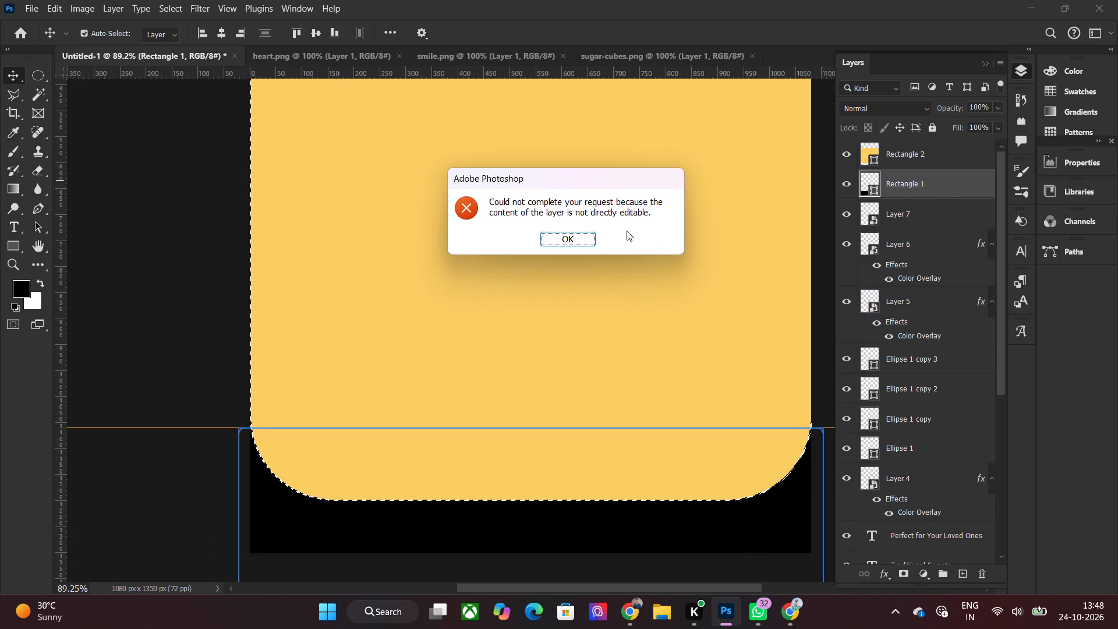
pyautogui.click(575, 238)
# Rasterize the black footer rectangle's layer and delete the selected rounded area from it.
pyautogui.rightClick(925, 189)
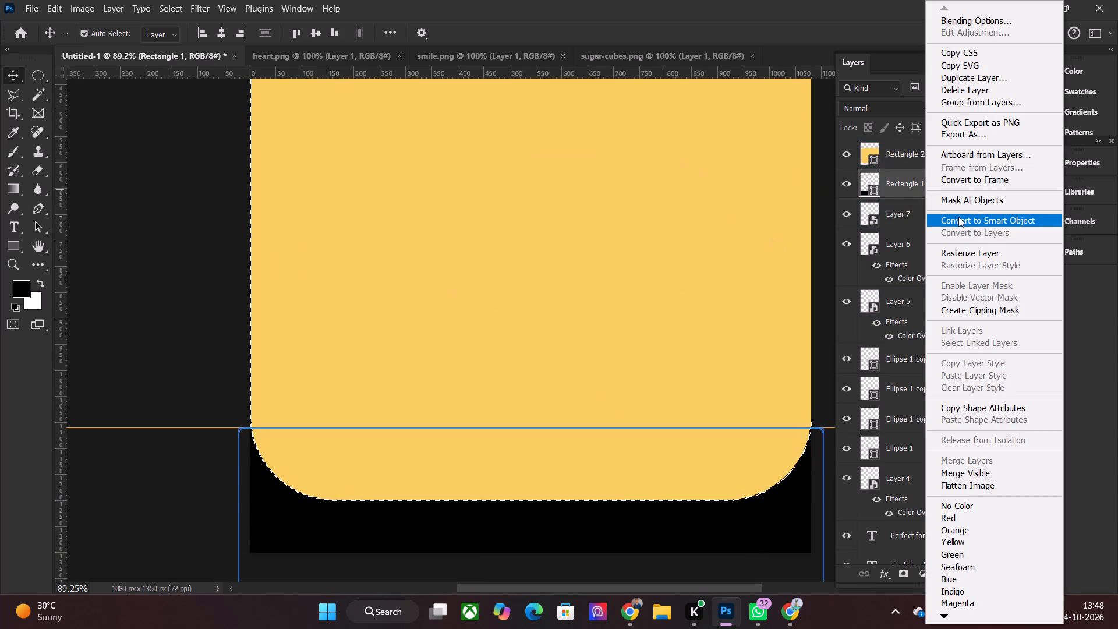
pyautogui.click(961, 254)
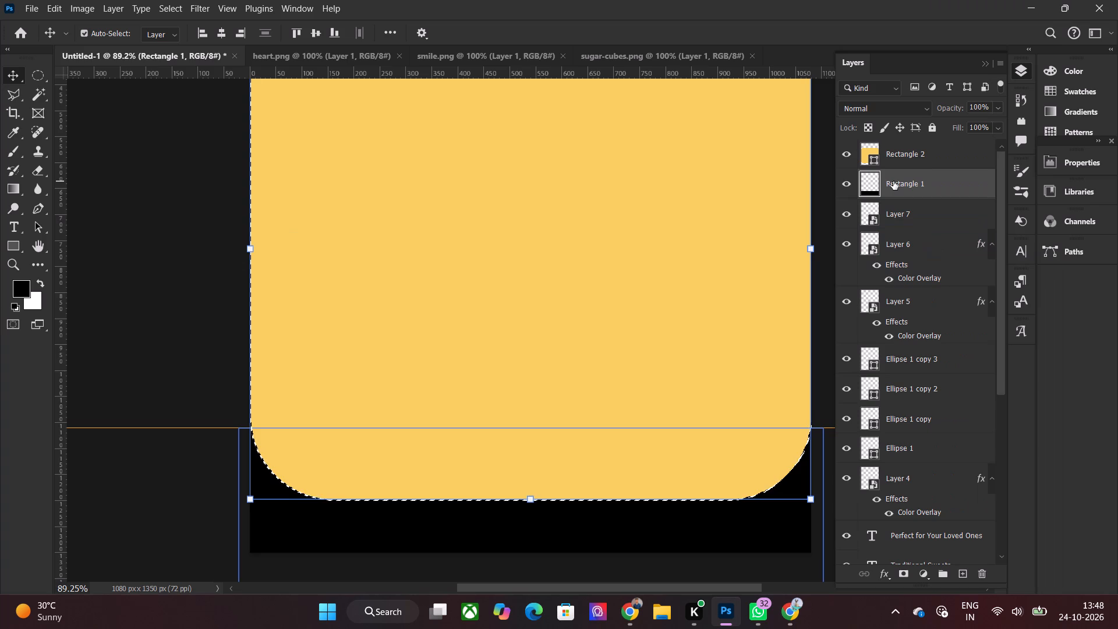
pyautogui.click(893, 181)
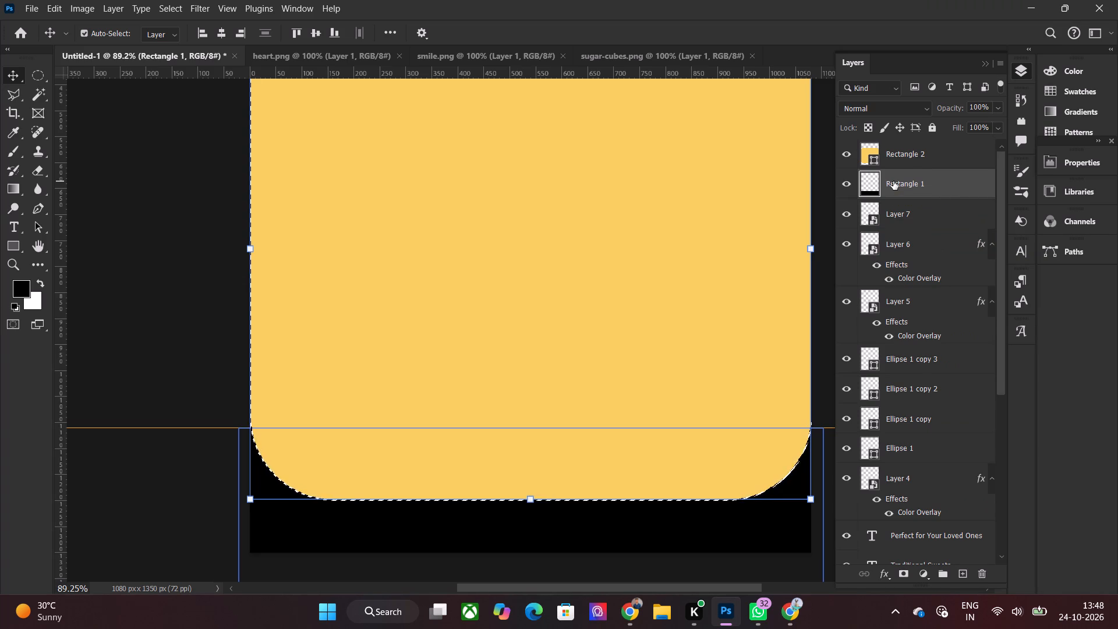
pyautogui.press('Delete')
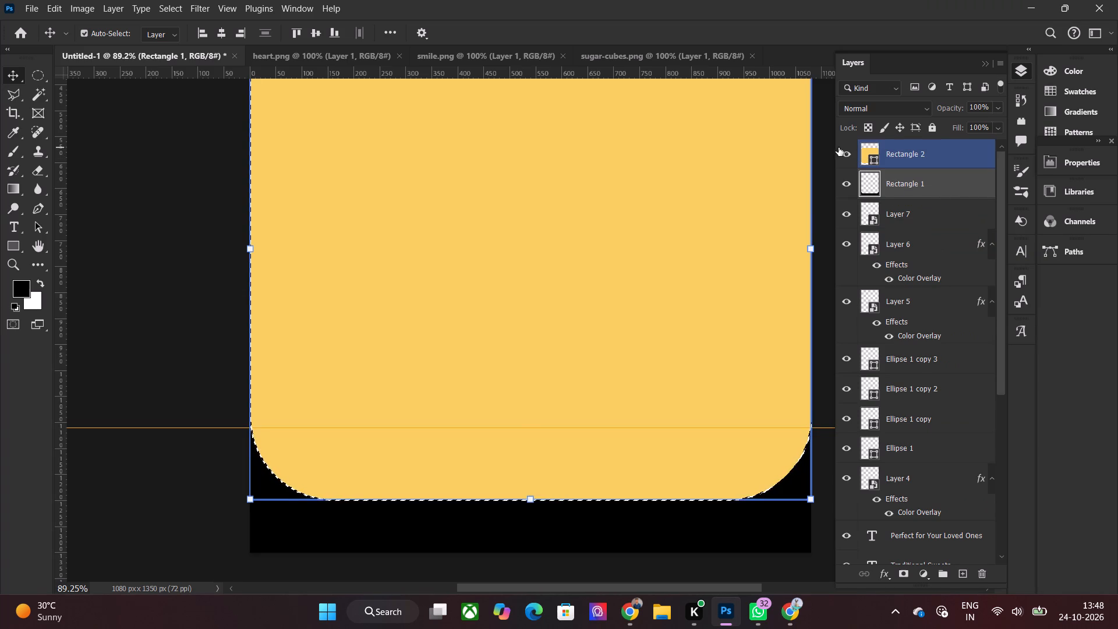
# Hide the yellow rounded rectangle's layer and clear the selection.
pyautogui.click(846, 151)
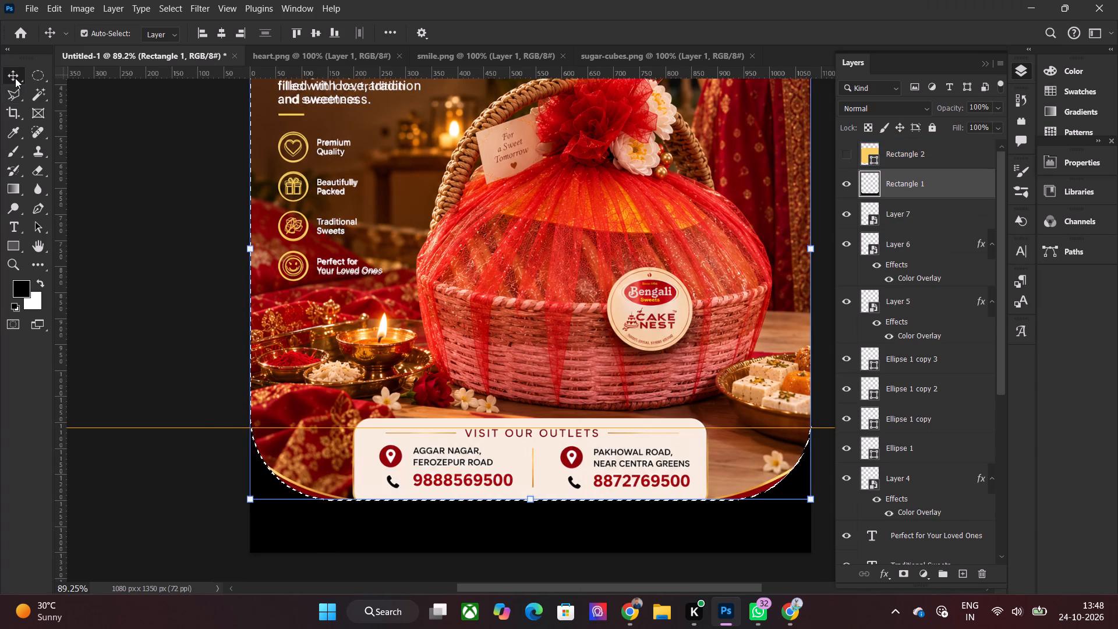
pyautogui.hotkey('ctrl', 'd')
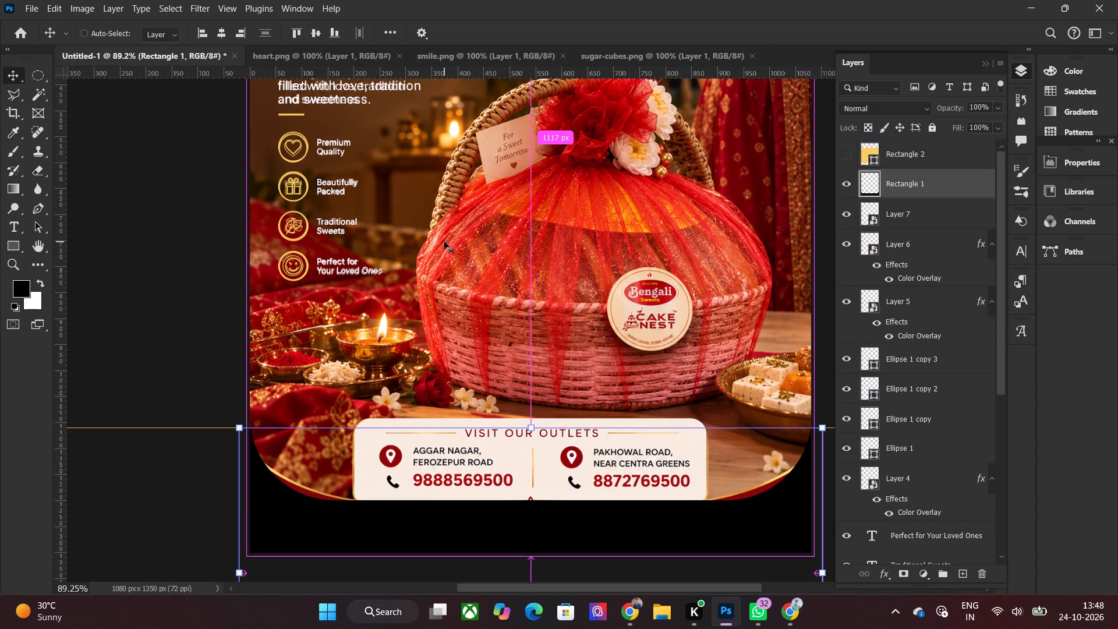
pyautogui.click(134, 167)
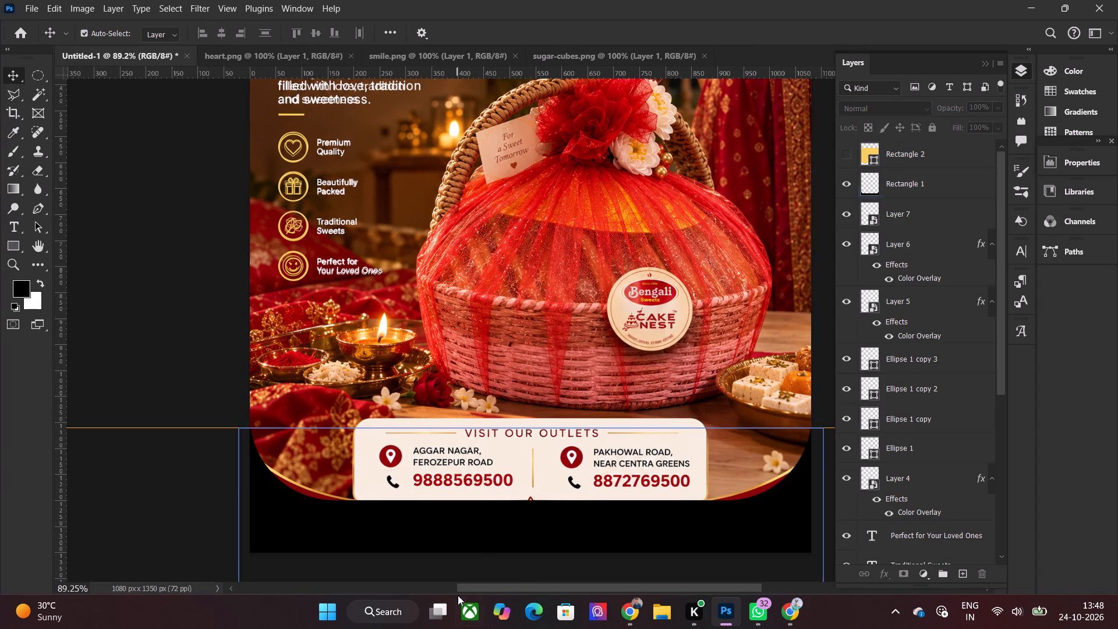
# Add a linear Gradient Overlay at a 90° angle to the curved black footer layer.
pyautogui.click(474, 539)
pyautogui.click(486, 535)
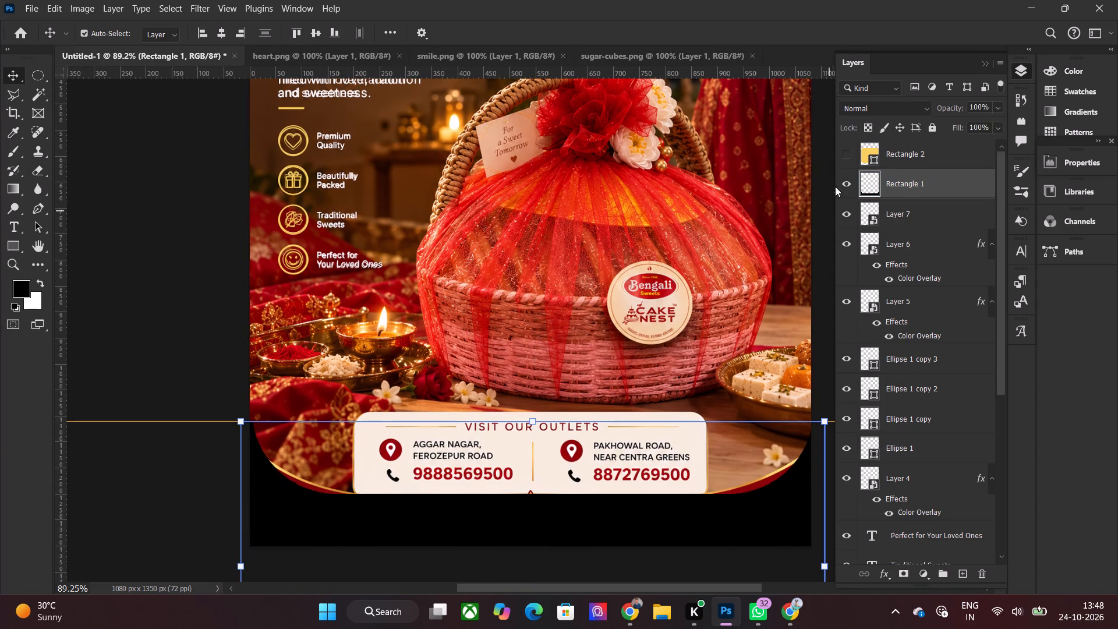
pyautogui.rightClick(913, 183)
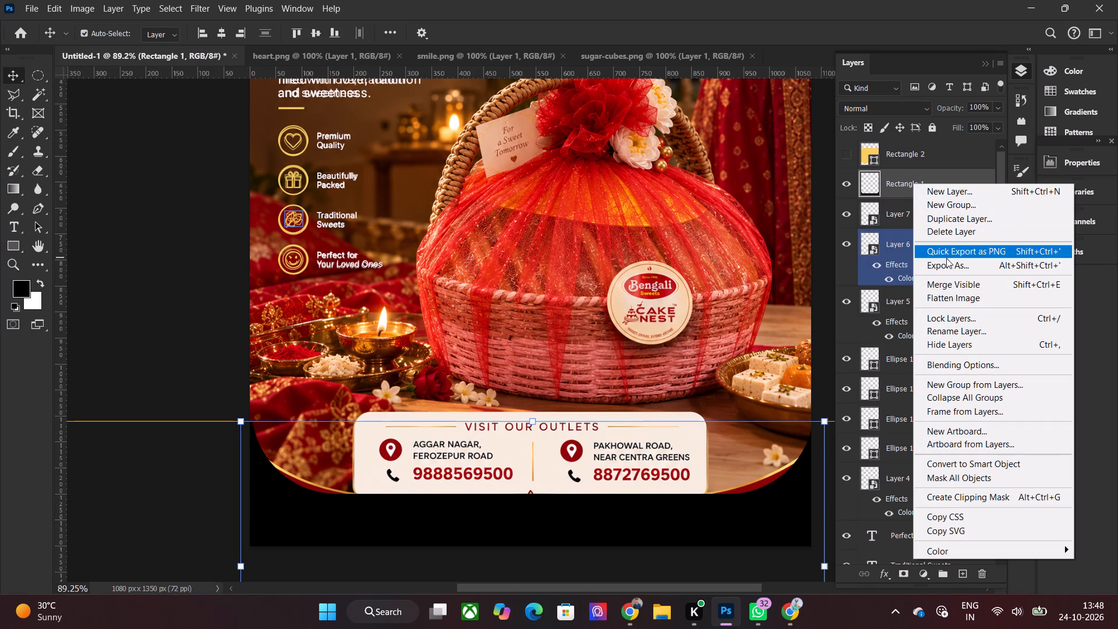
pyautogui.click(958, 371)
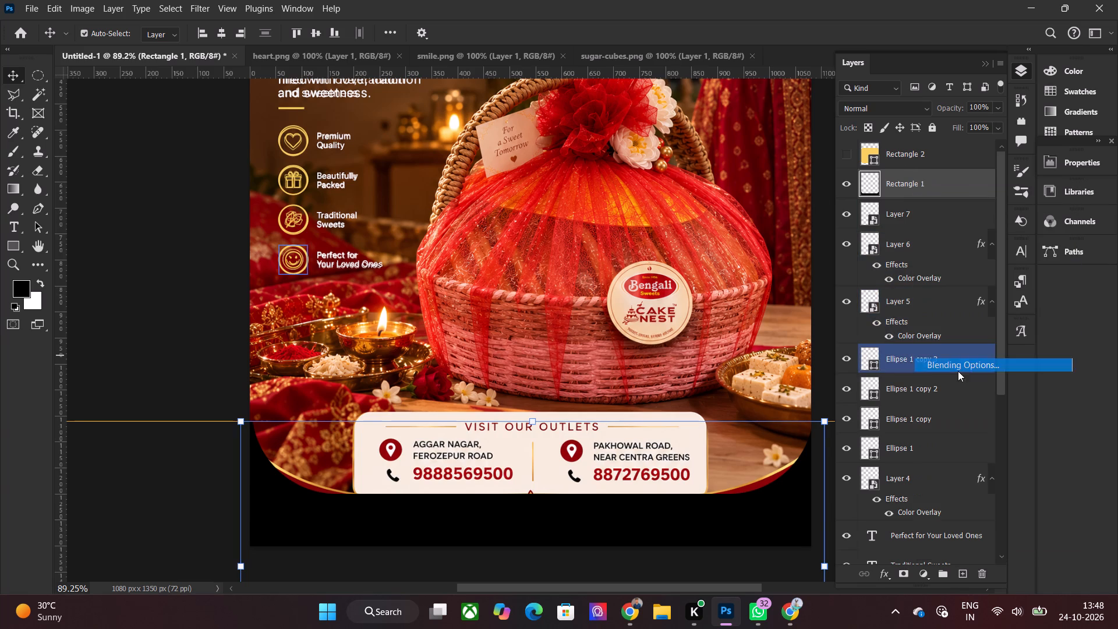
pyautogui.click(469, 397)
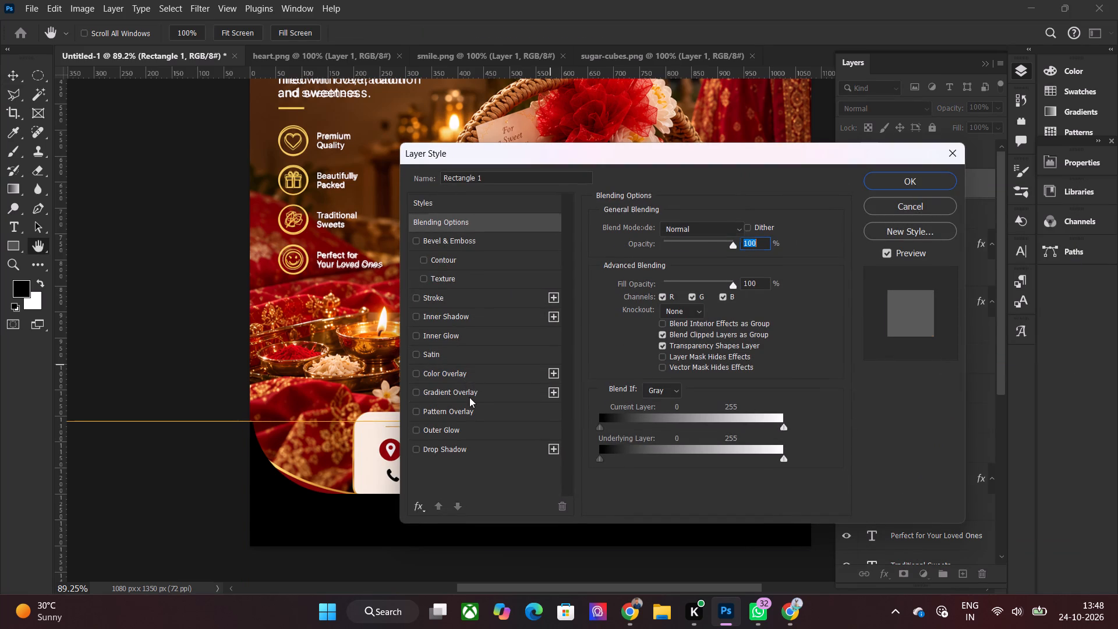
pyautogui.moveTo(709, 149); pyautogui.dragTo(867, 75)
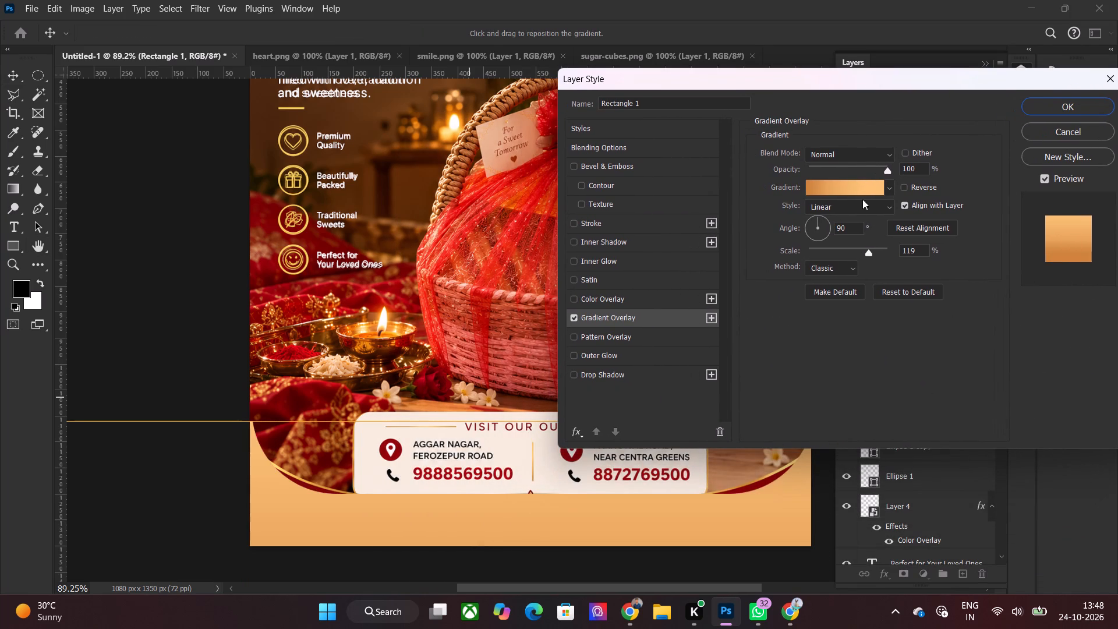
pyautogui.click(815, 235)
pyautogui.click(815, 235)
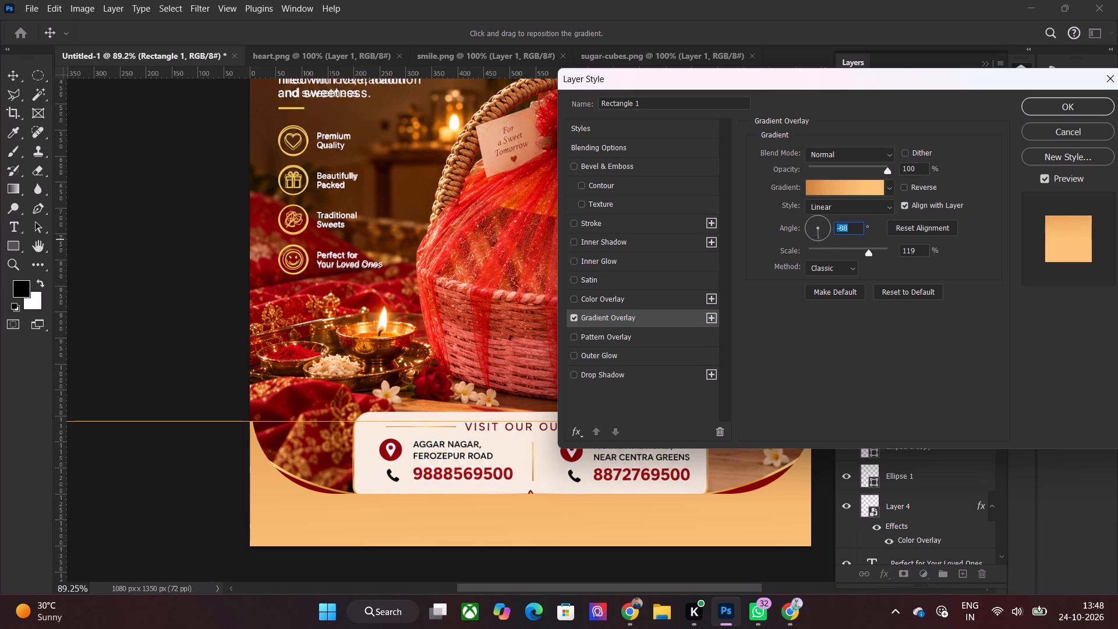
pyautogui.write('90')
pyautogui.press('Return')
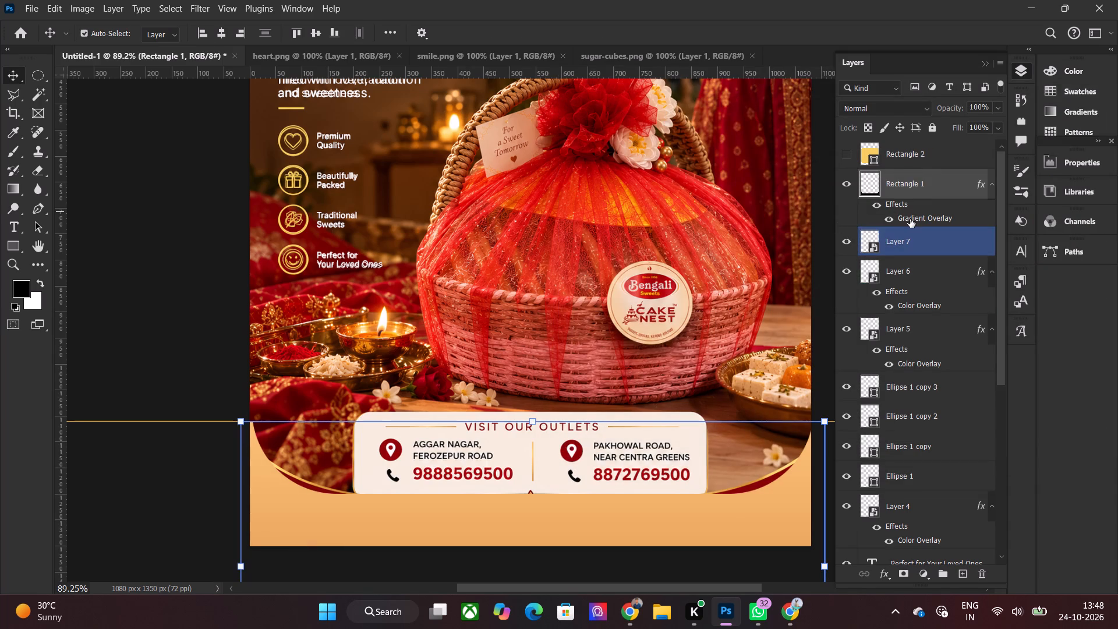
# Recolor both stops of the footer's gradient overlay with the dark red sampled from the reference's curved footer edge.
pyautogui.doubleClick(910, 219)
pyautogui.click(848, 196)
pyautogui.click(859, 182)
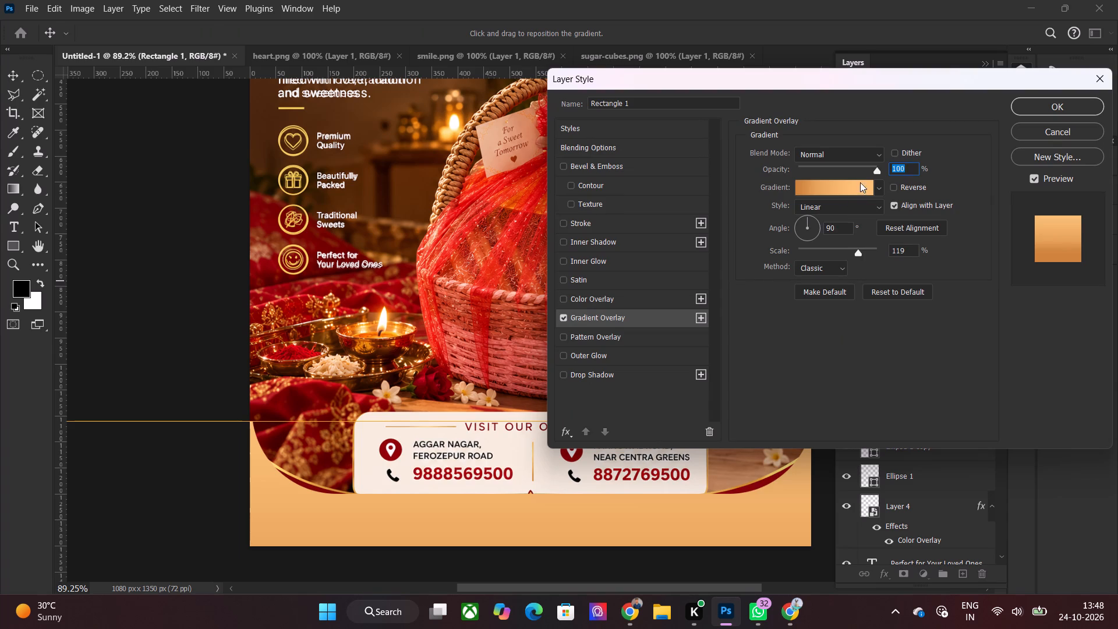
pyautogui.click(723, 401)
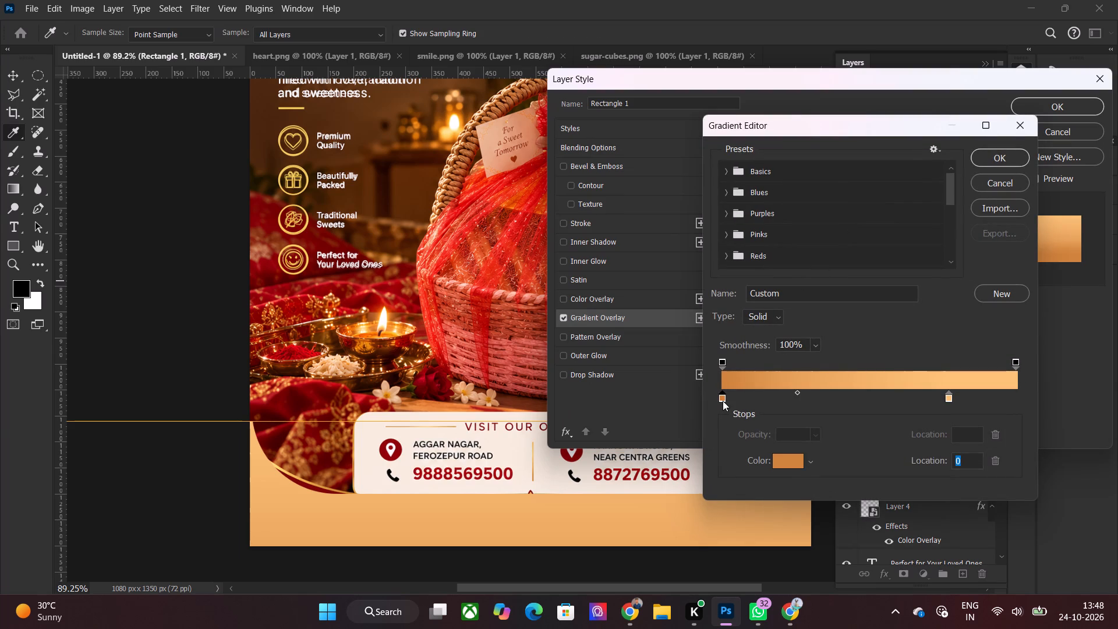
pyautogui.click(789, 467)
pyautogui.moveTo(305, 255); pyautogui.dragTo(244, 298)
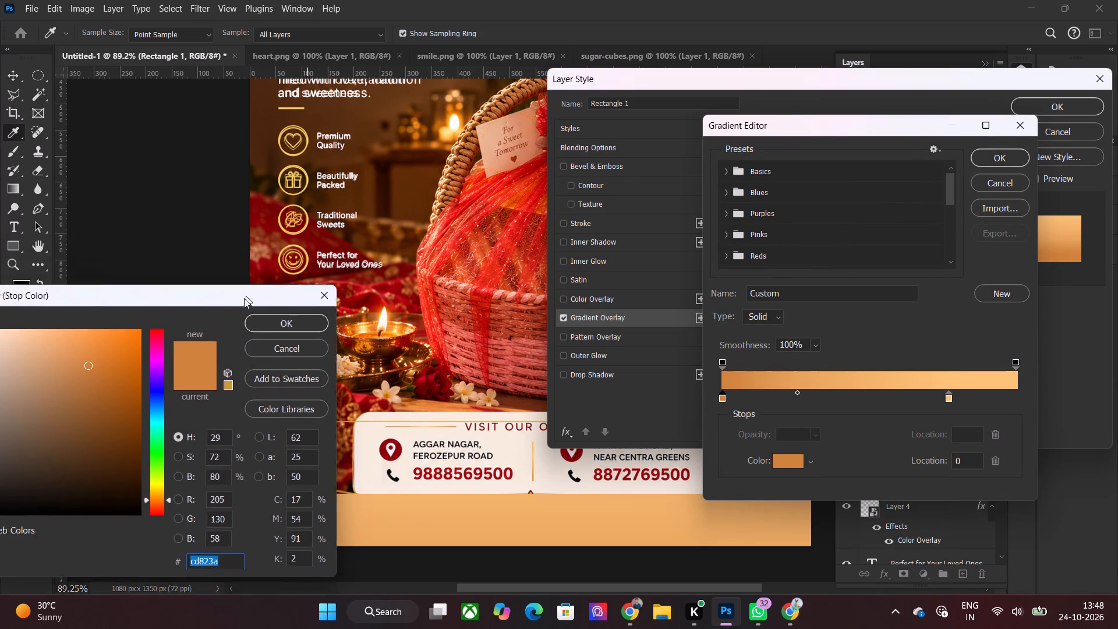
pyautogui.moveTo(244, 298); pyautogui.dragTo(175, 349)
pyautogui.click(307, 485)
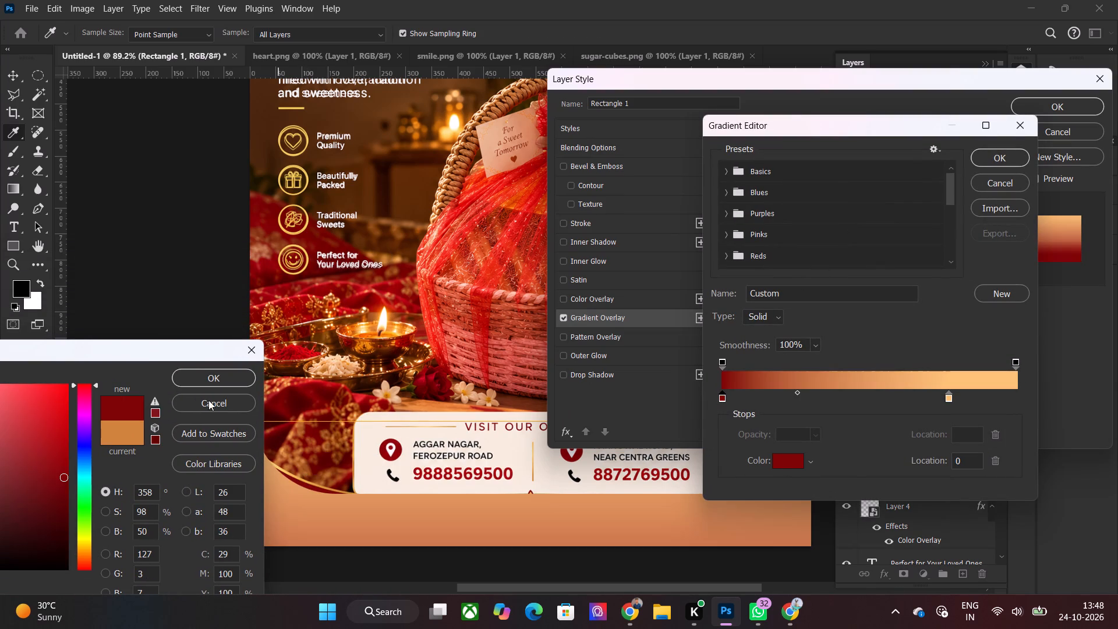
pyautogui.click(225, 382)
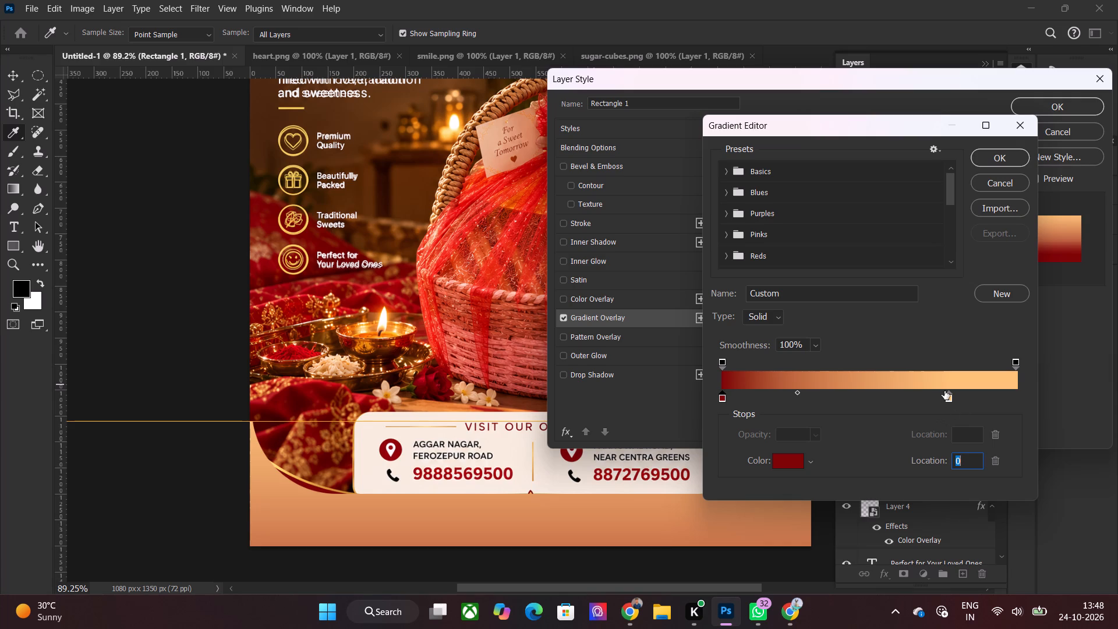
pyautogui.click(951, 398)
pyautogui.click(783, 461)
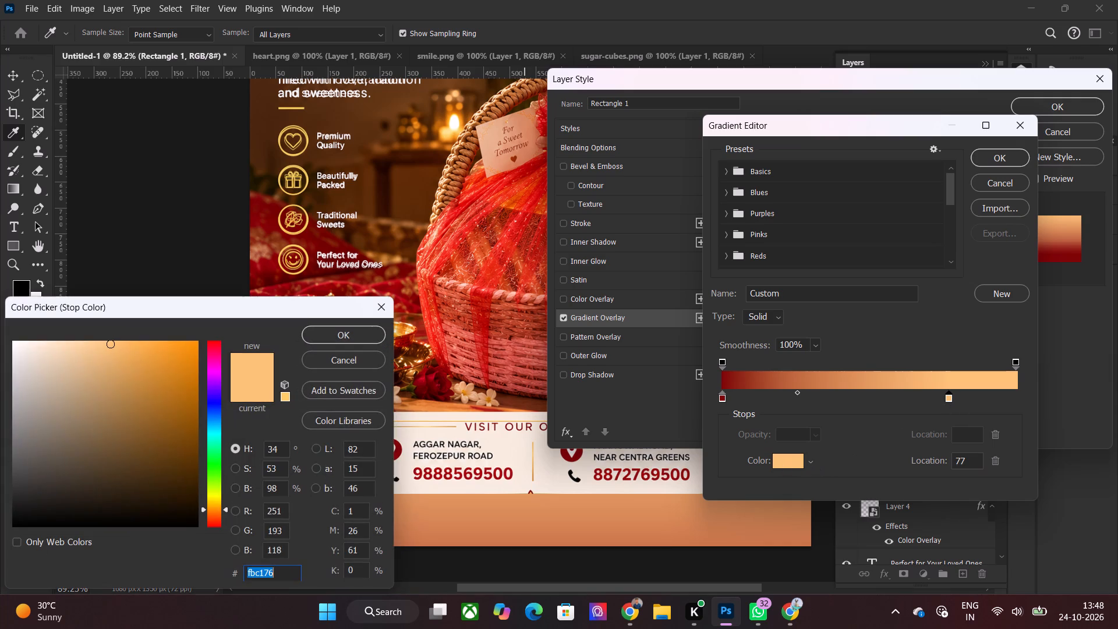
pyautogui.moveTo(298, 305); pyautogui.dragTo(200, 405)
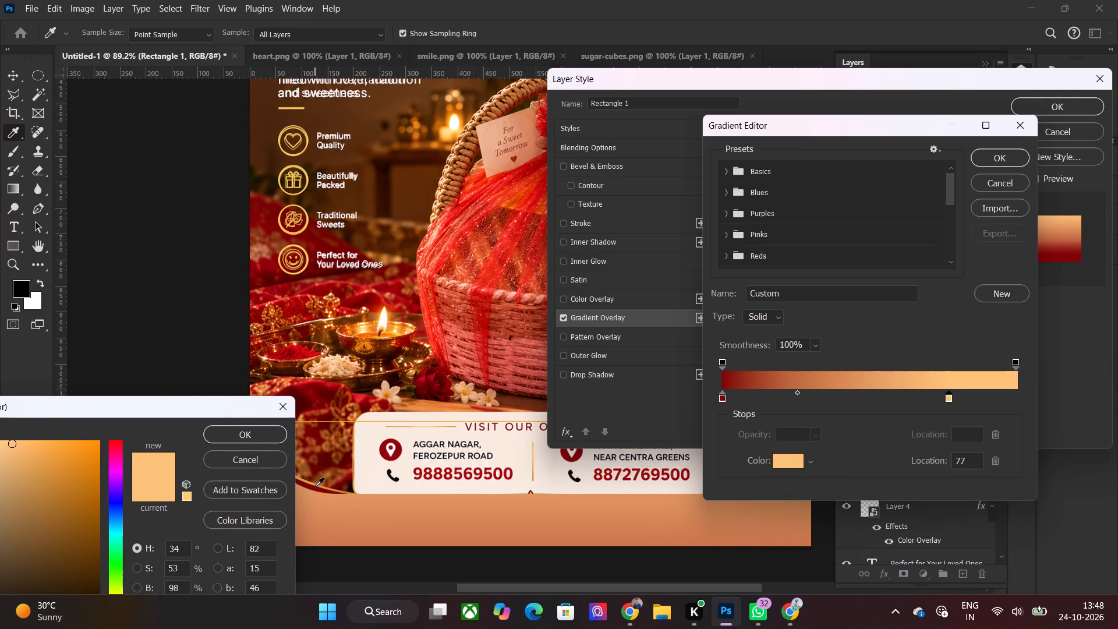
pyautogui.click(313, 486)
pyautogui.click(265, 429)
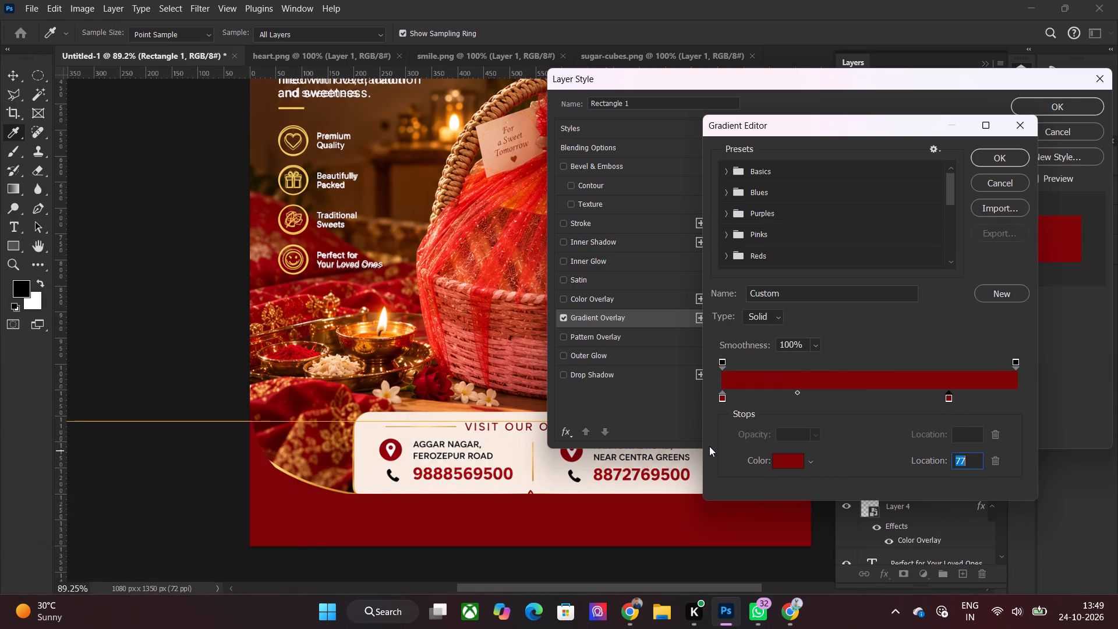
# Set the first stop of the footer's gradient to the slightly brighter red #89090d and apply the layer style.
pyautogui.click(722, 401)
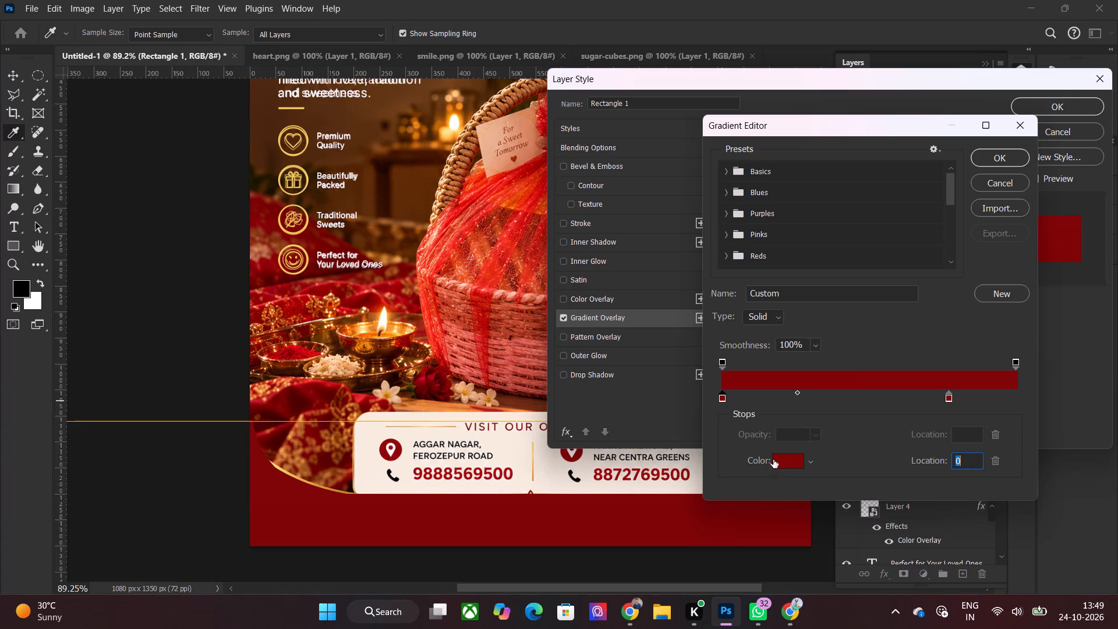
pyautogui.click(778, 464)
pyautogui.moveTo(186, 408); pyautogui.dragTo(217, 402)
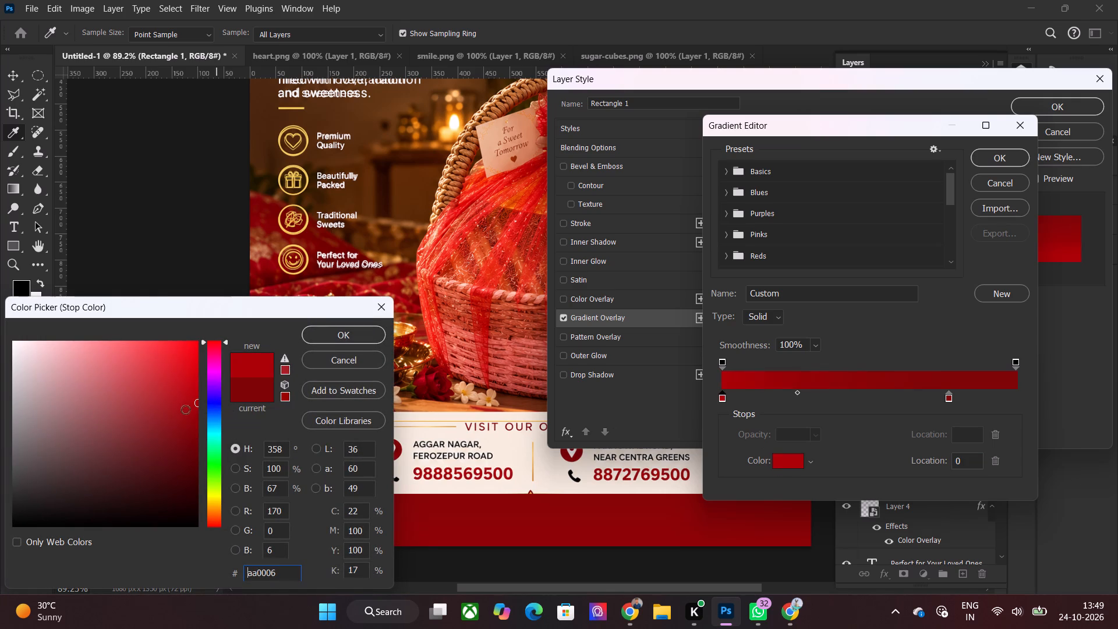
pyautogui.moveTo(176, 394); pyautogui.dragTo(225, 372)
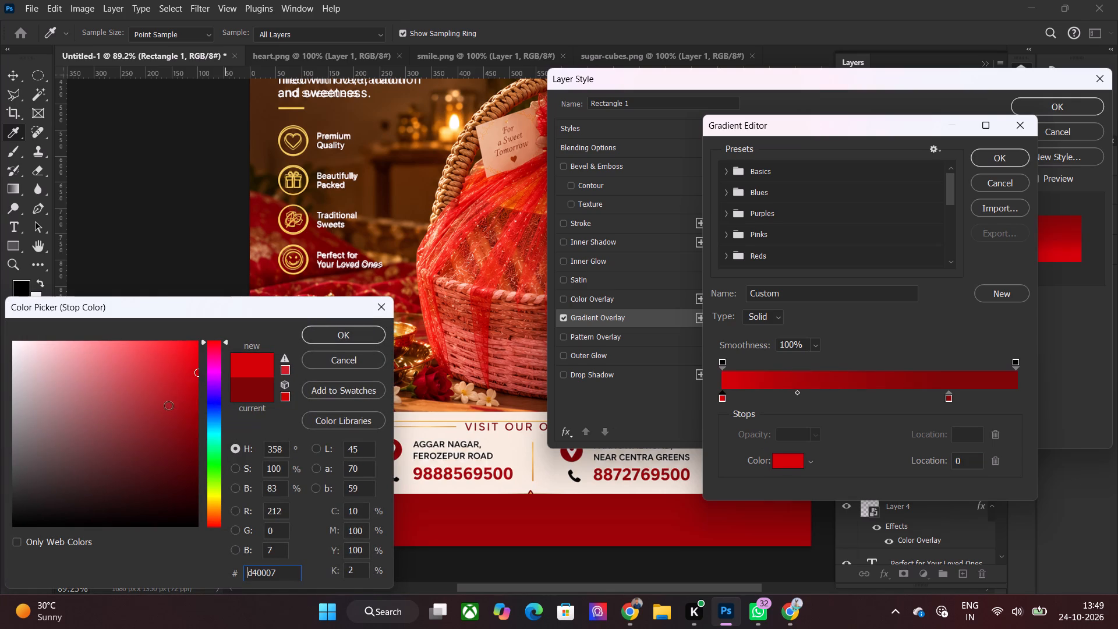
pyautogui.moveTo(168, 405); pyautogui.dragTo(200, 429)
pyautogui.moveTo(169, 440); pyautogui.dragTo(209, 440)
pyautogui.moveTo(165, 411); pyautogui.dragTo(183, 402)
pyautogui.moveTo(161, 404); pyautogui.dragTo(107, 396)
pyautogui.moveTo(126, 398); pyautogui.dragTo(289, 482)
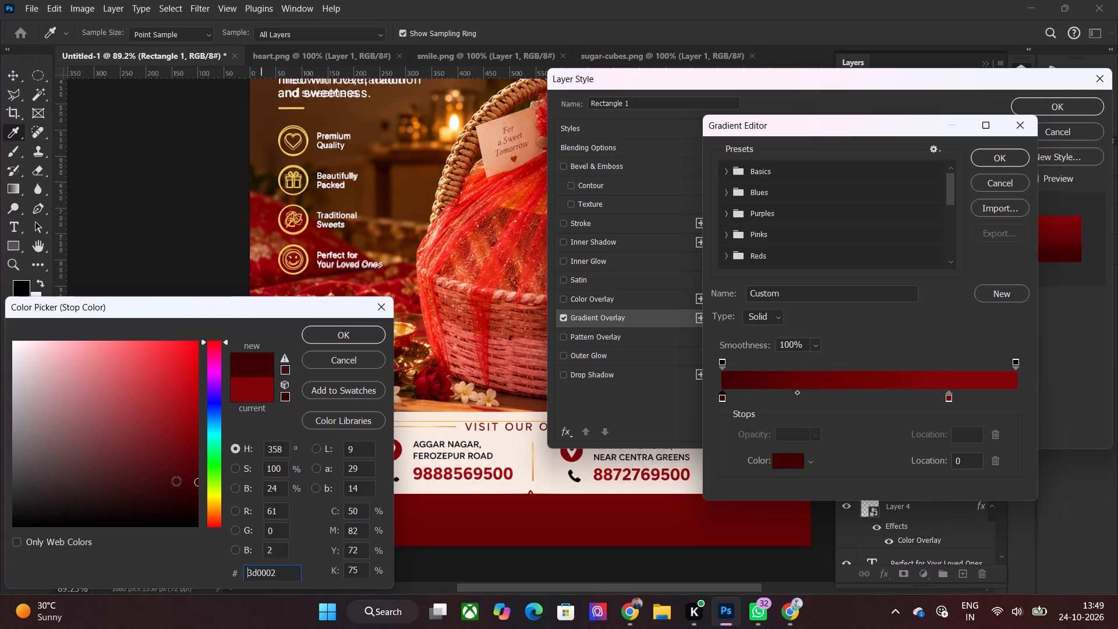
pyautogui.moveTo(167, 426); pyautogui.dragTo(186, 426)
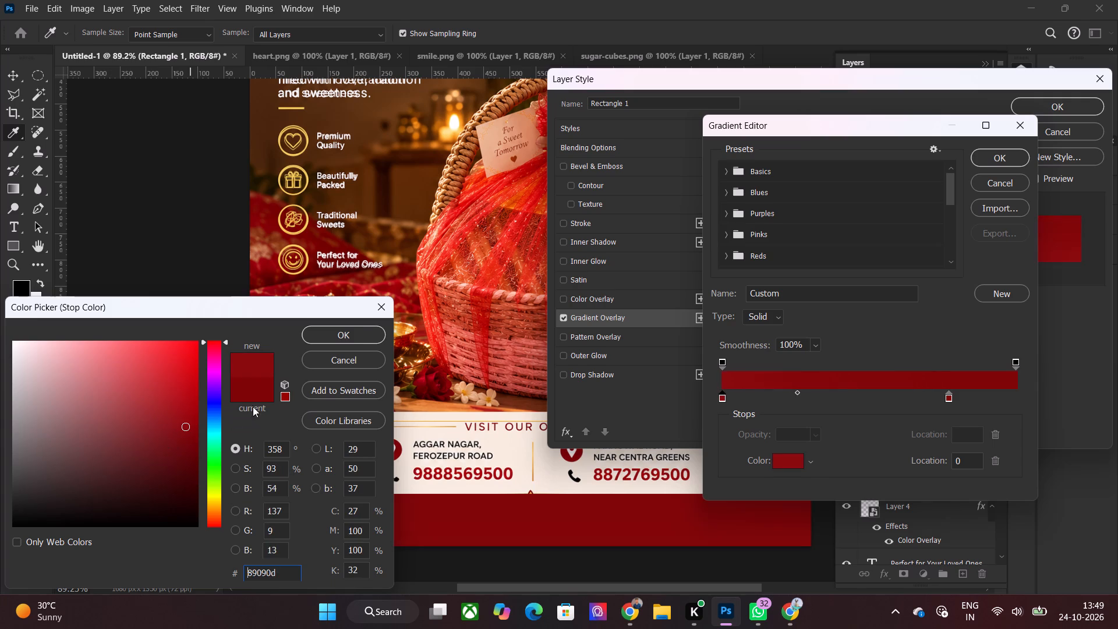
pyautogui.click(350, 331)
pyautogui.click(1000, 151)
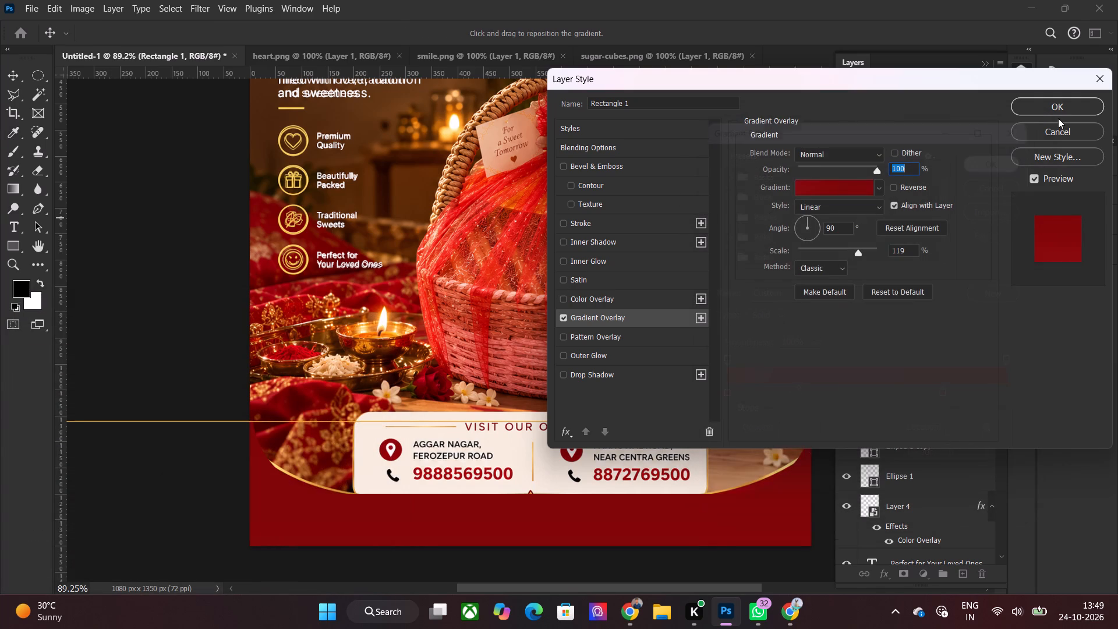
pyautogui.click(1058, 118)
pyautogui.click(1061, 109)
pyautogui.click(141, 245)
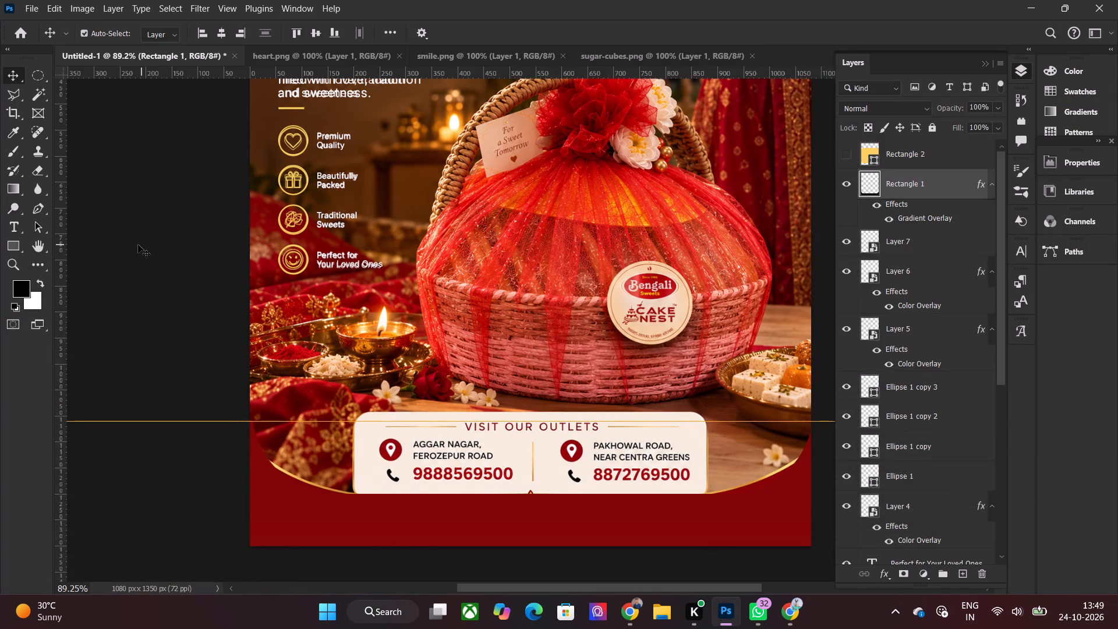
# Duplicate the red footer layer and hide the Gradient Overlay on the copy.
pyautogui.click(389, 501)
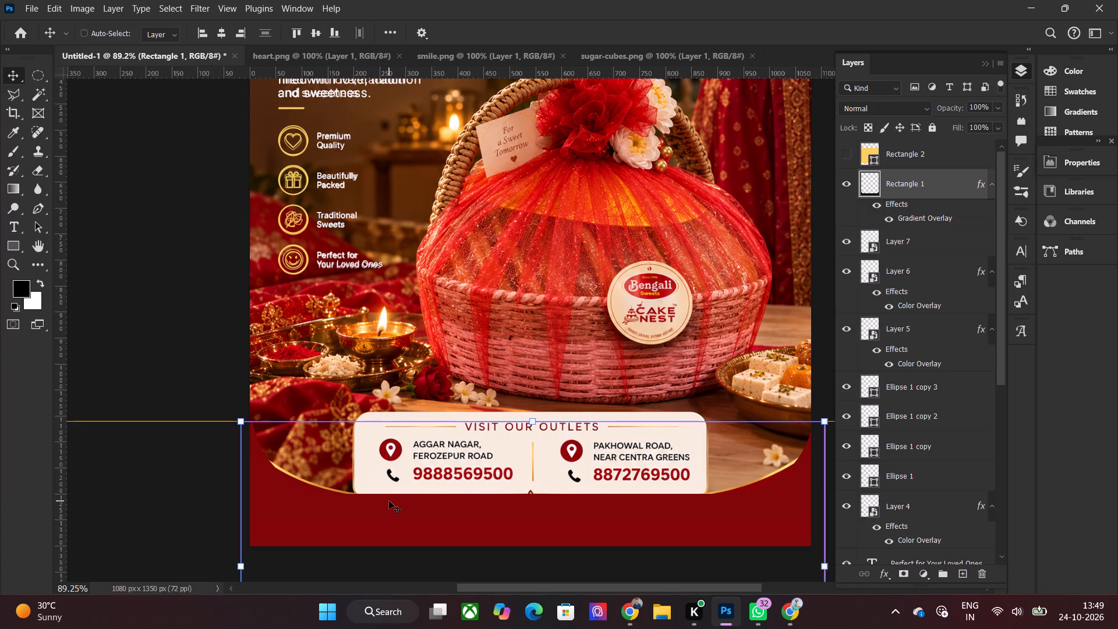
pyautogui.hotkey('ctrl', 'j')
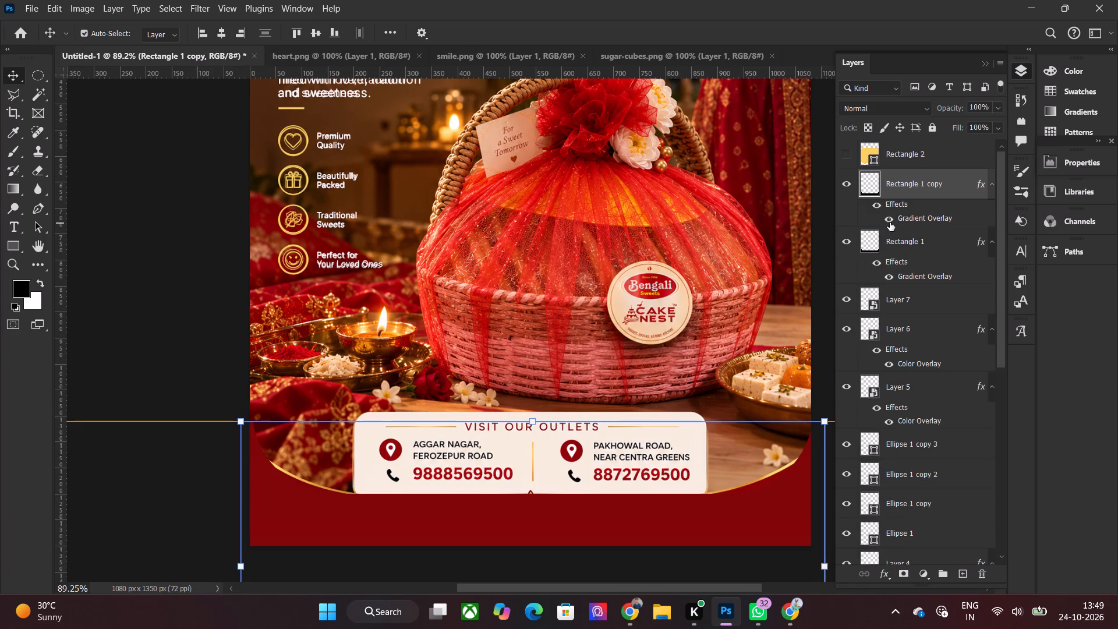
pyautogui.click(888, 220)
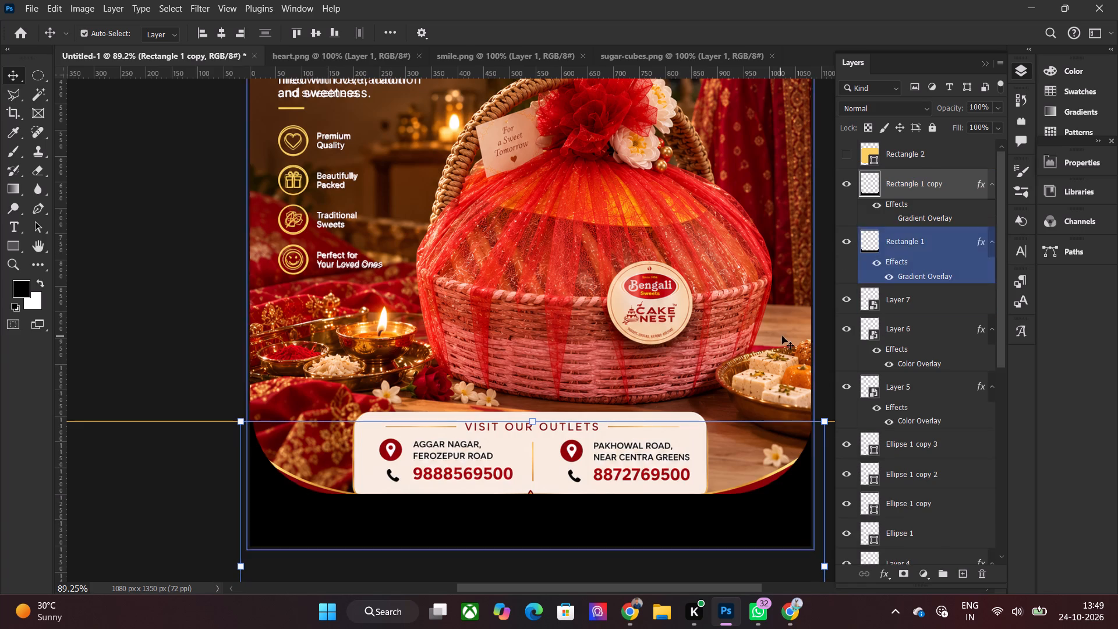
# Add a gold Color Overlay at 100% opacity, Normal blend mode, to the duplicated footer layer.
pyautogui.rightClick(908, 179)
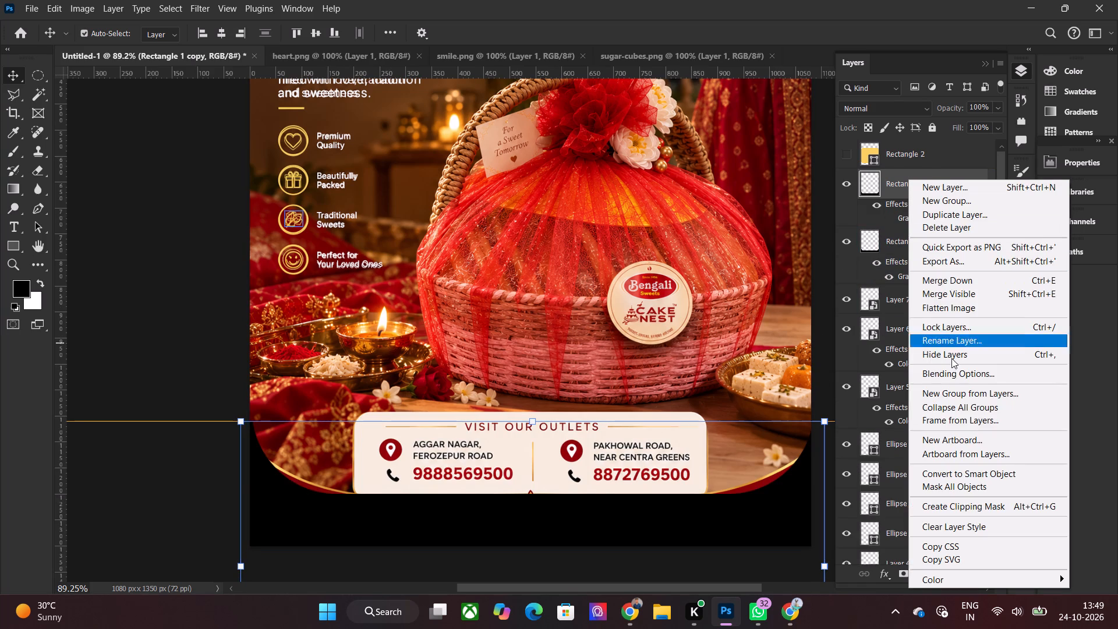
pyautogui.doubleClick(969, 381)
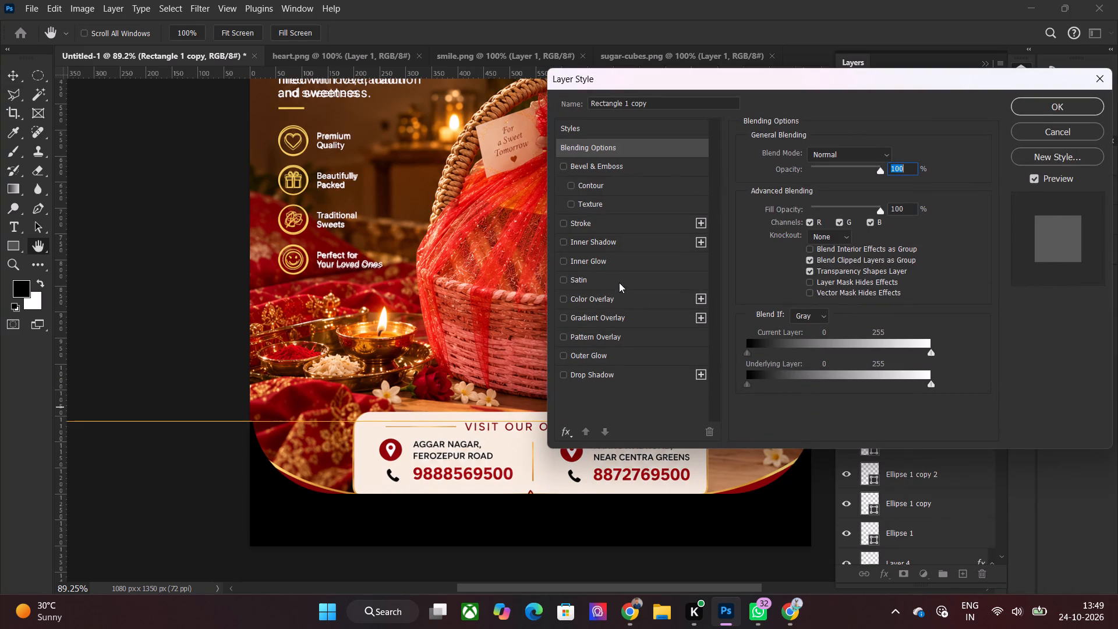
pyautogui.click(607, 292)
pyautogui.click(1044, 107)
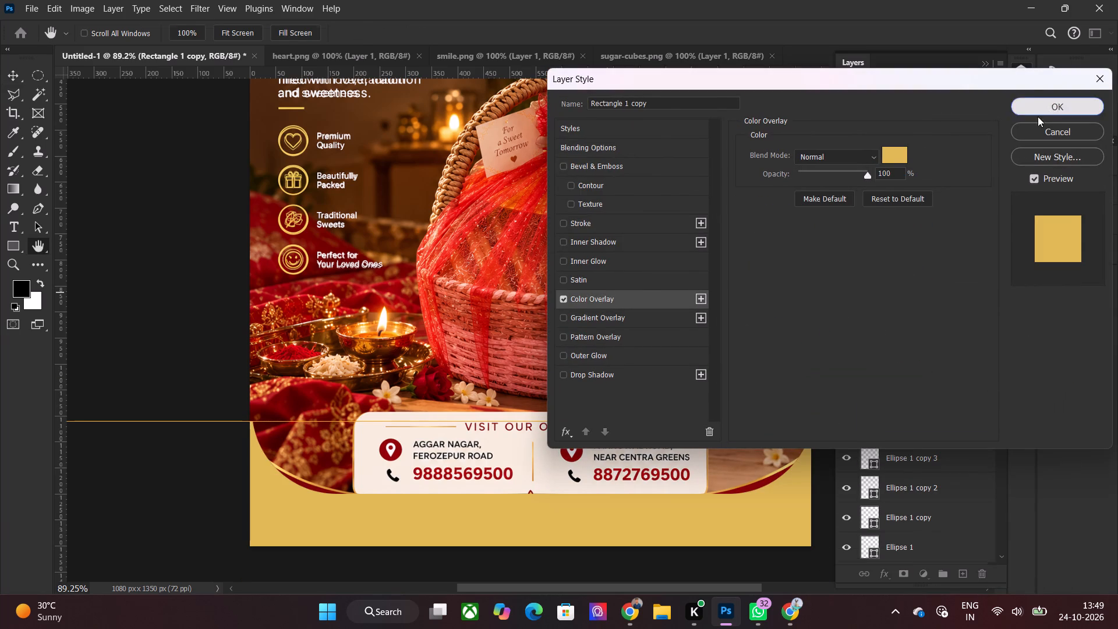
# Move the hidden yellow Rectangle 2 below the gold footer copy, check it by toggling its visibility, and delete it.
pyautogui.click(928, 161)
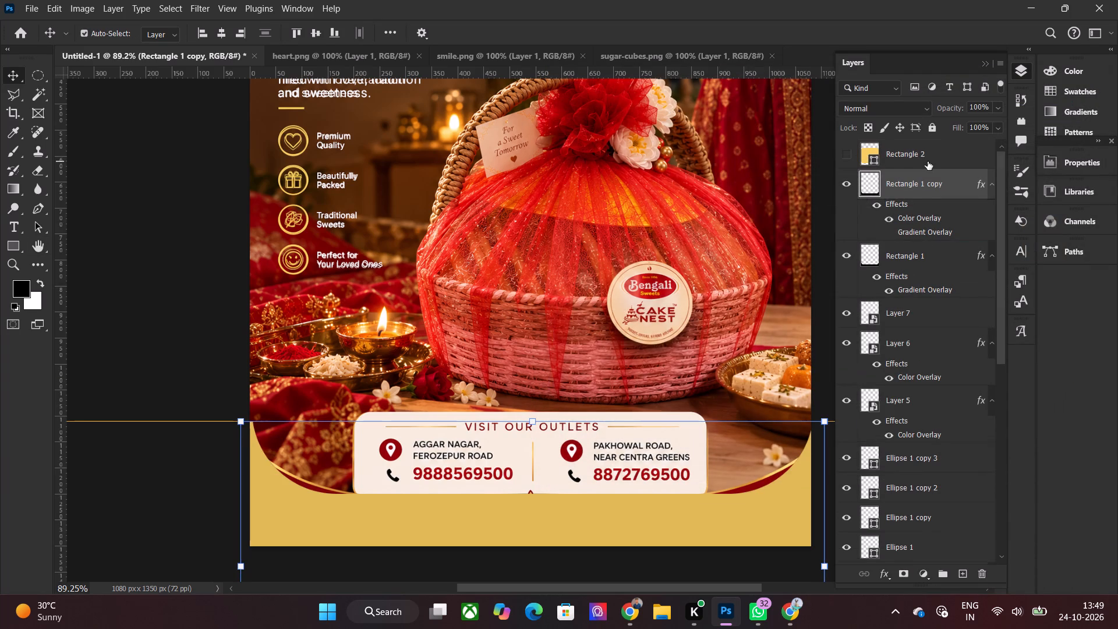
pyautogui.moveTo(908, 158); pyautogui.dragTo(915, 247)
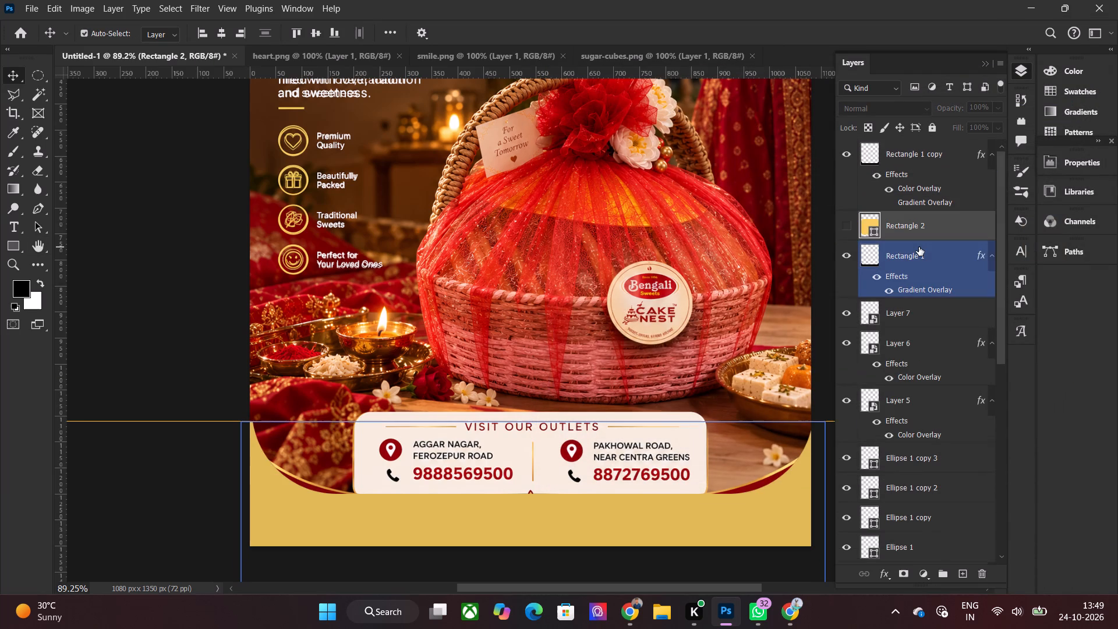
pyautogui.press('Up')
pyautogui.press('e')
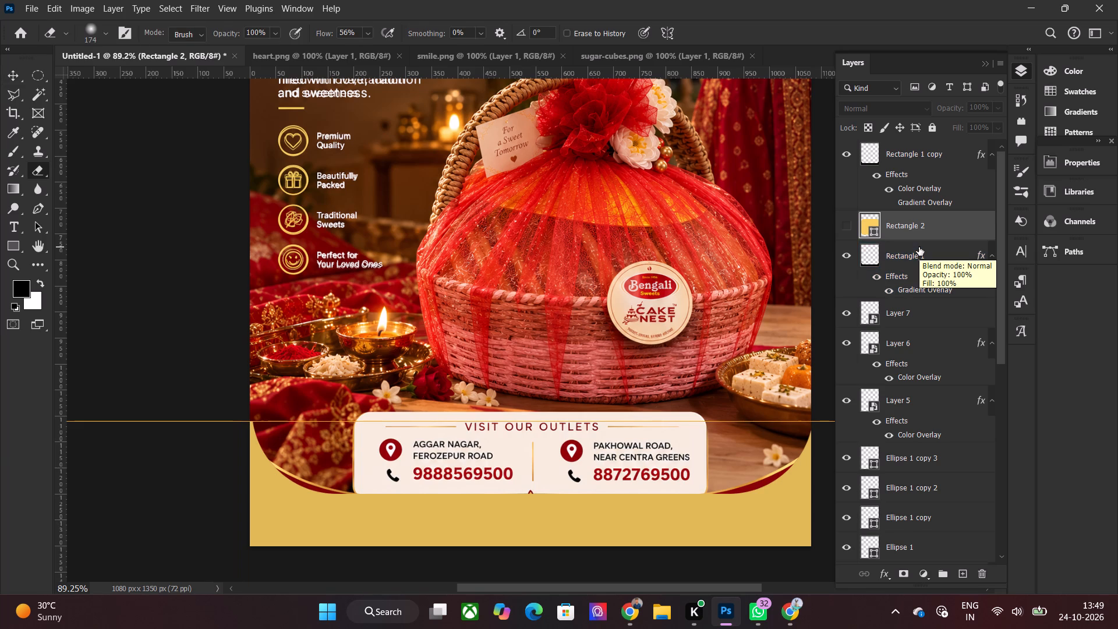
pyautogui.click(847, 223)
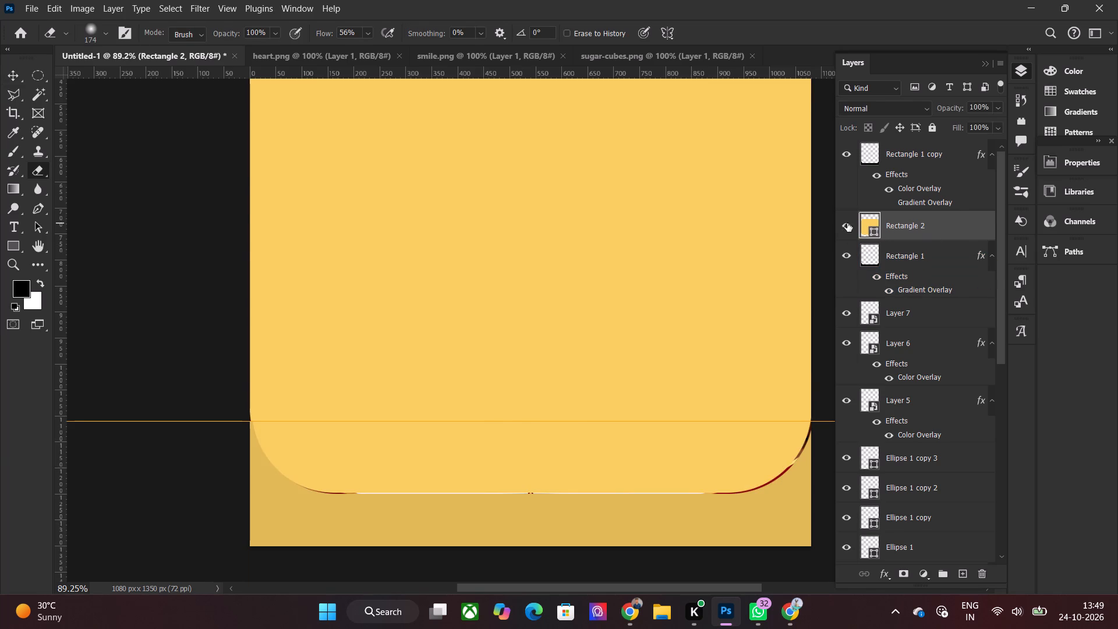
pyautogui.click(847, 223)
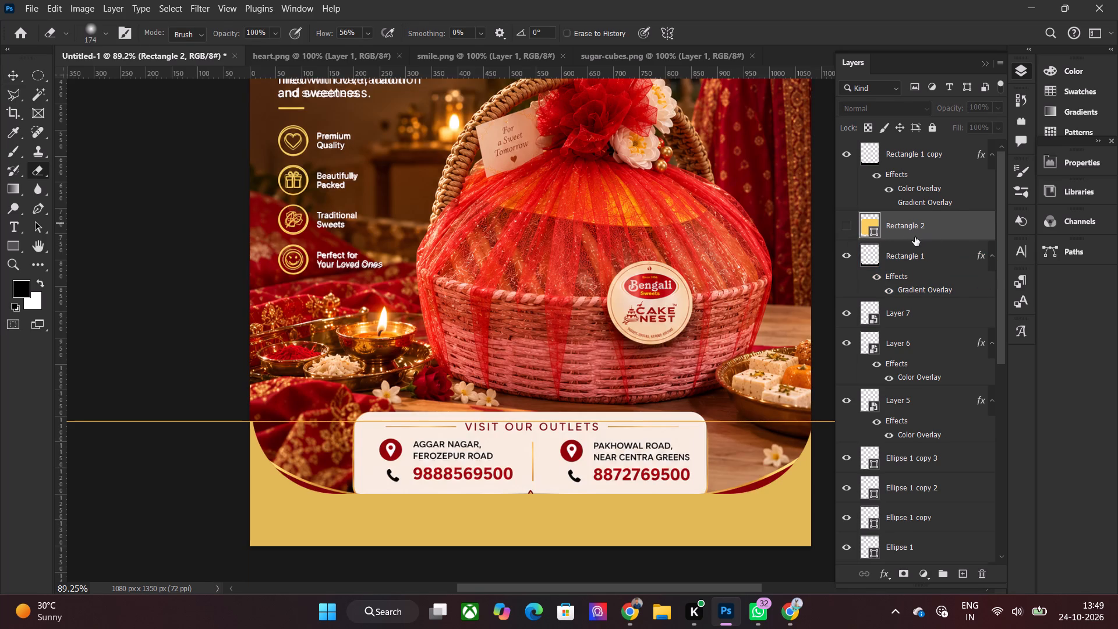
pyautogui.press('Delete')
# Move the gold footer copy beneath the red footer layer Rectangle 1 in the layer order.
pyautogui.click(917, 146)
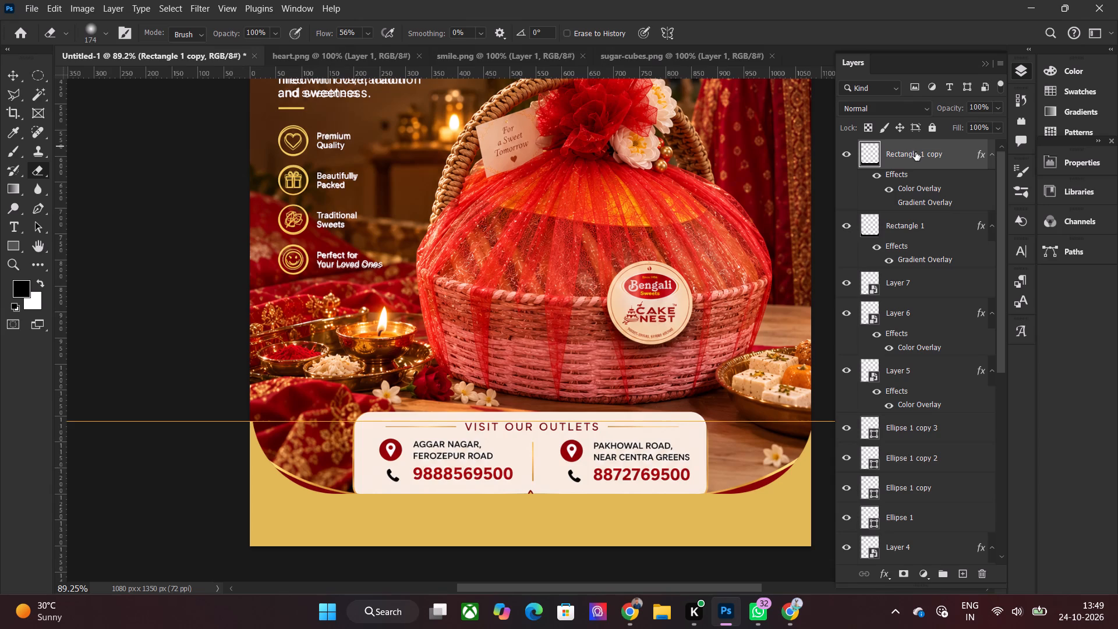
pyautogui.click(851, 150)
pyautogui.click(845, 150)
pyautogui.moveTo(928, 150); pyautogui.dragTo(921, 249)
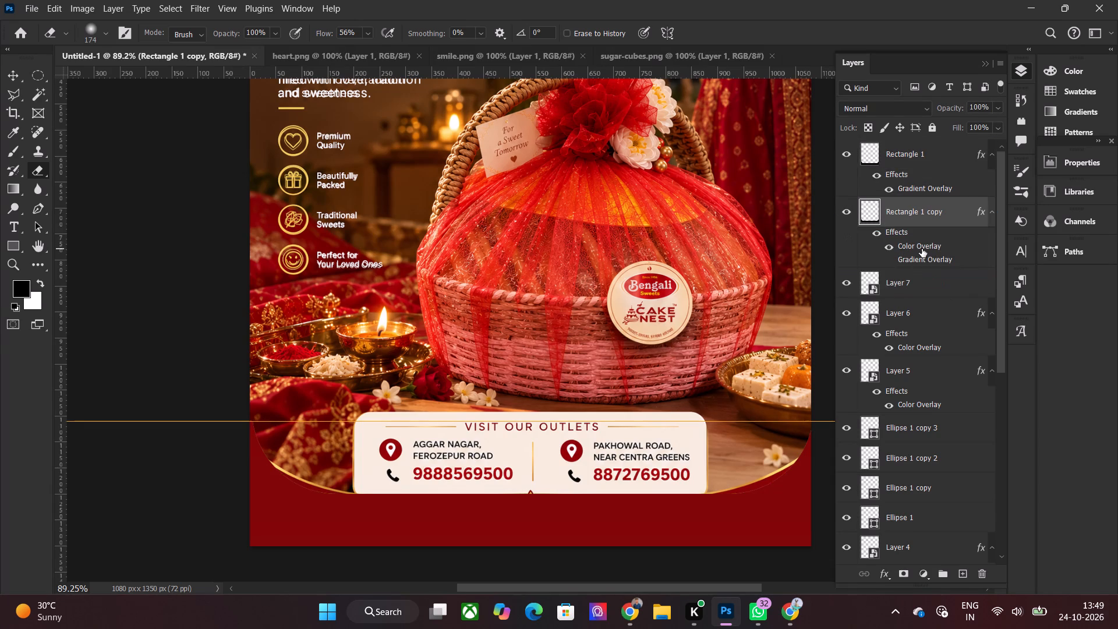
# Nudge the gold footer copy slightly upward with the Move tool to expose a gold rim above the red footer.
pyautogui.press('Up')
pyautogui.press('Up')
pyautogui.press('Up')
pyautogui.click(890, 214)
pyautogui.press('Up')
pyautogui.press('Up')
pyautogui.press('Up')
pyautogui.press('Up')
pyautogui.press('Up')
pyautogui.press('Up')
pyautogui.press('Up')
pyautogui.press('Up')
pyautogui.press('Up')
pyautogui.press('Up')
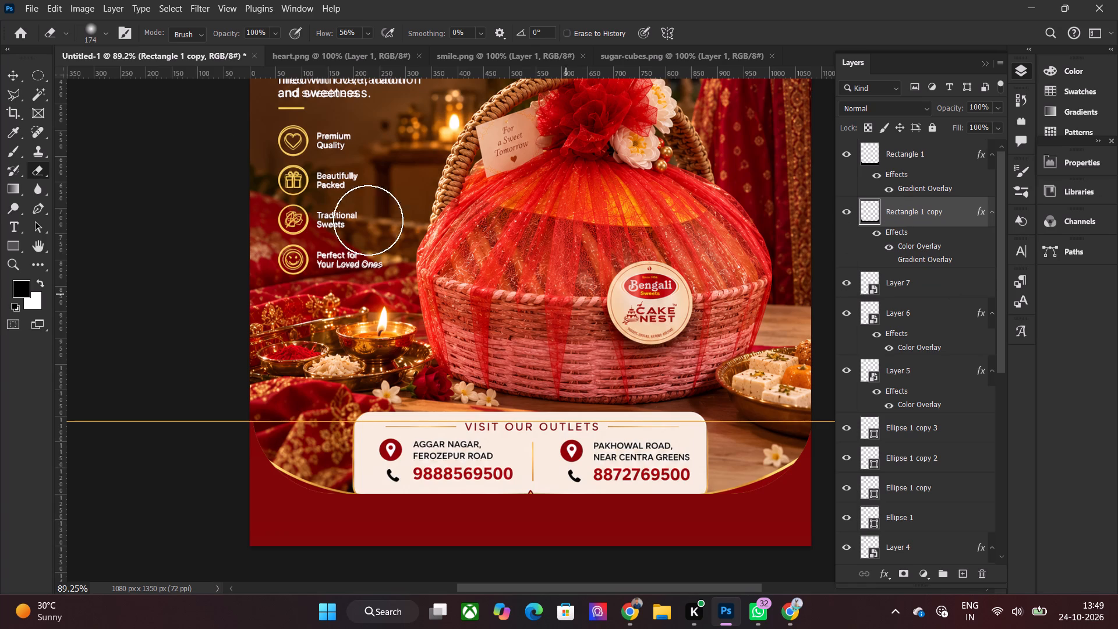
pyautogui.click(18, 75)
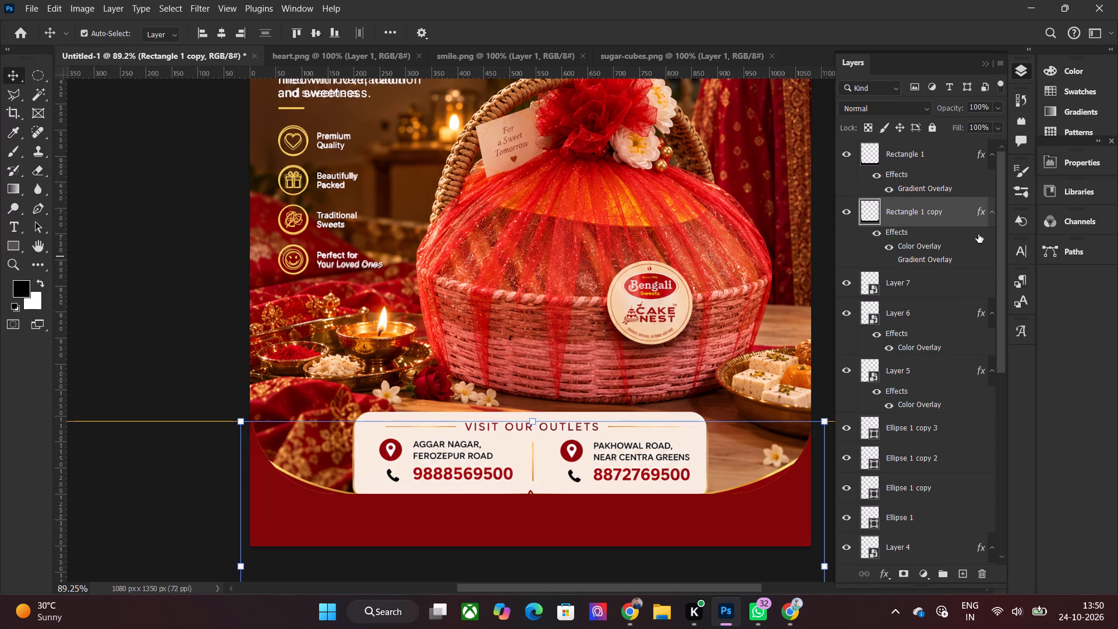
pyautogui.press('Up')
pyautogui.press('Up')
pyautogui.press('Up')
pyautogui.press('Up')
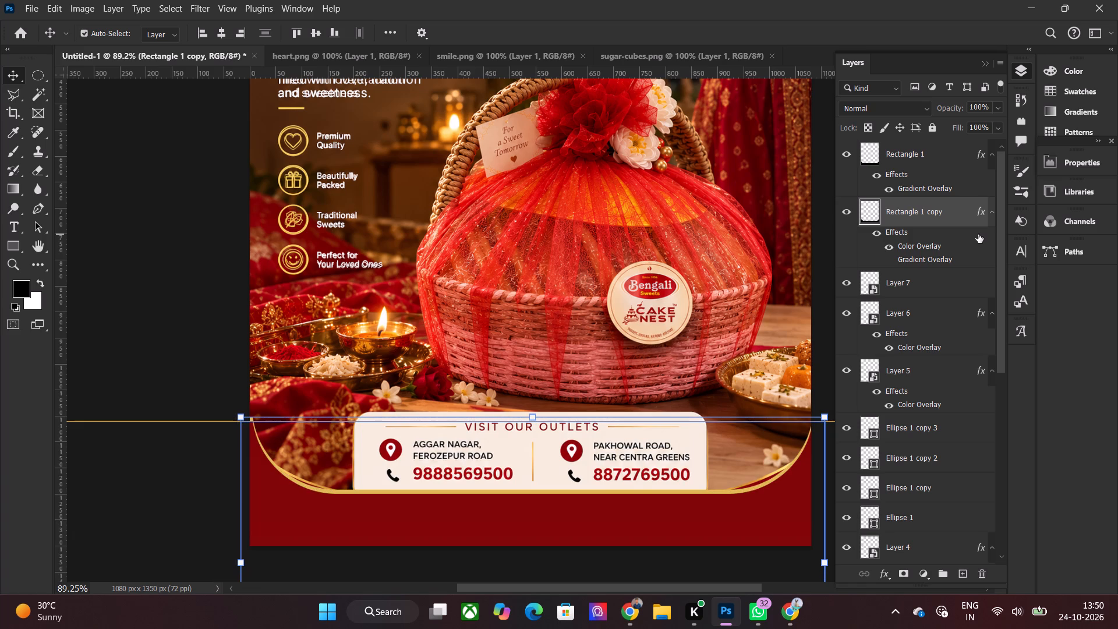
# Scale the gold footer copy proportionally to about 101% and apply the transform.
pyautogui.keyDown('shift'); pyautogui.click(242, 416); pyautogui.keyUp('shift')
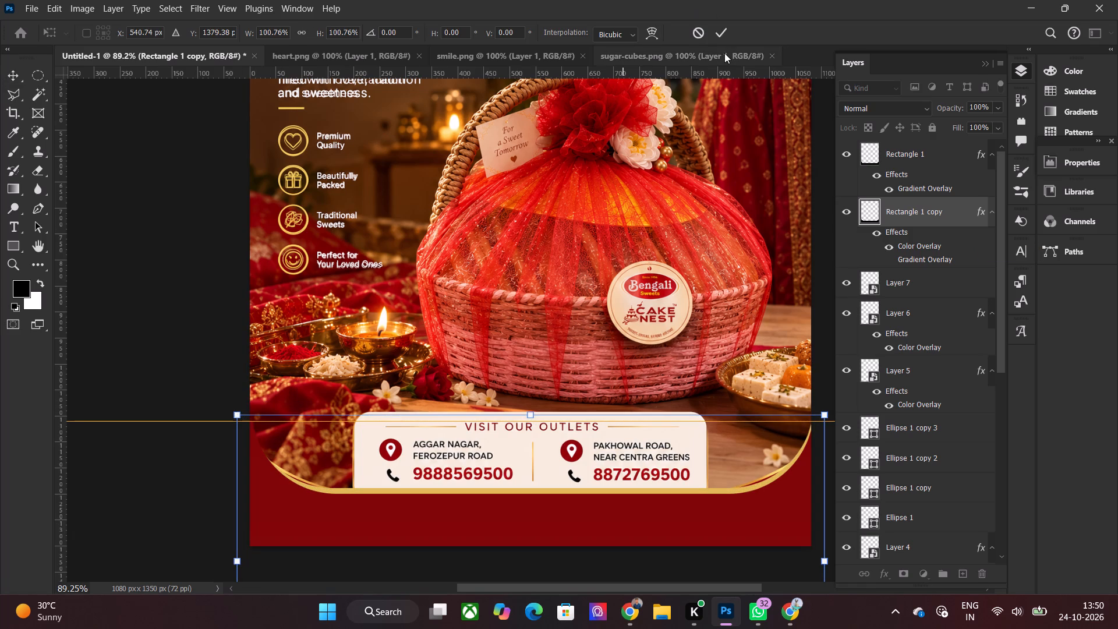
pyautogui.hotkey('ctrl', 'z')
pyautogui.keyDown('shift'); pyautogui.moveTo(240, 419); pyautogui.dragTo(250, 400); pyautogui.keyUp('shift')
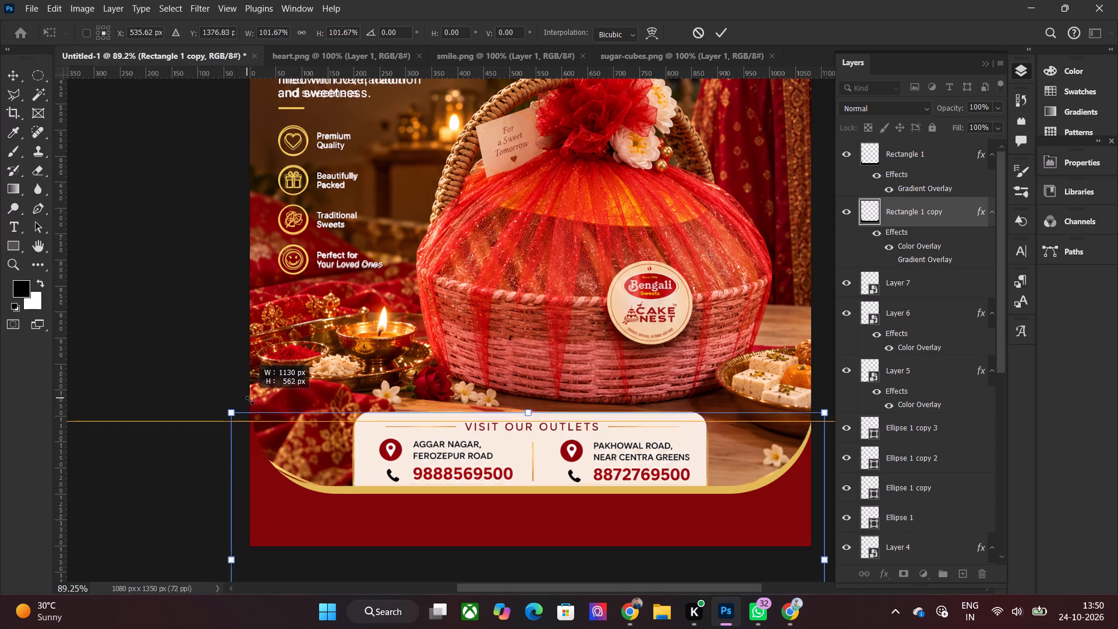
pyautogui.keyDown('shift'); pyautogui.moveTo(250, 400); pyautogui.dragTo(273, 400); pyautogui.keyUp('shift')
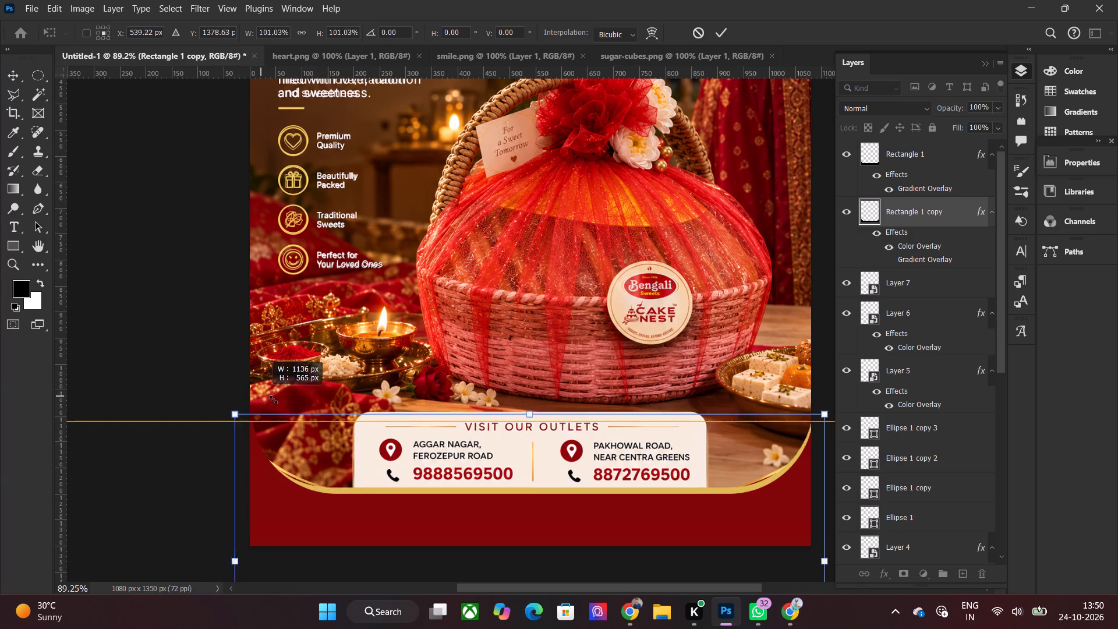
pyautogui.keyDown('shift'); pyautogui.moveTo(273, 400); pyautogui.dragTo(246, 390); pyautogui.keyUp('shift')
pyautogui.click(728, 26)
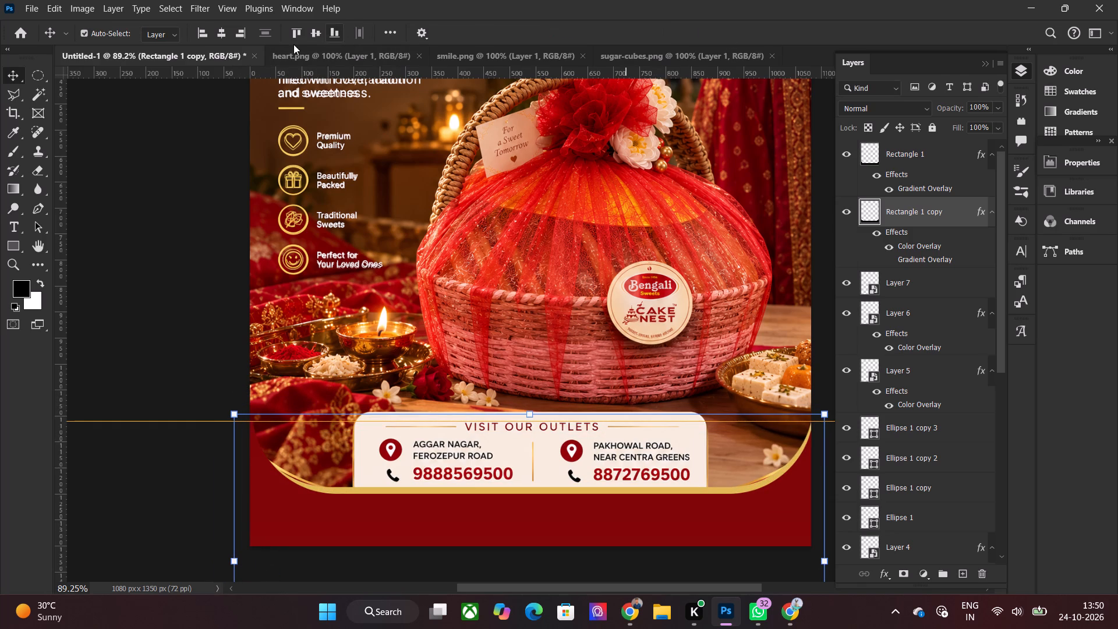
# Centre the gold footer copy horizontally on the canvas and nudge it slightly down to thin the gold rim.
pyautogui.click(220, 39)
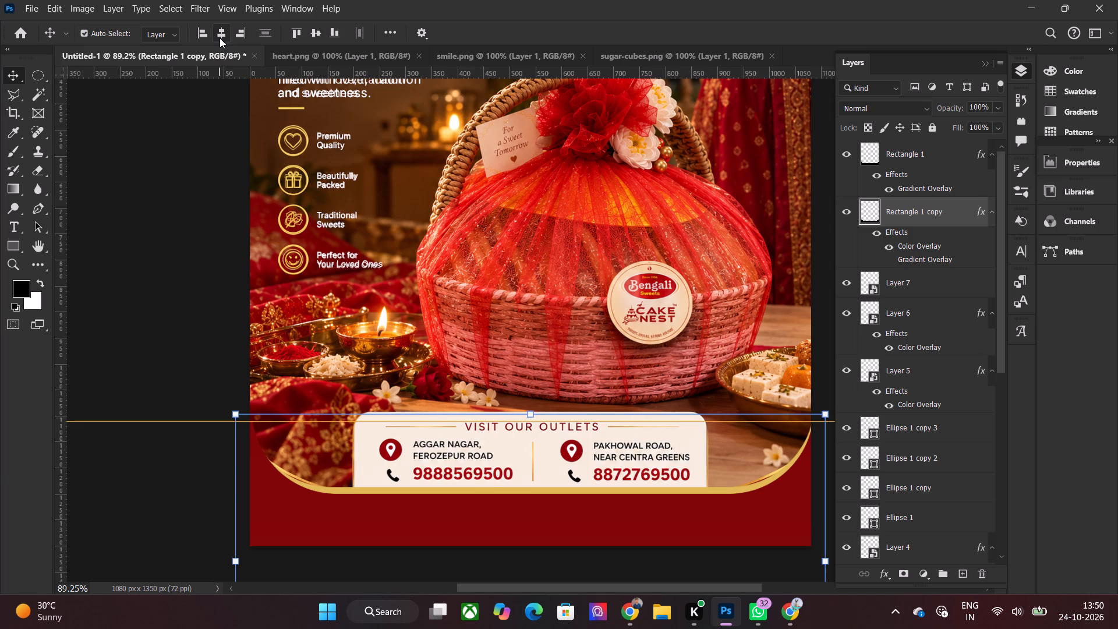
pyautogui.press('Down')
pyautogui.press('Down')
pyautogui.press('Down')
pyautogui.press('Down')
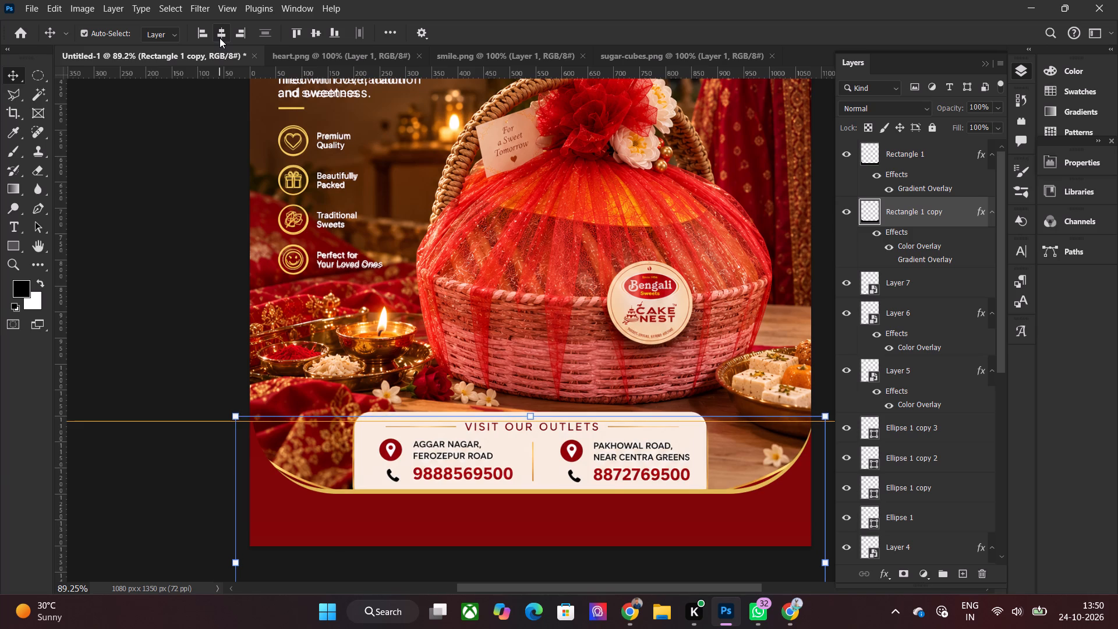
# Temporarily hide the reference image Layer 2 to examine the footer's gold edge over the background, and show it again.
pyautogui.click(169, 260)
pyautogui.scroll(-9, 935, 322)
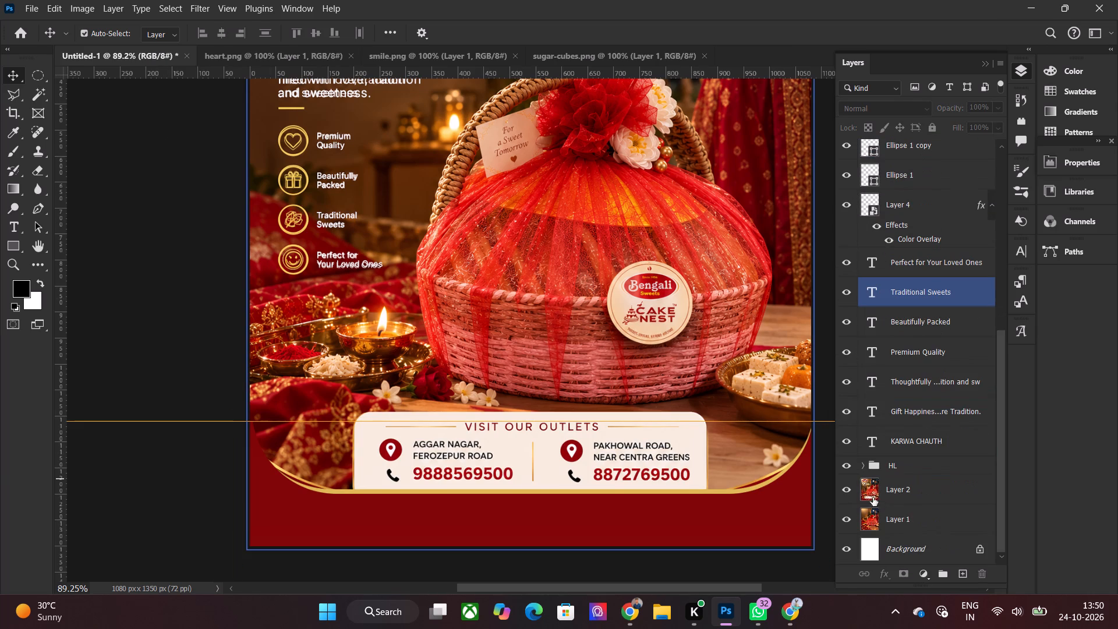
pyautogui.click(848, 490)
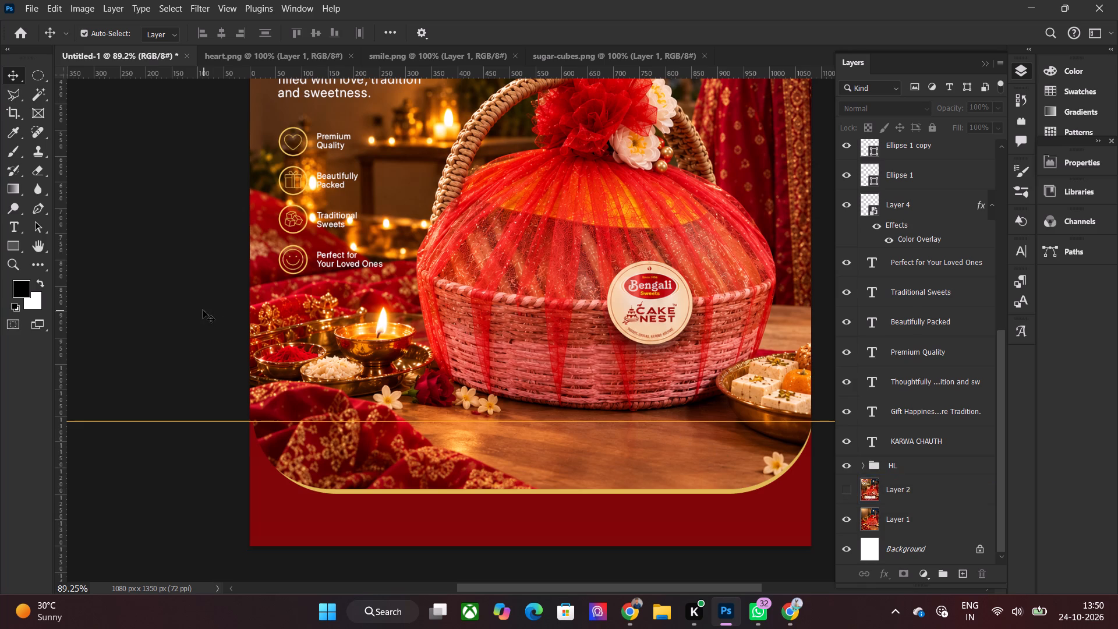
pyautogui.scroll(11, 203, 310)
pyautogui.scroll(-13, 203, 310)
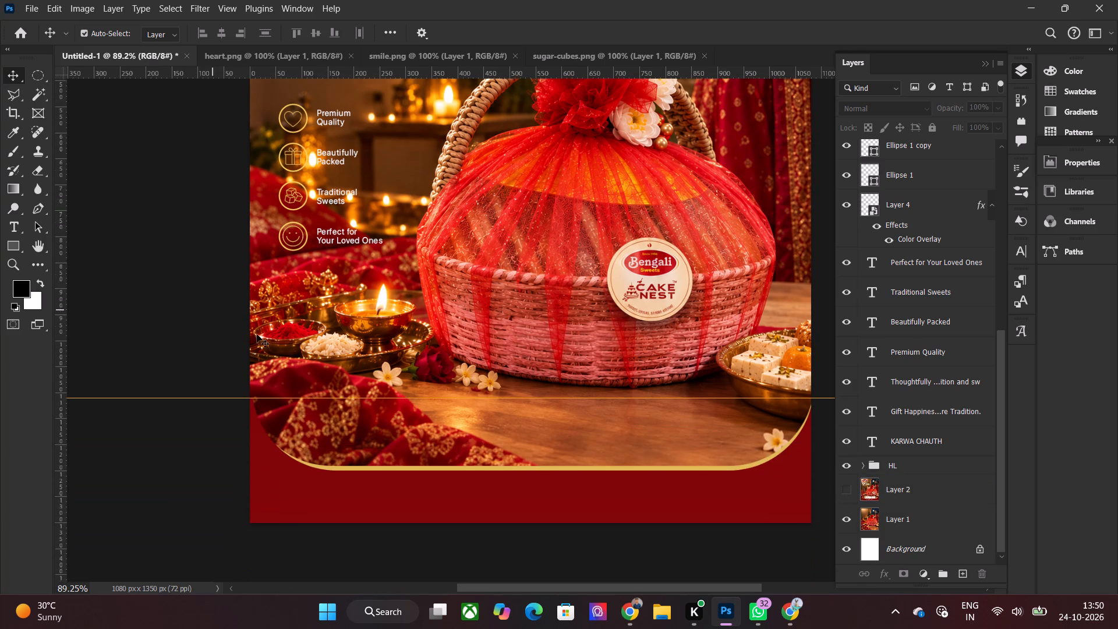
pyautogui.click(845, 492)
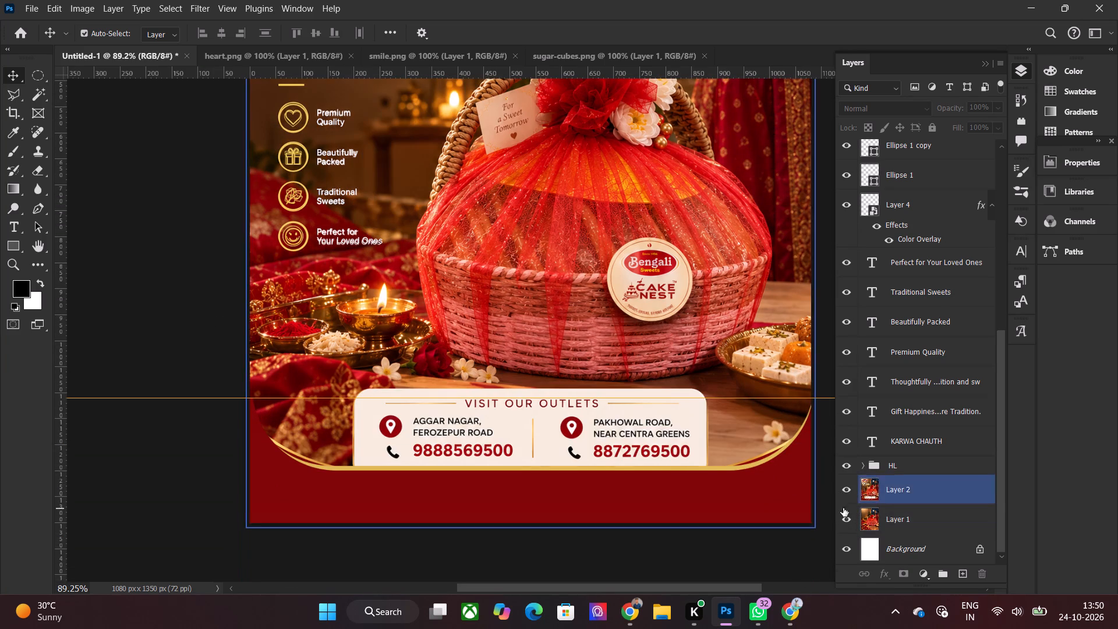
# Collapse the effects of Rectangle 1 and its gold copy and hide both layers to view the reference's outlets box and tagline.
pyautogui.scroll(11, 889, 378)
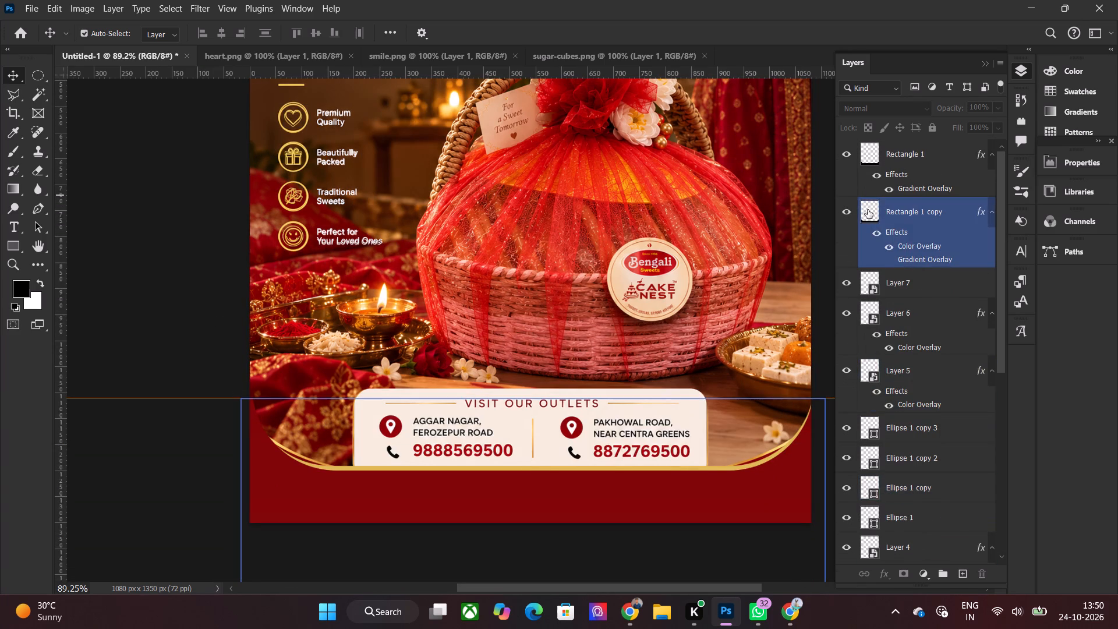
pyautogui.click(909, 210)
pyautogui.keyDown('shift'); pyautogui.click(914, 163); pyautogui.keyUp('shift')
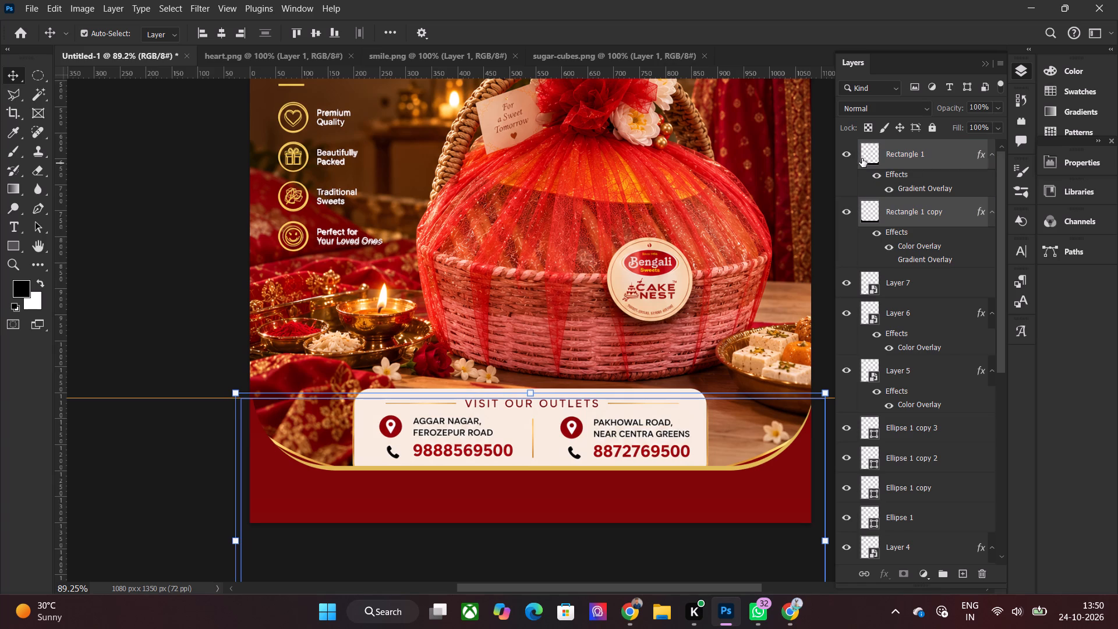
pyautogui.click(990, 154)
pyautogui.click(851, 154)
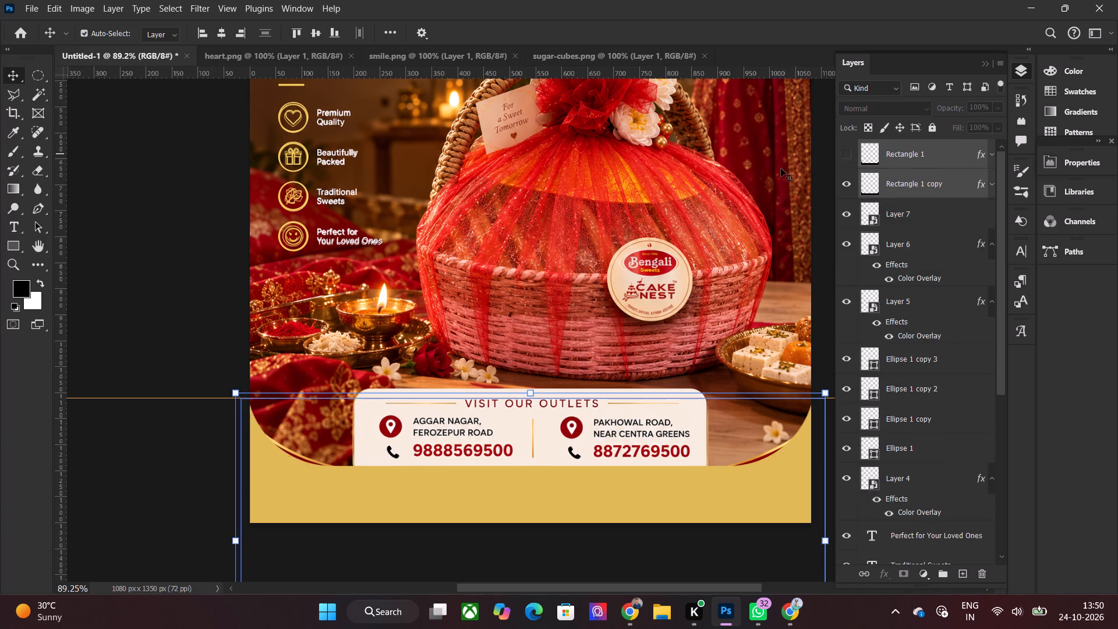
pyautogui.click(852, 179)
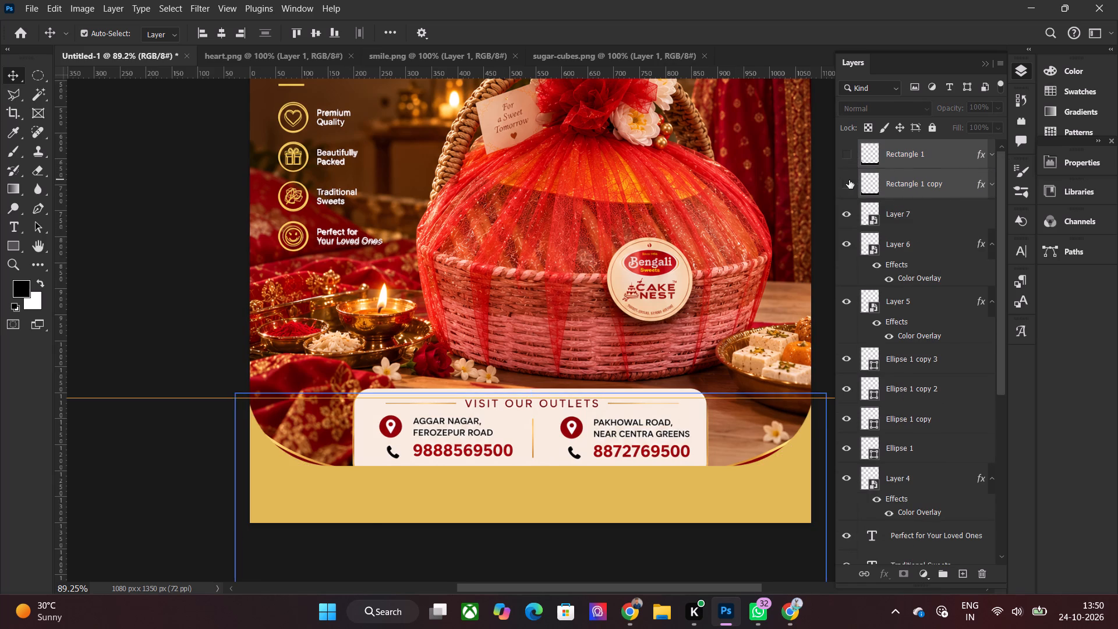
pyautogui.click(159, 271)
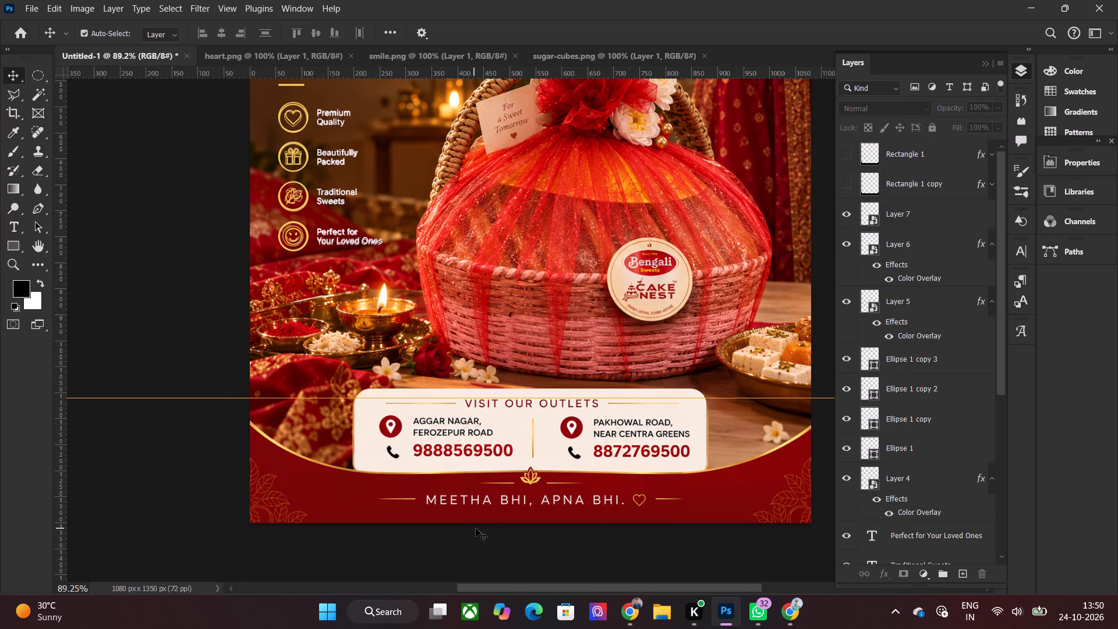
pyautogui.keyDown('alt'); pyautogui.scroll(4, 516, 469); pyautogui.keyUp('alt')
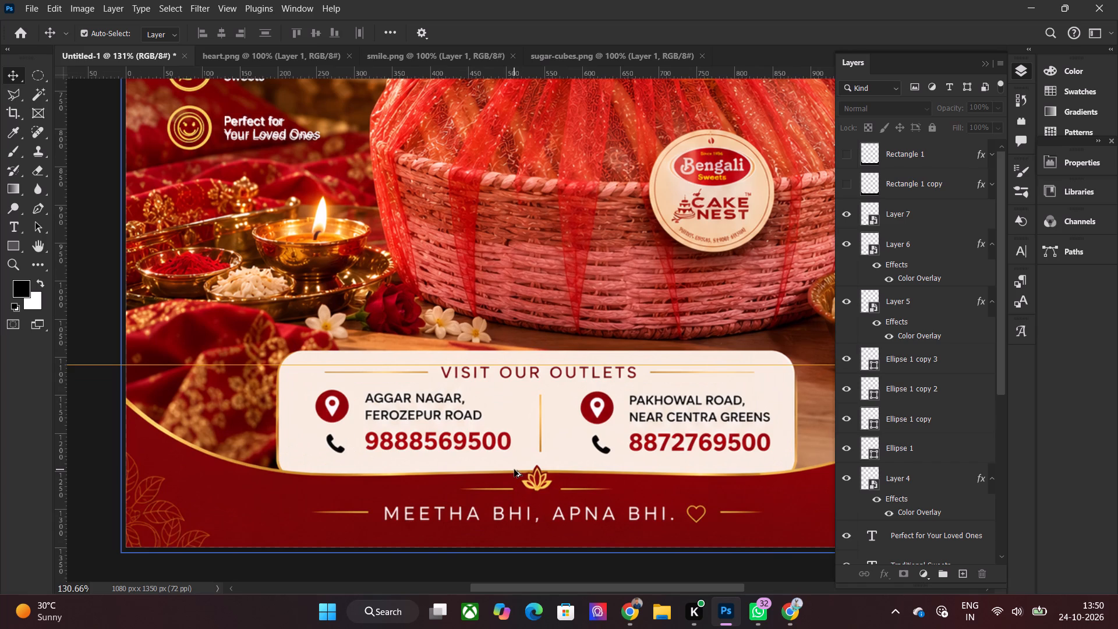
pyautogui.keyDown('alt'); pyautogui.scroll(1, 514, 469); pyautogui.keyUp('alt')
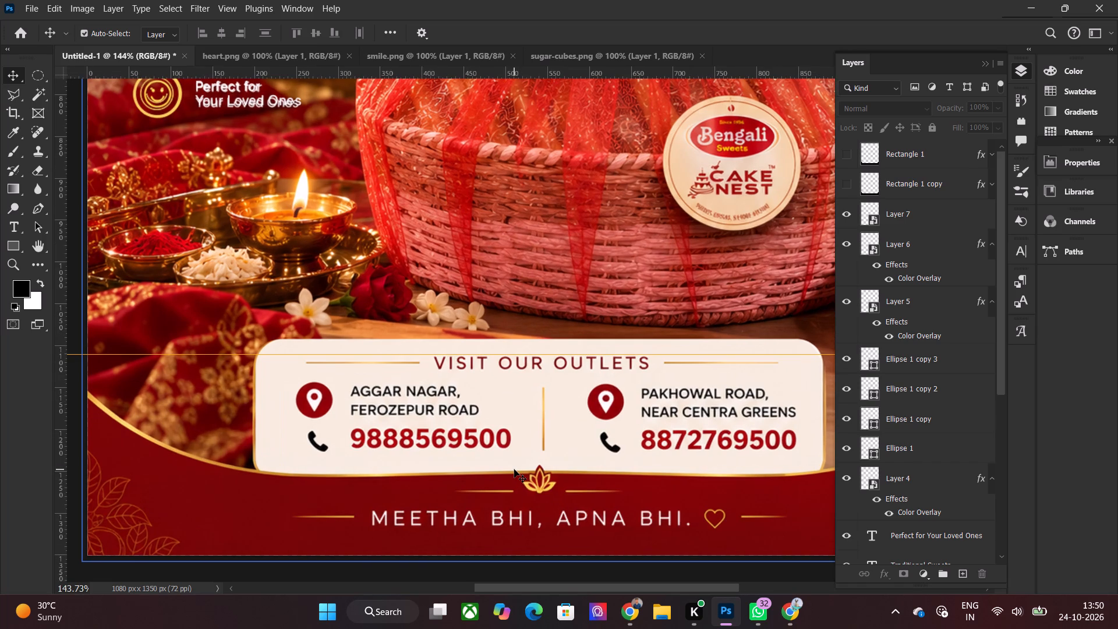
# Open the BS_Post24 PSD from the 24-09-26 folder inside Bengali sweets.
pyautogui.hotkey('ctrl', 'o')
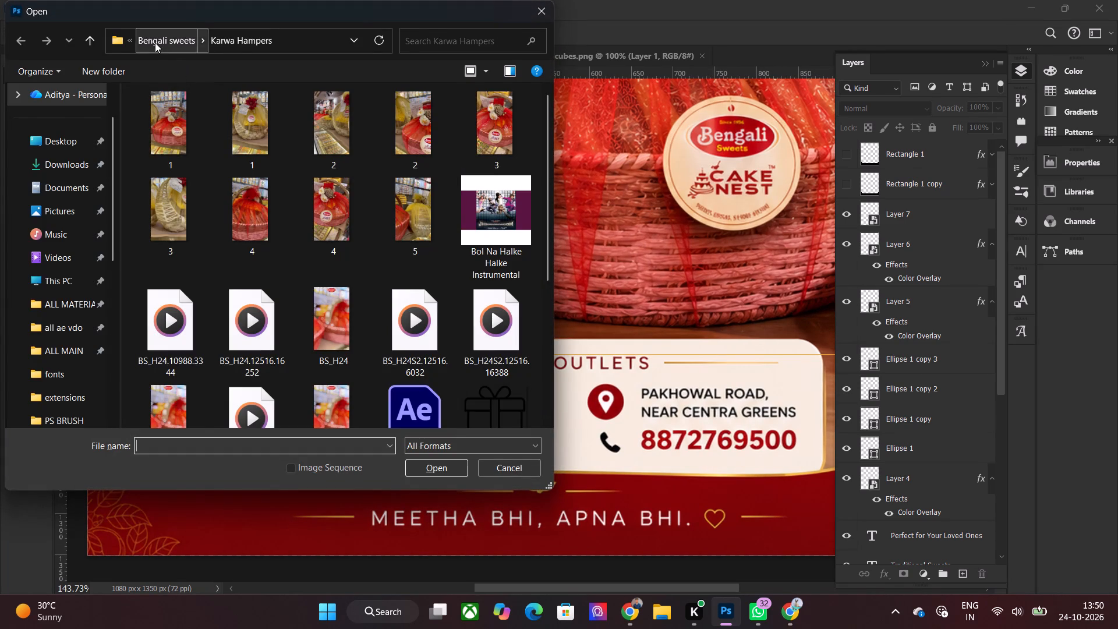
pyautogui.click(155, 43)
pyautogui.doubleClick(370, 212)
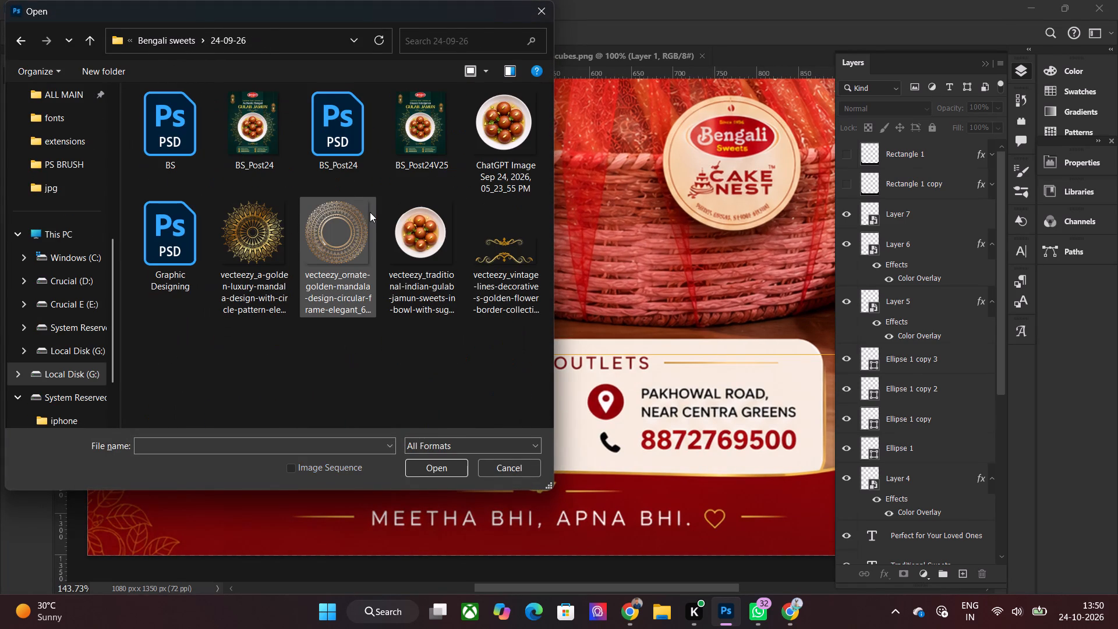
pyautogui.doubleClick(337, 147)
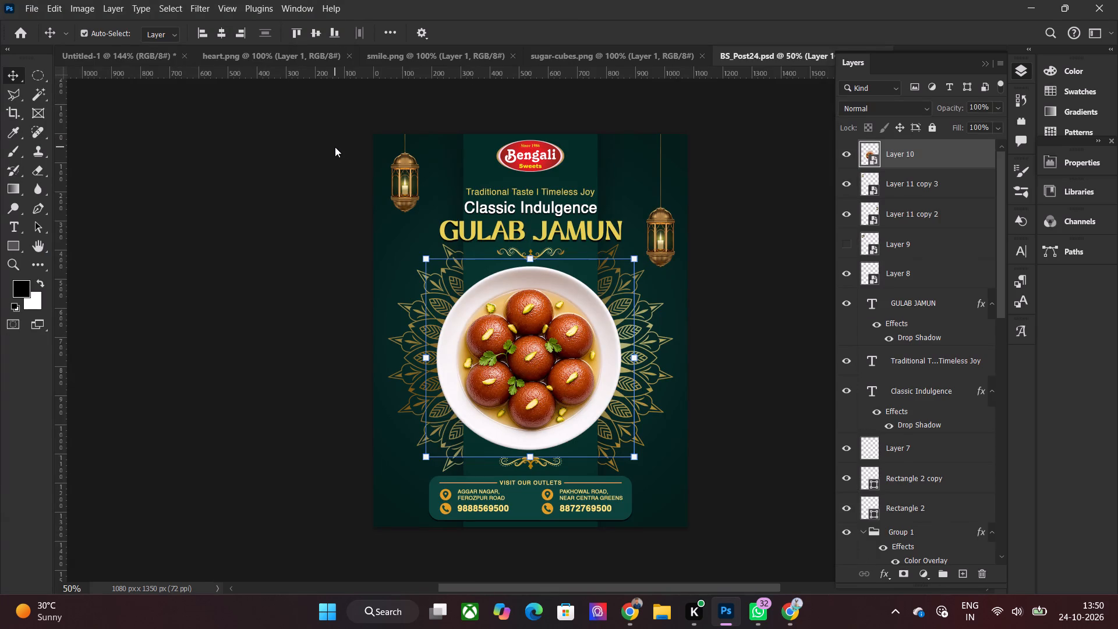
# Examine the outlets box in BS_Post24, checking its Rectangle 1, Rectangle 2 and Group 1 layers.
pyautogui.click(283, 431)
pyautogui.click(436, 487)
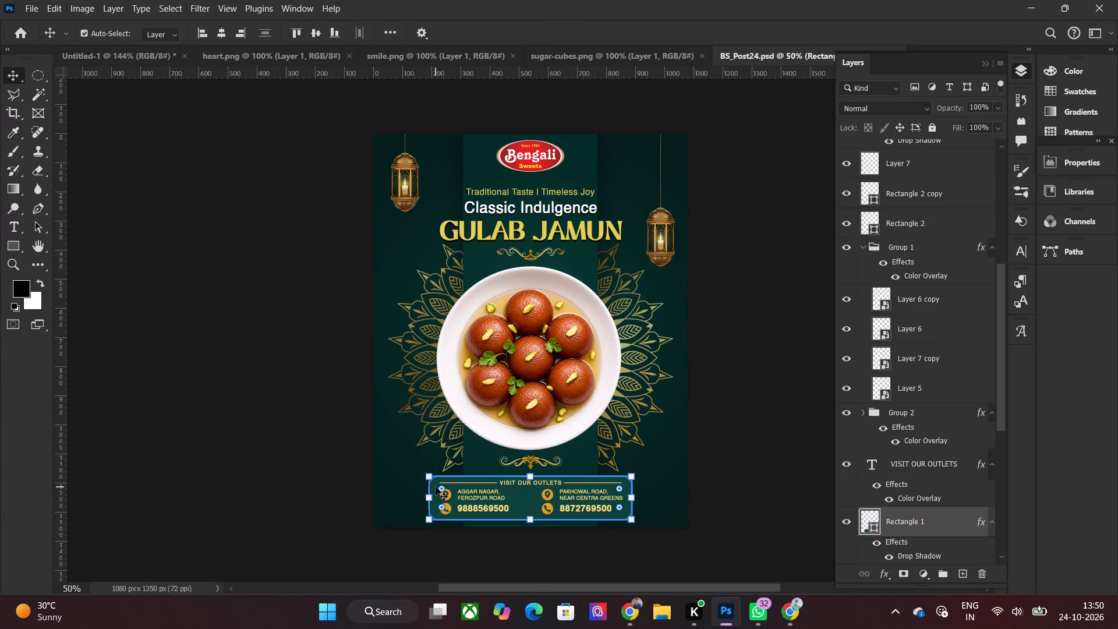
pyautogui.click(904, 238)
pyautogui.click(846, 253)
pyautogui.click(846, 253)
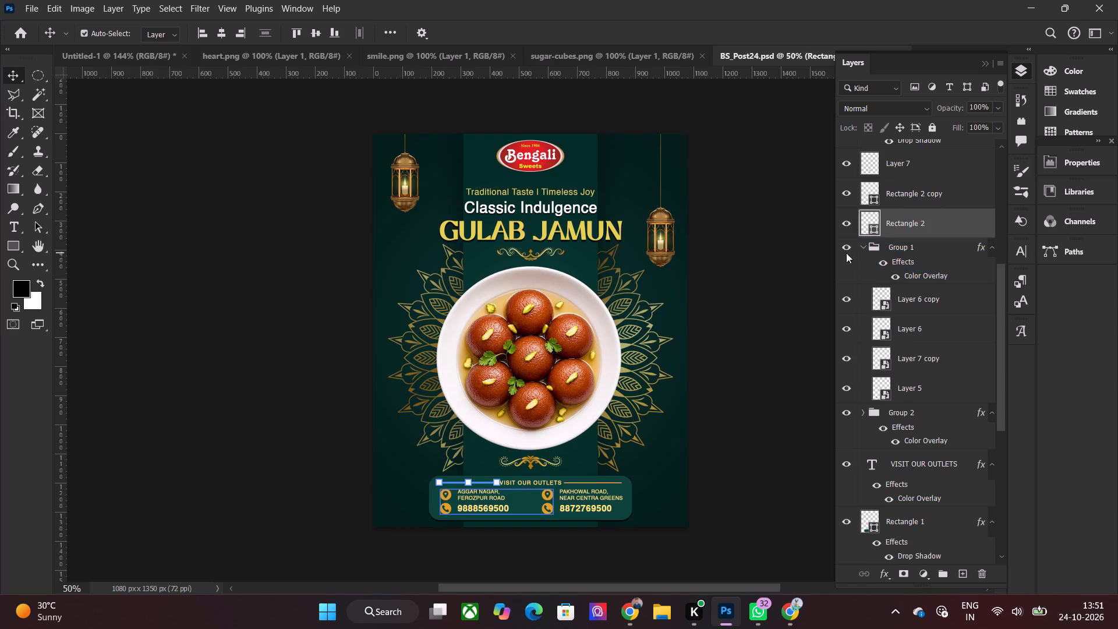
pyautogui.scroll(16, 907, 252)
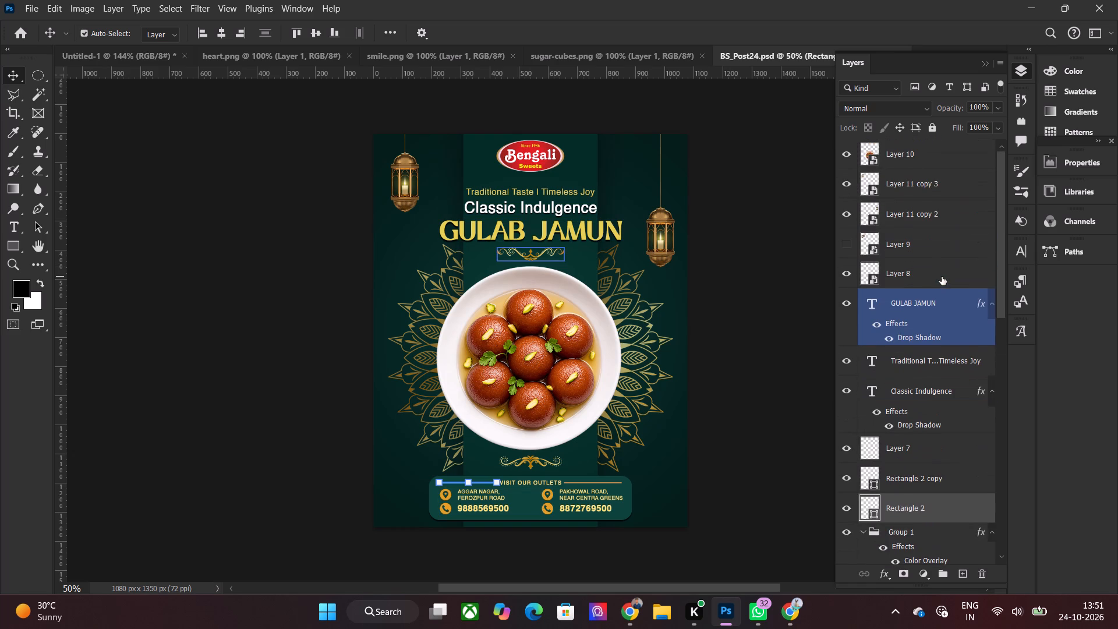
pyautogui.click(333, 223)
# Open the BS_Post18-09 PSD from the 18-09-26 folder inside Bengali sweets.
pyautogui.hotkey('ctrl', 'o')
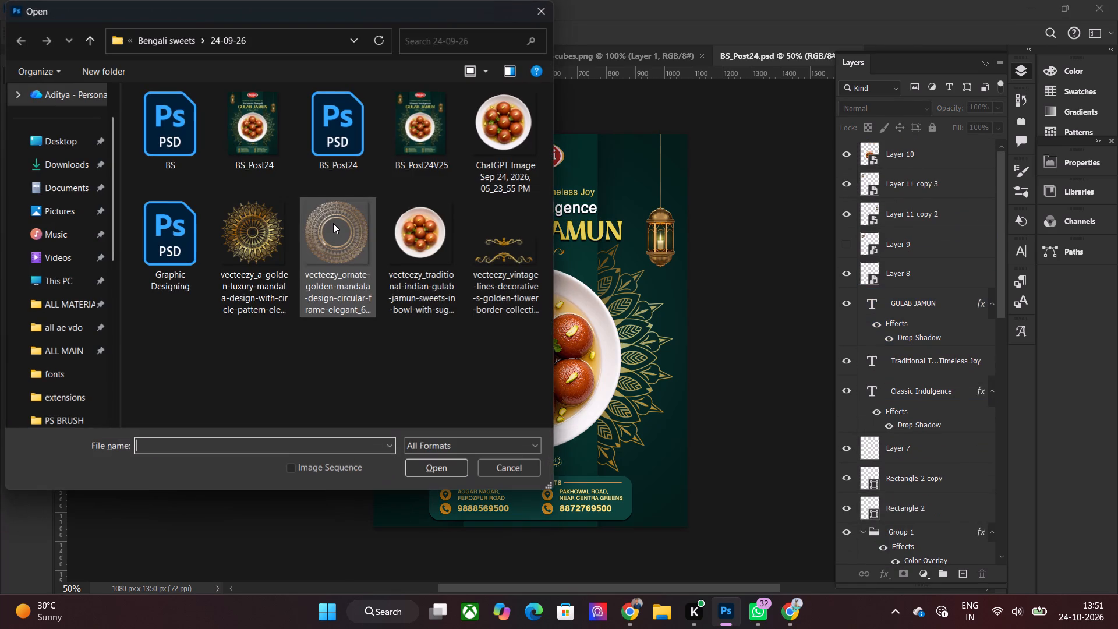
pyautogui.click(188, 32)
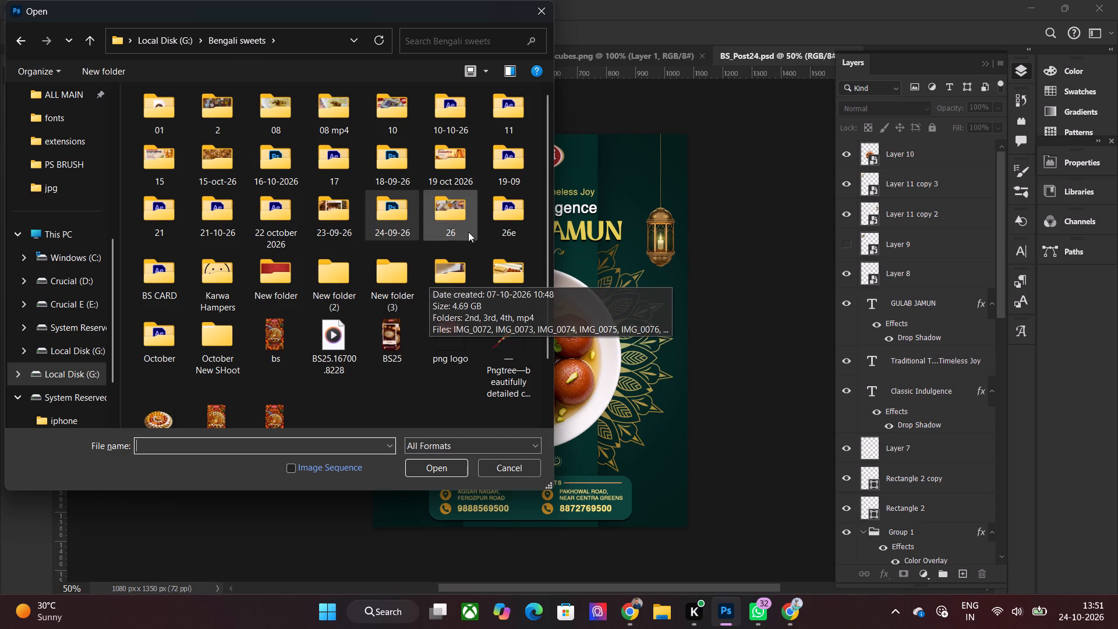
pyautogui.doubleClick(401, 172)
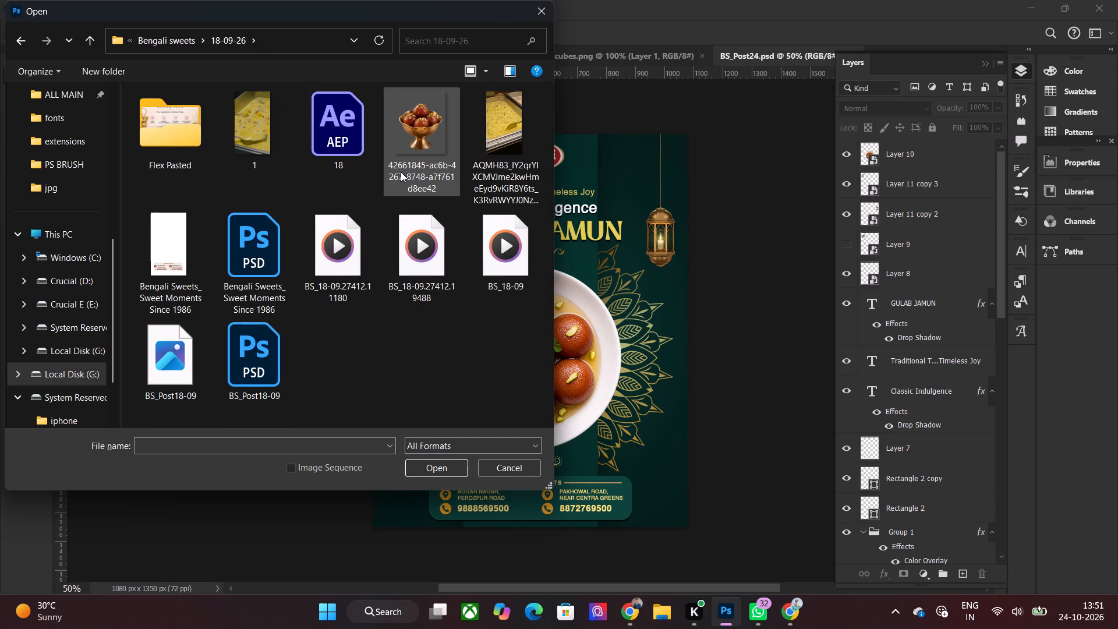
pyautogui.doubleClick(275, 358)
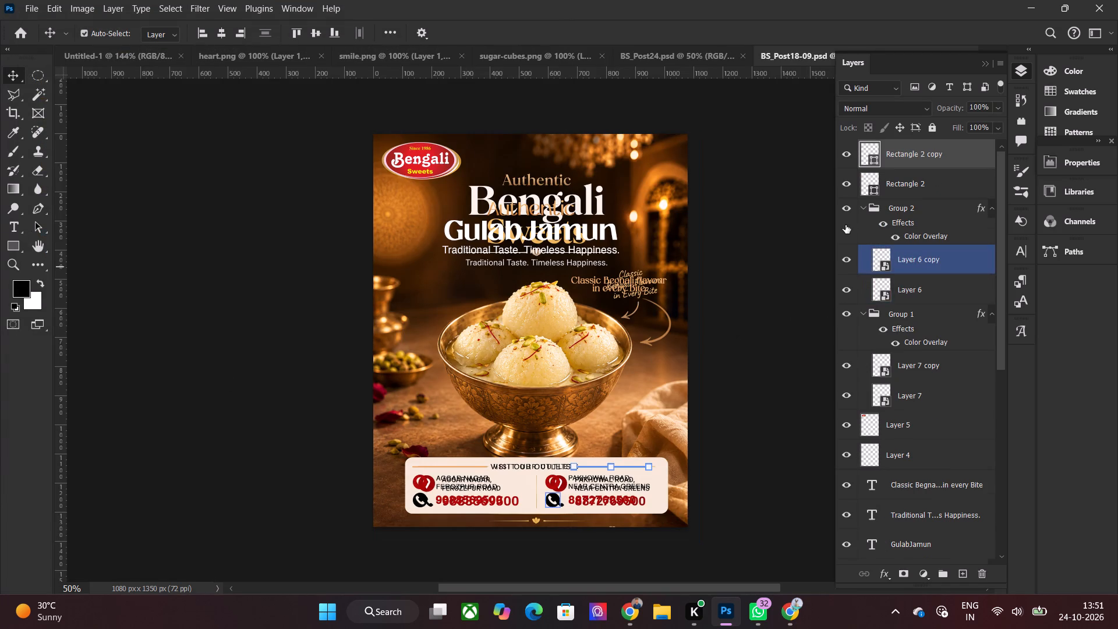
# Collapse Group 2 and Group 1 in the layer stack and hide Group 1 to identify its outlet icons.
pyautogui.click(866, 209)
pyautogui.scroll(7, 874, 234)
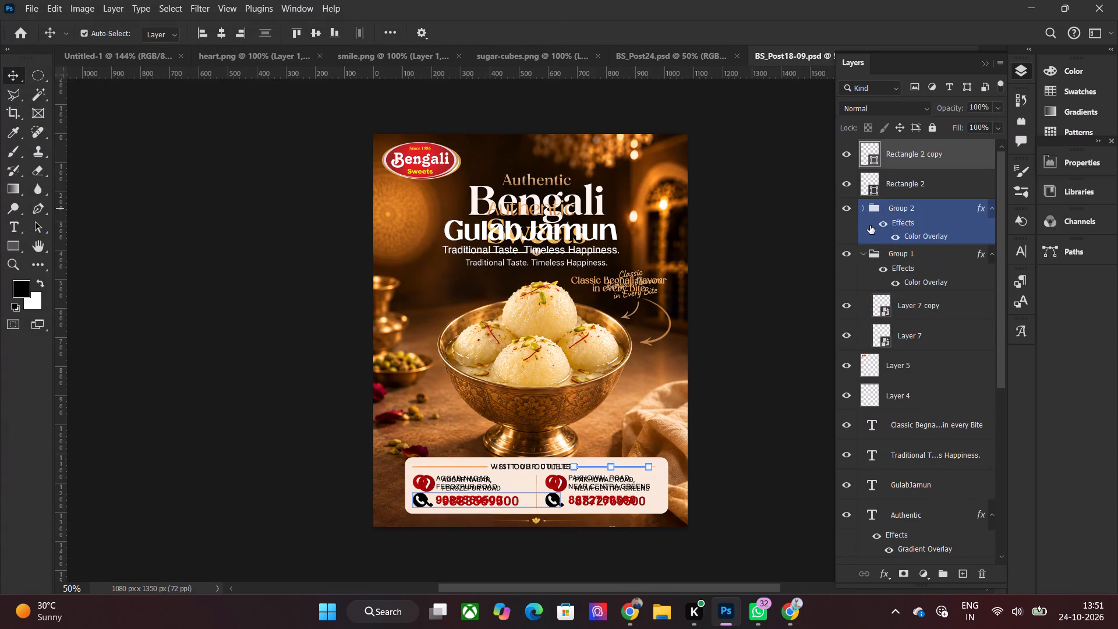
pyautogui.click(850, 210)
pyautogui.click(850, 210)
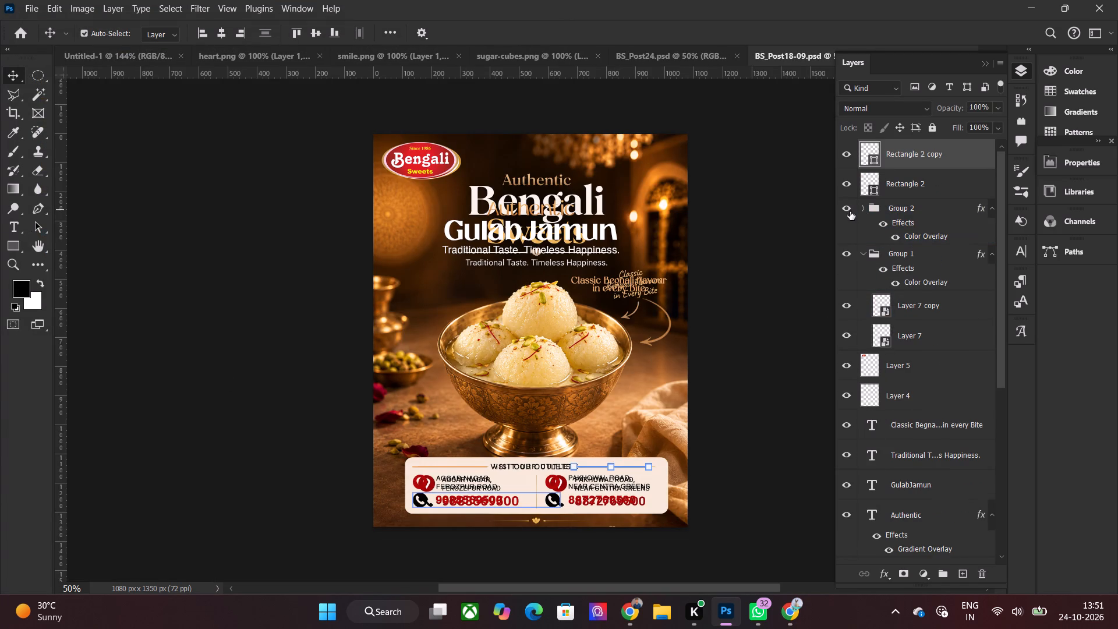
pyautogui.click(866, 260)
pyautogui.click(848, 250)
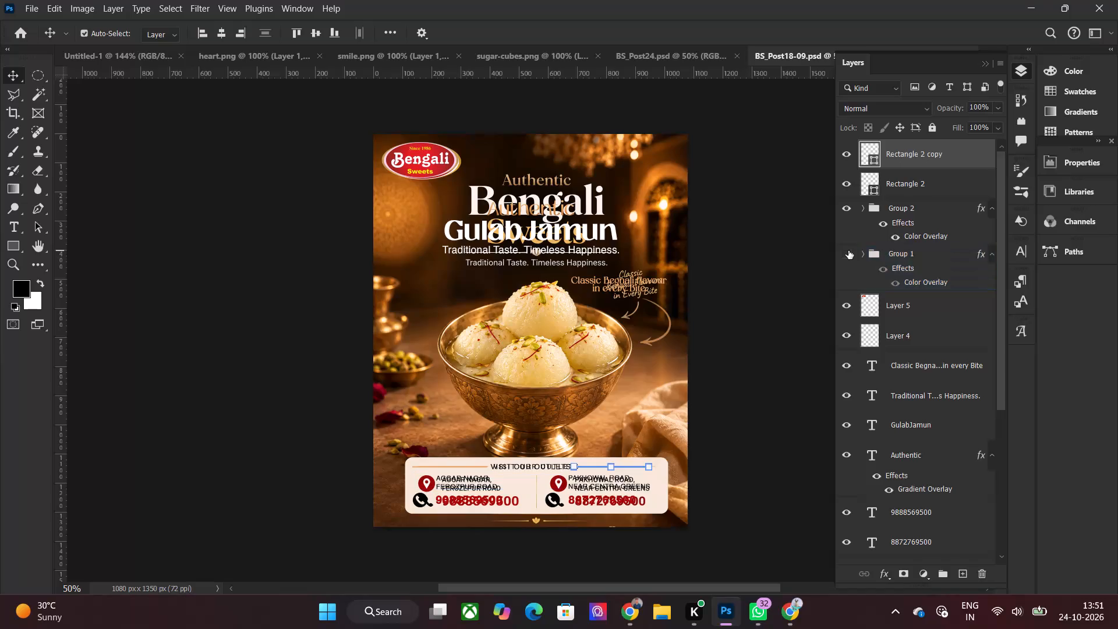
# Hide the full-poster reference image Layer 2 that overlaps the GulabJamun artwork.
pyautogui.click(484, 461)
pyautogui.click(489, 461)
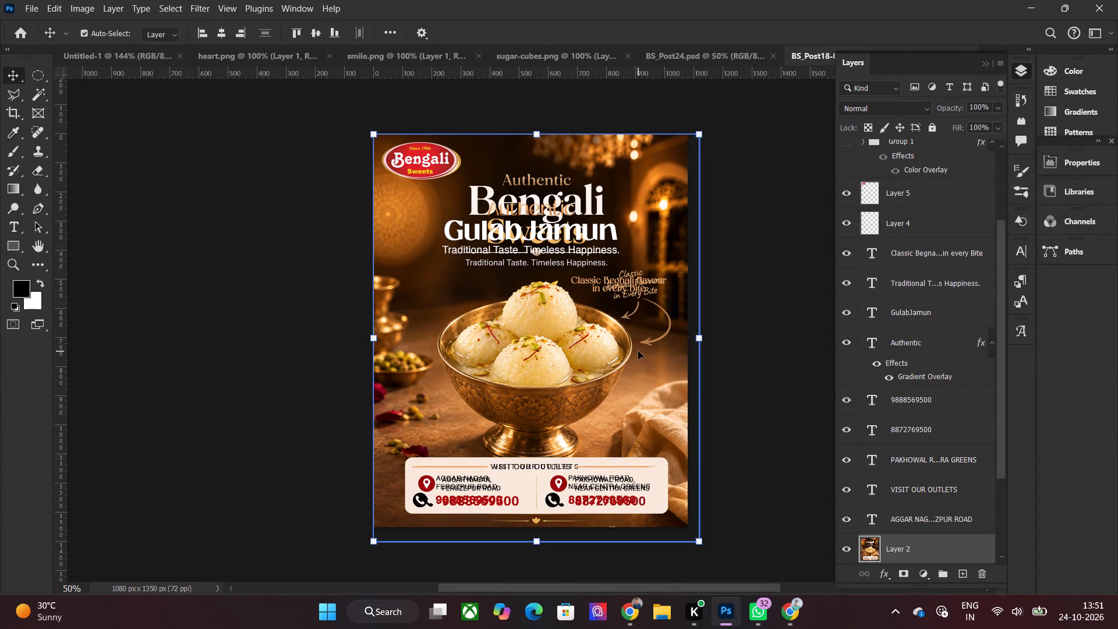
pyautogui.scroll(-4, 922, 446)
pyautogui.click(843, 433)
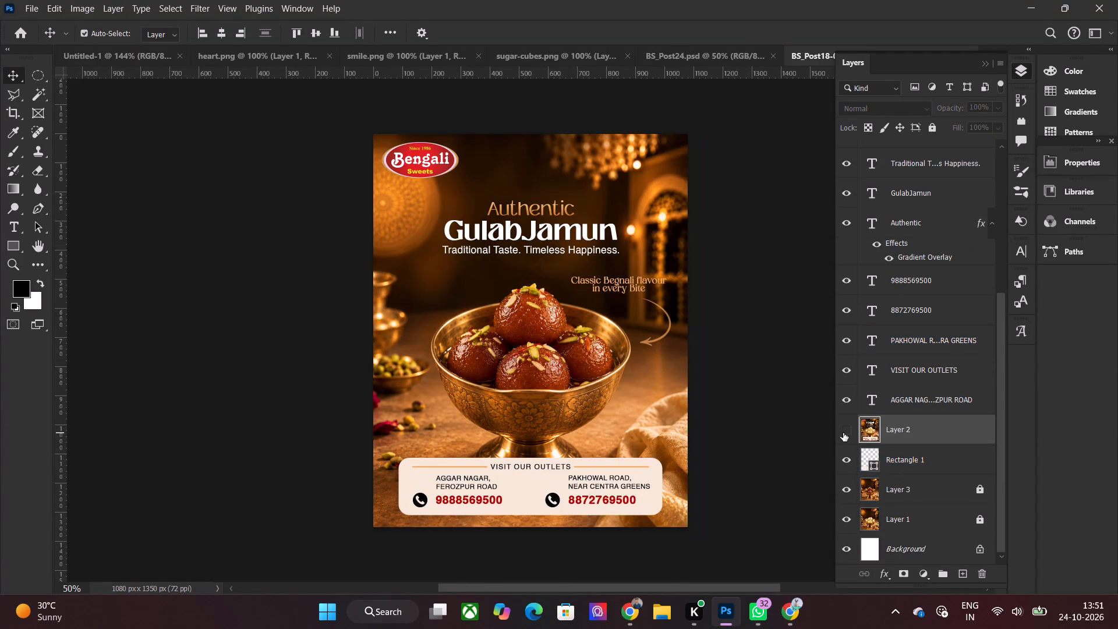
# Show Group 1 with the red location pins again, check its contents and leave it collapsed.
pyautogui.scroll(11, 896, 419)
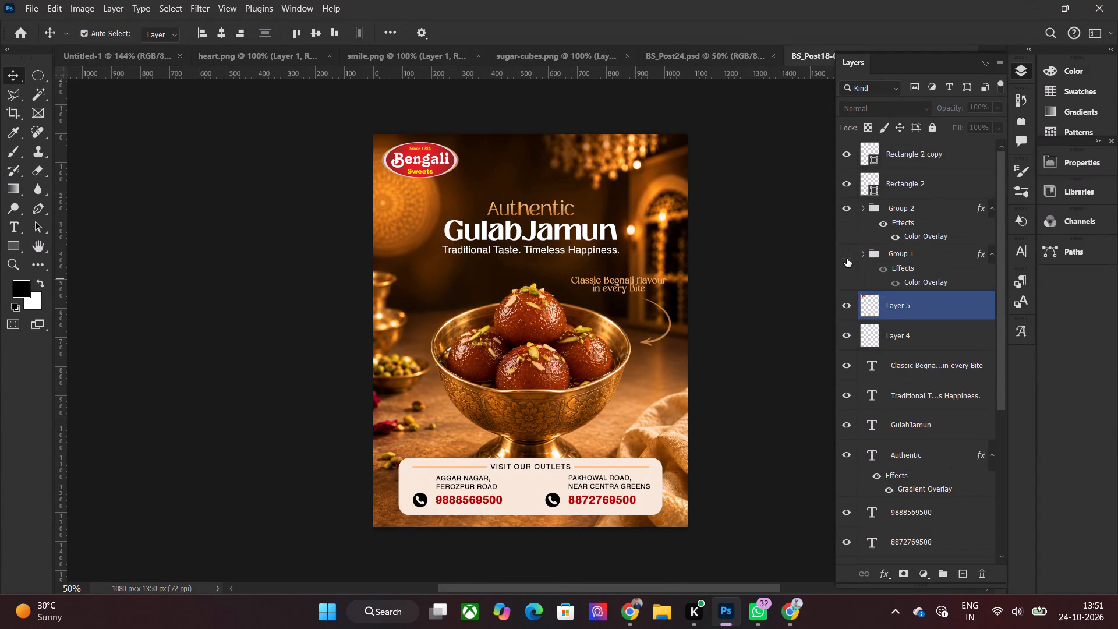
pyautogui.click(847, 259)
pyautogui.click(893, 254)
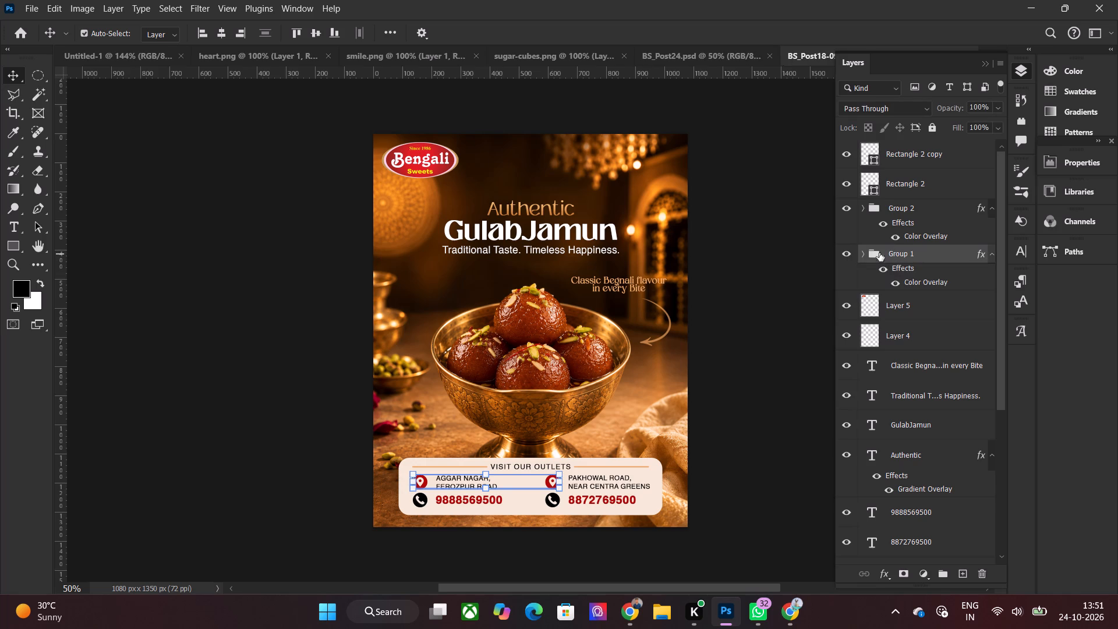
pyautogui.click(863, 252)
pyautogui.click(859, 252)
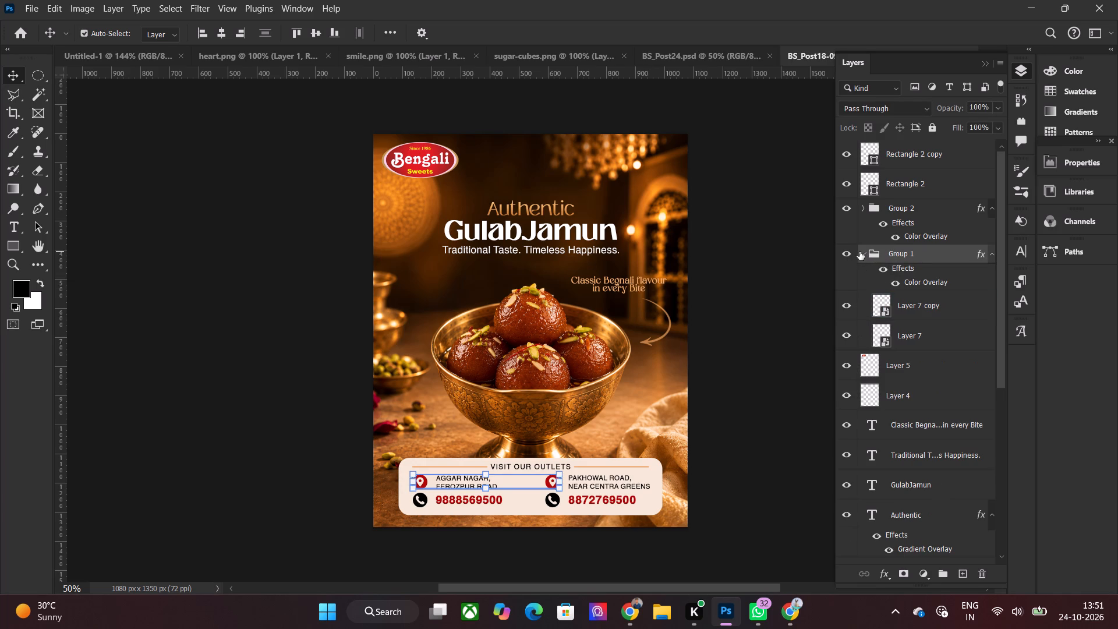
pyautogui.click(864, 252)
# Move the flavour caption, Traditional Taste, GulabJamun and Authentic text layers together to the top of the layer stack.
pyautogui.scroll(-7, 922, 404)
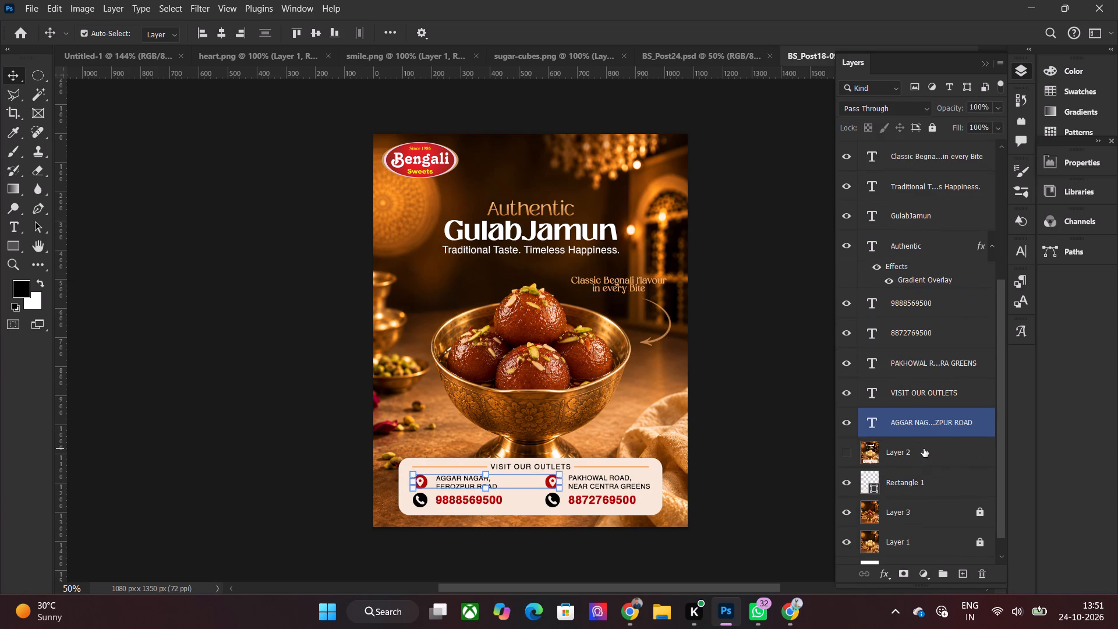
pyautogui.click(920, 414)
pyautogui.scroll(5, 922, 414)
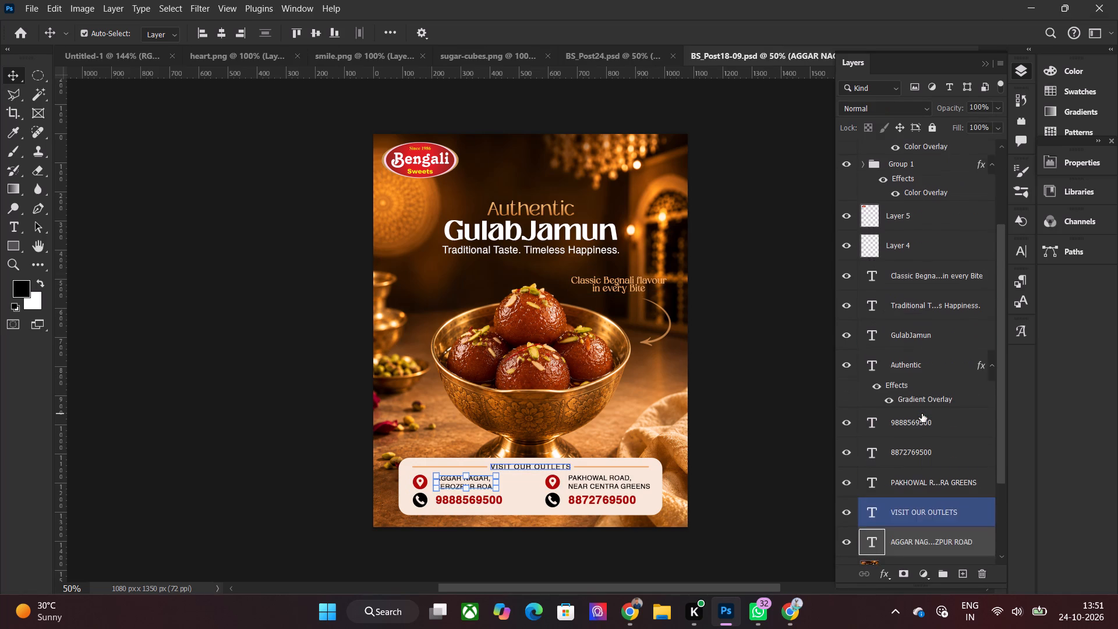
pyautogui.click(940, 326)
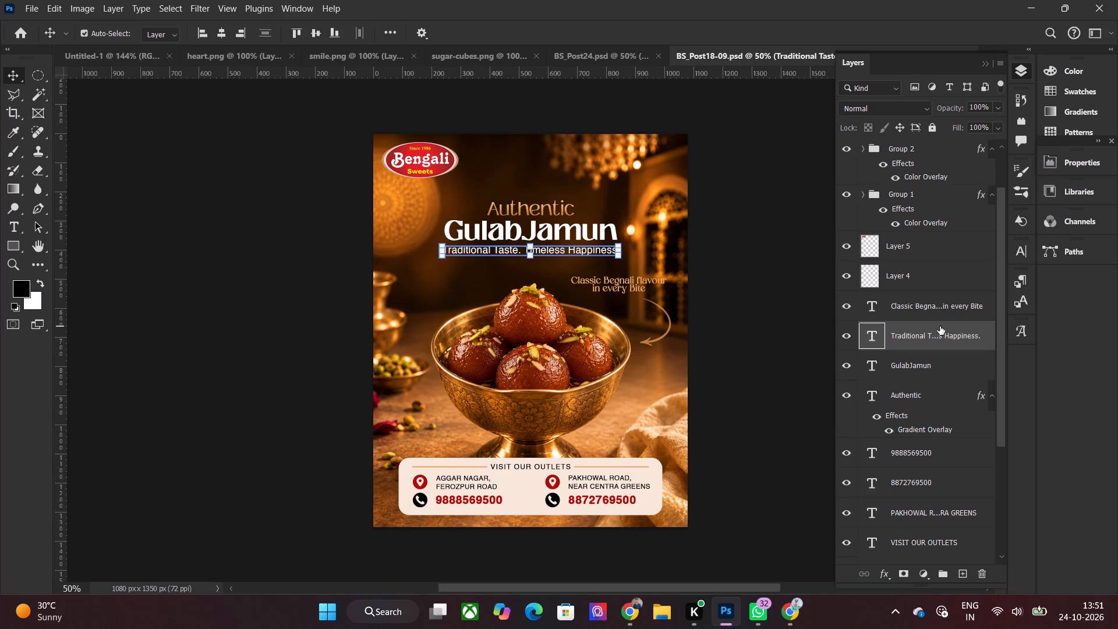
pyautogui.keyDown('ctrl'); pyautogui.click(940, 302); pyautogui.keyUp('ctrl')
pyautogui.keyDown('ctrl'); pyautogui.click(928, 370); pyautogui.keyUp('ctrl')
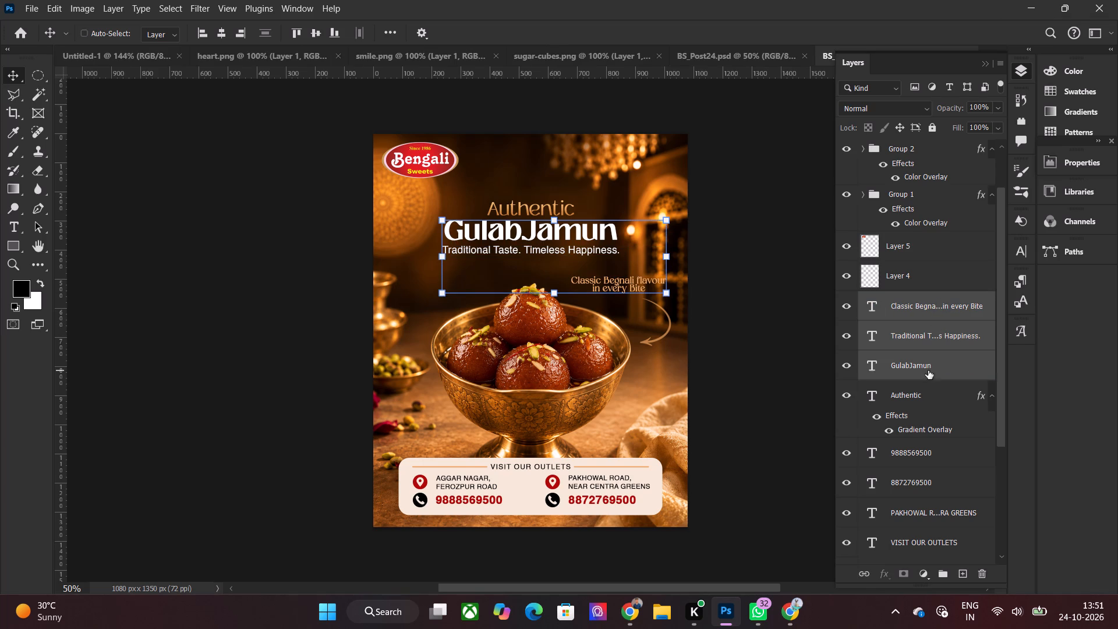
pyautogui.keyDown('ctrl'); pyautogui.click(924, 404); pyautogui.keyUp('ctrl')
pyautogui.moveTo(928, 369); pyautogui.dragTo(926, 140)
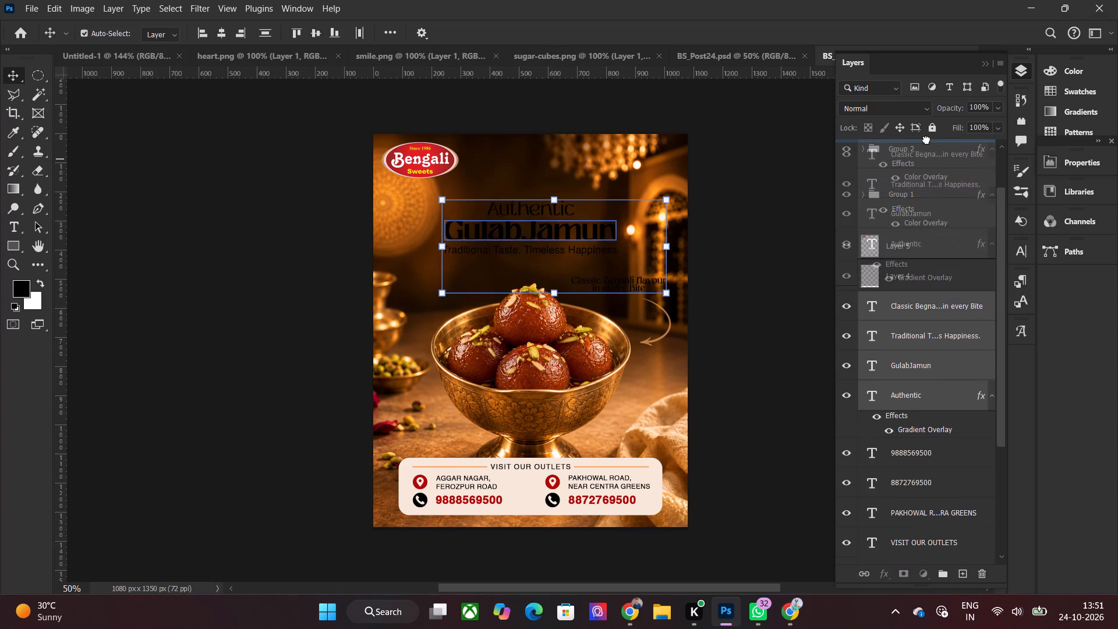
pyautogui.moveTo(926, 140); pyautogui.dragTo(920, 144)
pyautogui.click(212, 326)
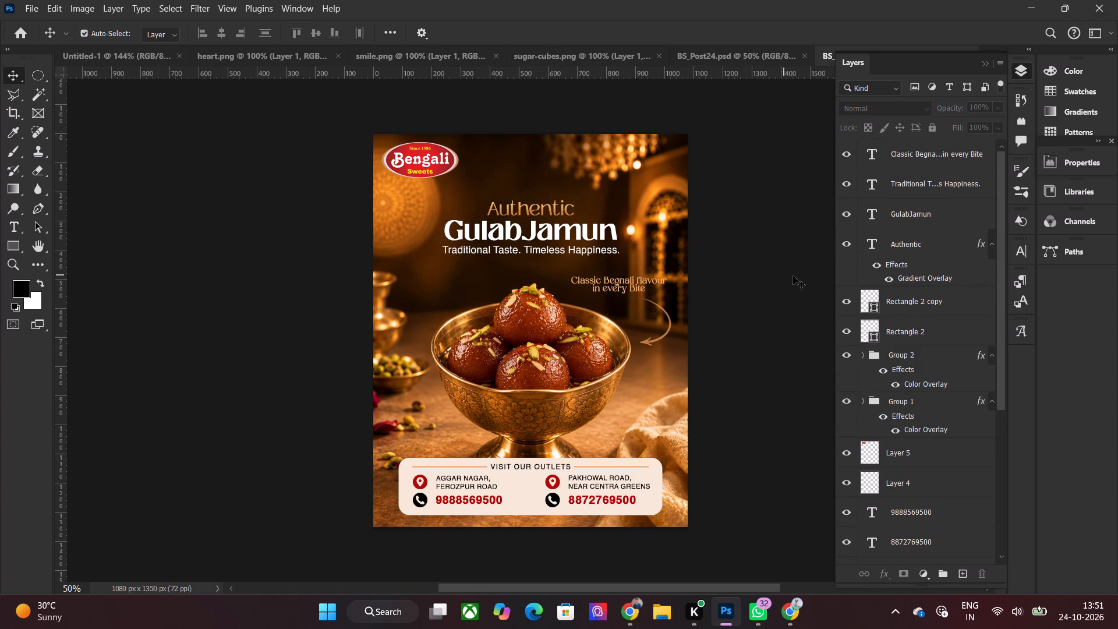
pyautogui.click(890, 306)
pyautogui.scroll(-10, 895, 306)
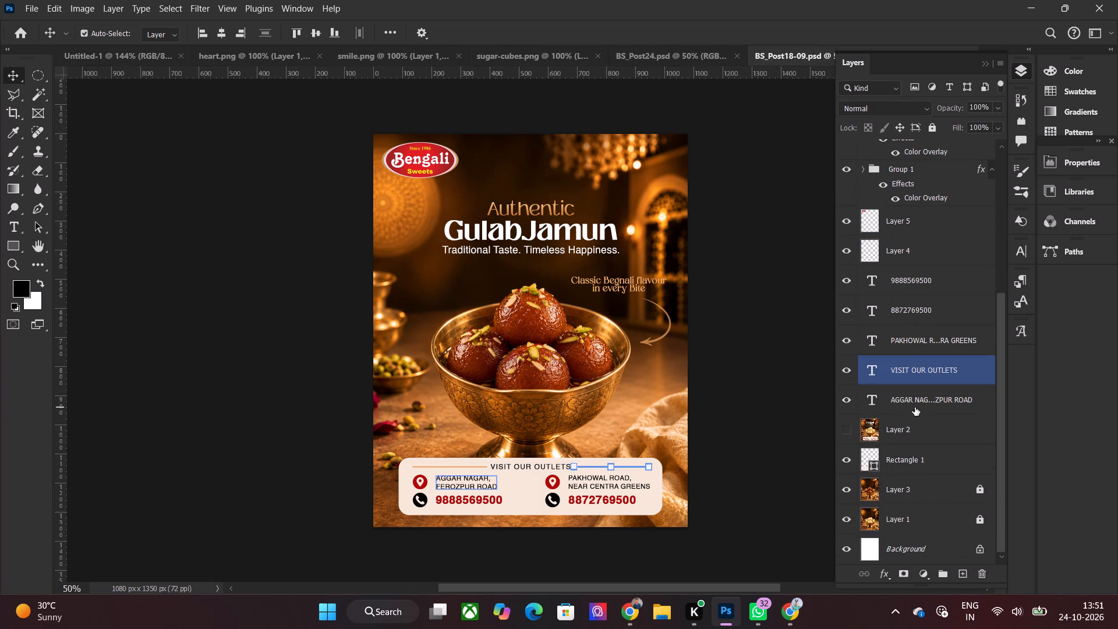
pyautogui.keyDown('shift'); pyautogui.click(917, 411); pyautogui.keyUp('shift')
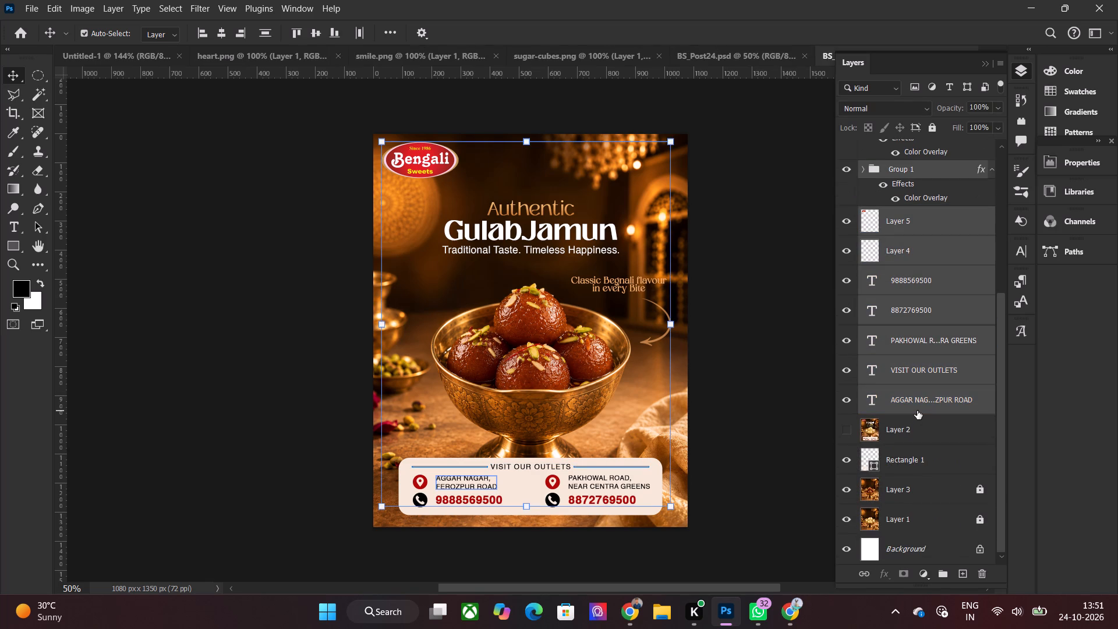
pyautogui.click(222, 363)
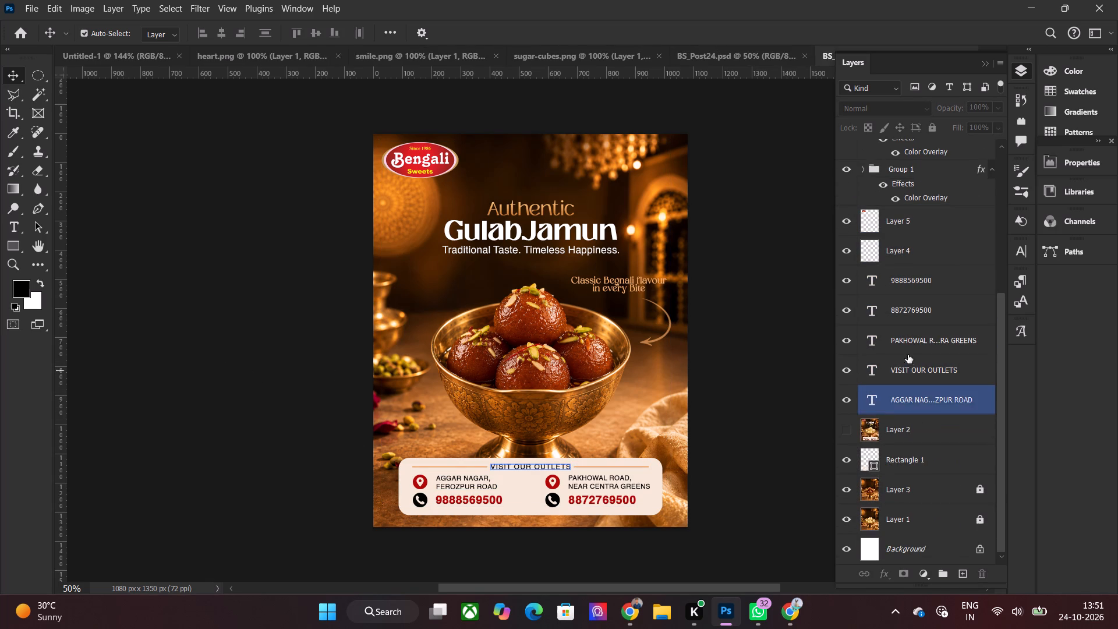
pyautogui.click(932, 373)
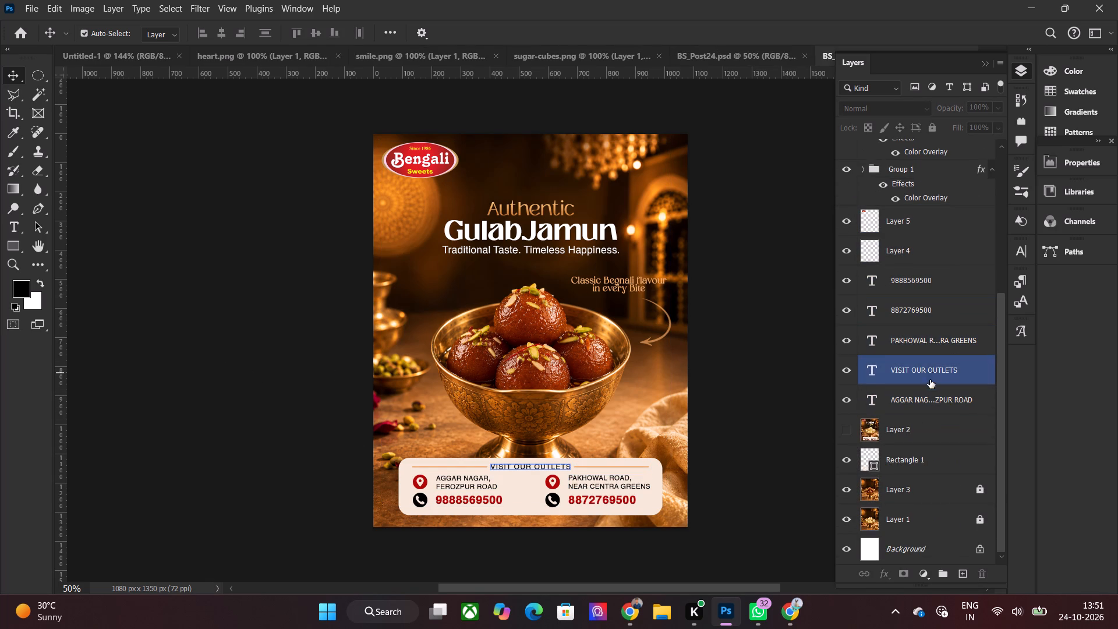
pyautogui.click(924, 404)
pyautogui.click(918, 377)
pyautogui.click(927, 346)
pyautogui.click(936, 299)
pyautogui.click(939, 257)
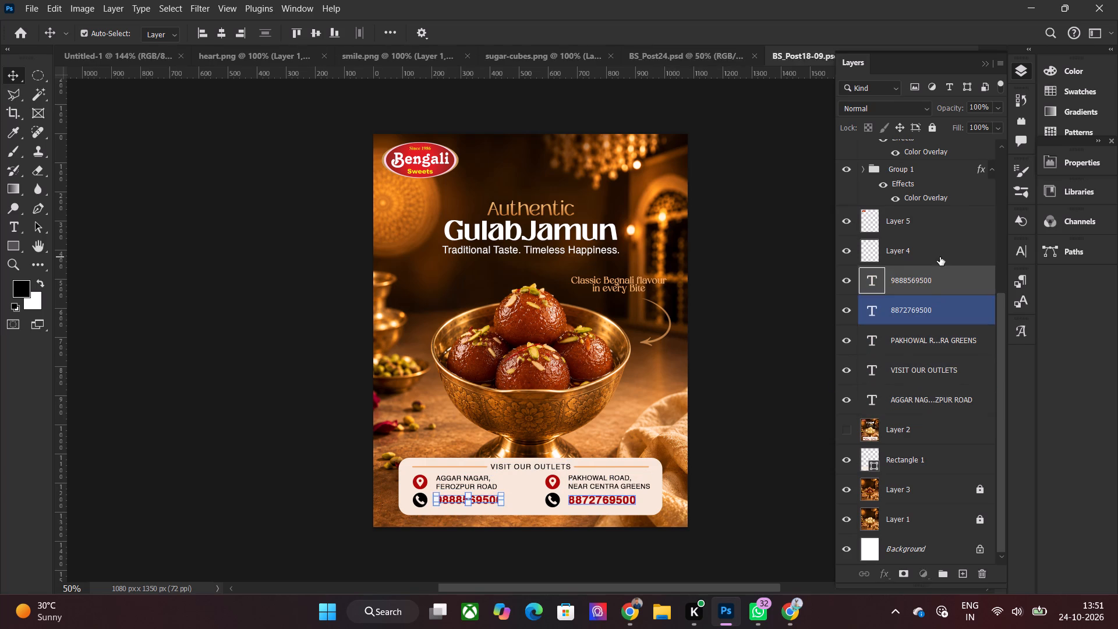
# Move Layer 5, the Bengali Sweets logo, to the top of the layer stack.
pyautogui.click(933, 222)
pyautogui.moveTo(905, 219); pyautogui.dragTo(934, 136)
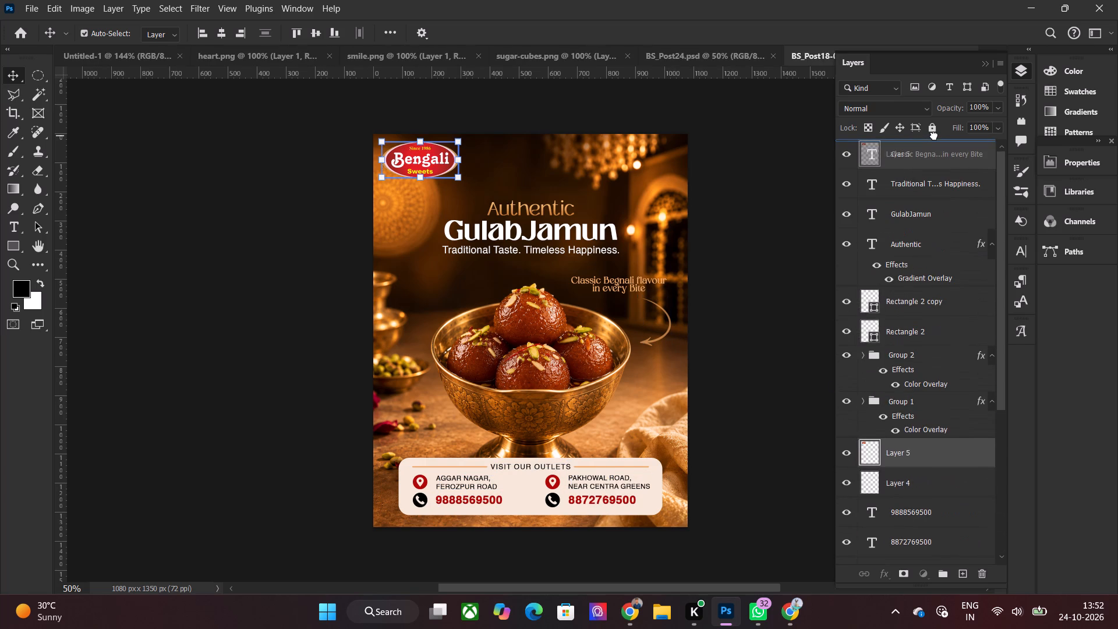
pyautogui.moveTo(934, 136); pyautogui.dragTo(932, 138)
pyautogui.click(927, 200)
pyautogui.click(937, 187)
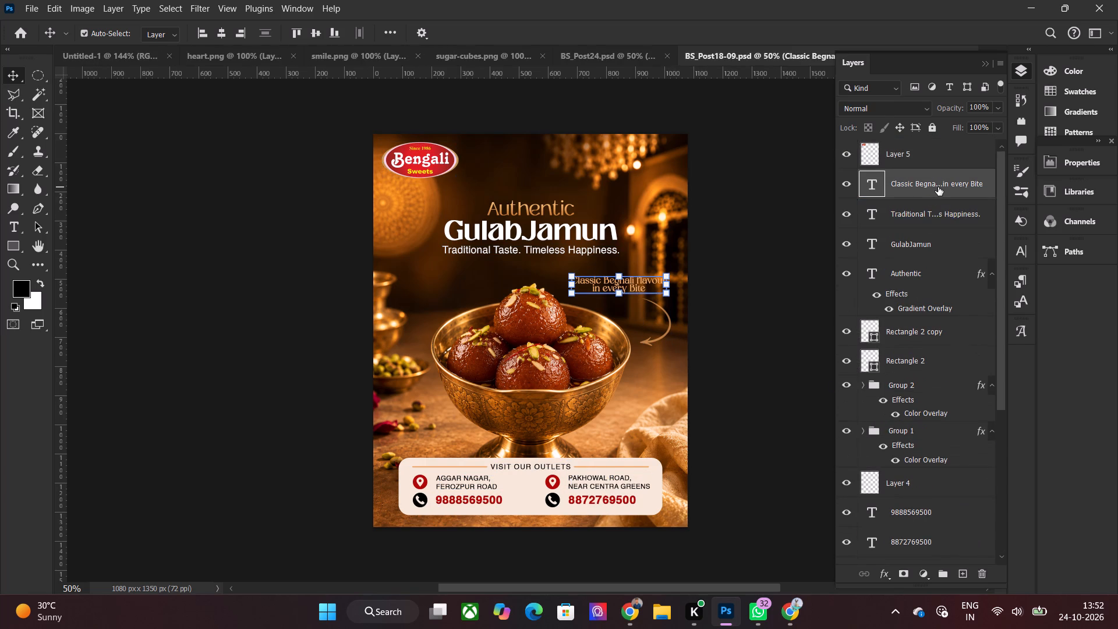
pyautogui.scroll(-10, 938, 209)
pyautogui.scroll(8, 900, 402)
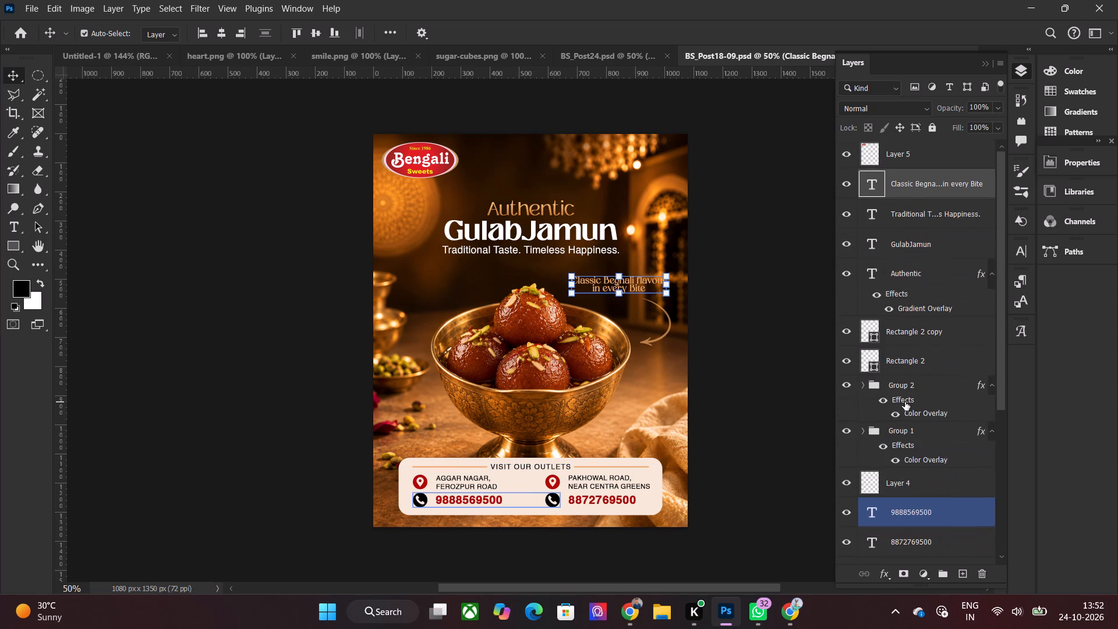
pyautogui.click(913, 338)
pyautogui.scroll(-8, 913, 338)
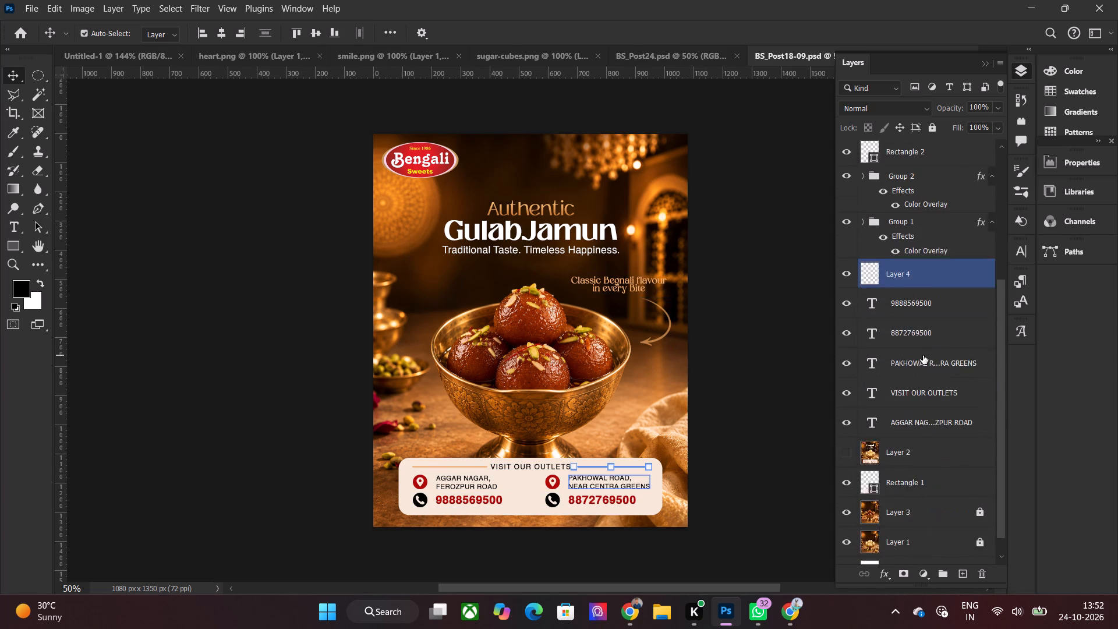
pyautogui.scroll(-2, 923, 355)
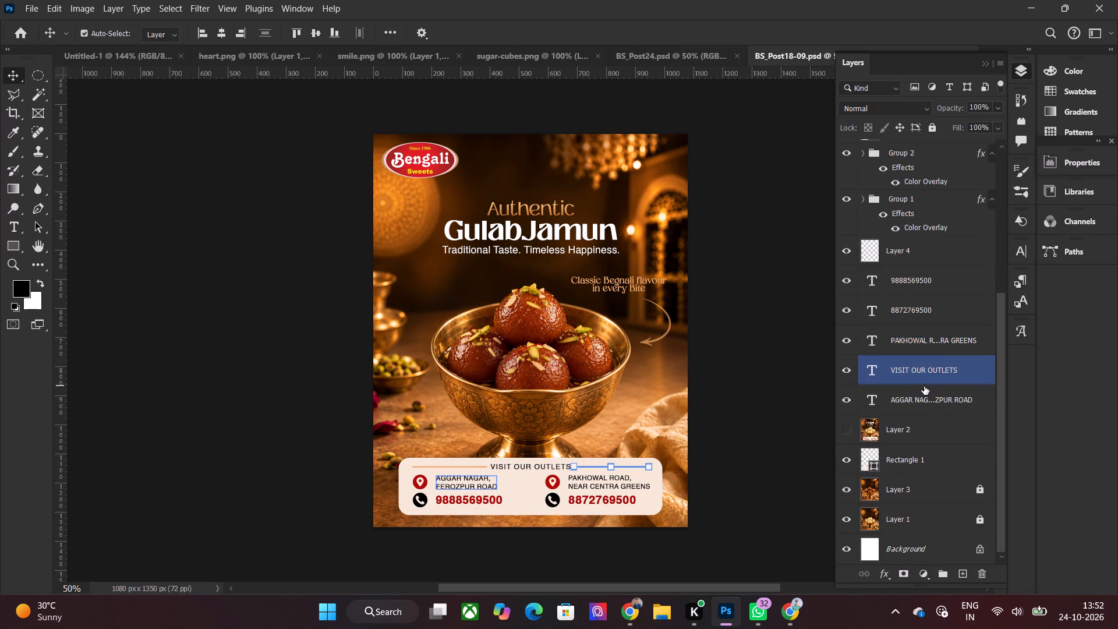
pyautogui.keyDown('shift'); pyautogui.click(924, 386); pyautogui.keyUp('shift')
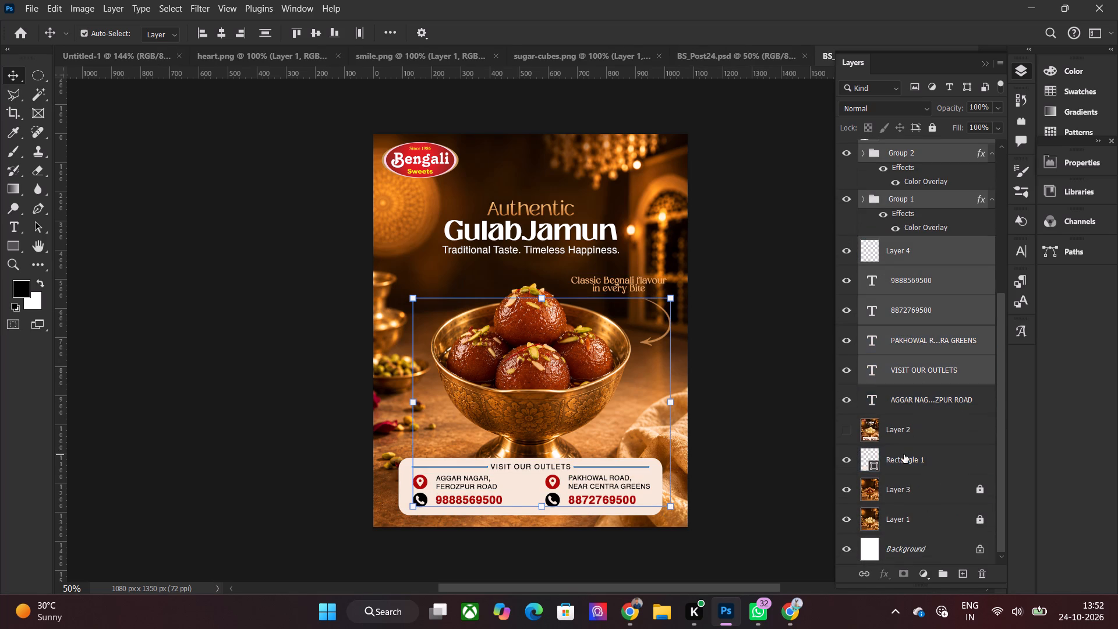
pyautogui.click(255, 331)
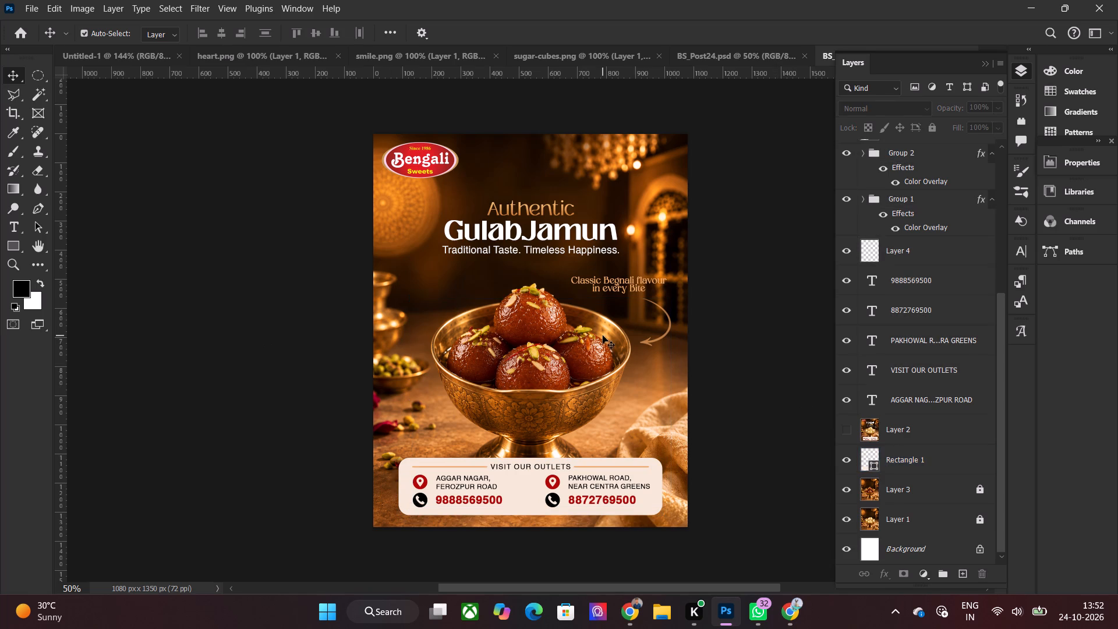
# Move Layer 4, the curved arrow below the flavour caption, to the top of the layer stack.
pyautogui.click(642, 344)
pyautogui.click(649, 344)
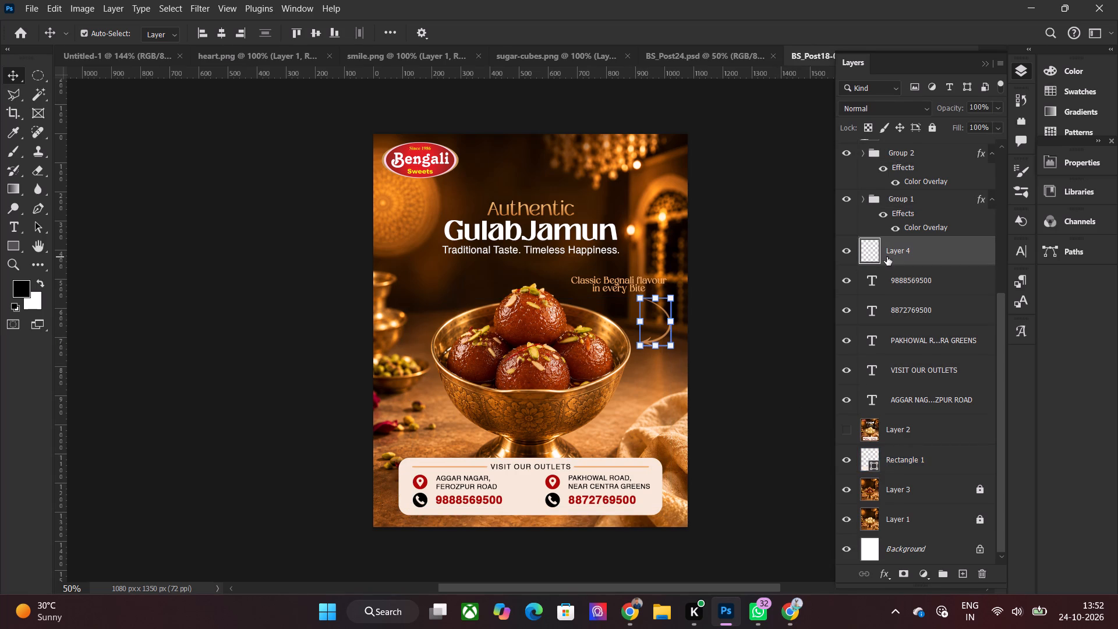
pyautogui.moveTo(897, 255); pyautogui.dragTo(905, 136)
pyautogui.scroll(-12, 935, 249)
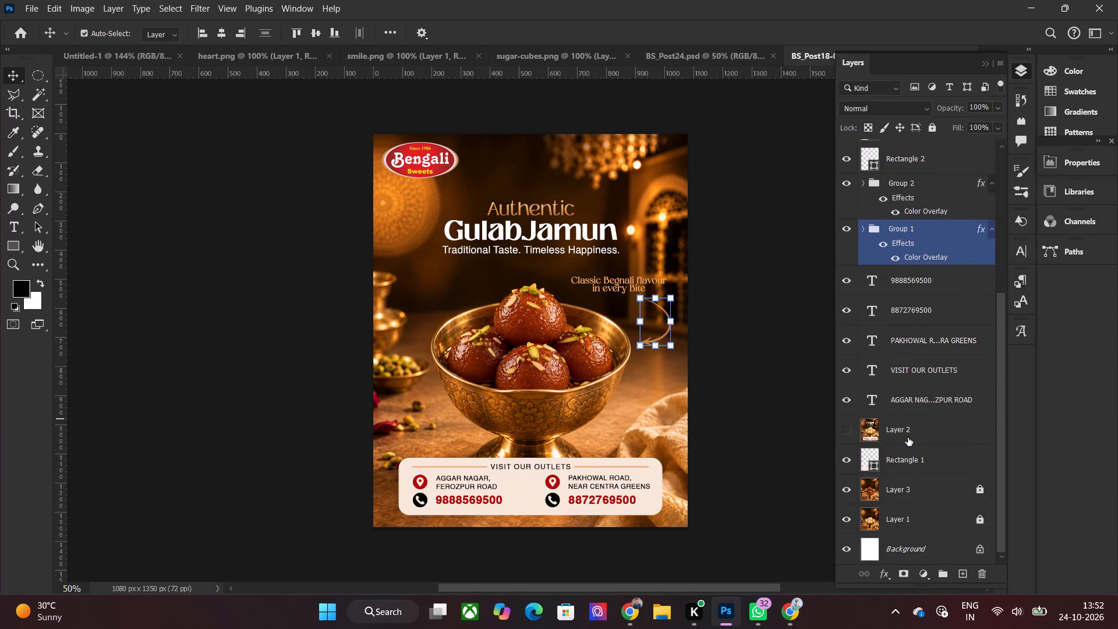
# Move the Rectangle 1 layer, the cream outlets box, above the hidden Layer 2 in the layer stack.
pyautogui.click(906, 450)
pyautogui.moveTo(906, 462); pyautogui.dragTo(902, 423)
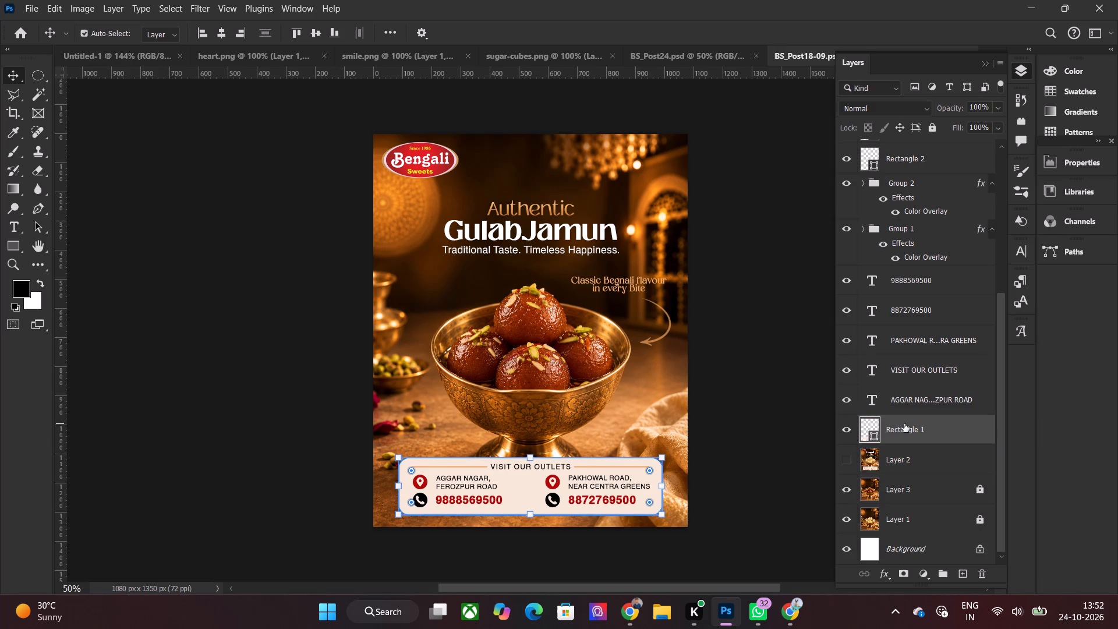
# Group the outlets layers from Rectangle 1 up to Rectangle 2 copy, and toggle the group's visibility to check its contents.
pyautogui.scroll(7, 904, 423)
pyautogui.scroll(3, 917, 344)
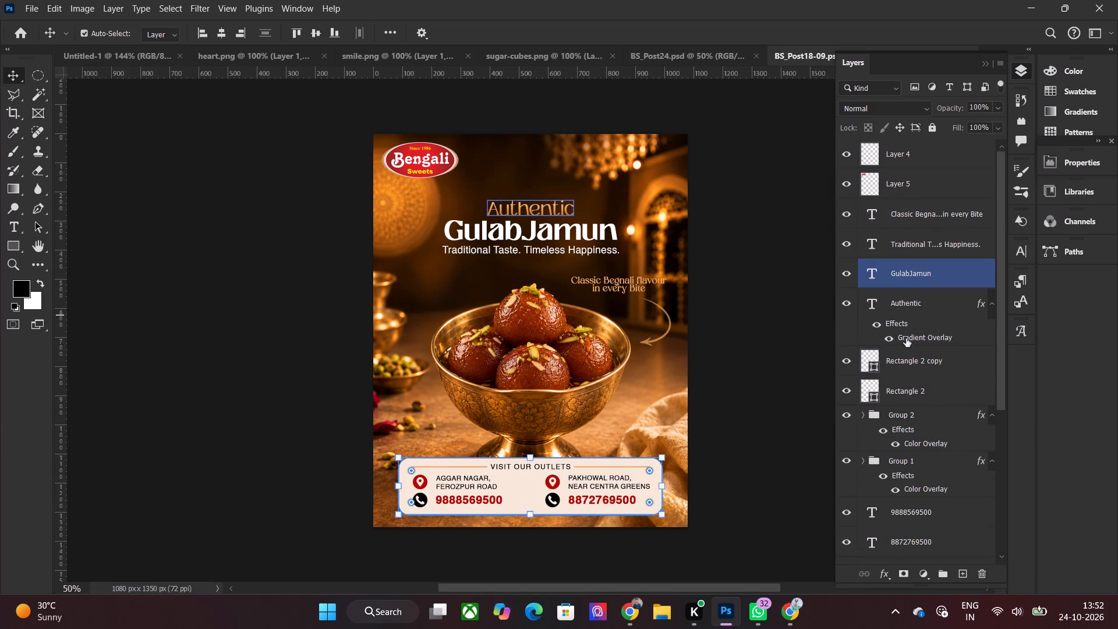
pyautogui.keyDown('shift'); pyautogui.click(906, 363); pyautogui.keyUp('shift')
pyautogui.click(846, 367)
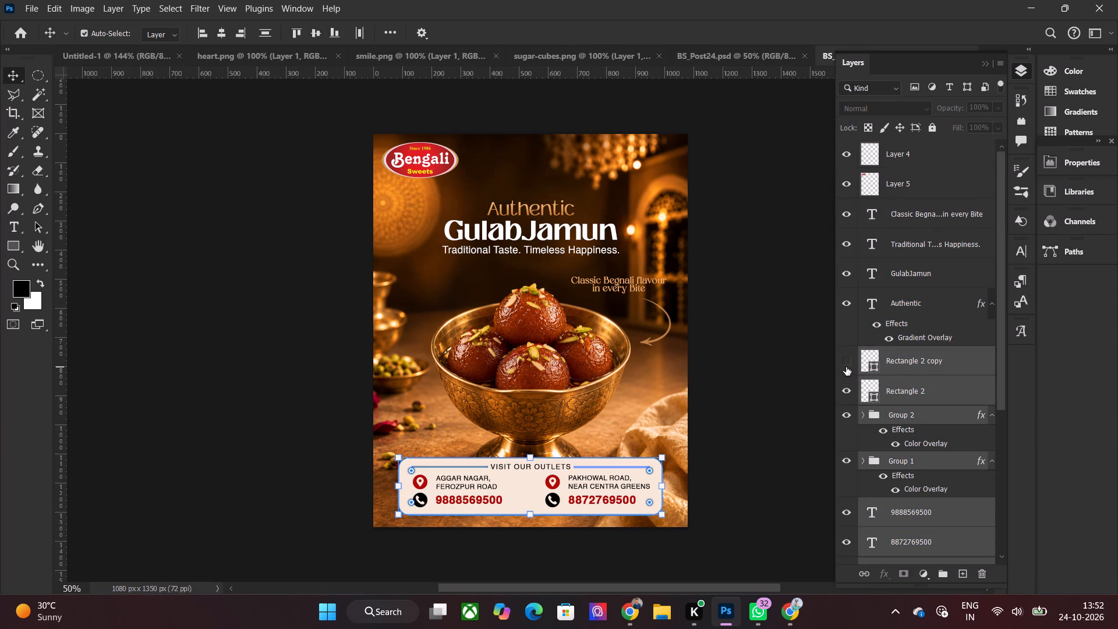
pyautogui.click(851, 367)
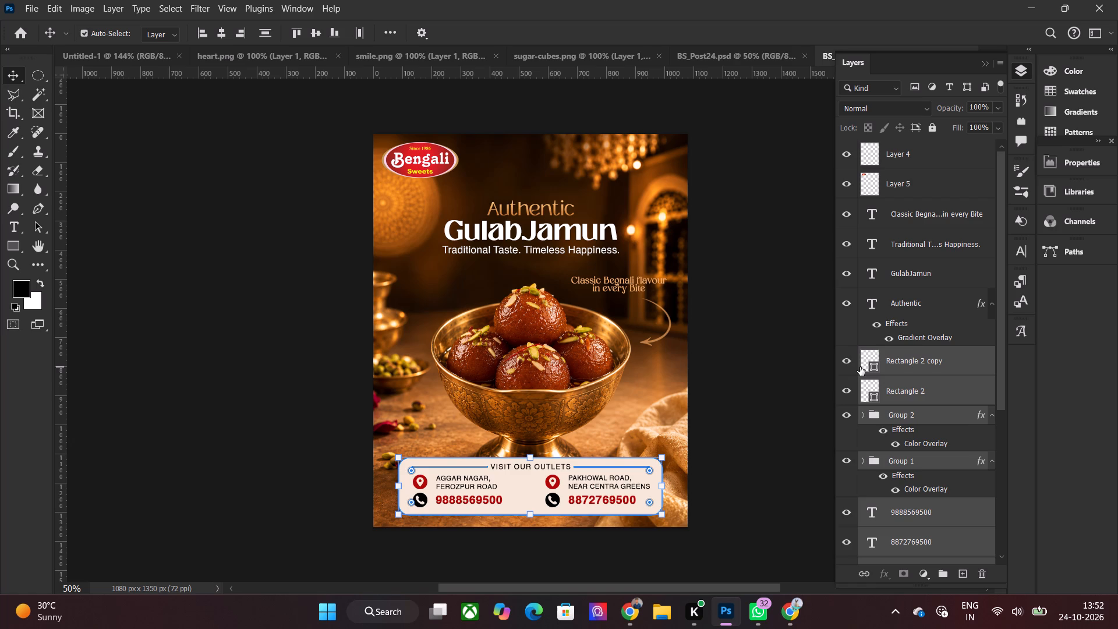
pyautogui.hotkey('ctrl', 'g')
pyautogui.click(847, 353)
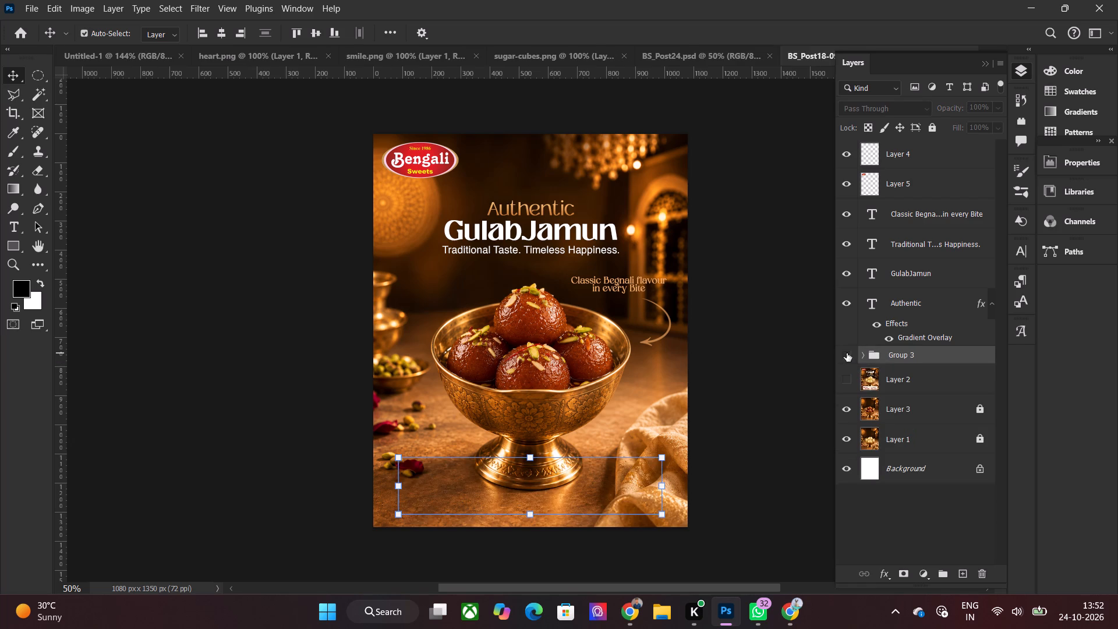
pyautogui.click(847, 353)
# Copy the outlets group from BS_Post18-09 and paste it into the Untitled-1 Karwa Chauth poster.
pyautogui.hotkey('ctrl', 'c')
pyautogui.hotkey('ctrl', 'c')
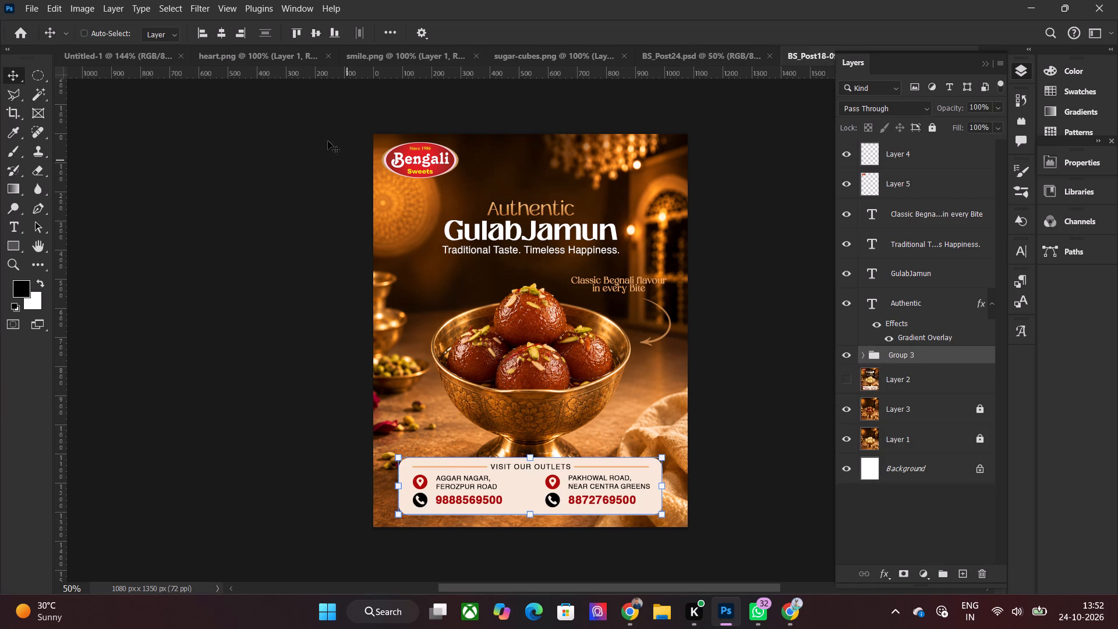
pyautogui.click(99, 68)
pyautogui.click(109, 55)
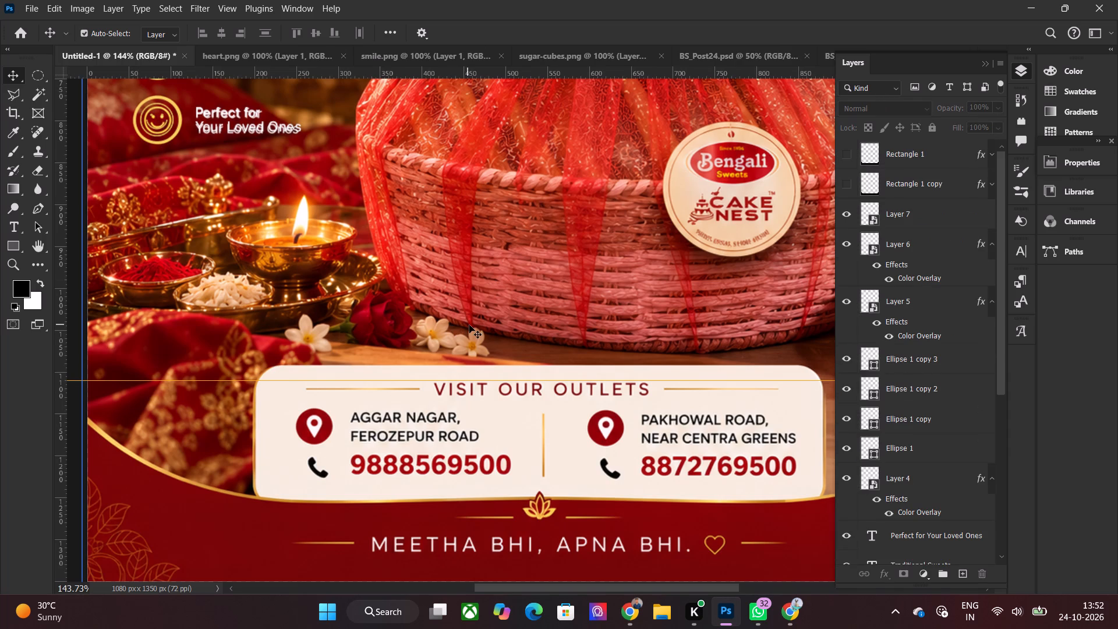
pyautogui.scroll(-4, 572, 337)
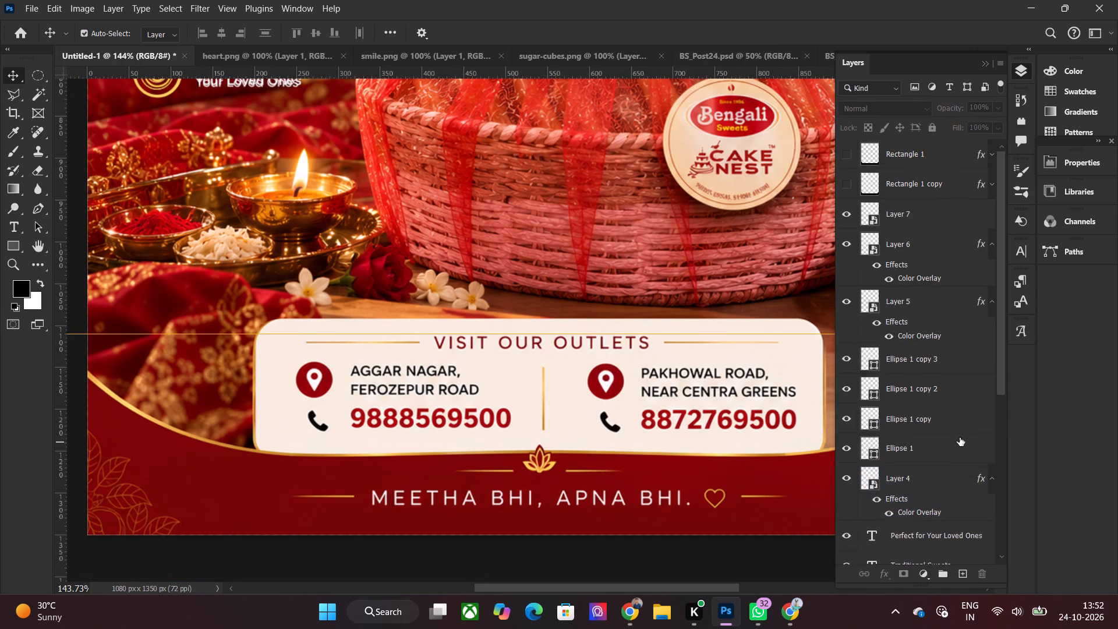
pyautogui.keyDown('alt'); pyautogui.scroll(-4, 960, 437); pyautogui.keyUp('alt')
pyautogui.scroll(-7, 738, 390)
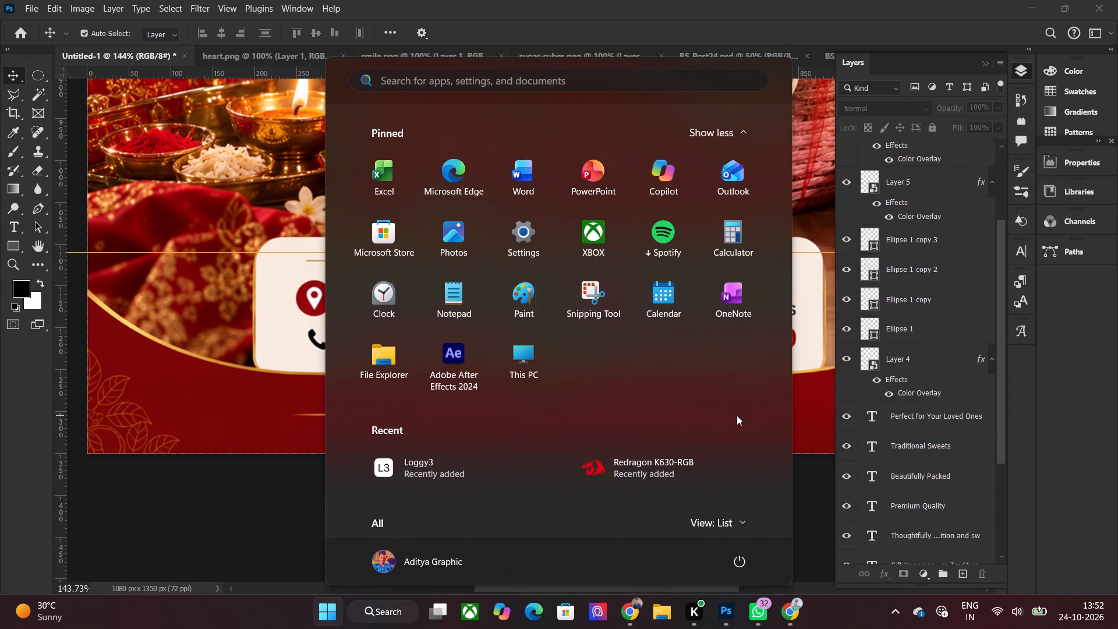
pyautogui.keyDown('alt'); pyautogui.scroll(-7, 574, 408); pyautogui.keyUp('alt')
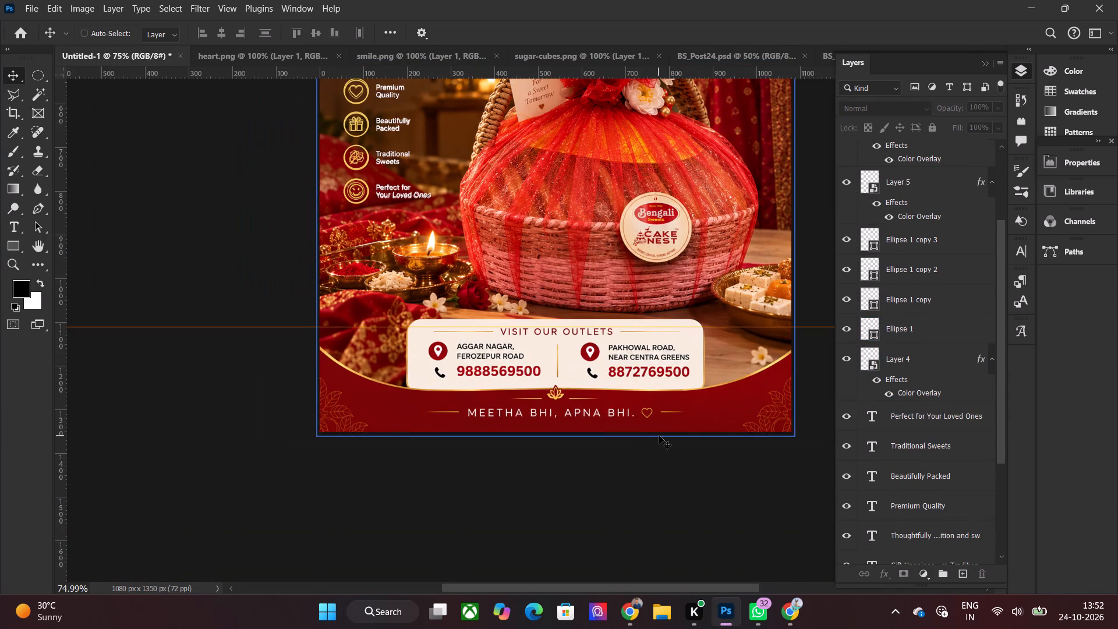
pyautogui.hotkey('ctrl', 'v')
# Scale the pasted outlets group to about 85% and place it over the reference's outlets box above the tagline.
pyautogui.scroll(1, 648, 379)
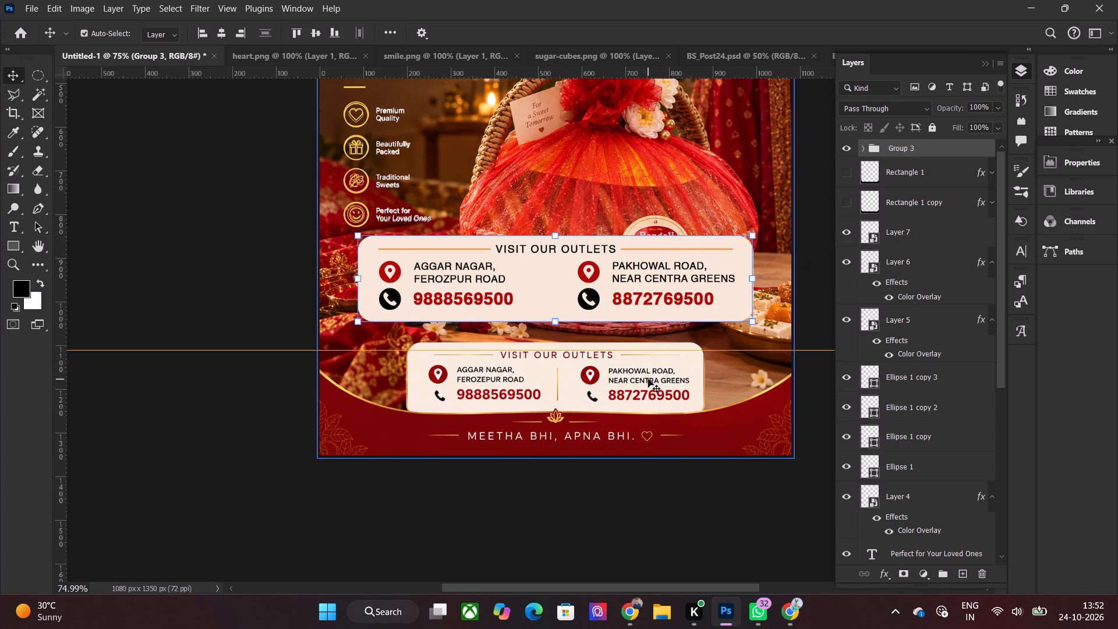
pyautogui.scroll(4, 648, 379)
pyautogui.keyDown('shift'); pyautogui.moveTo(360, 273); pyautogui.dragTo(413, 309); pyautogui.keyUp('shift')
pyautogui.moveTo(581, 327); pyautogui.dragTo(551, 413)
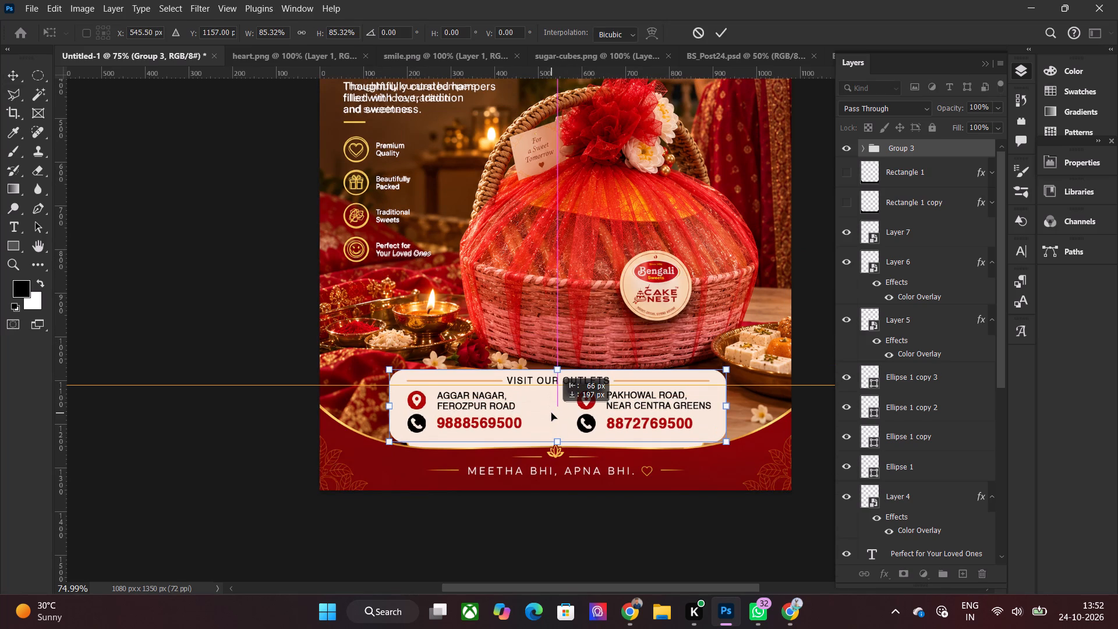
pyautogui.moveTo(551, 413); pyautogui.dragTo(551, 421)
pyautogui.click(721, 29)
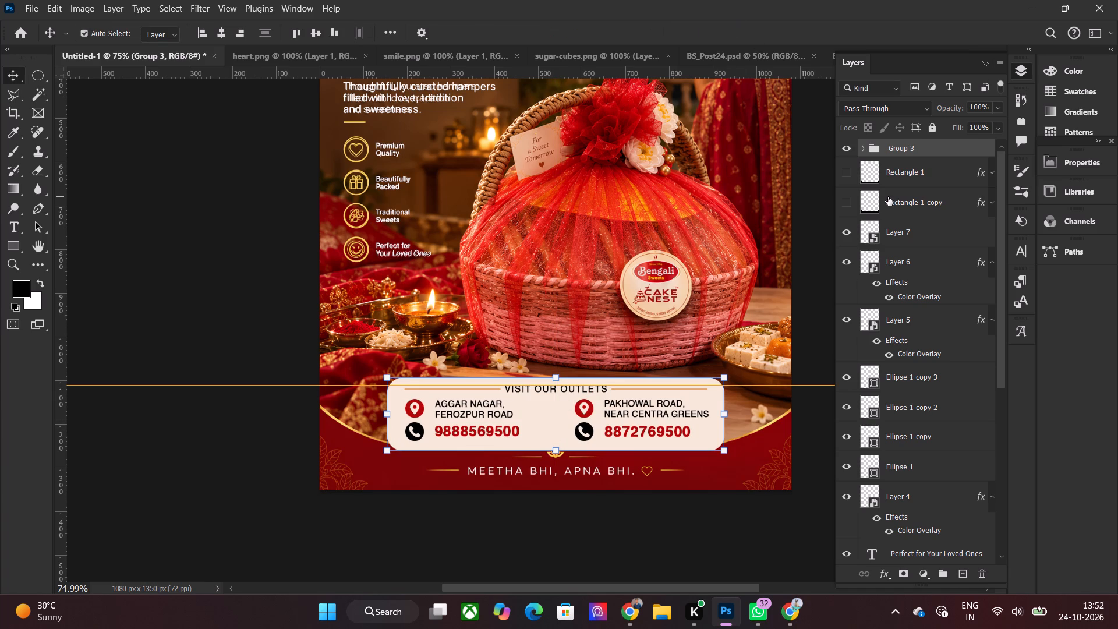
# Hide Layer 2, the reference image, after toggling it to compare the outlets box with the reference.
pyautogui.scroll(-11, 908, 384)
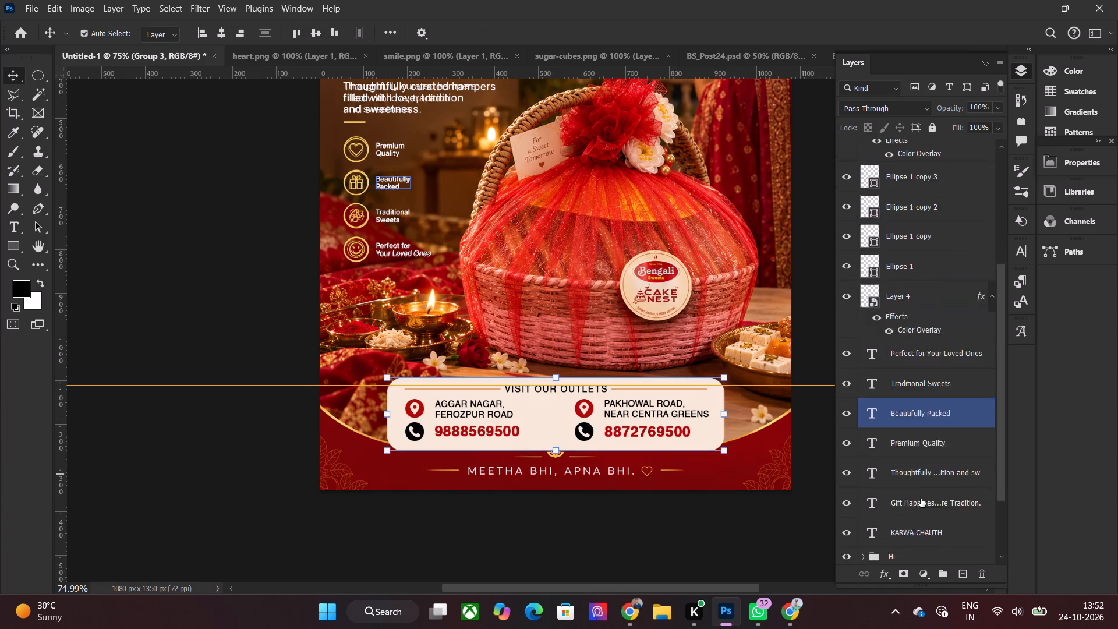
pyautogui.scroll(-9, 921, 499)
pyautogui.click(846, 487)
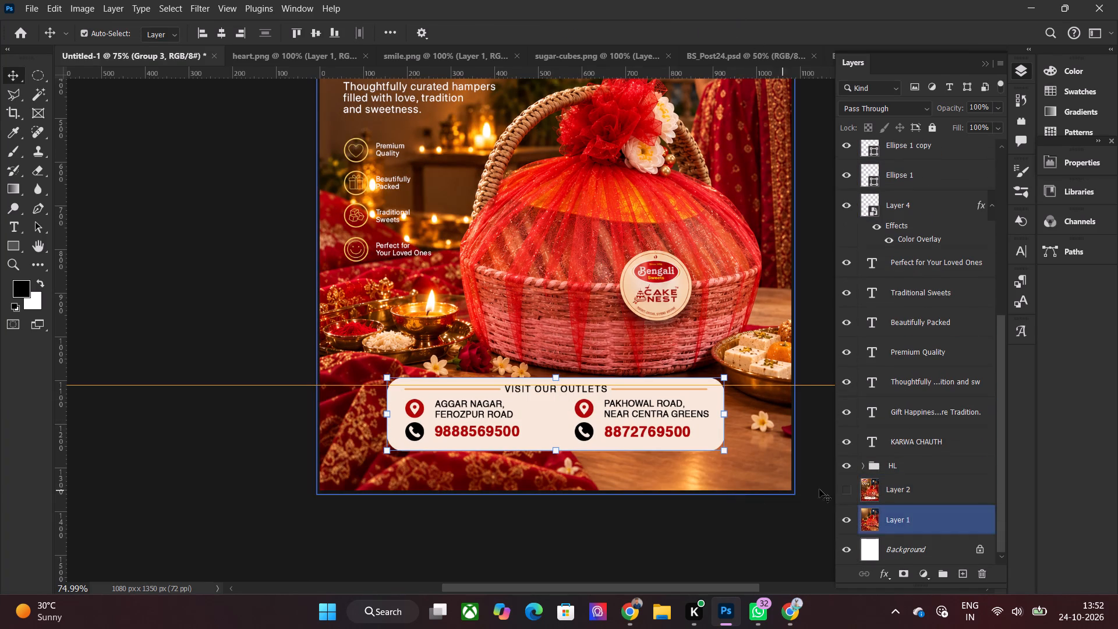
pyautogui.click(850, 487)
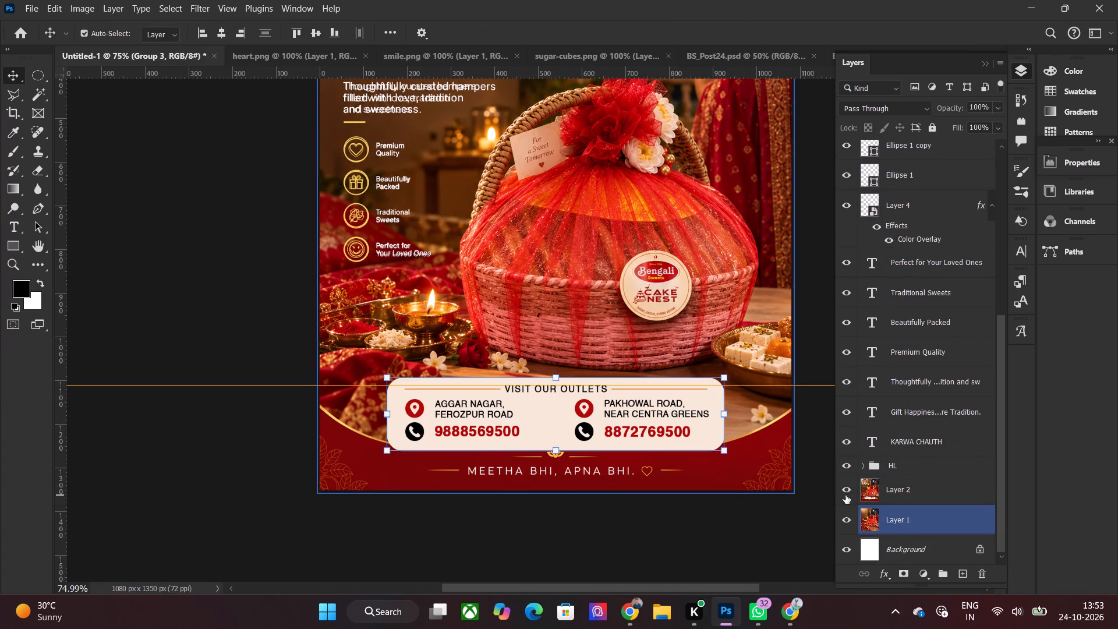
pyautogui.click(845, 495)
# Show the Rectangle 1 and Rectangle 1 copy layers that form the curved red footer and its gold edge.
pyautogui.scroll(4, 905, 443)
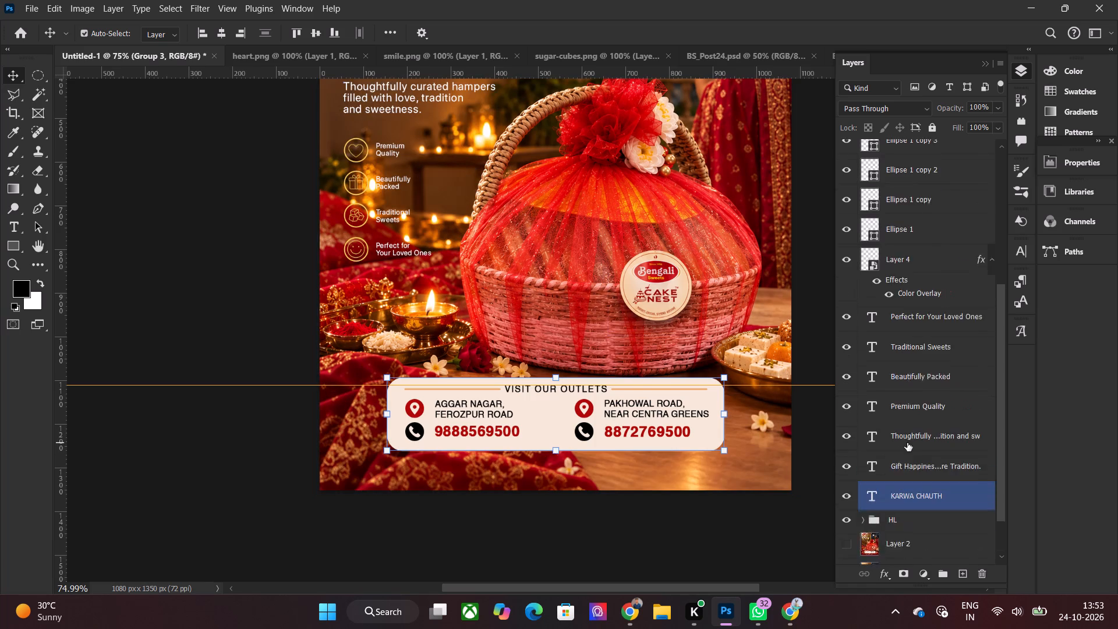
pyautogui.scroll(20, 907, 443)
pyautogui.scroll(5, 907, 443)
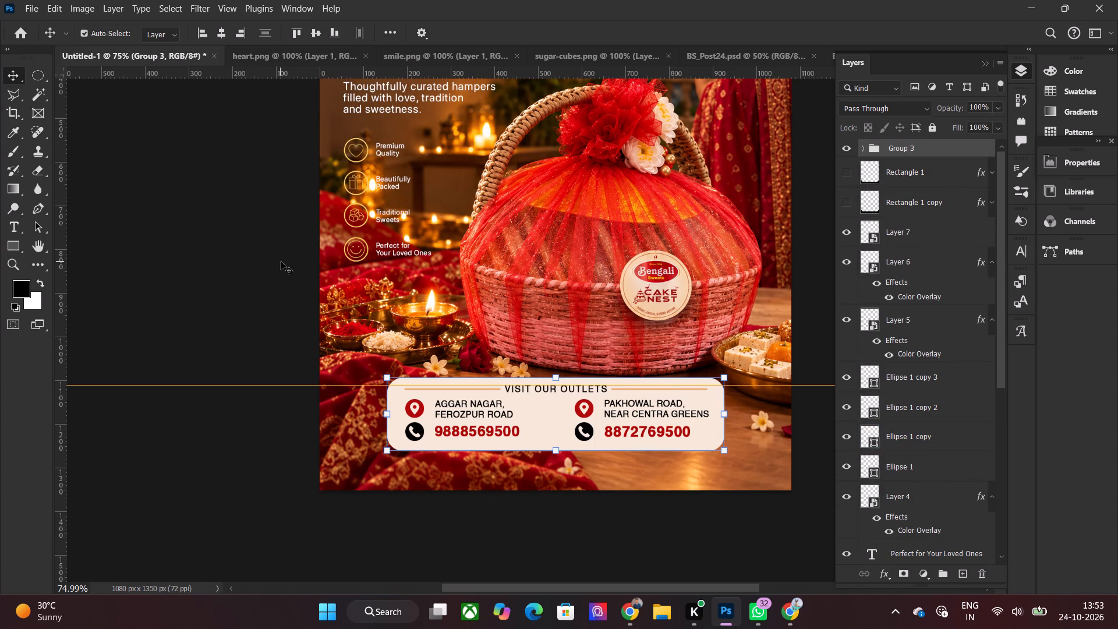
pyautogui.click(281, 262)
pyautogui.moveTo(849, 169); pyautogui.dragTo(851, 204)
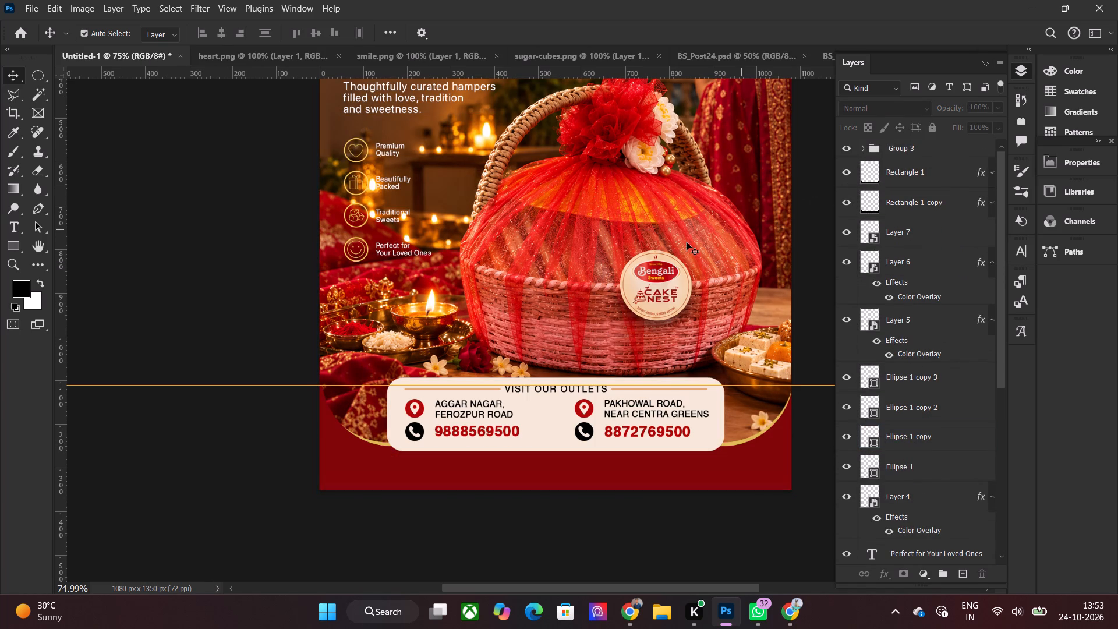
# Move Group 3 below Rectangle 1 copy and nudge the outlets box up to rest on the footer's gold edge.
pyautogui.click(930, 152)
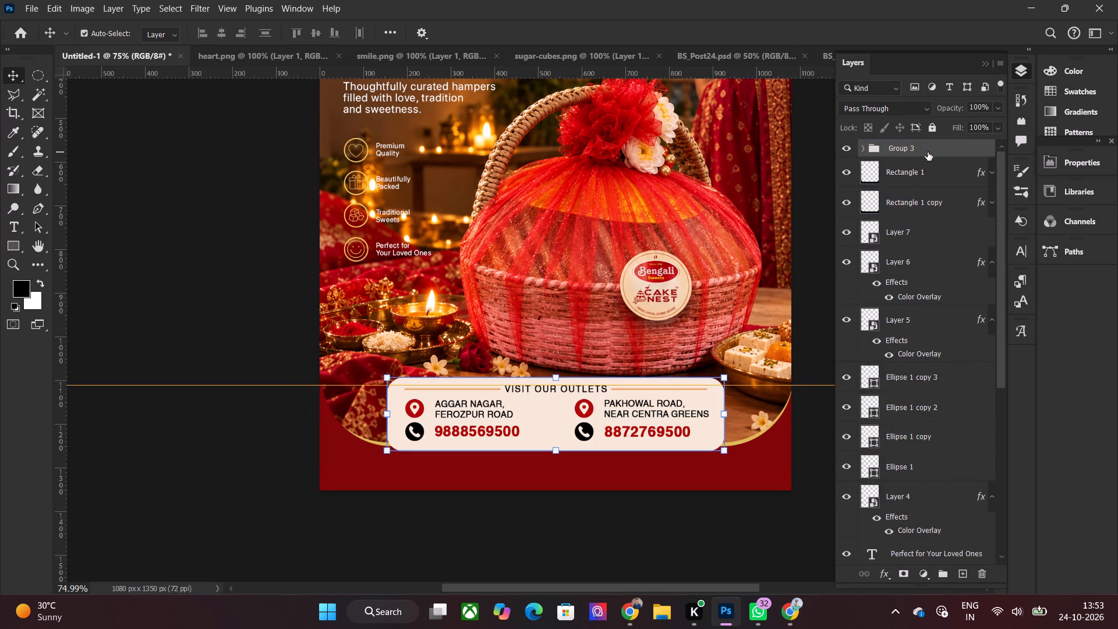
pyautogui.moveTo(926, 151); pyautogui.dragTo(926, 217)
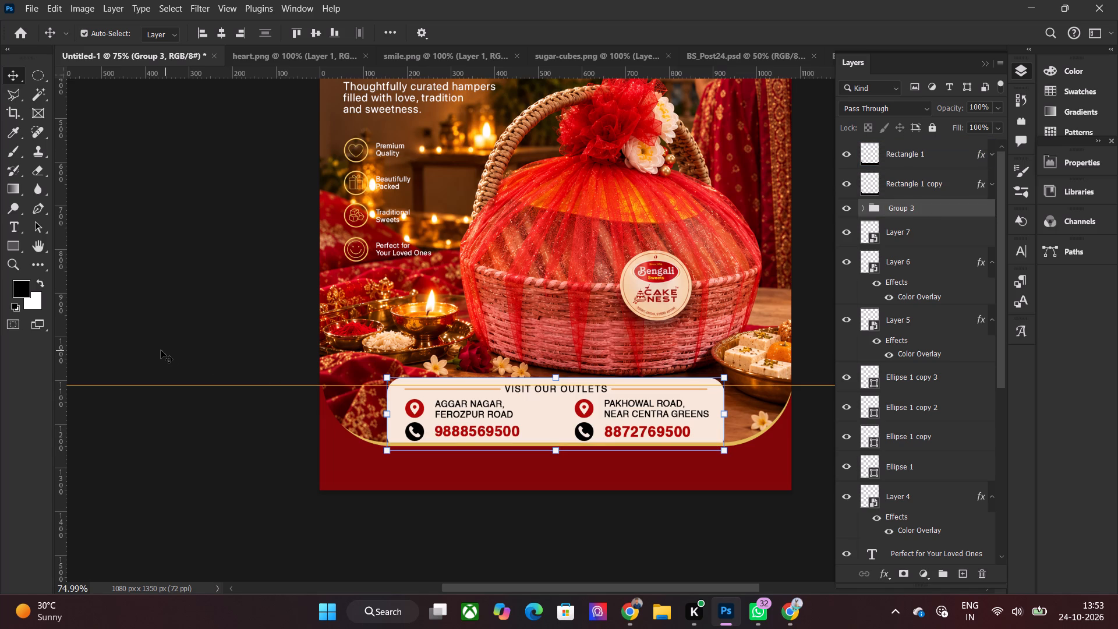
pyautogui.press('Up')
pyautogui.press('Up')
pyautogui.press('Up')
pyautogui.press('Up')
pyautogui.press('Up')
pyautogui.press('Up')
pyautogui.press('Down')
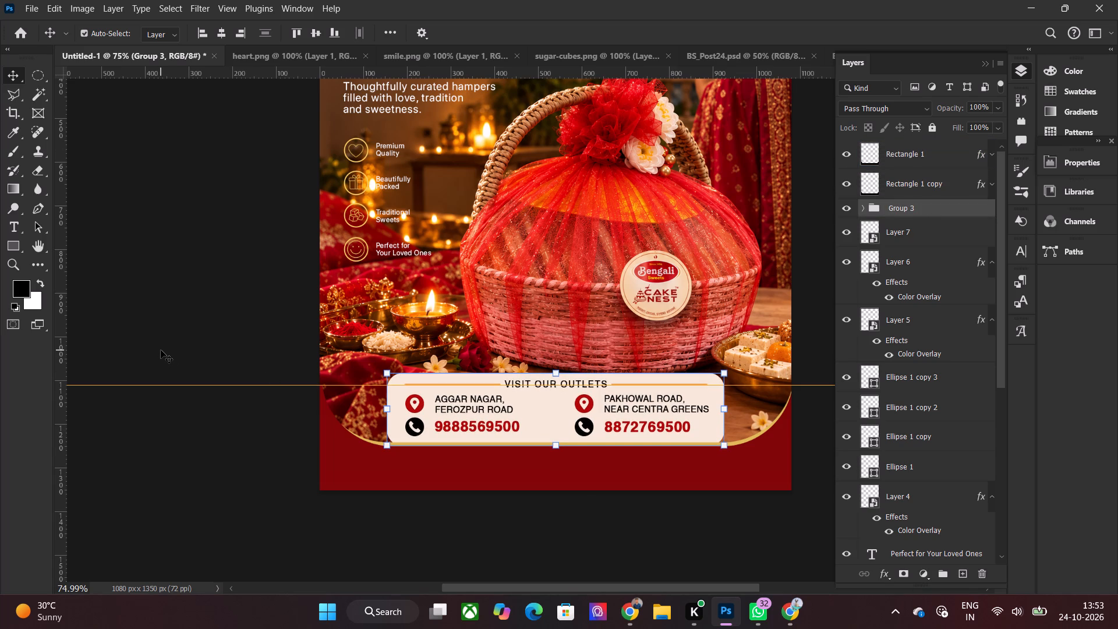
pyautogui.click(172, 324)
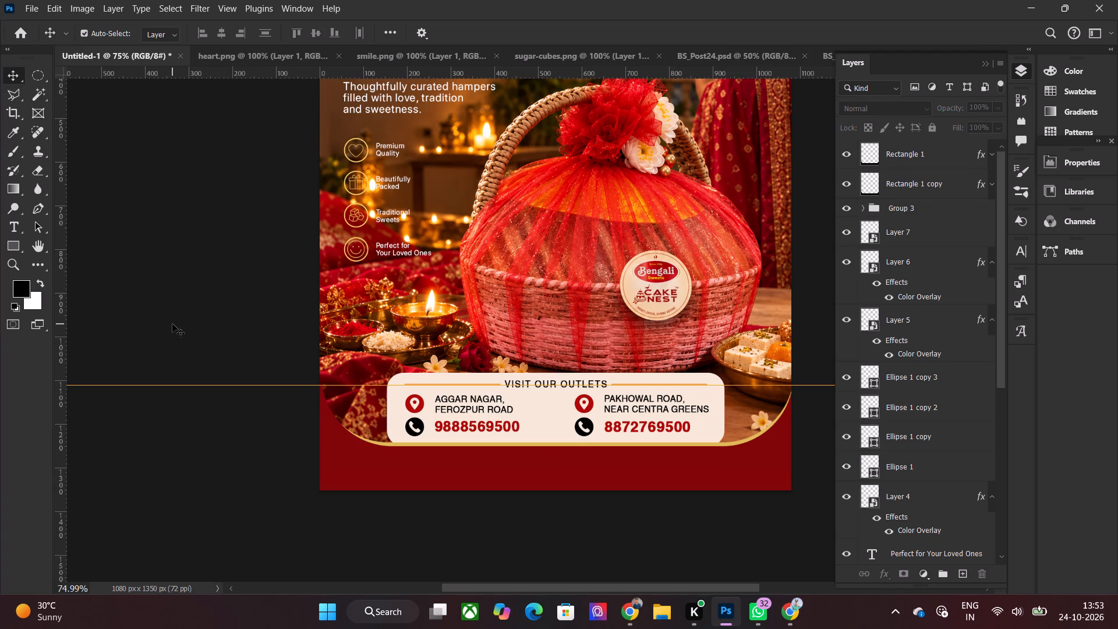
# Move the reference Layer 2 to the top of the layer stack, compare it with the design, and leave it hidden.
pyautogui.scroll(-12, 940, 427)
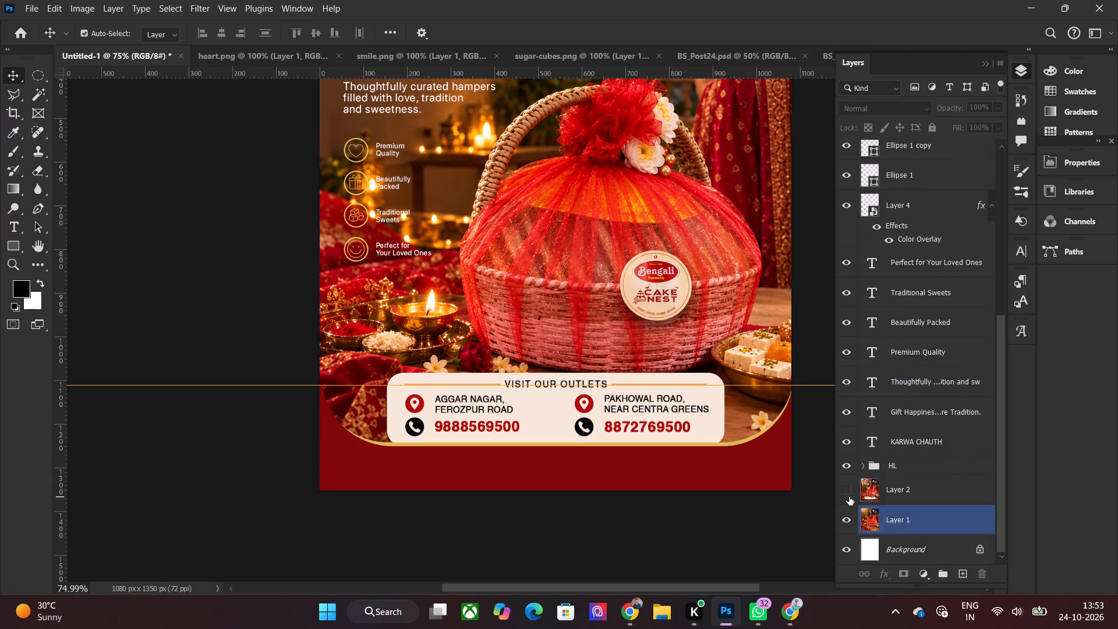
pyautogui.click(849, 497)
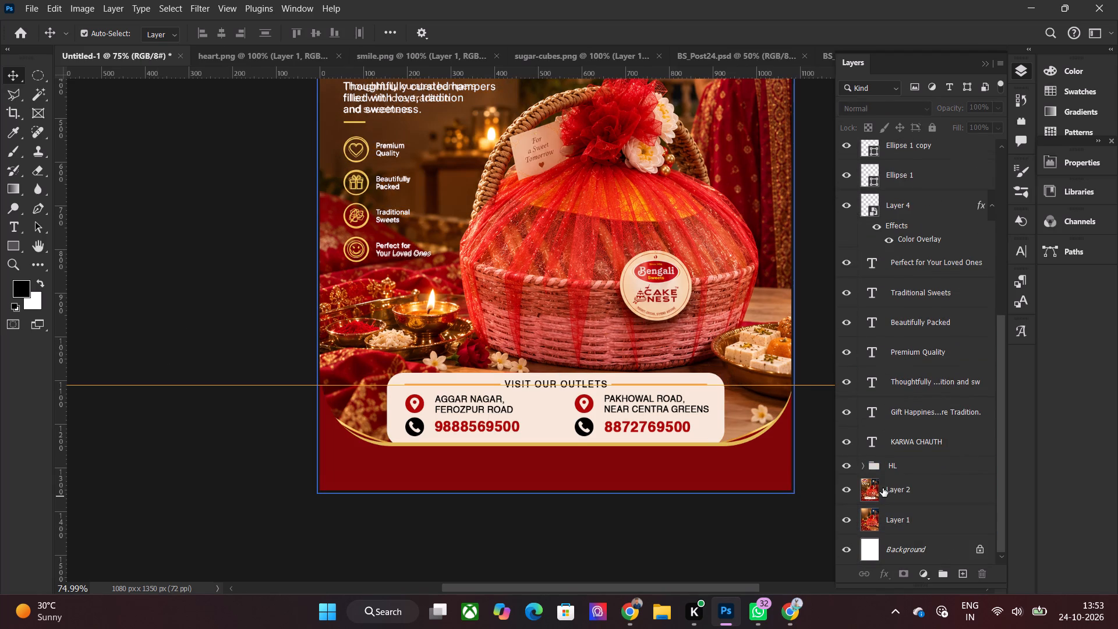
pyautogui.moveTo(905, 490); pyautogui.dragTo(944, 157)
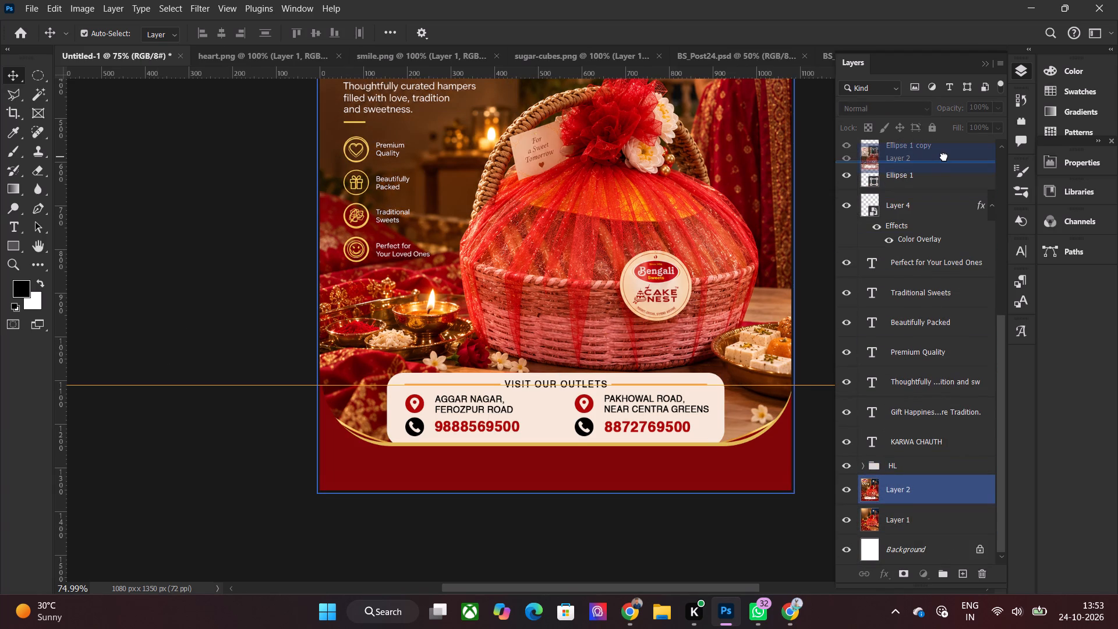
pyautogui.moveTo(944, 157); pyautogui.dragTo(960, 132)
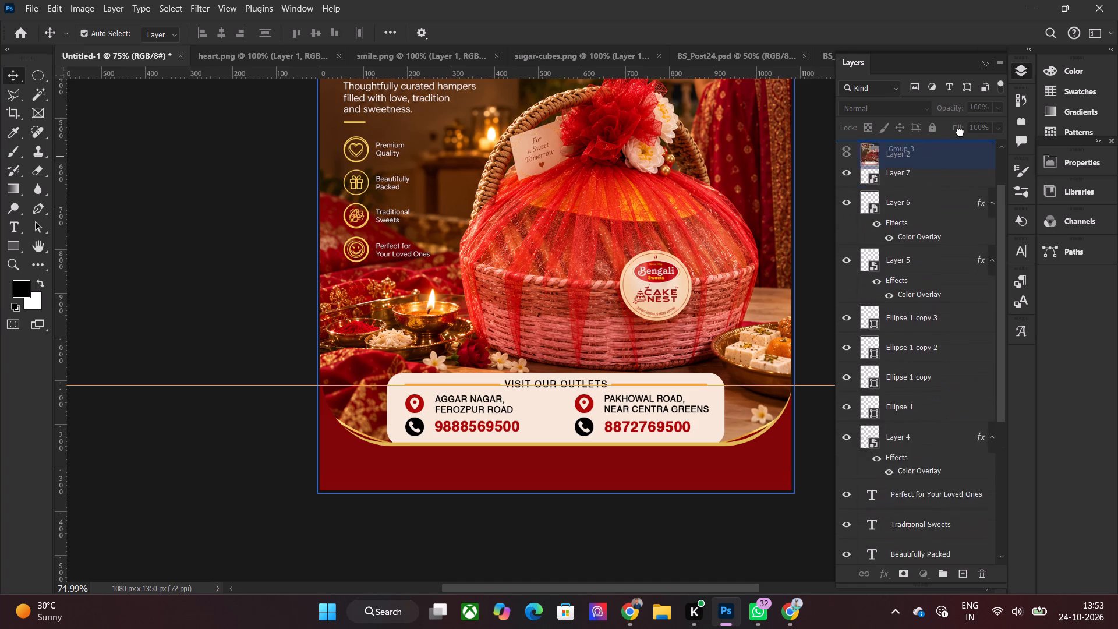
pyautogui.moveTo(960, 132); pyautogui.dragTo(951, 146)
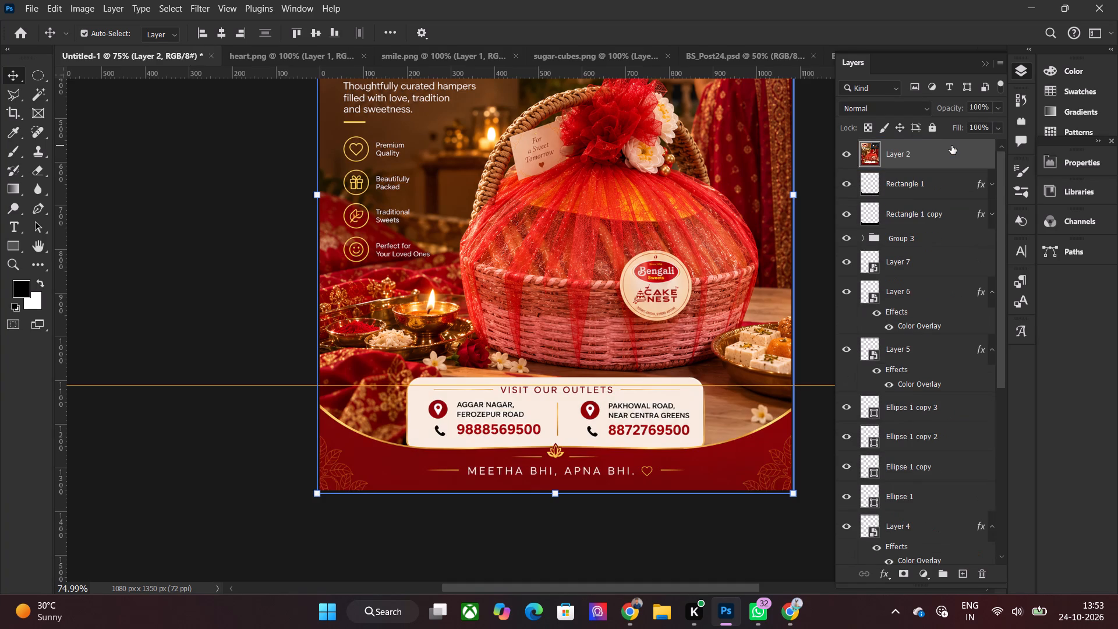
pyautogui.click(848, 153)
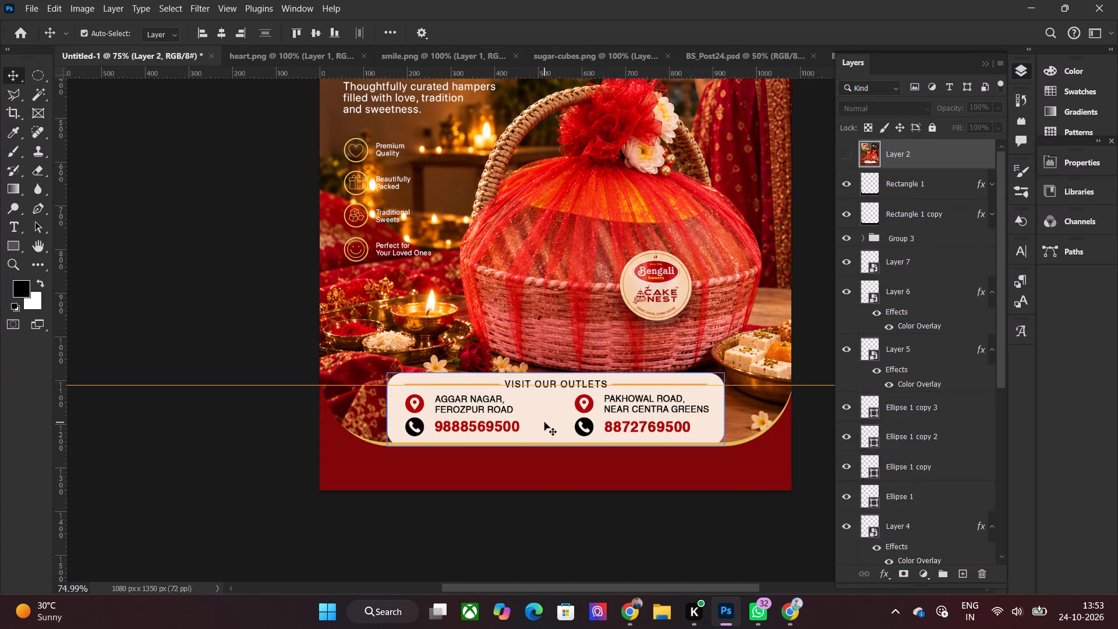
# Change Group 1's Color Overlay on the location pins to the dark red sampled from the footer.
pyautogui.keyDown('alt'); pyautogui.scroll(5, 544, 431); pyautogui.keyUp('alt')
pyautogui.click(496, 430)
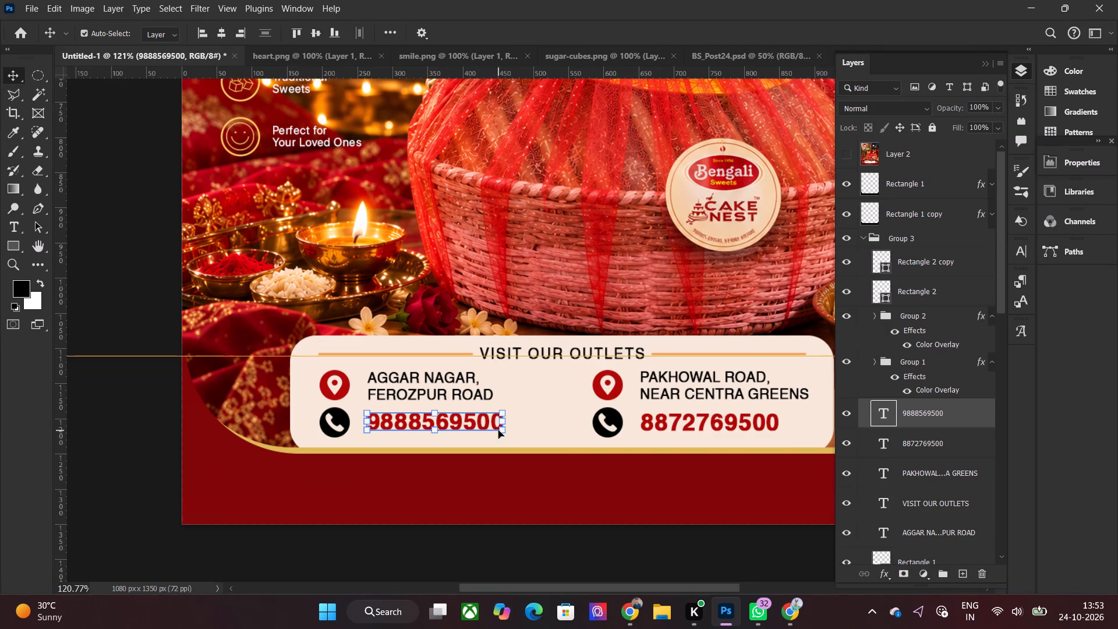
pyautogui.doubleClick(933, 390)
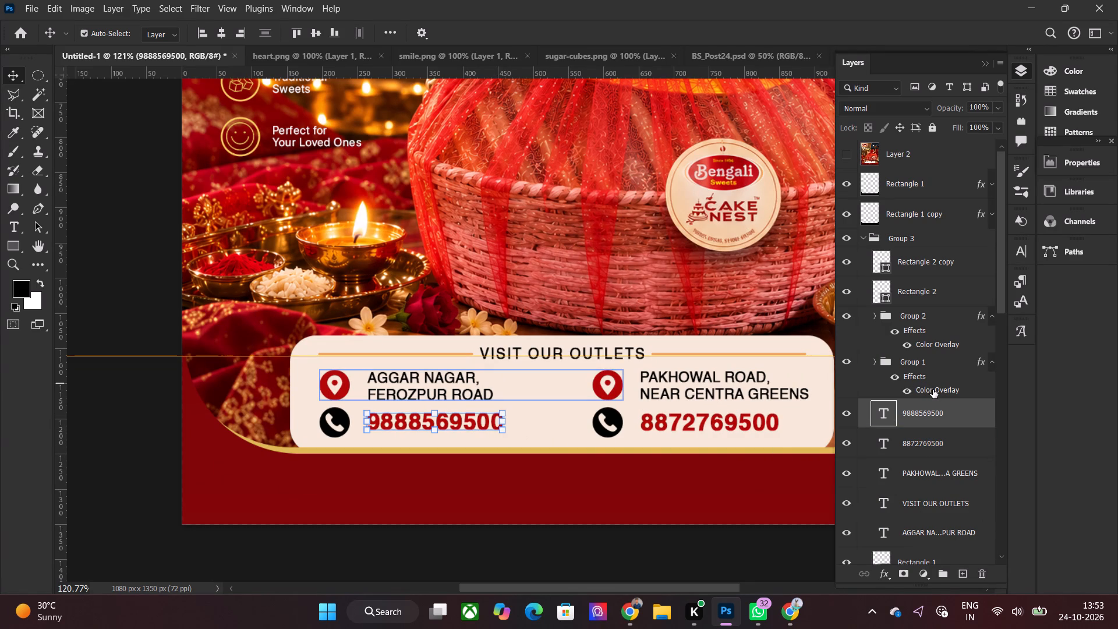
pyautogui.click(897, 158)
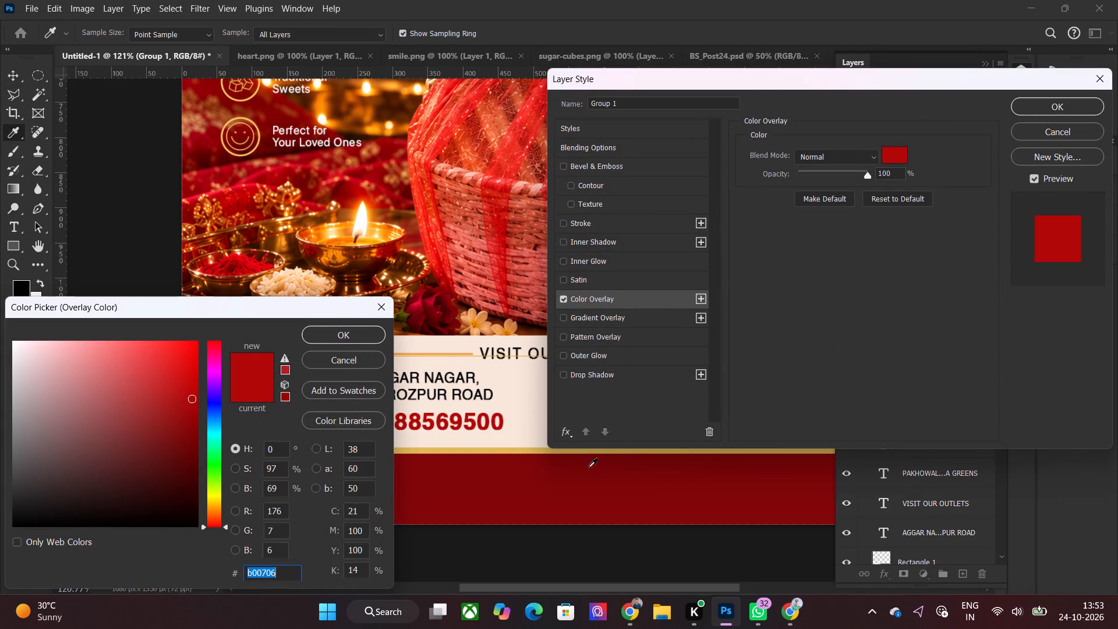
pyautogui.click(583, 469)
pyautogui.click(355, 330)
pyautogui.click(1086, 105)
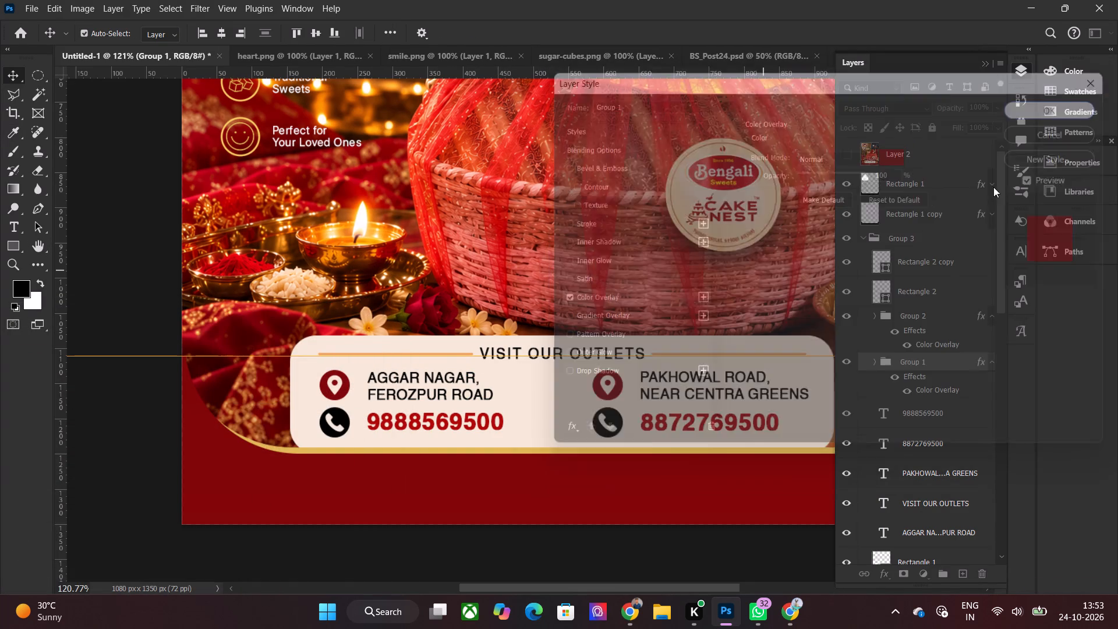
# Resample the footer's dark red as the Color Overlay colour of Group 1.
pyautogui.click(666, 430)
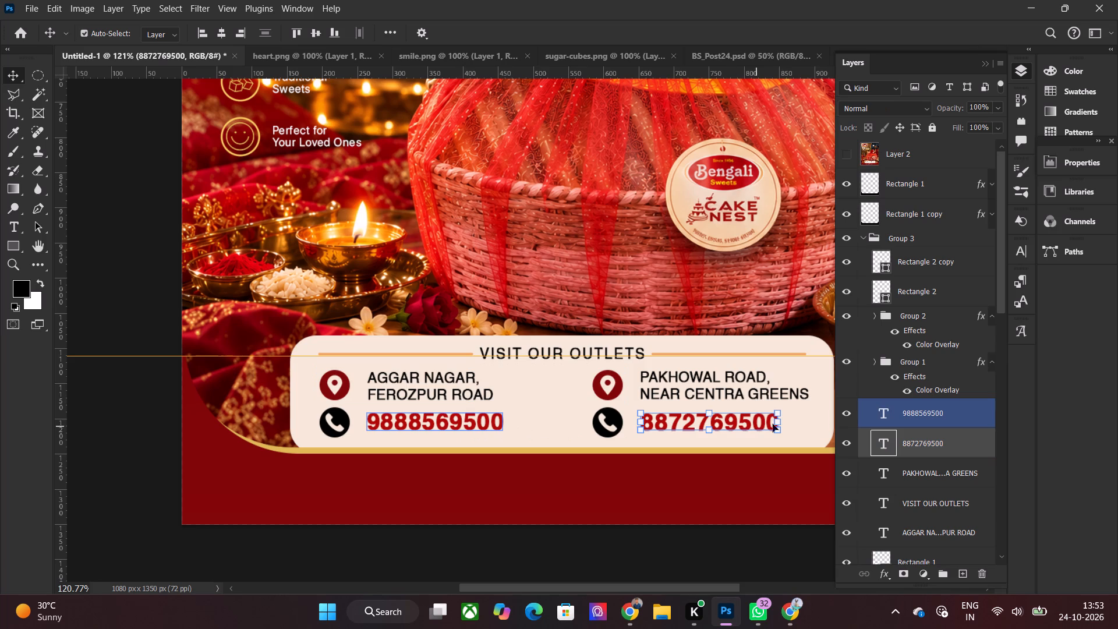
pyautogui.doubleClick(932, 390)
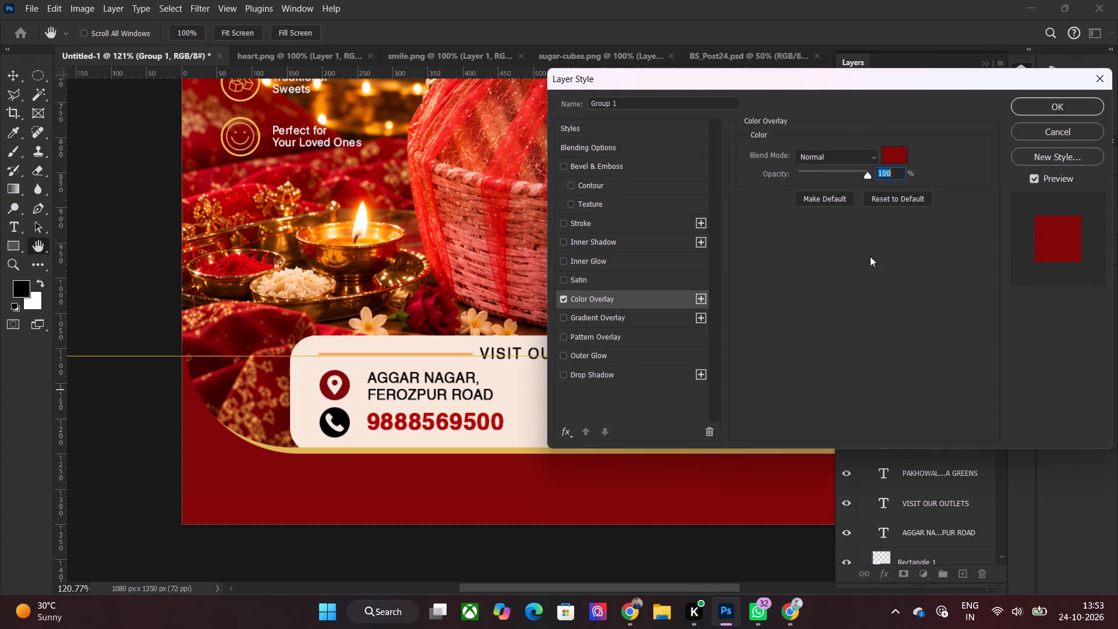
pyautogui.click(890, 167)
pyautogui.click(886, 156)
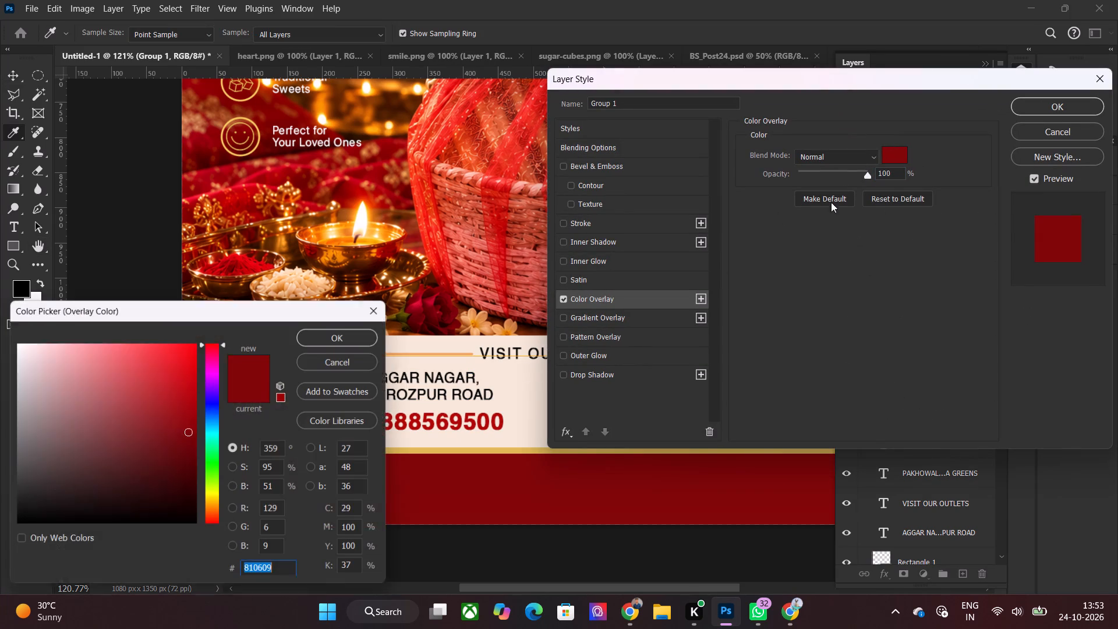
pyautogui.click(448, 472)
pyautogui.click(365, 333)
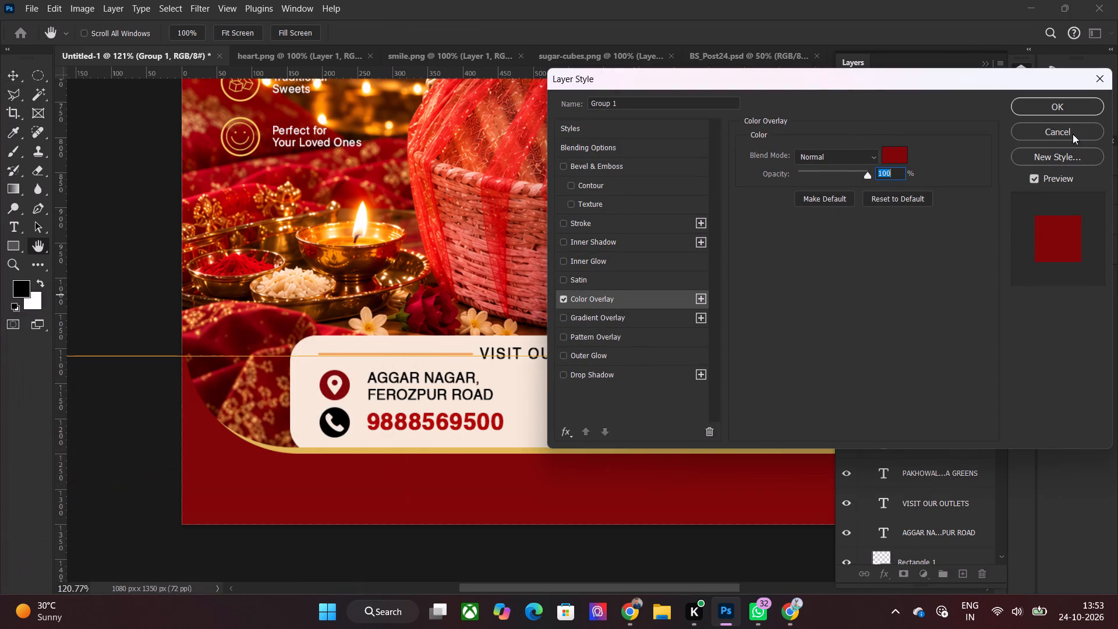
pyautogui.click(1069, 112)
# Move both outlet phone number text layers into Group 1 so they take its dark red Color Overlay.
pyautogui.click(717, 421)
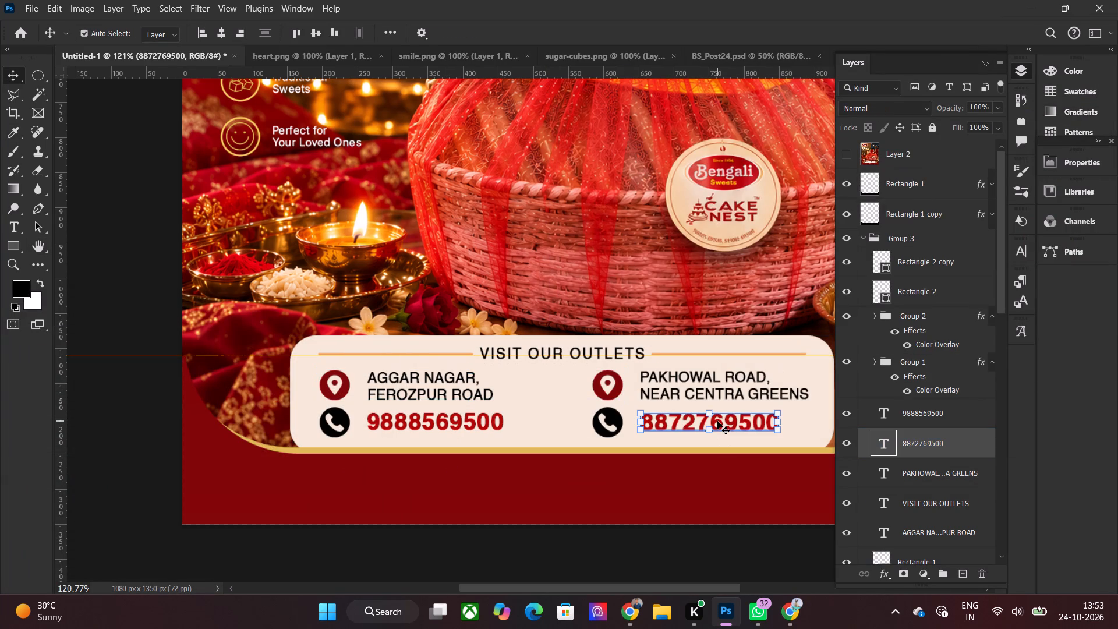
pyautogui.keyDown('shift'); pyautogui.click(470, 422); pyautogui.keyUp('shift')
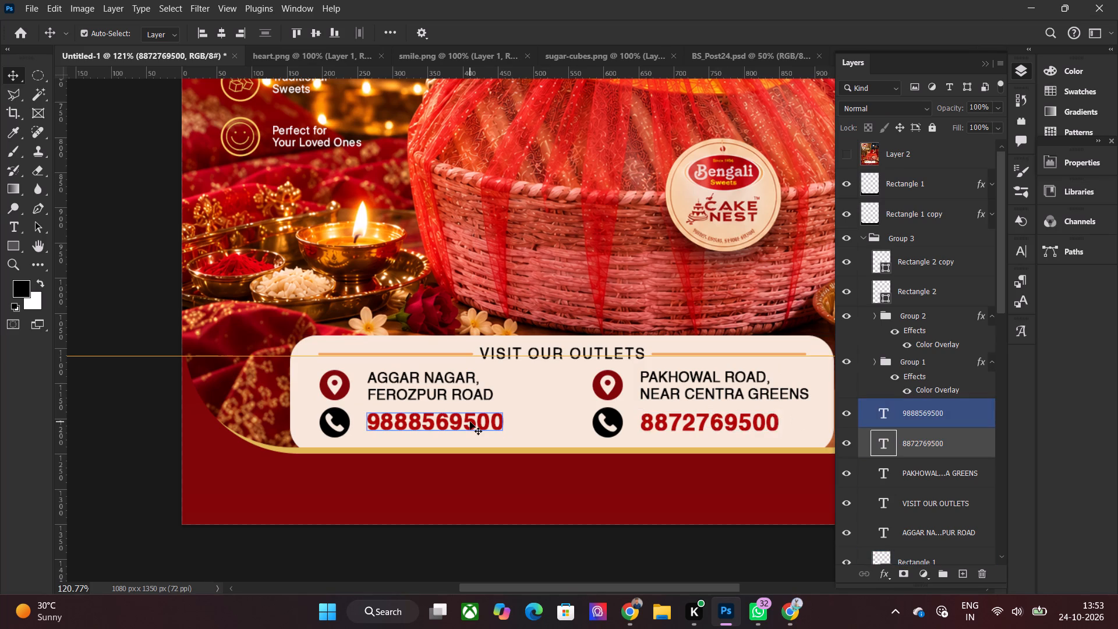
pyautogui.moveTo(949, 433); pyautogui.dragTo(954, 359)
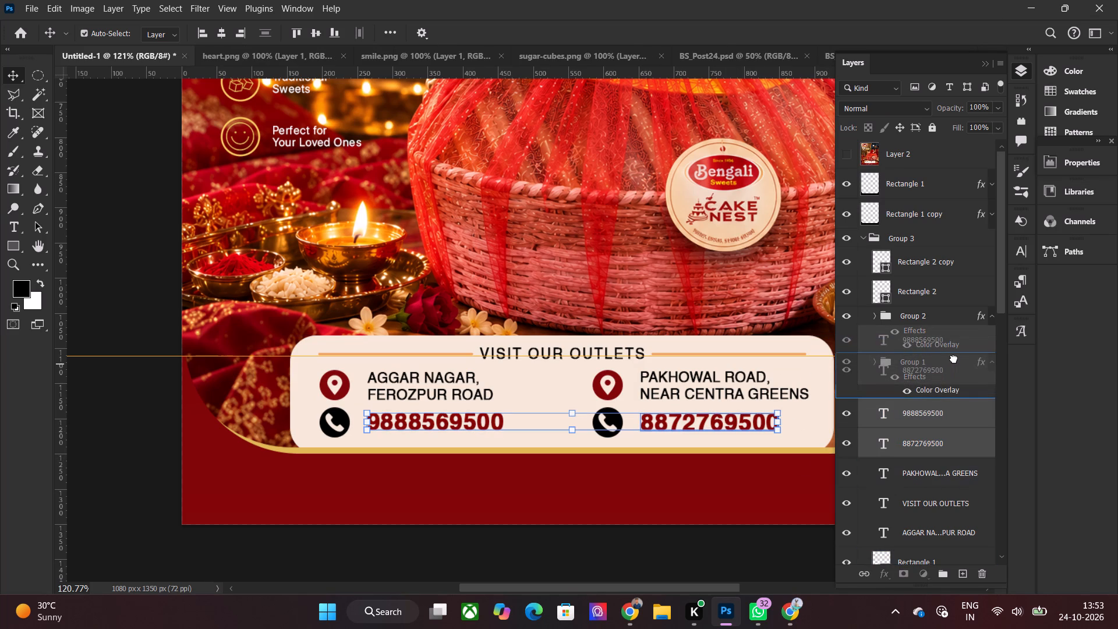
pyautogui.moveTo(954, 359); pyautogui.dragTo(947, 362)
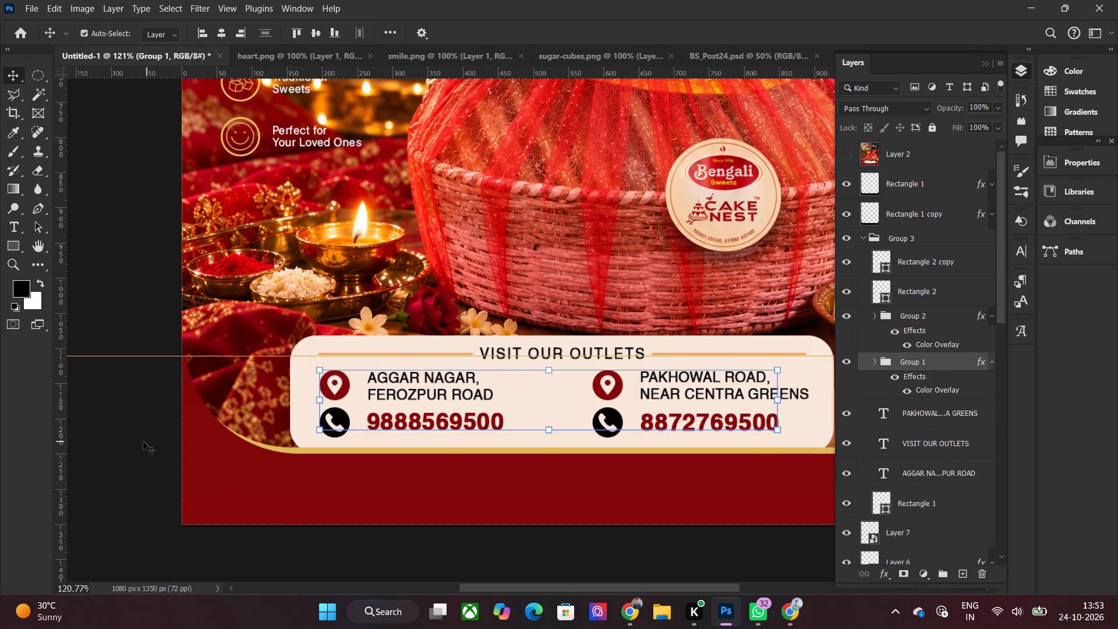
pyautogui.click(143, 440)
pyautogui.hotkey('ctrl', '0')
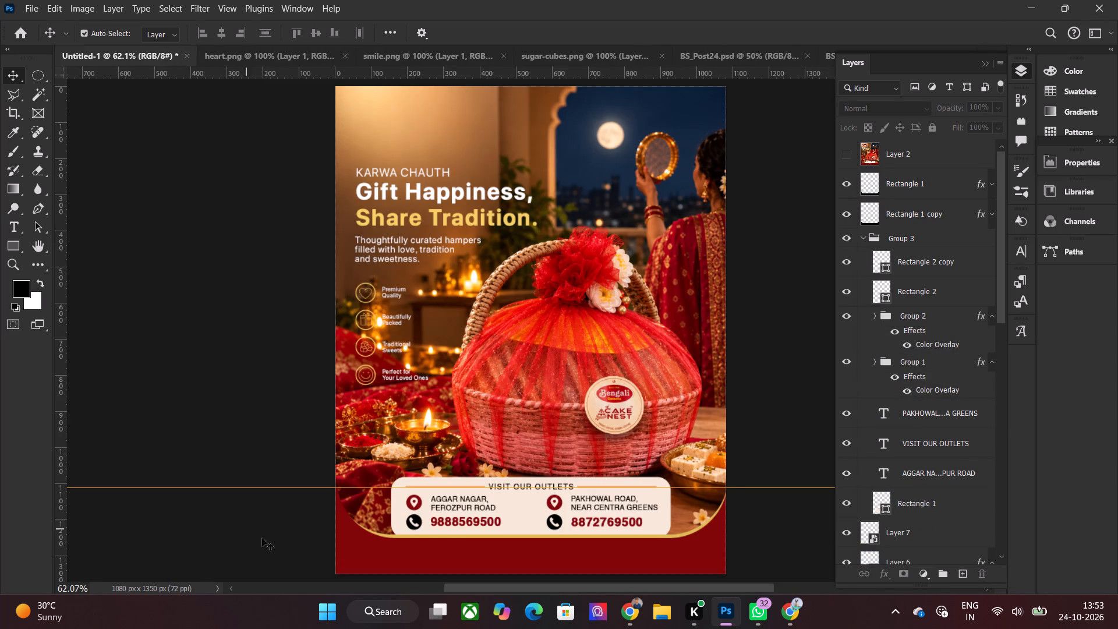
# Move the VISIT OUR OUTLETS heading layer into Group 1 so it takes the dark red overlay.
pyautogui.keyDown('alt'); pyautogui.scroll(3, 448, 533); pyautogui.keyUp('alt')
pyautogui.keyDown('alt'); pyautogui.scroll(1, 616, 547); pyautogui.keyUp('alt')
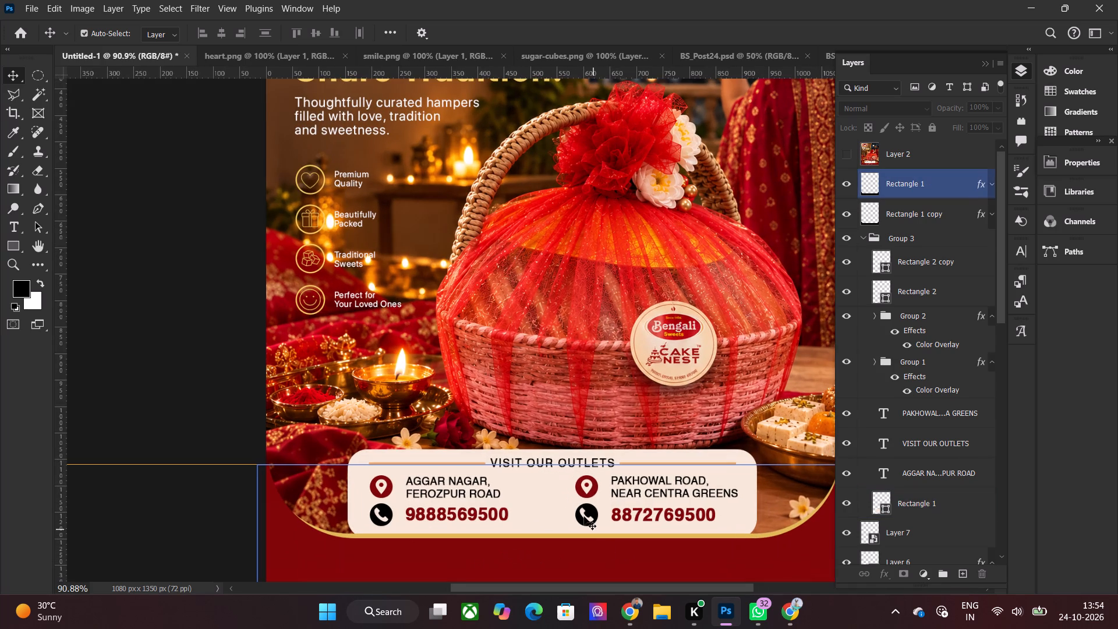
pyautogui.click(567, 461)
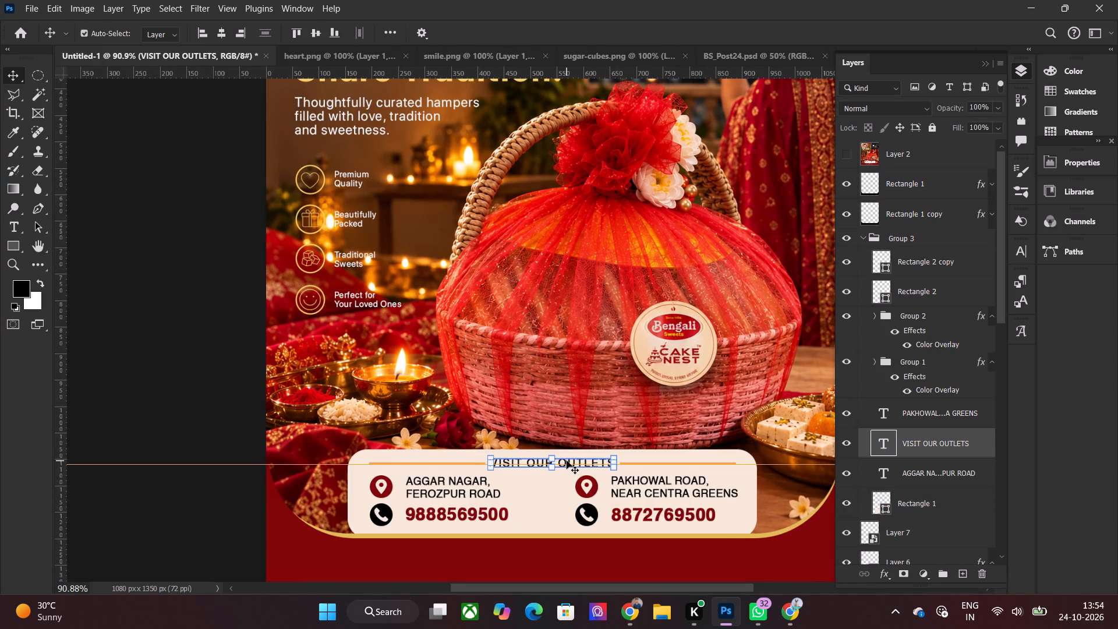
pyautogui.moveTo(943, 441); pyautogui.dragTo(931, 372)
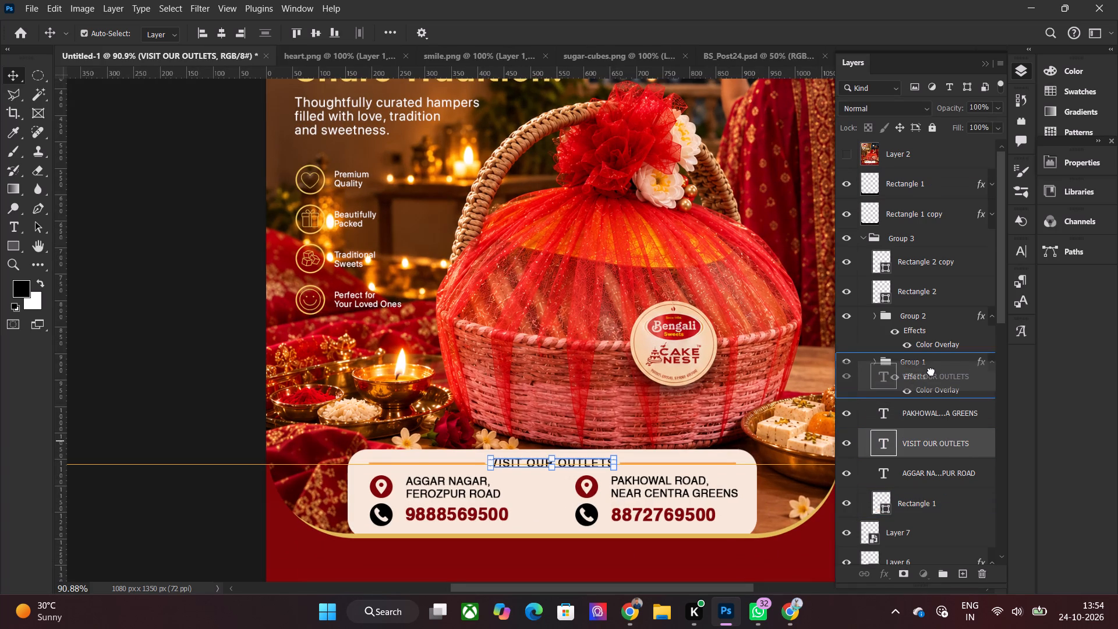
pyautogui.moveTo(931, 372); pyautogui.dragTo(931, 365)
pyautogui.click(200, 302)
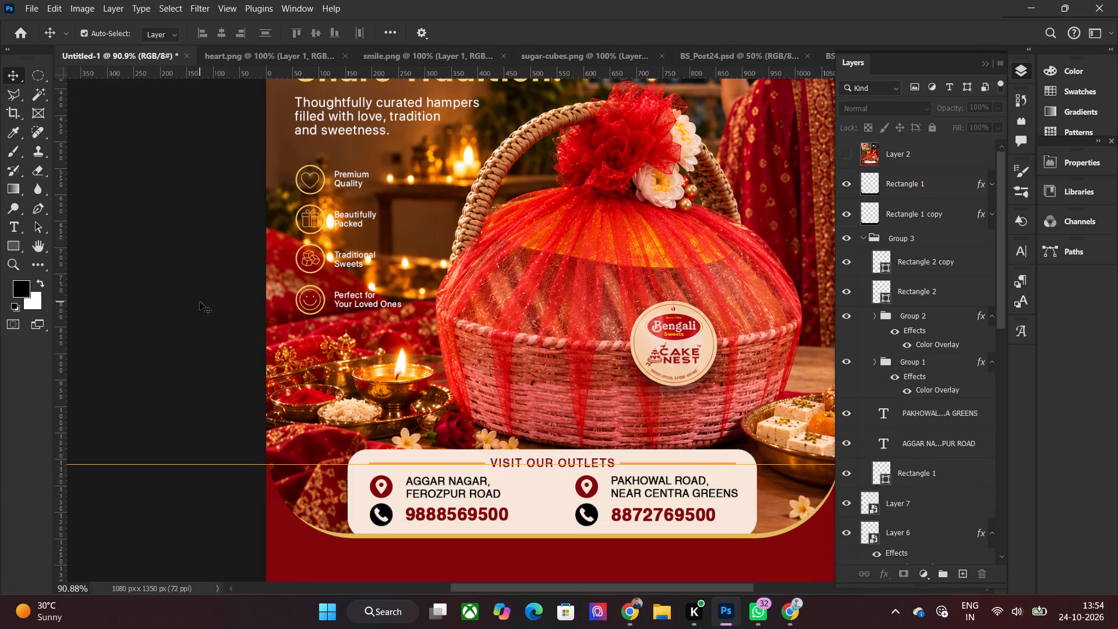
# Duplicate the VISIT OUR OUTLETS text, place the copy directly above the top Rectangle 1 layer, and move it down onto the red footer.
pyautogui.scroll(-5, 200, 302)
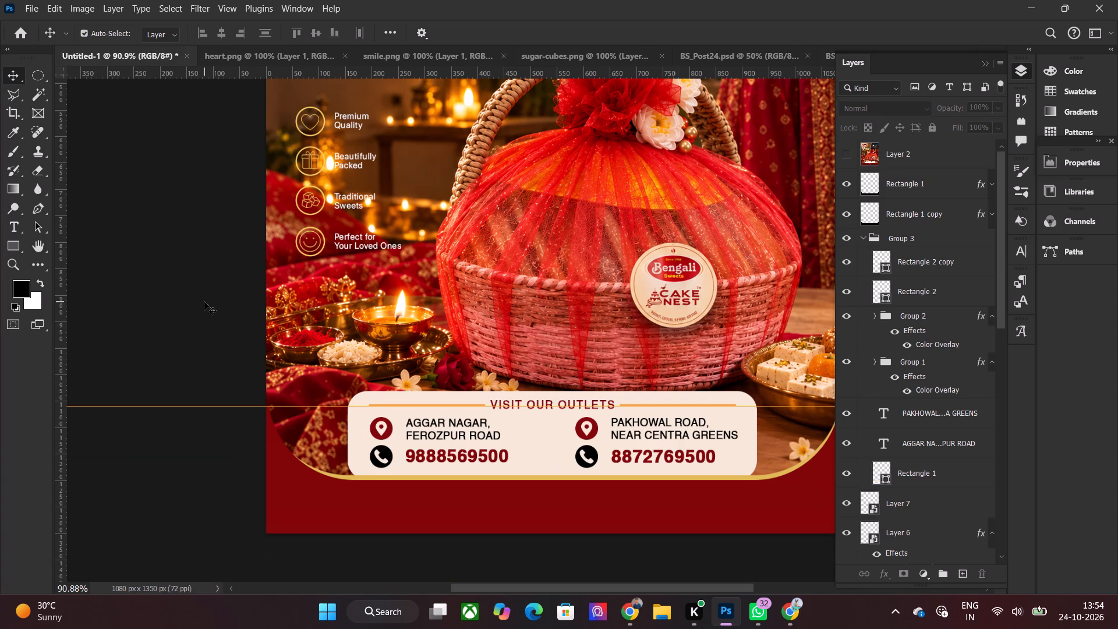
pyautogui.click(527, 403)
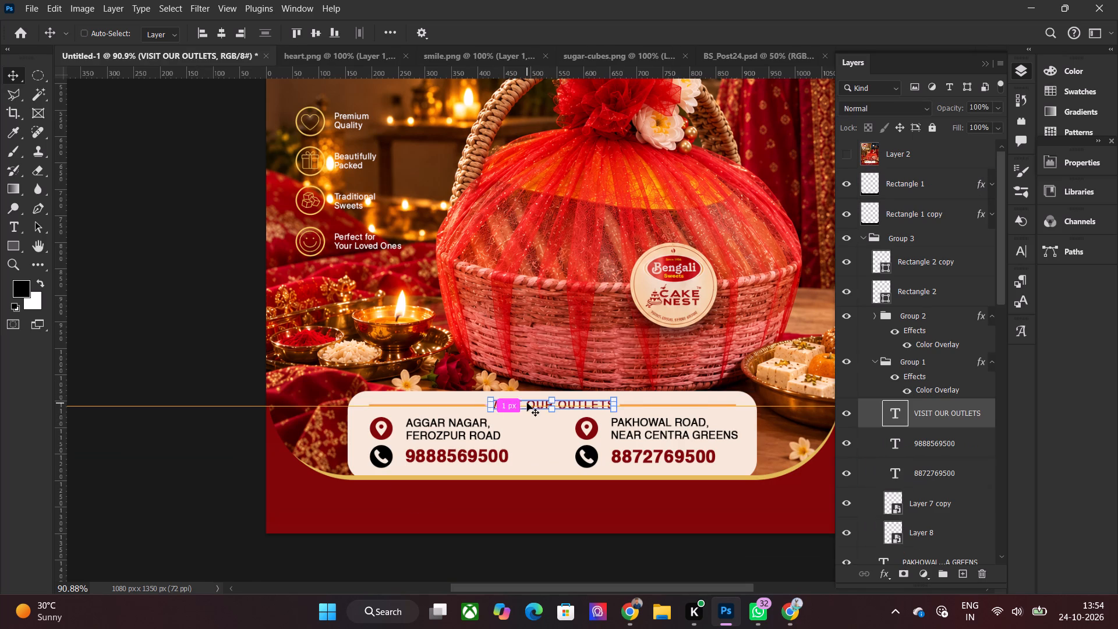
pyautogui.hotkey('ctrl', 'j')
pyautogui.moveTo(961, 412); pyautogui.dragTo(970, 334)
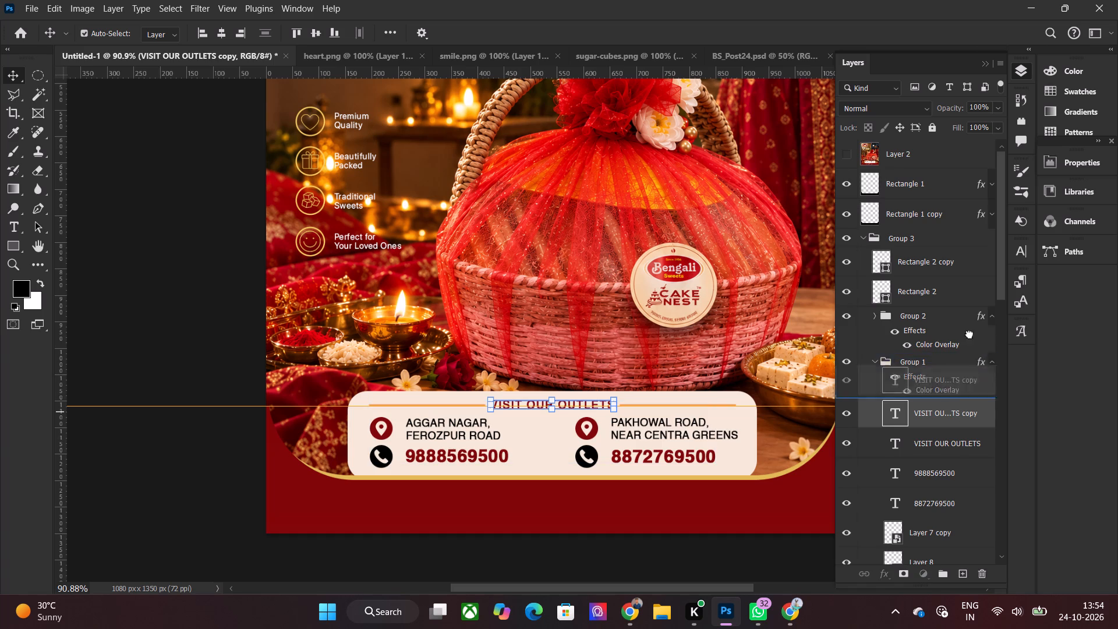
pyautogui.moveTo(970, 334); pyautogui.dragTo(960, 164)
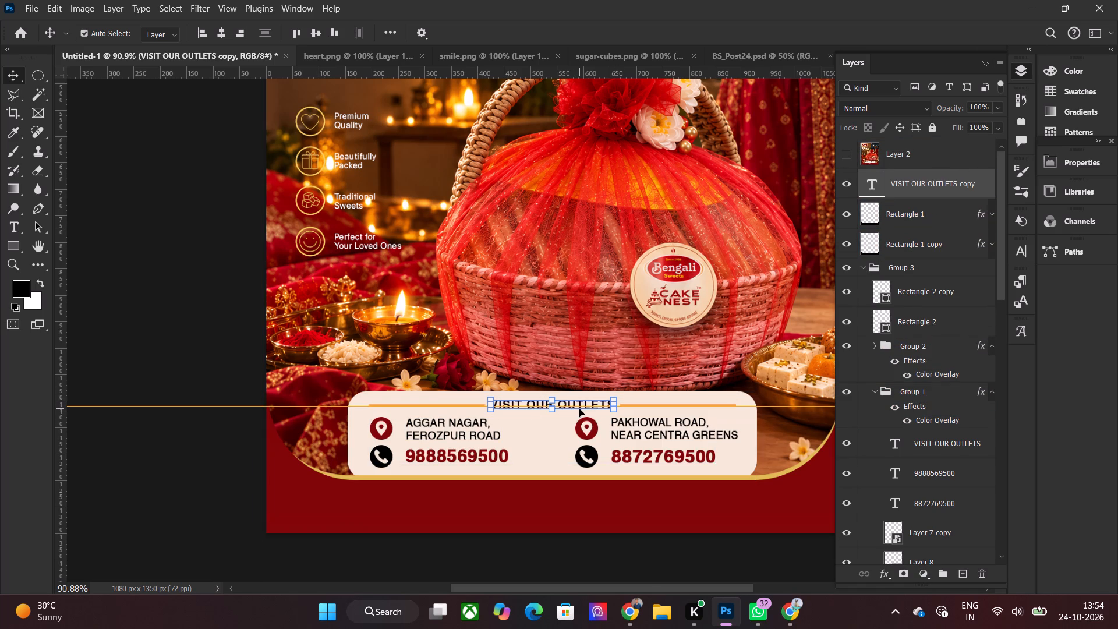
pyautogui.moveTo(586, 406); pyautogui.dragTo(649, 302)
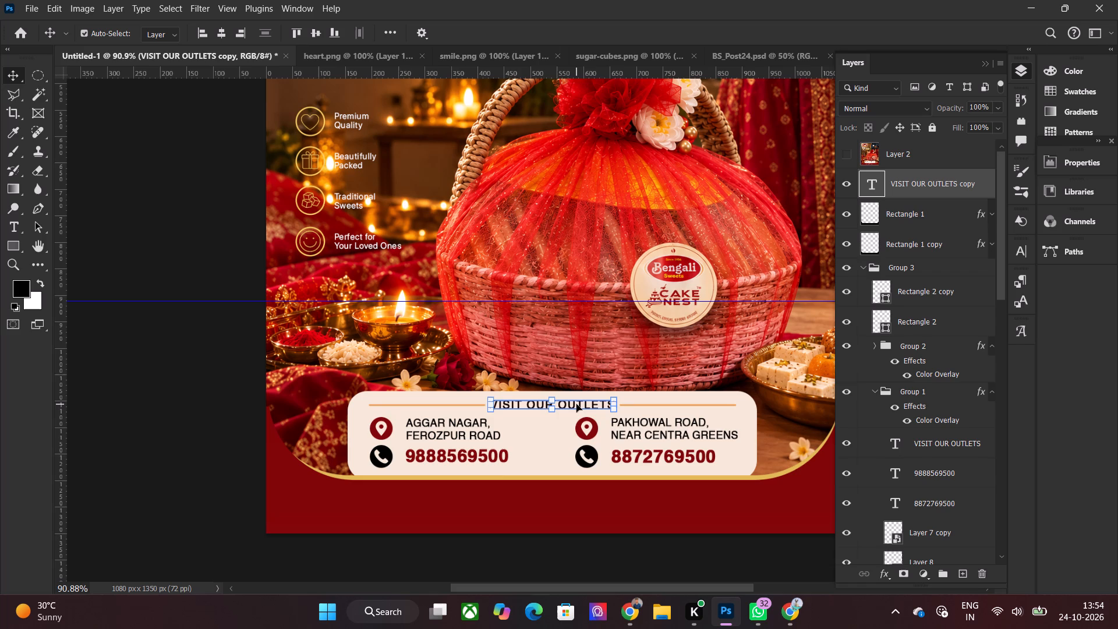
pyautogui.moveTo(578, 405); pyautogui.dragTo(573, 503)
# Replace the footer copy's text with "APNA BHI - MEETHA BHI".
pyautogui.doubleClick(573, 503)
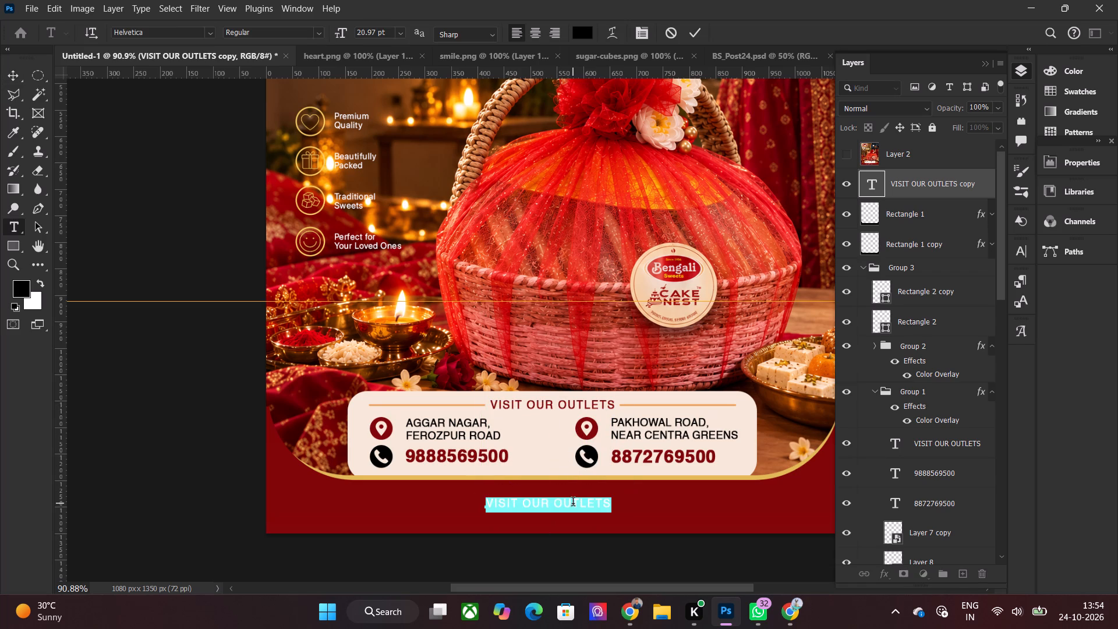
pyautogui.hotkey('shift', 'a')
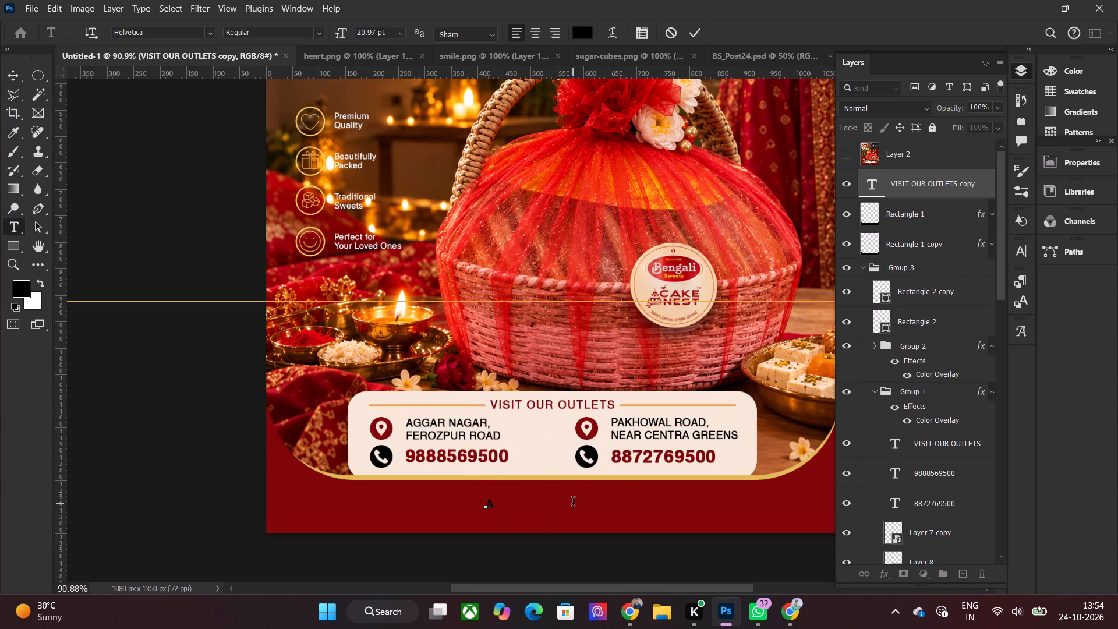
pyautogui.write('pma')
pyautogui.press('space')
pyautogui.press('BackSpace')
pyautogui.press('BackSpace')
pyautogui.press('BackSpace')
pyautogui.press('BackSpace')
pyautogui.write('PMA')
pyautogui.press('BackSpace')
pyautogui.press('BackSpace')
pyautogui.write('NA')
pyautogui.press('space')
pyautogui.write('BHI')
pyautogui.press('space')
pyautogui.write('-')
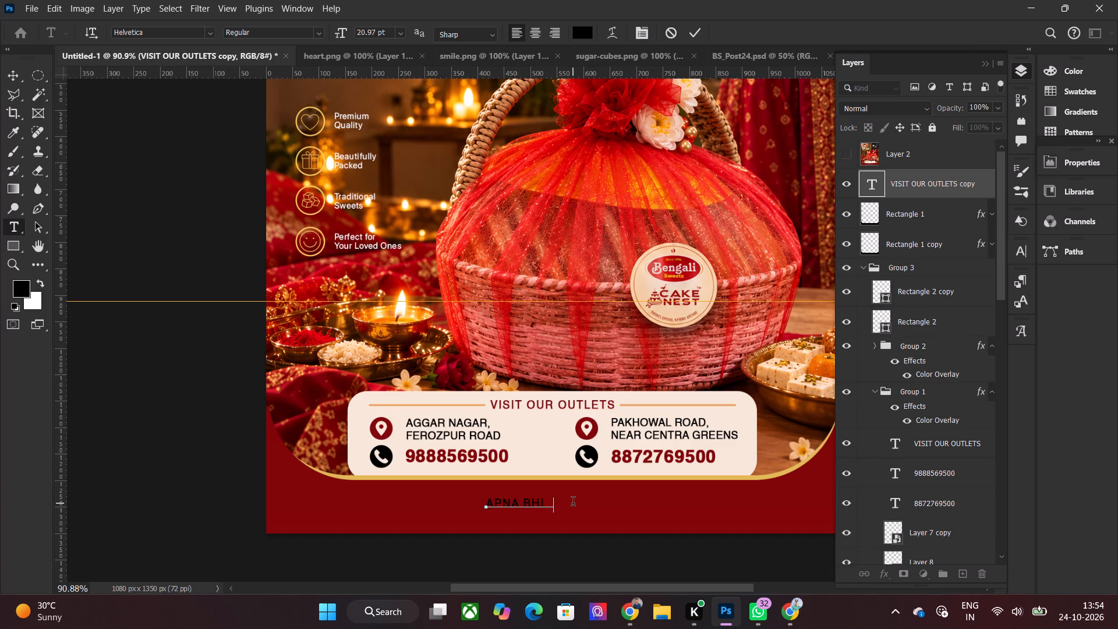
pyautogui.press('space')
pyautogui.write('MEETHA')
pyautogui.press('space')
pyautogui.write('BHI')
# Colour the whole APNA BHI - MEETHA BHI text gold, deb854, sampled from the footer's gold edge.
pyautogui.hotkey('ctrl', 'a')
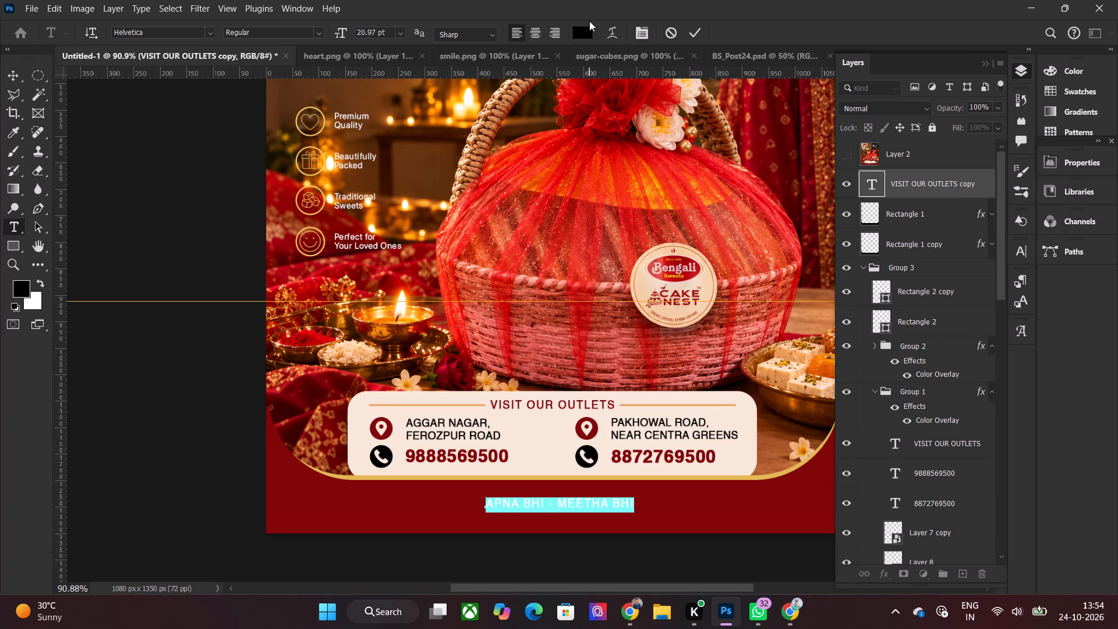
pyautogui.click(580, 29)
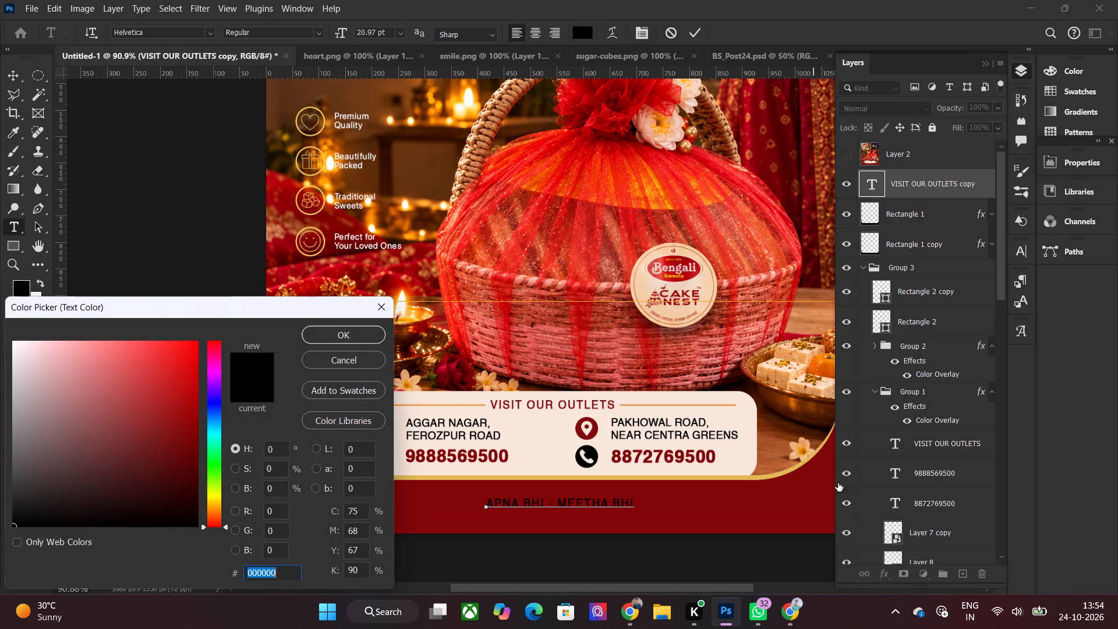
pyautogui.click(752, 478)
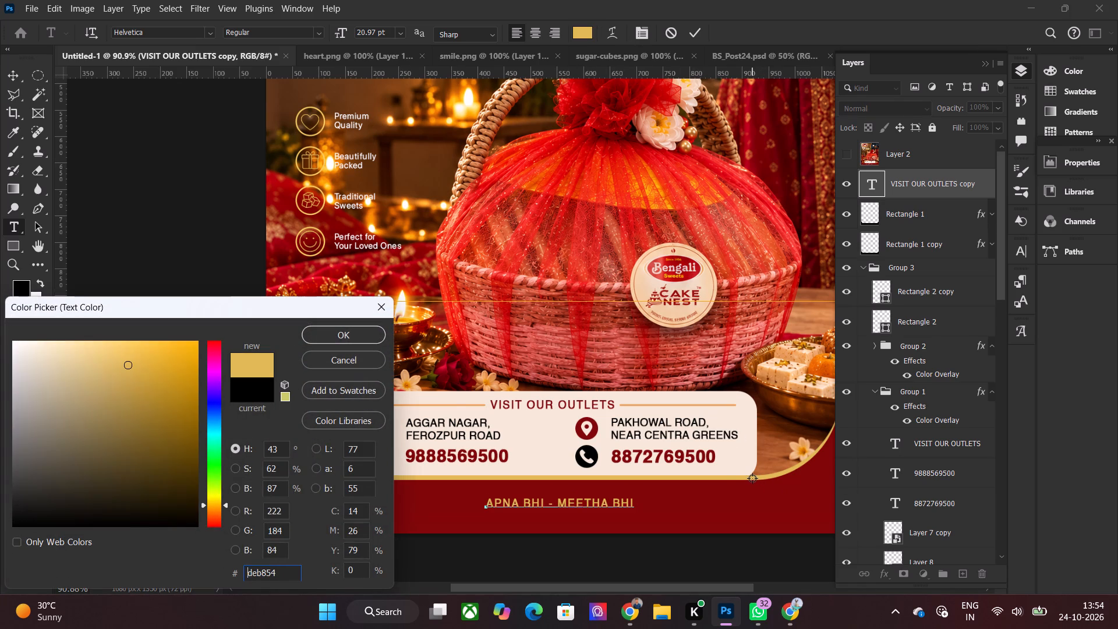
pyautogui.click(337, 336)
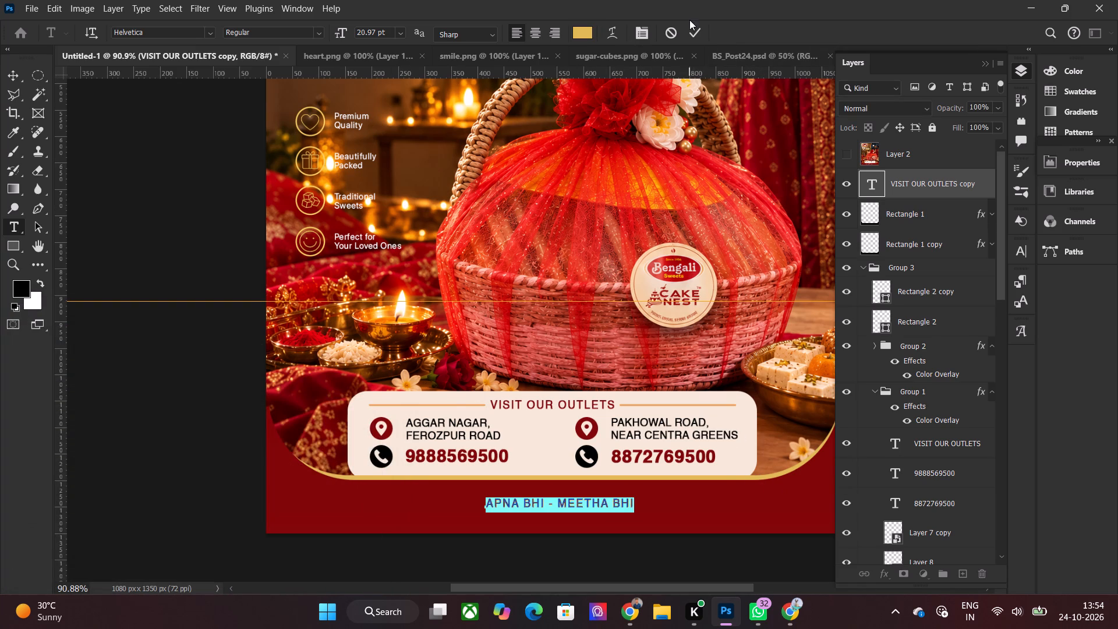
pyautogui.click(695, 33)
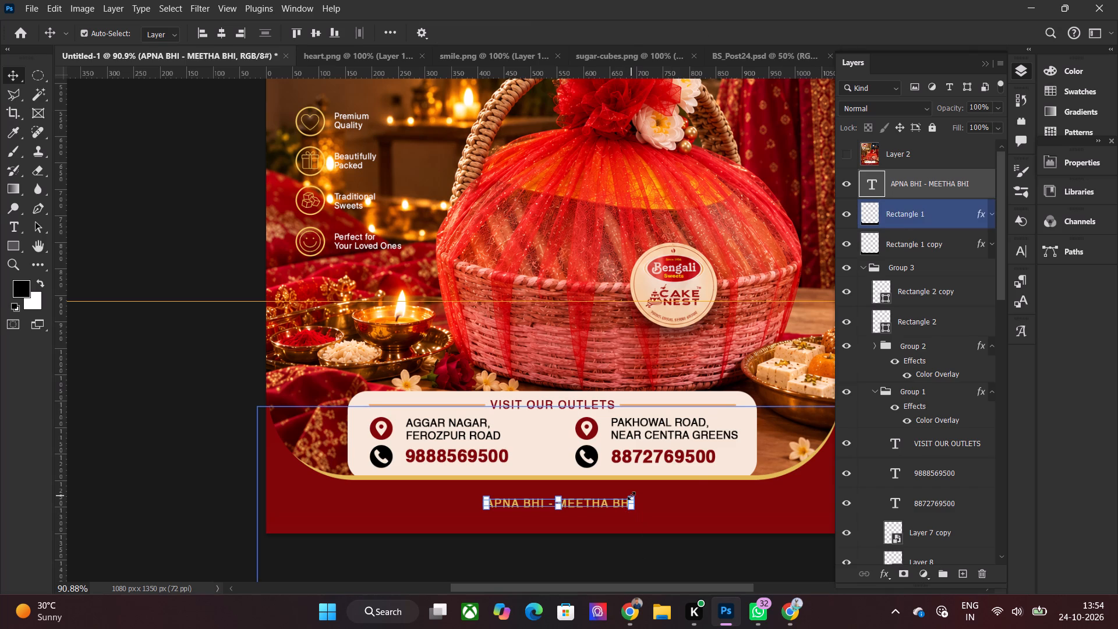
# Scale the APNA BHI - MEETHA BHI tagline to about 125.6% and reposition it centrally in the footer just below the outlets box.
pyautogui.moveTo(631, 496); pyautogui.dragTo(668, 480)
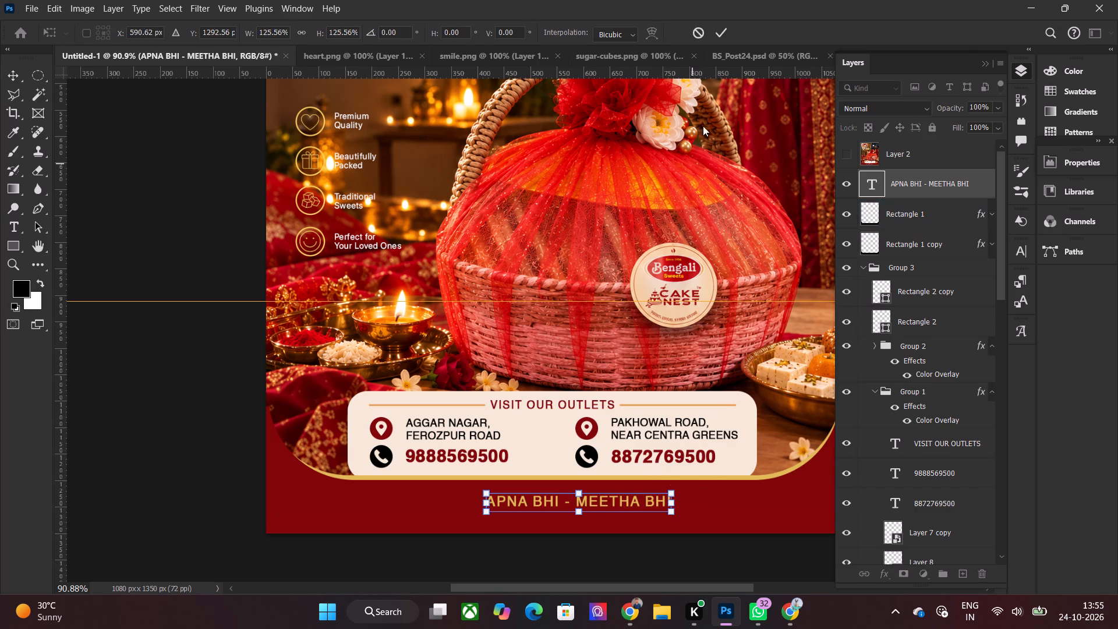
pyautogui.click(724, 35)
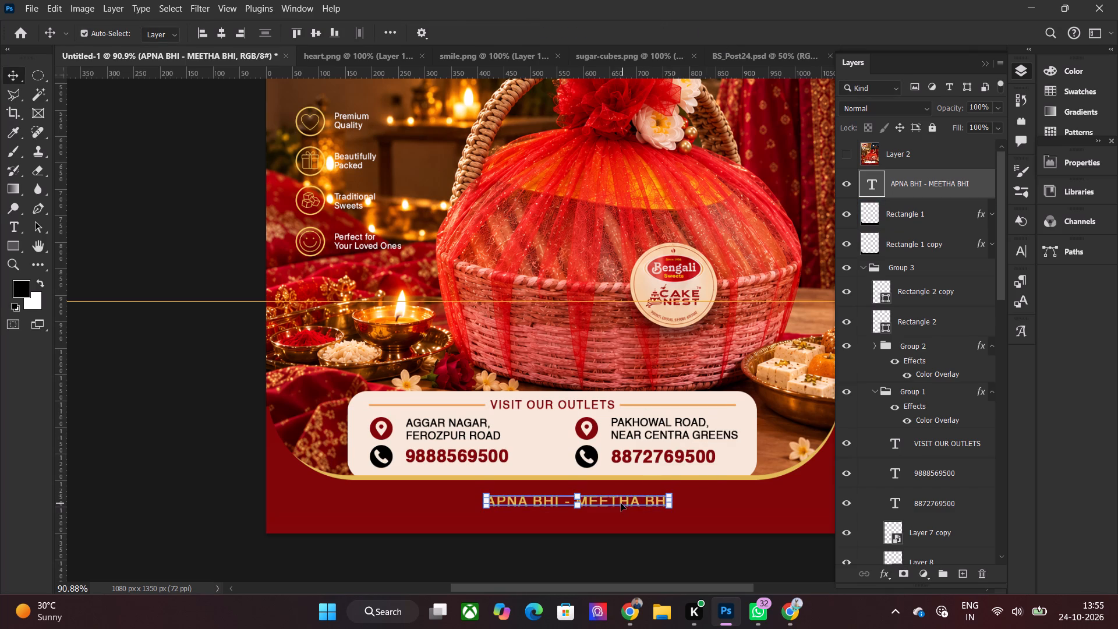
pyautogui.moveTo(621, 503); pyautogui.dragTo(604, 501)
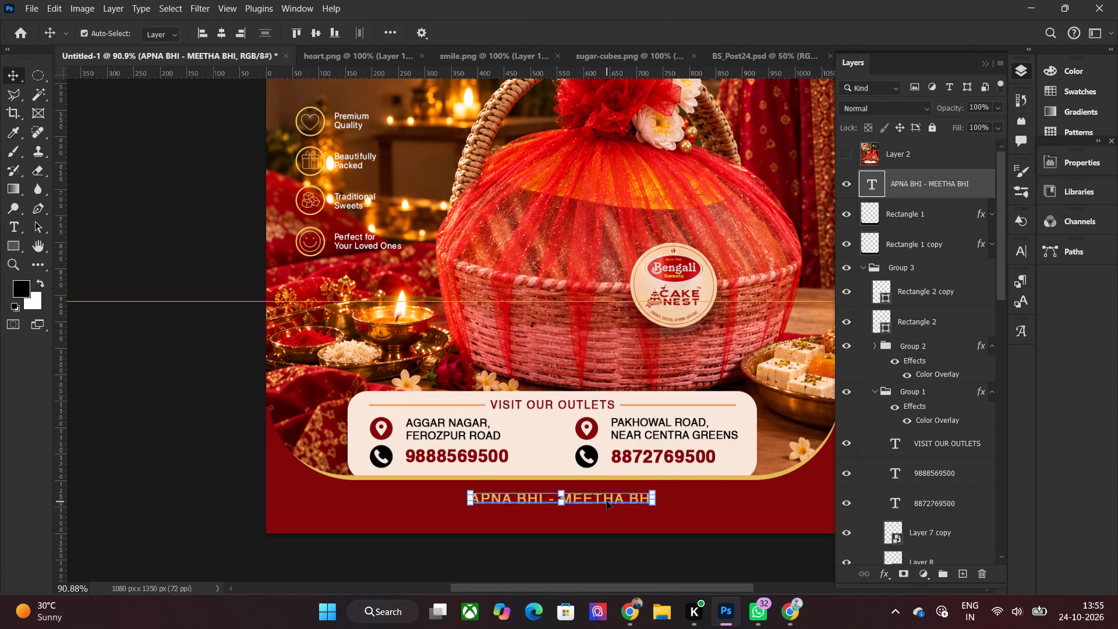
pyautogui.press('Up')
pyautogui.press('Up')
pyautogui.press('Down')
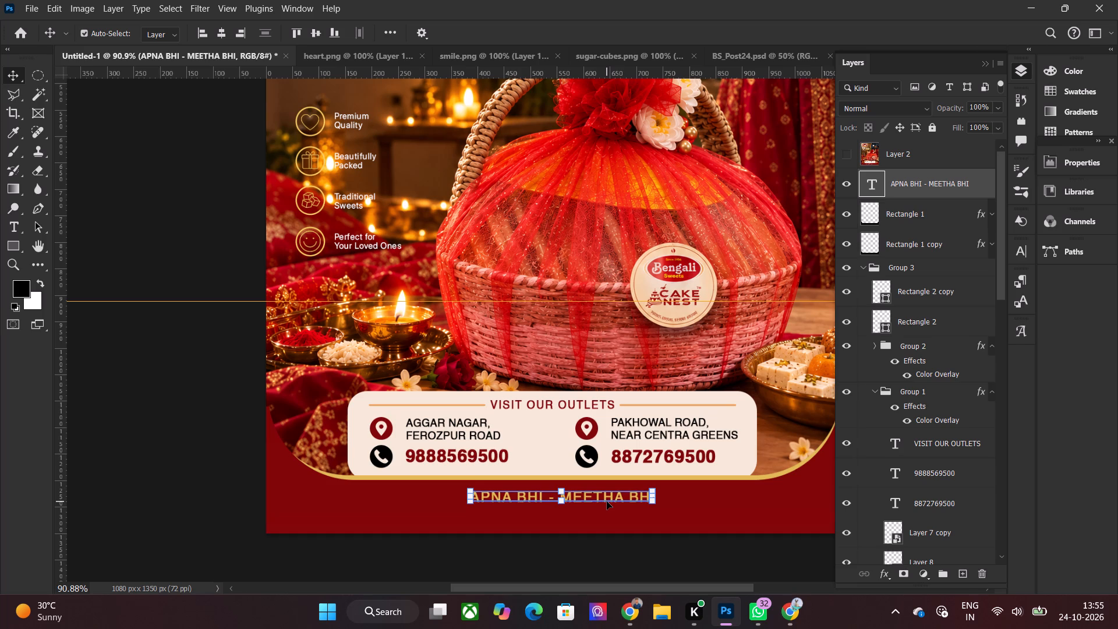
pyautogui.click(133, 430)
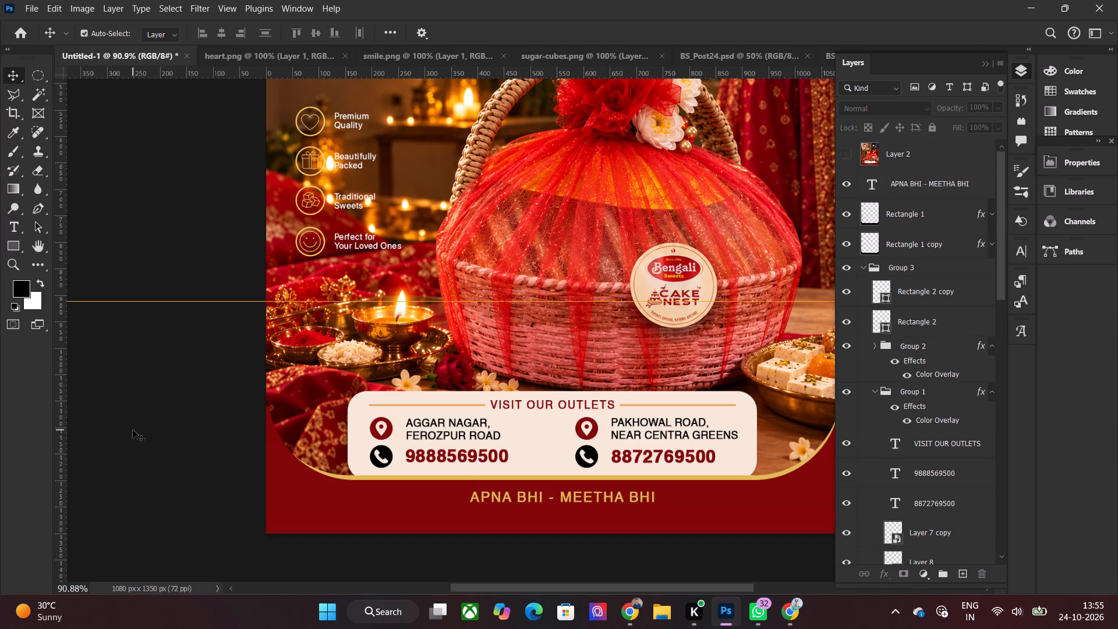
# Switch to Chrome and search Google for "FLORAL VECTOR CORNER PNG" in a new tab.
pyautogui.scroll(-2, 133, 430)
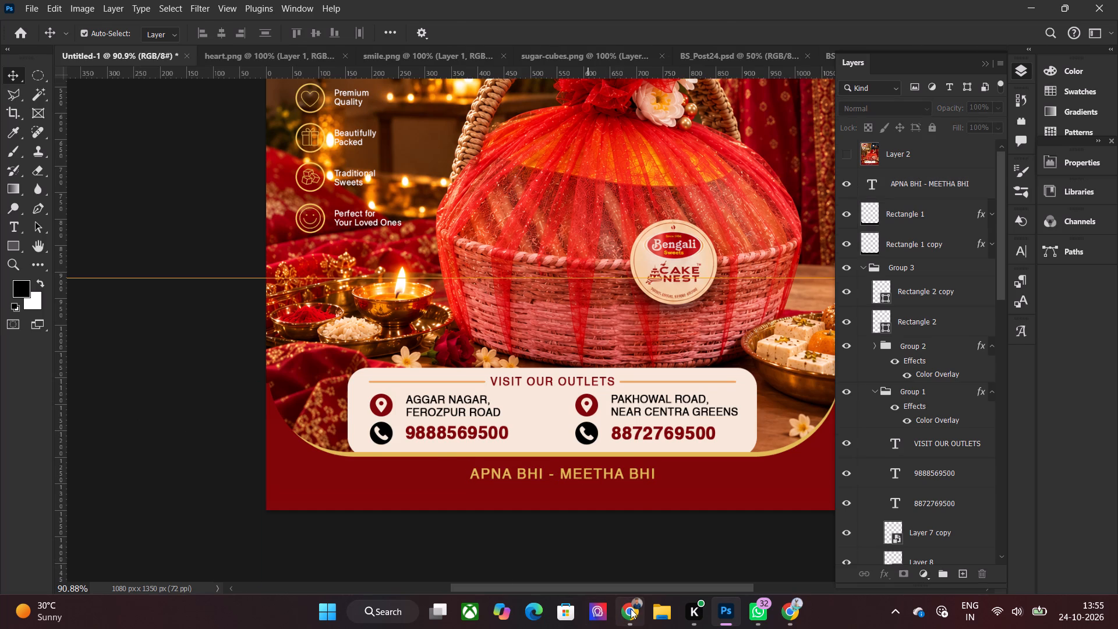
pyautogui.click(631, 609)
pyautogui.click(733, 0)
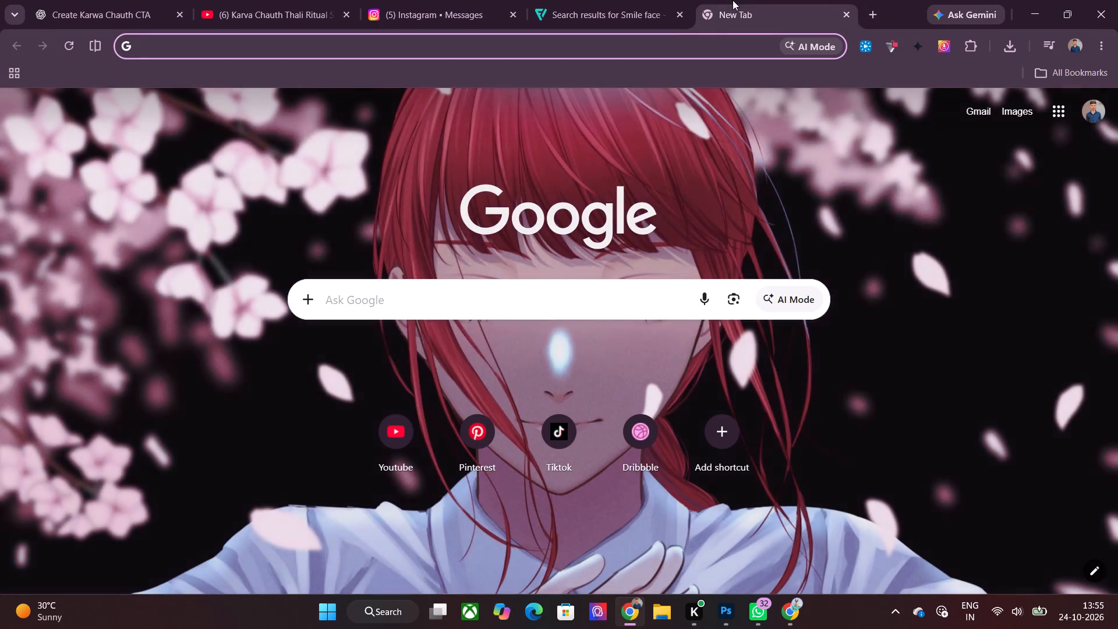
pyautogui.write('FLORAL VECX')
pyautogui.press('BackSpace')
pyautogui.write('TOR')
pyautogui.press('space')
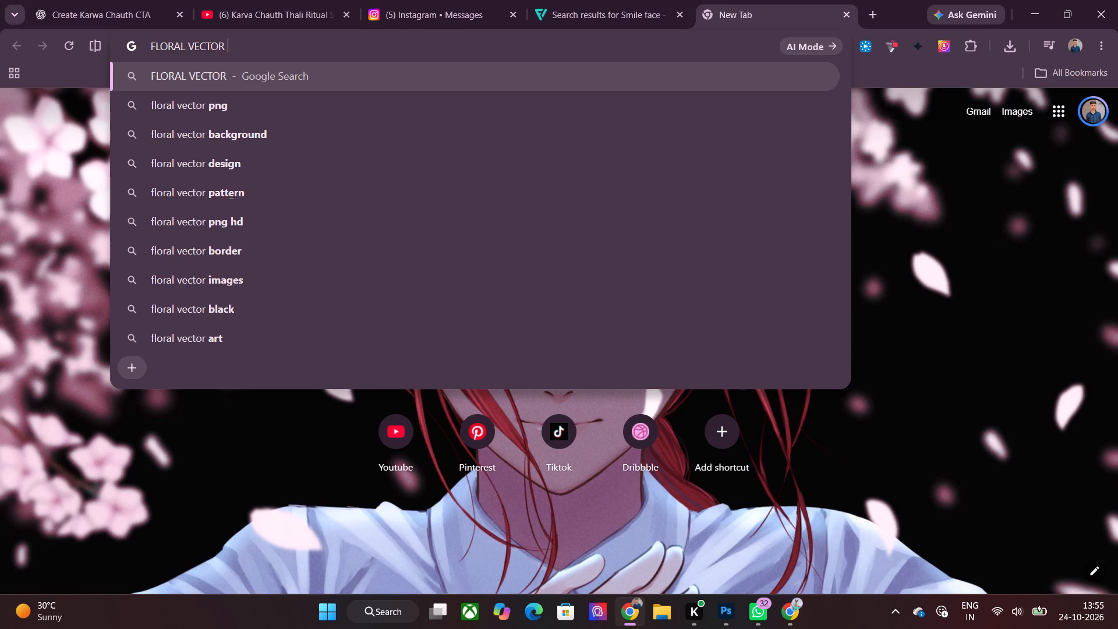
pyautogui.write('CORNER')
pyautogui.press('space')
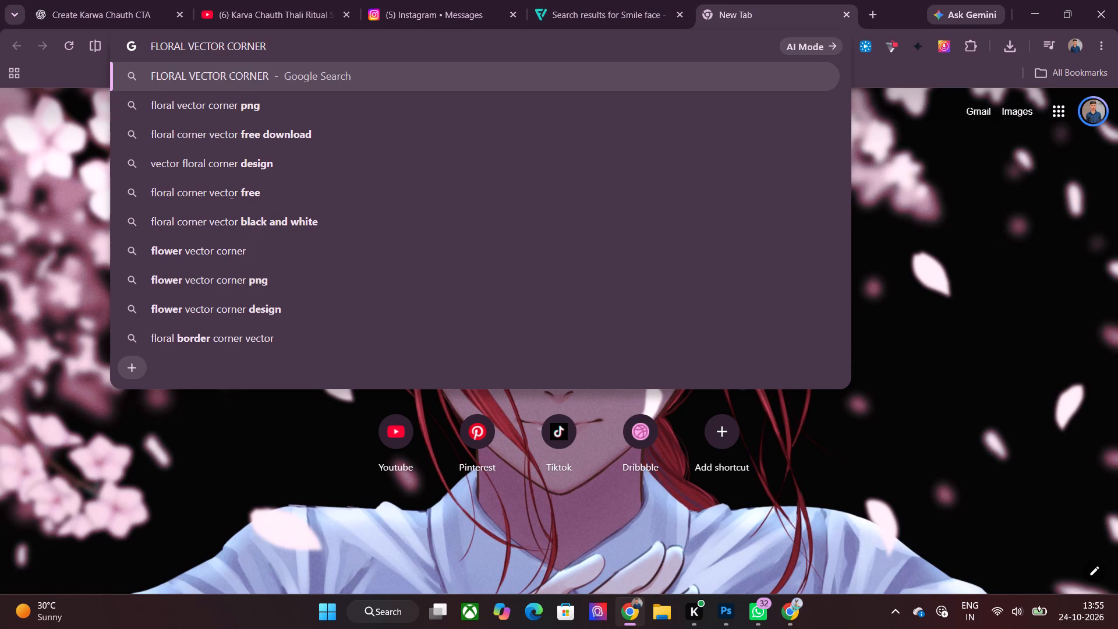
pyautogui.write('PNG')
pyautogui.press('Return')
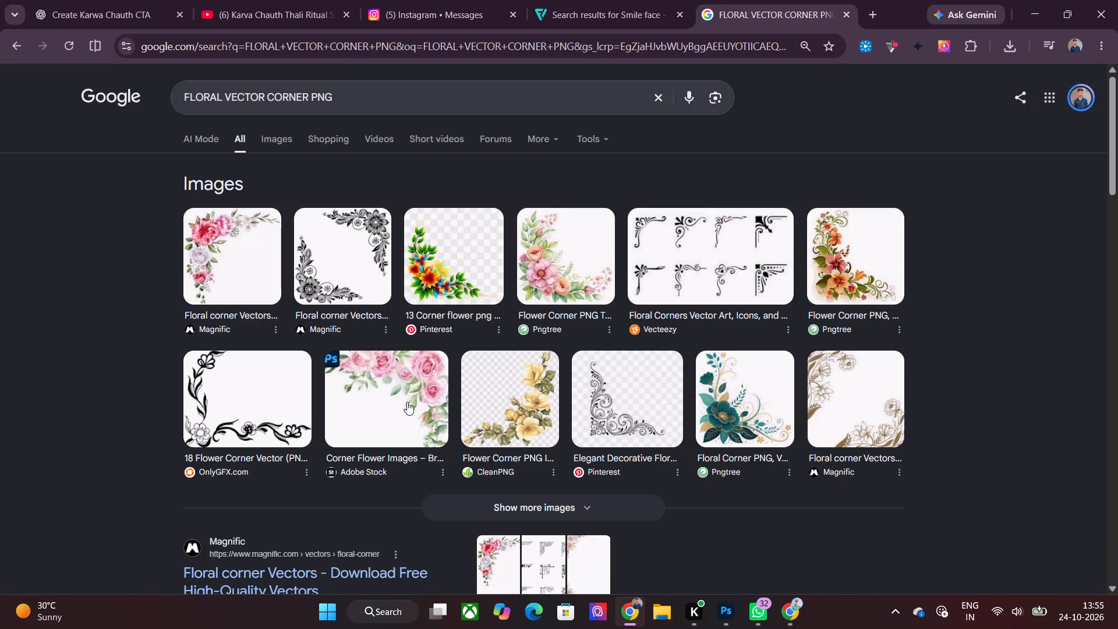
# Open Pngtree's Flower Corner PNG Transparent Images page from the search results.
pyautogui.scroll(-4, 405, 299)
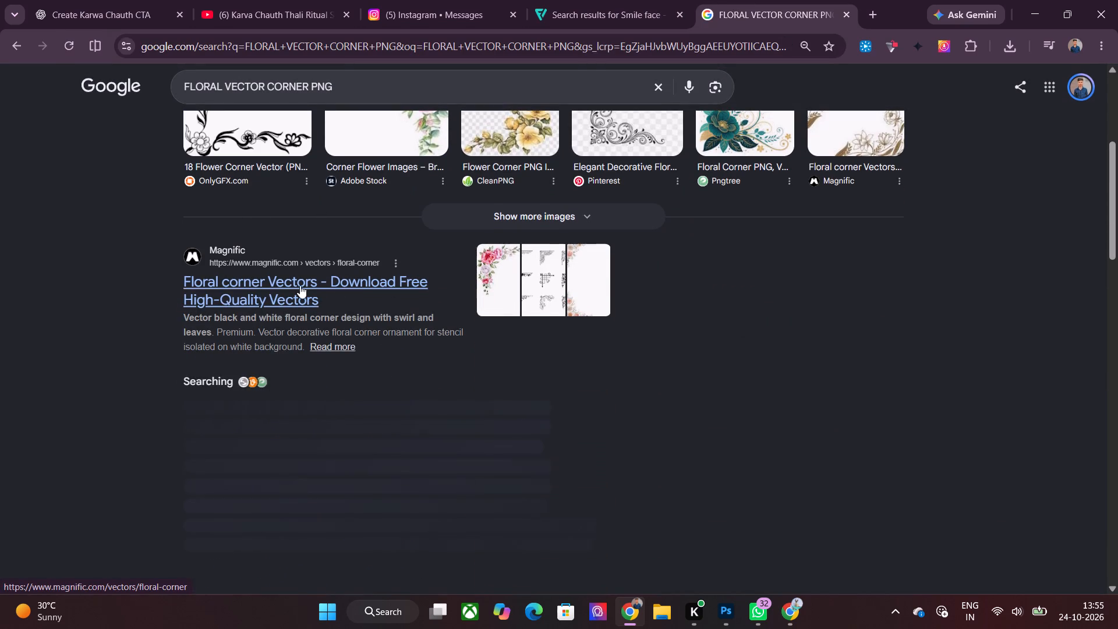
pyautogui.scroll(-3, 300, 285)
pyautogui.scroll(-2, 334, 343)
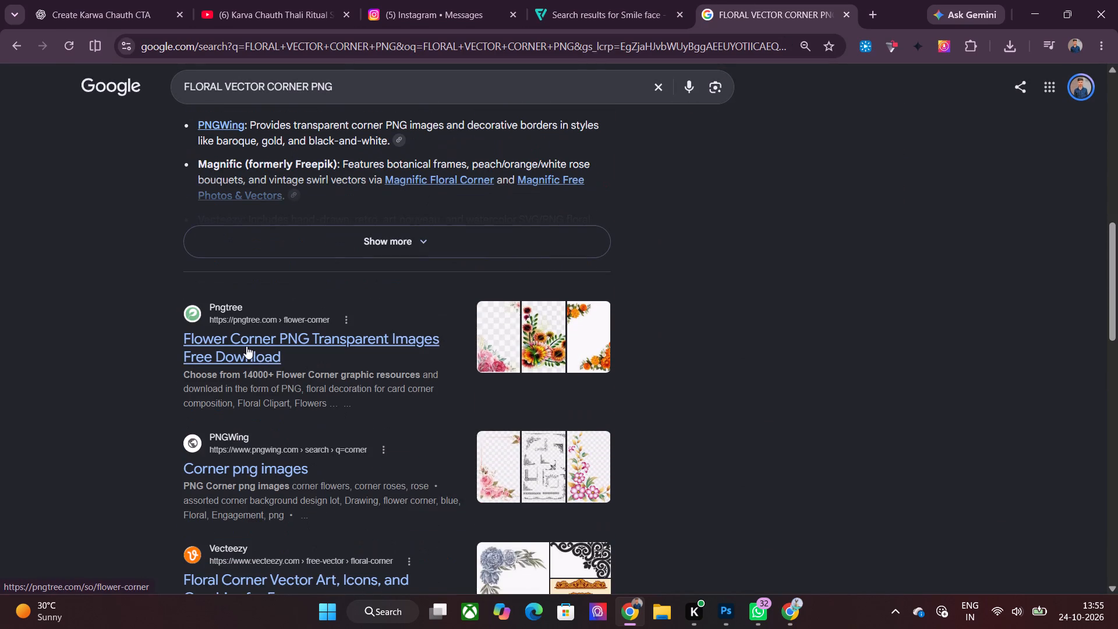
pyautogui.click(246, 346)
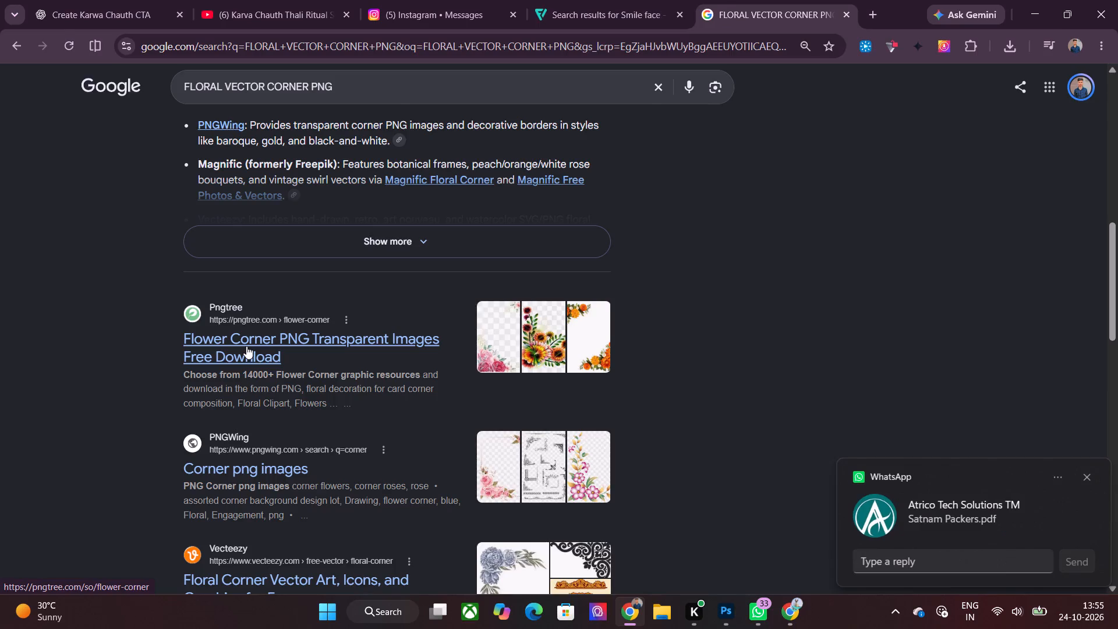
# Find the black line-art Elegant Corner Flowers Sketch among Pngtree's flower corners, open its page and request the free download.
pyautogui.scroll(-19, 569, 366)
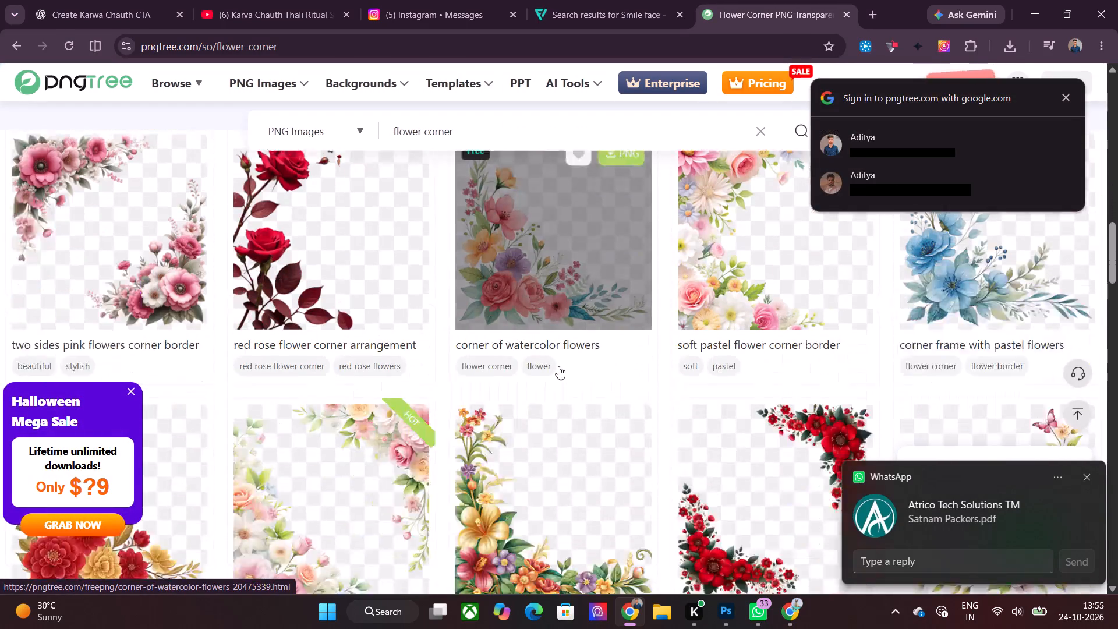
pyautogui.scroll(-15, 558, 366)
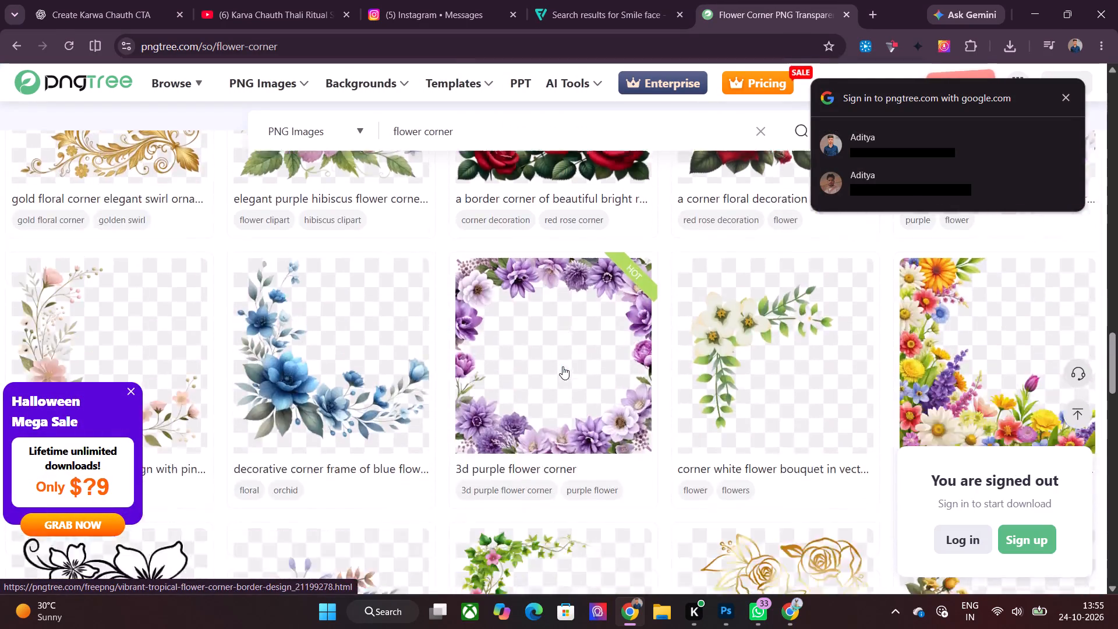
pyautogui.scroll(-4, 562, 366)
pyautogui.scroll(3, 551, 383)
pyautogui.click(133, 286)
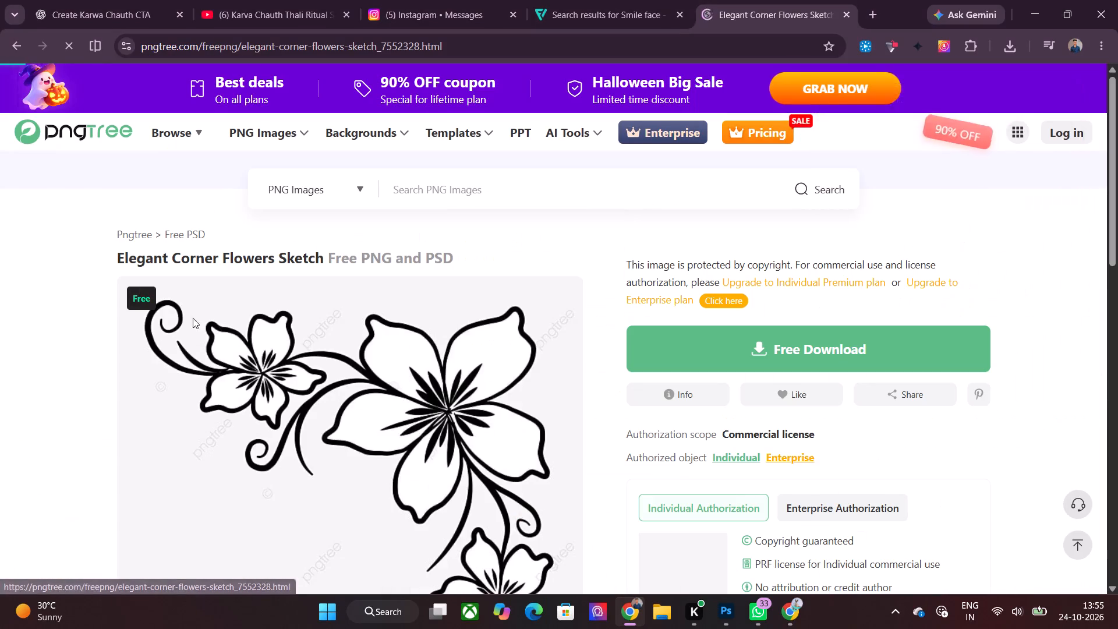
pyautogui.click(670, 337)
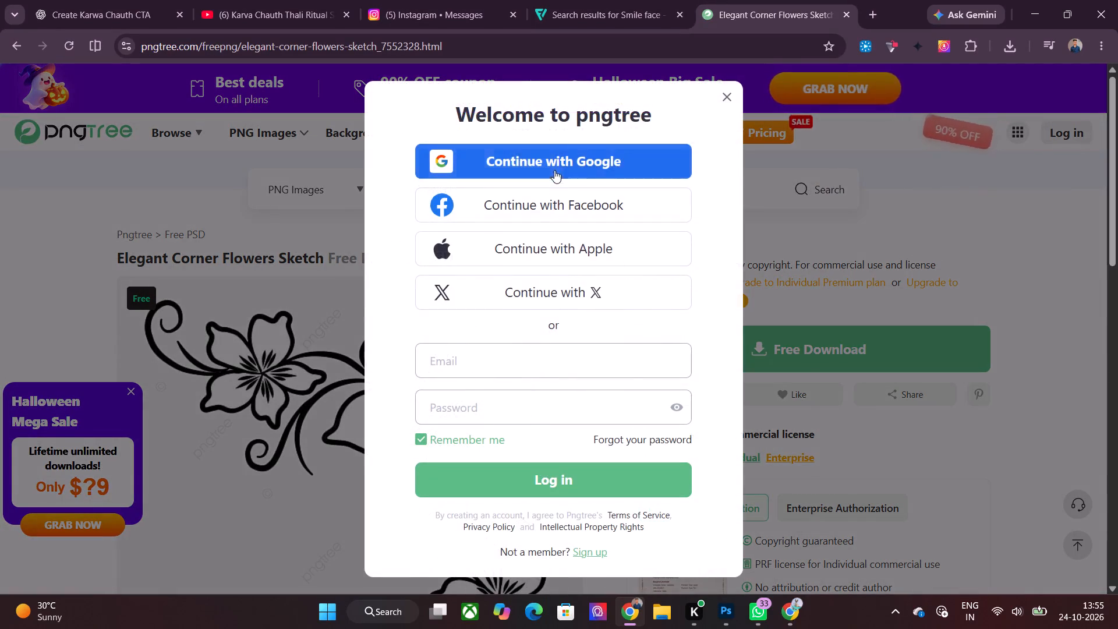
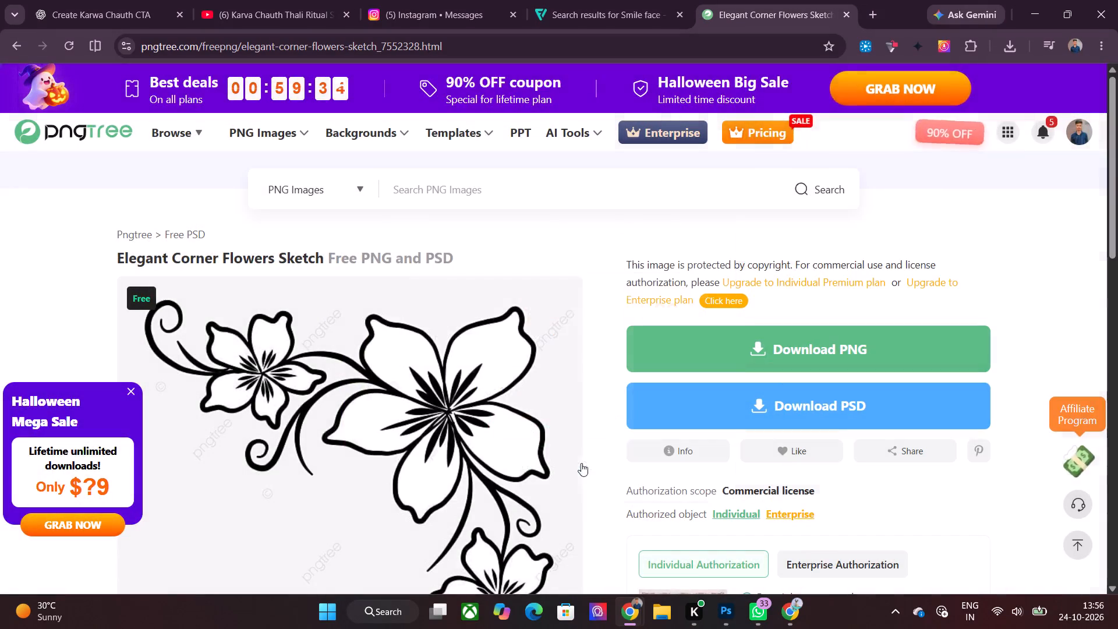
# Download the Elegant Corner Flowers Sketch as a PNG on the free plan and save it in the Karwa Hampers folder.
pyautogui.click(738, 345)
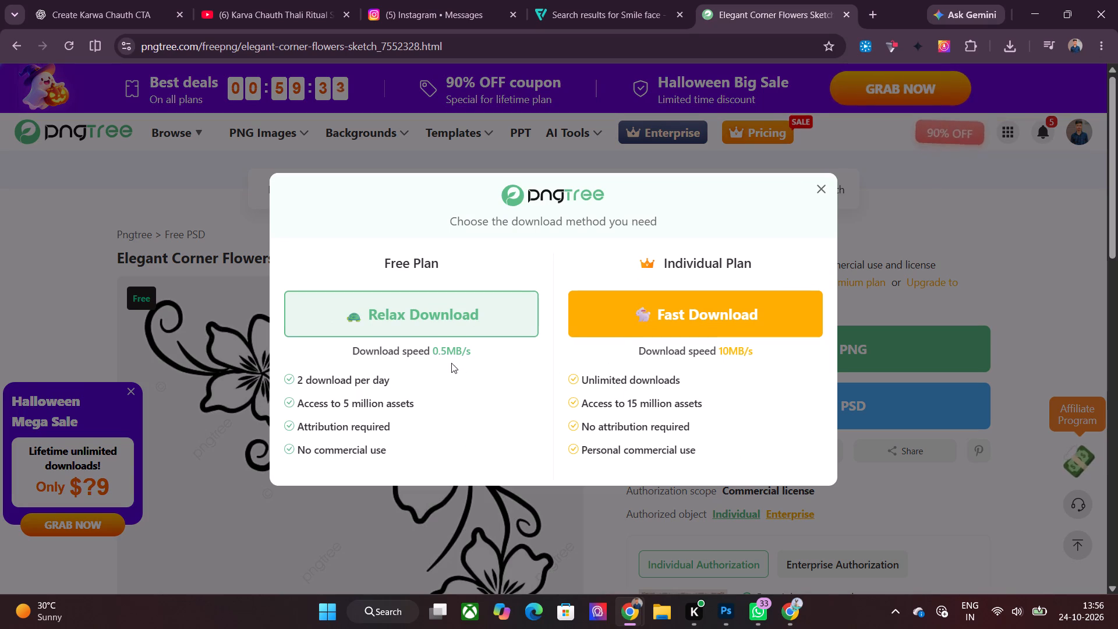
pyautogui.click(441, 327)
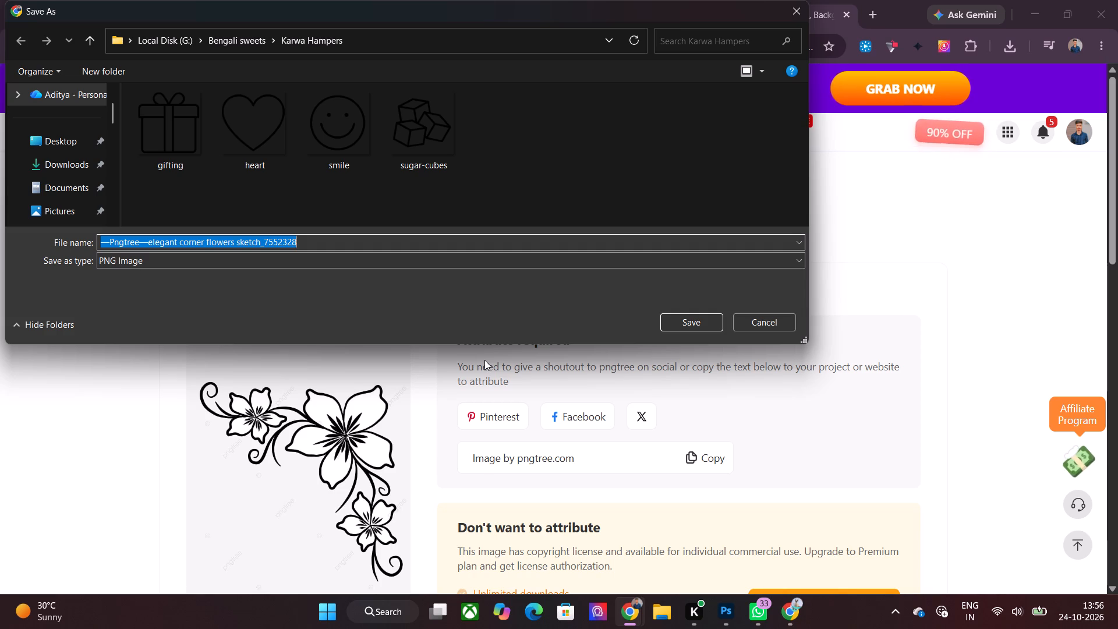
pyautogui.click(703, 312)
pyautogui.click(698, 324)
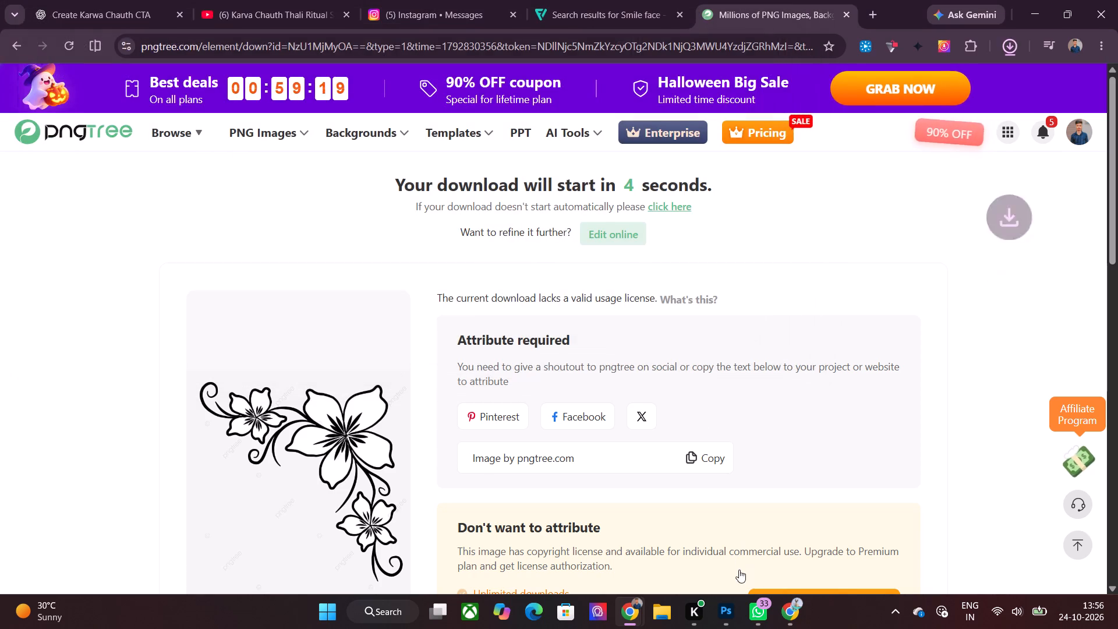
# Switch to Photoshop and close the heart.png, smile.png, sugar-cubes.png and BS_Post24.psd documents.
pyautogui.click(729, 603)
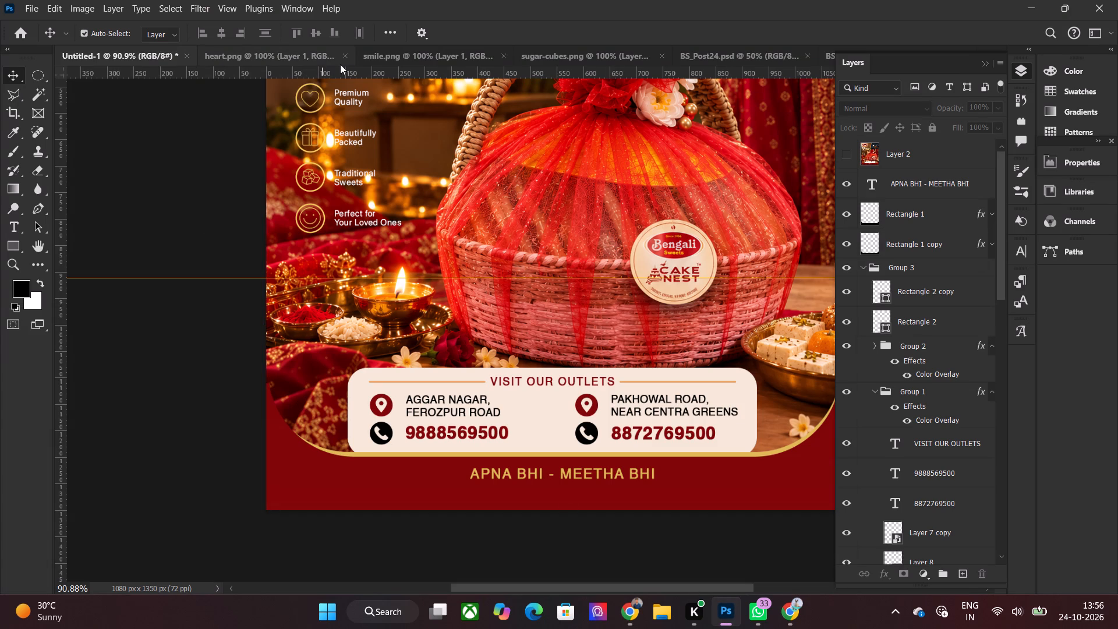
pyautogui.click(346, 58)
pyautogui.click(346, 58)
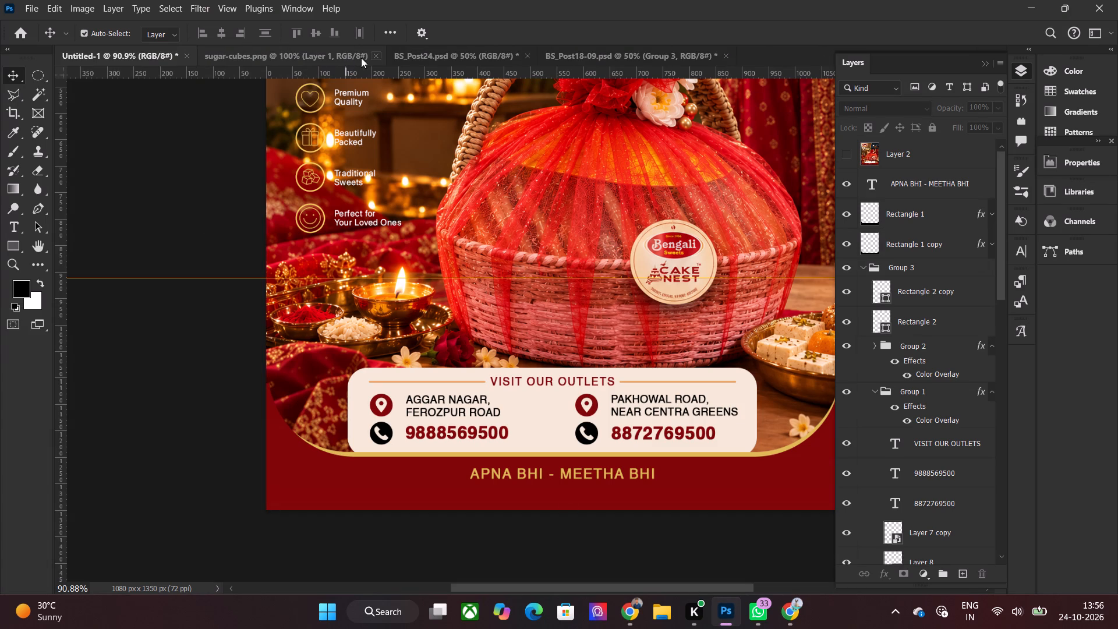
pyautogui.click(382, 52)
pyautogui.click(374, 52)
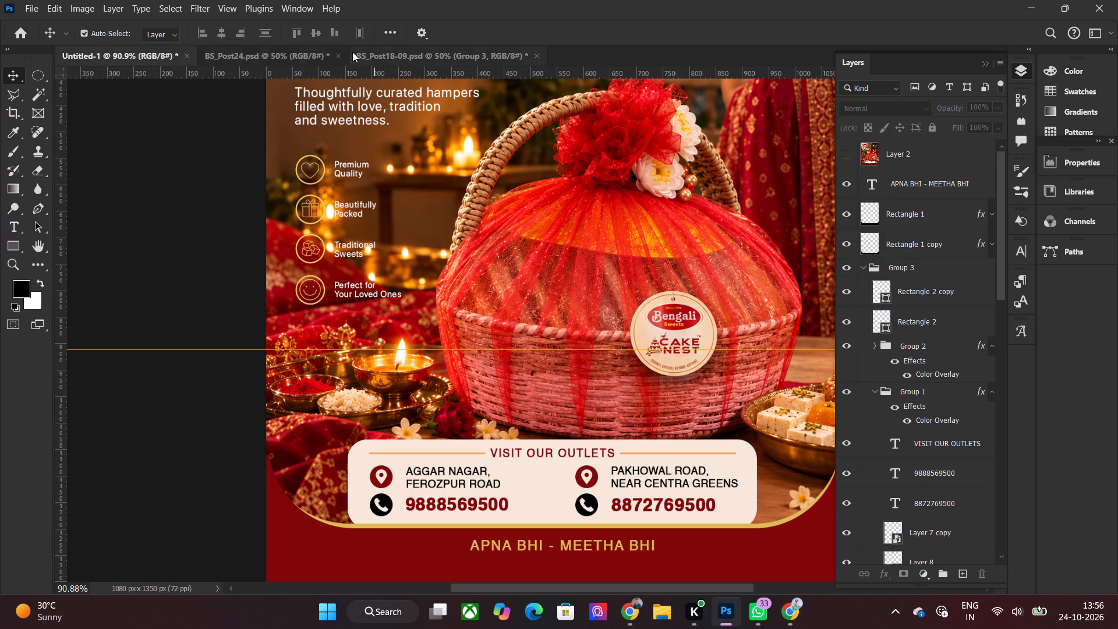
pyautogui.click(338, 52)
pyautogui.click(568, 235)
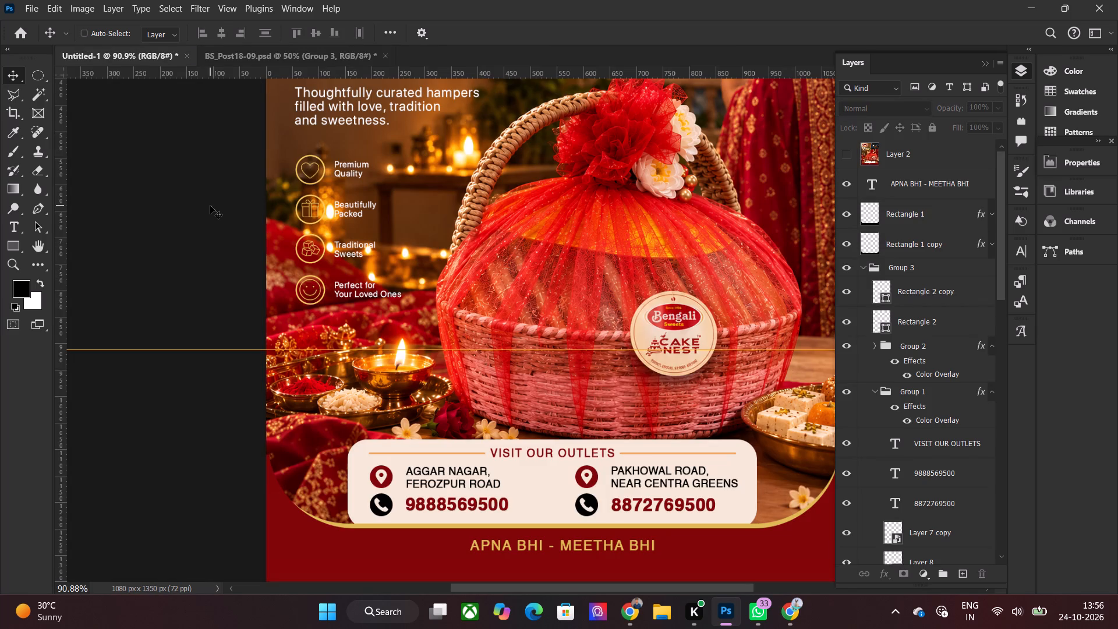
# Open the downloaded Pngtree elegant corner flowers sketch PNG from the Karwa Hampers folder inside Bengali sweets.
pyautogui.hotkey('ctrl', 'o')
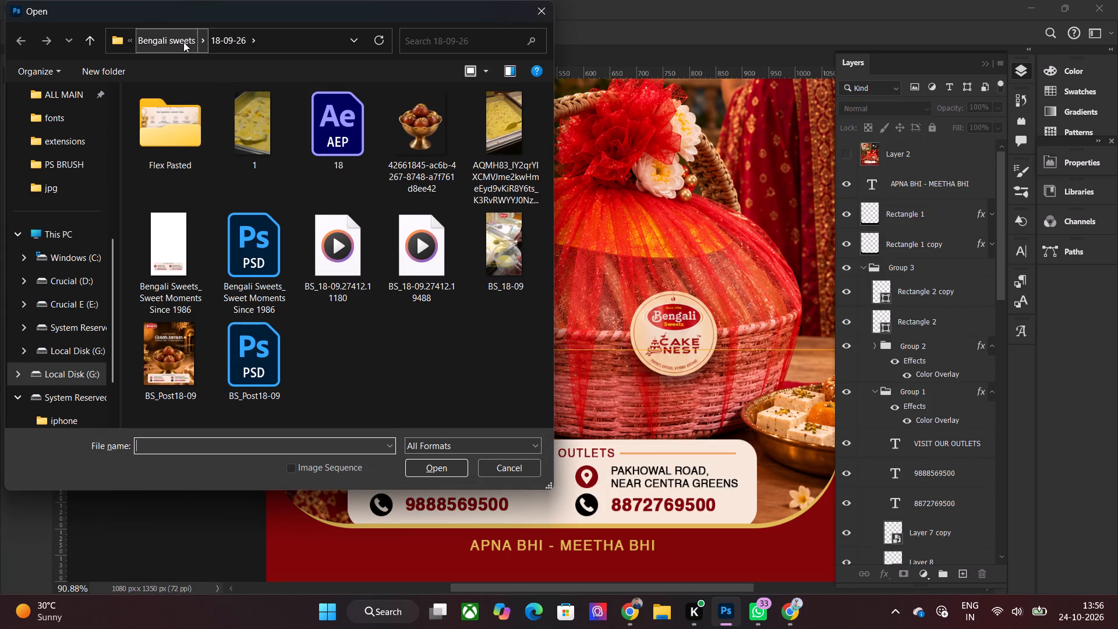
pyautogui.click(180, 42)
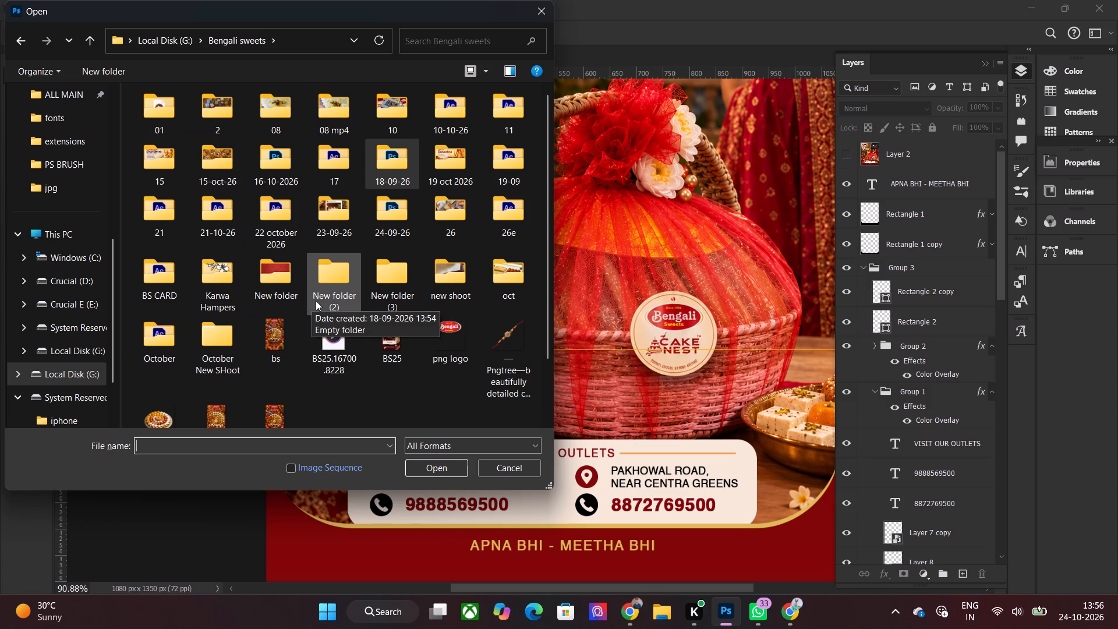
pyautogui.doubleClick(207, 271)
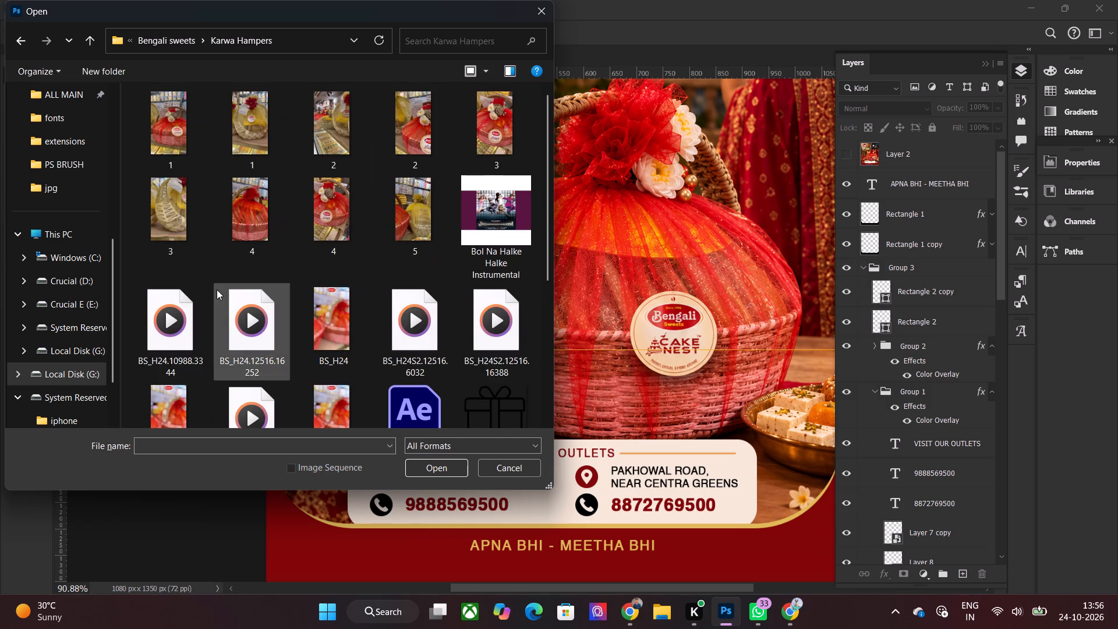
pyautogui.scroll(-4, 394, 260)
pyautogui.doubleClick(256, 279)
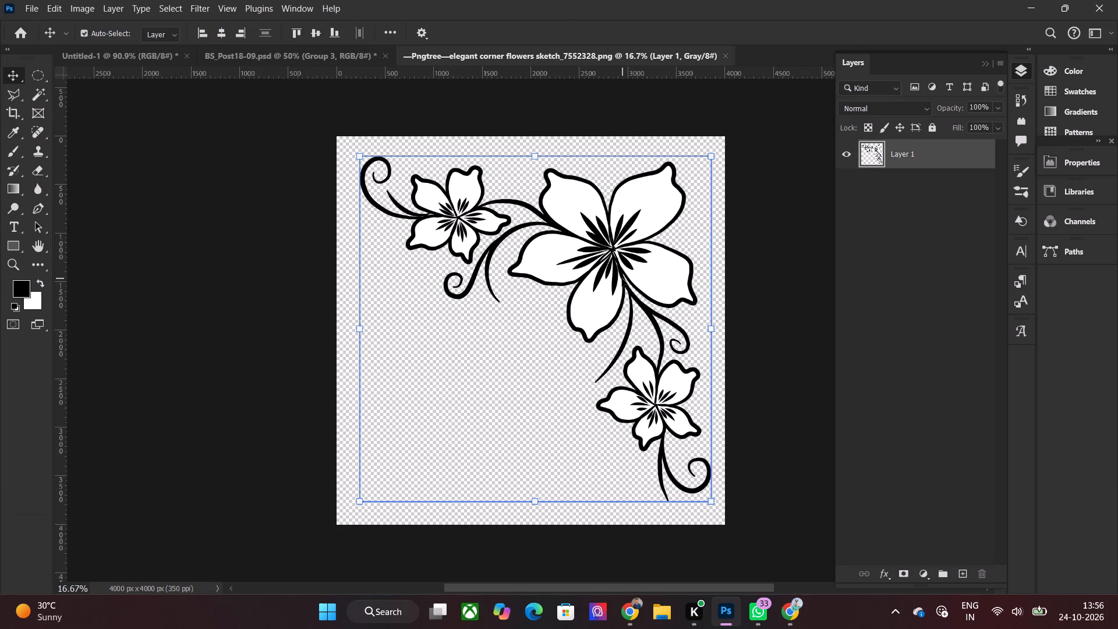
# Copy the corner flowers artwork into the Untitled-1 poster as a new layer.
pyautogui.hotkey('ctrl', 'c')
pyautogui.click(157, 56)
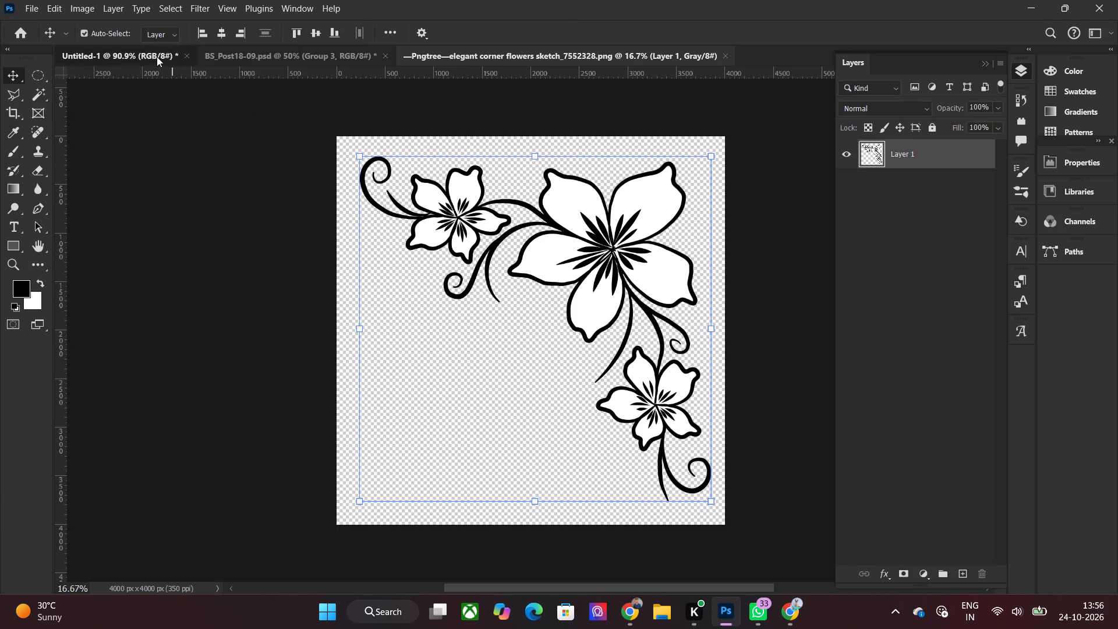
pyautogui.hotkey('ctrl', 'v')
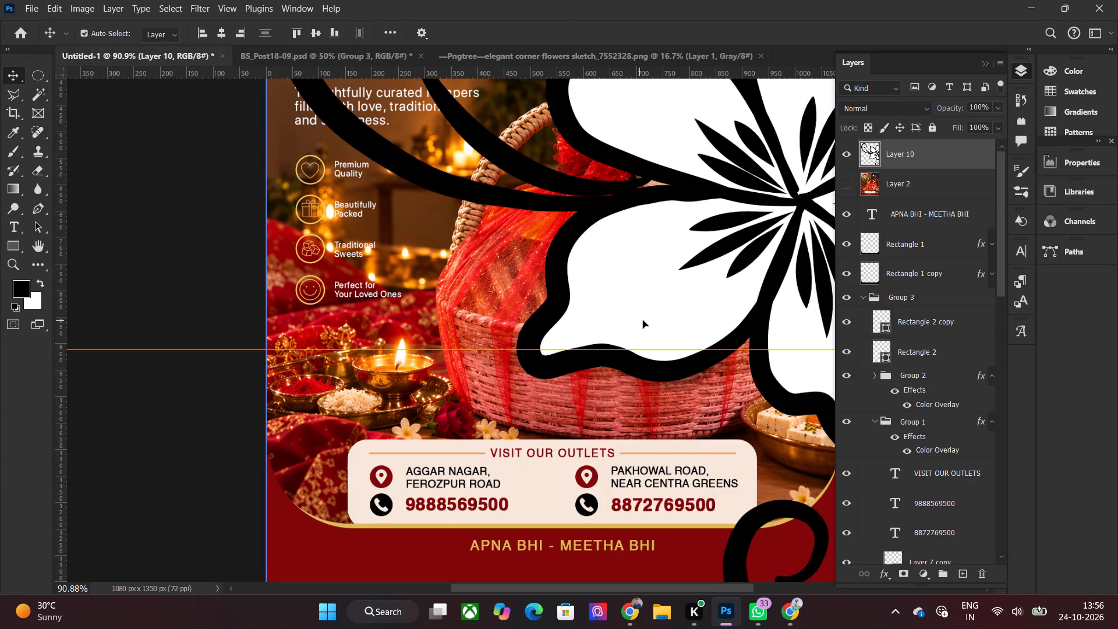
# Scale the pasted floral ornament down to about 20.67% and place it over the headline and basket in the middle of the poster.
pyautogui.keyDown('alt'); pyautogui.scroll(-11, 651, 320); pyautogui.keyUp('alt')
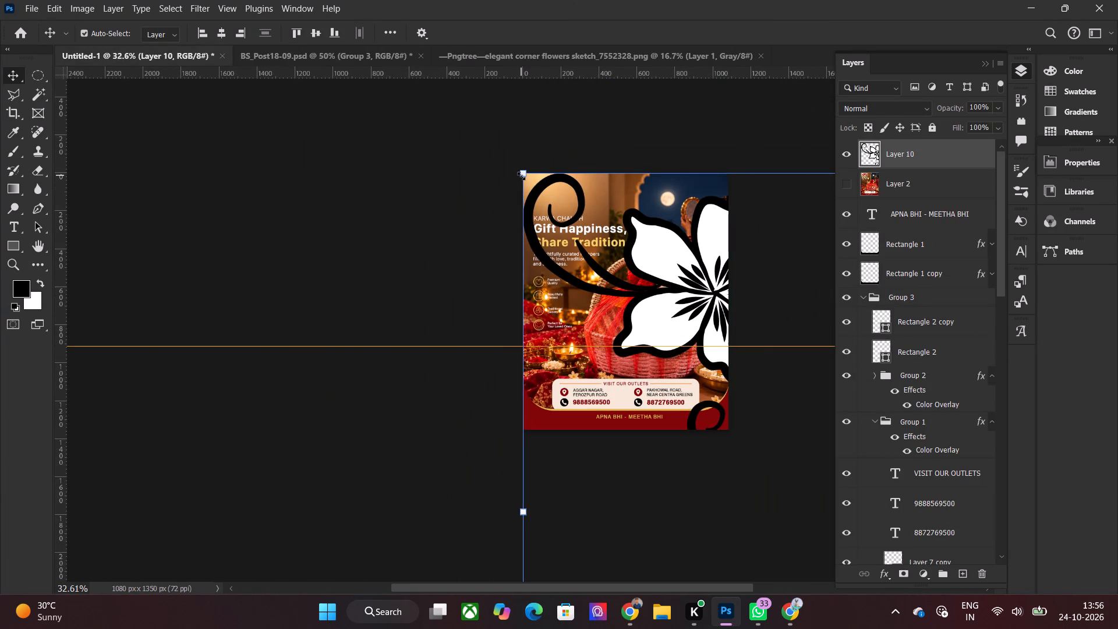
pyautogui.moveTo(521, 172); pyautogui.dragTo(757, 424)
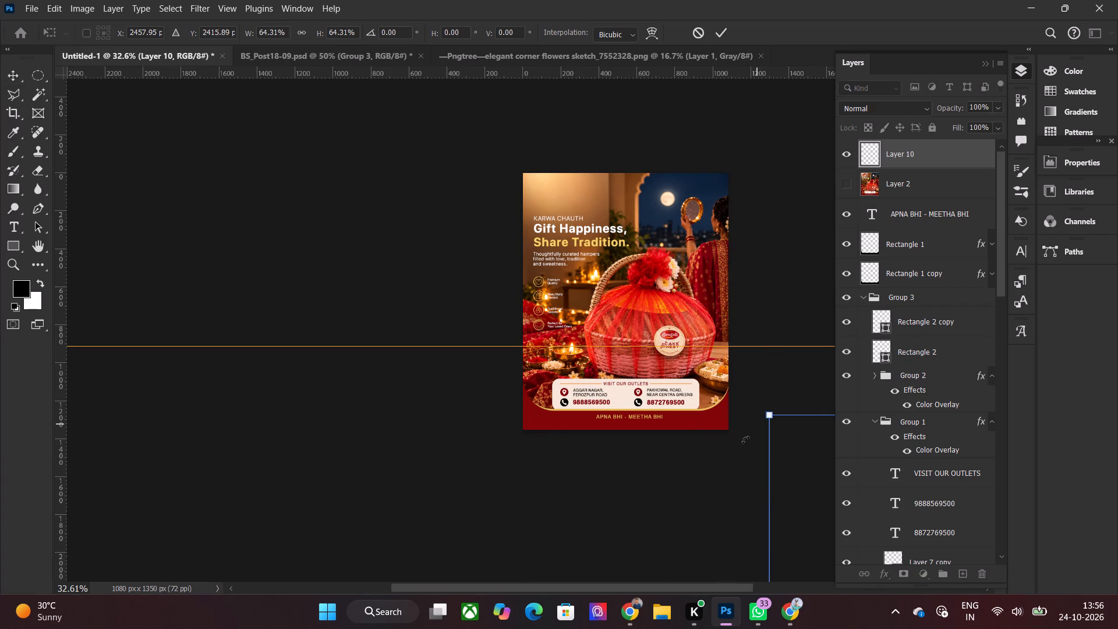
pyautogui.moveTo(794, 464); pyautogui.dragTo(496, 222)
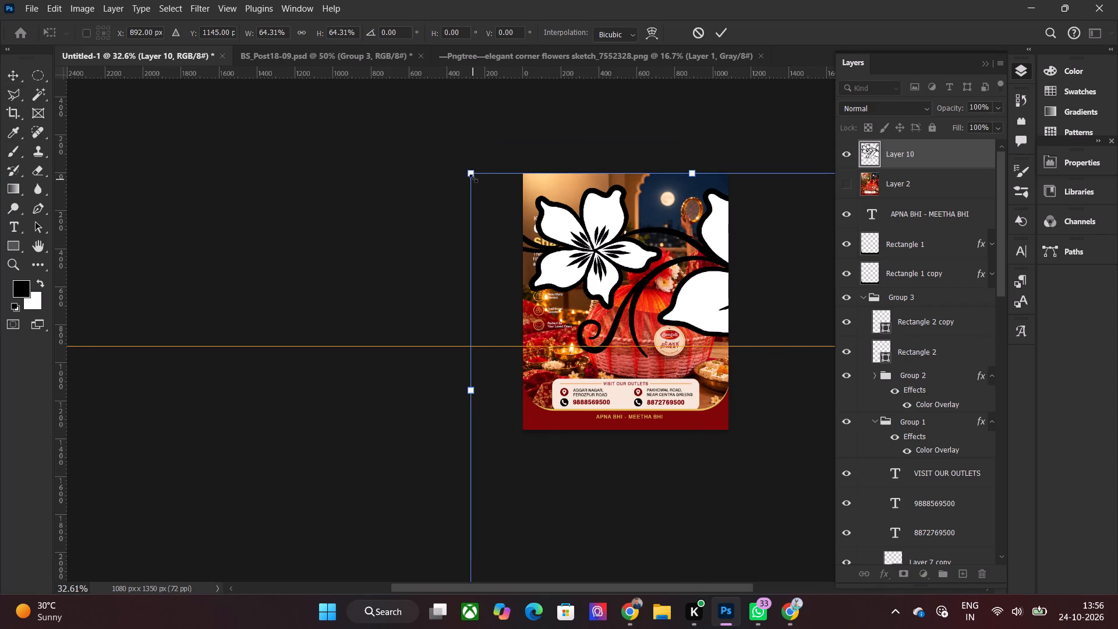
pyautogui.moveTo(472, 170); pyautogui.dragTo(788, 451)
pyautogui.moveTo(788, 504); pyautogui.dragTo(493, 241)
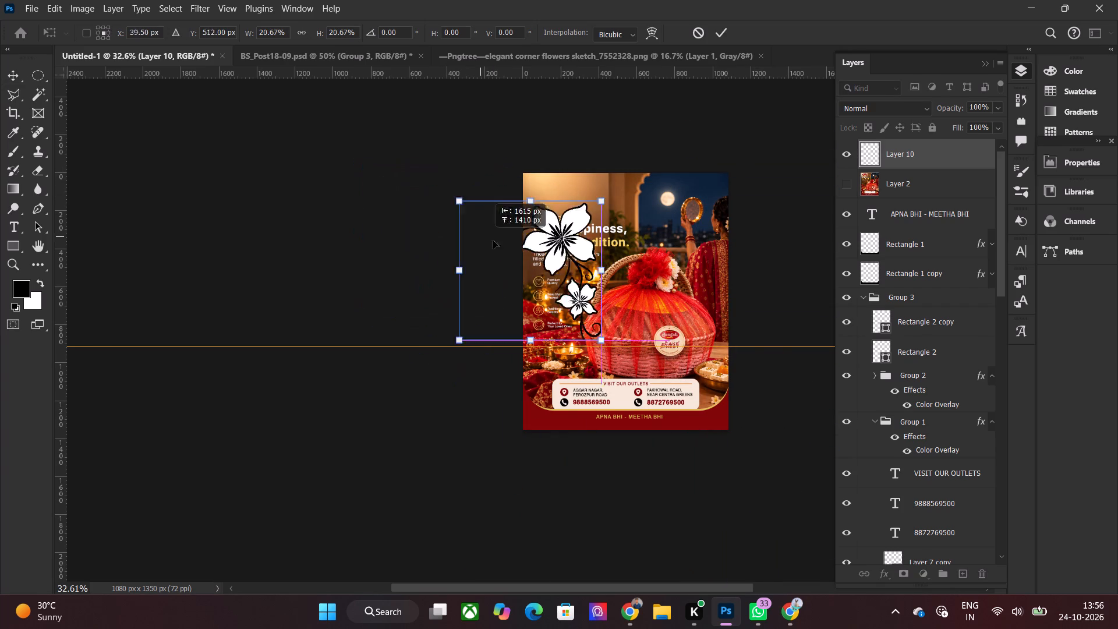
pyautogui.moveTo(493, 241); pyautogui.dragTo(565, 256)
pyautogui.keyDown('alt'); pyautogui.scroll(10, 656, 289); pyautogui.keyUp('alt')
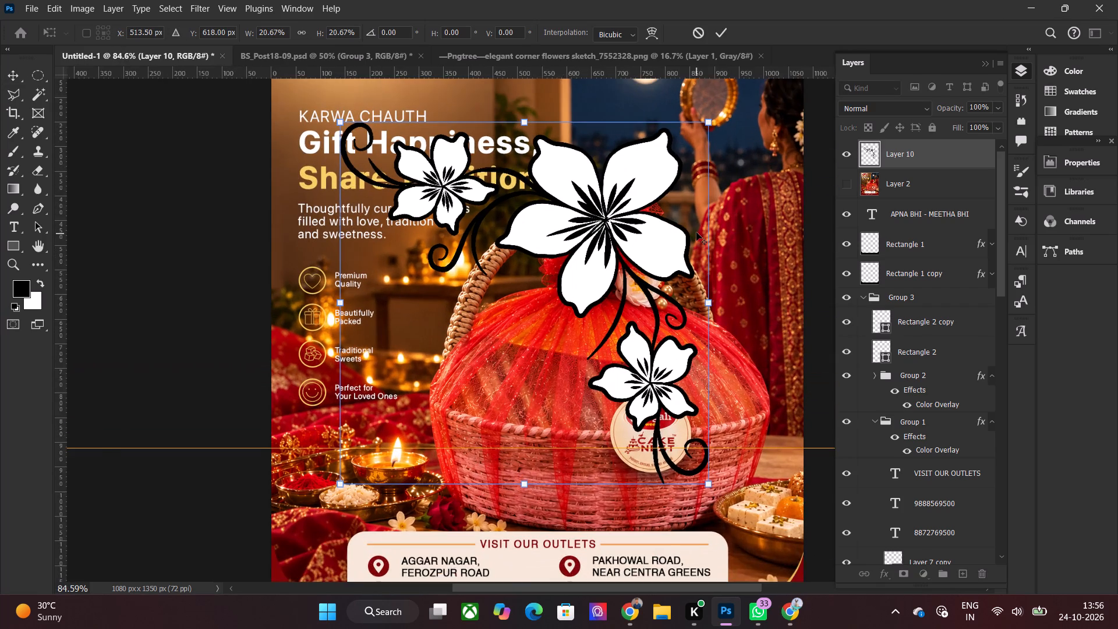
pyautogui.keyDown('alt'); pyautogui.scroll(2, 696, 232); pyautogui.keyUp('alt')
pyautogui.click(714, 33)
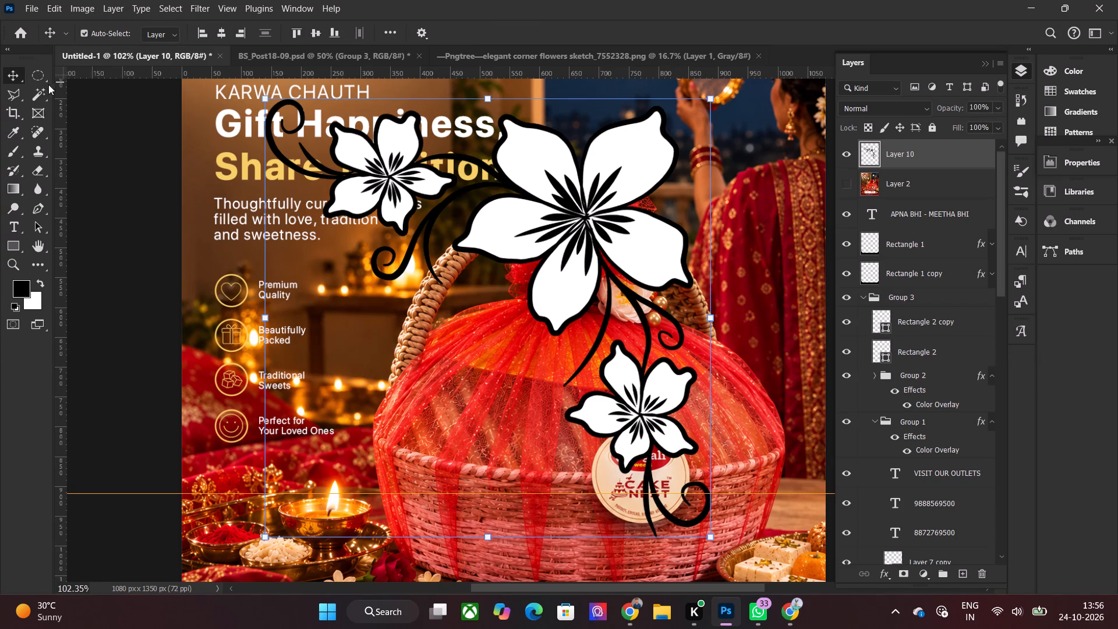
# Select the white petal fills of the large flower and the upper small flower with the Magic Wand and delete them, leaving the outlines.
pyautogui.click(37, 87)
pyautogui.click(393, 133)
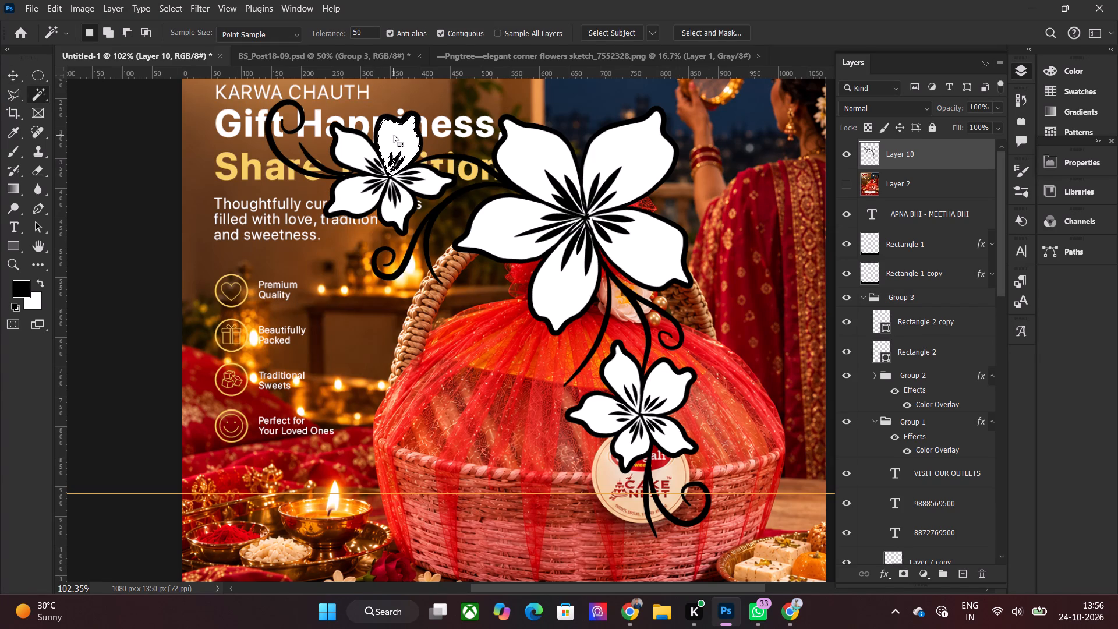
pyautogui.press('Delete')
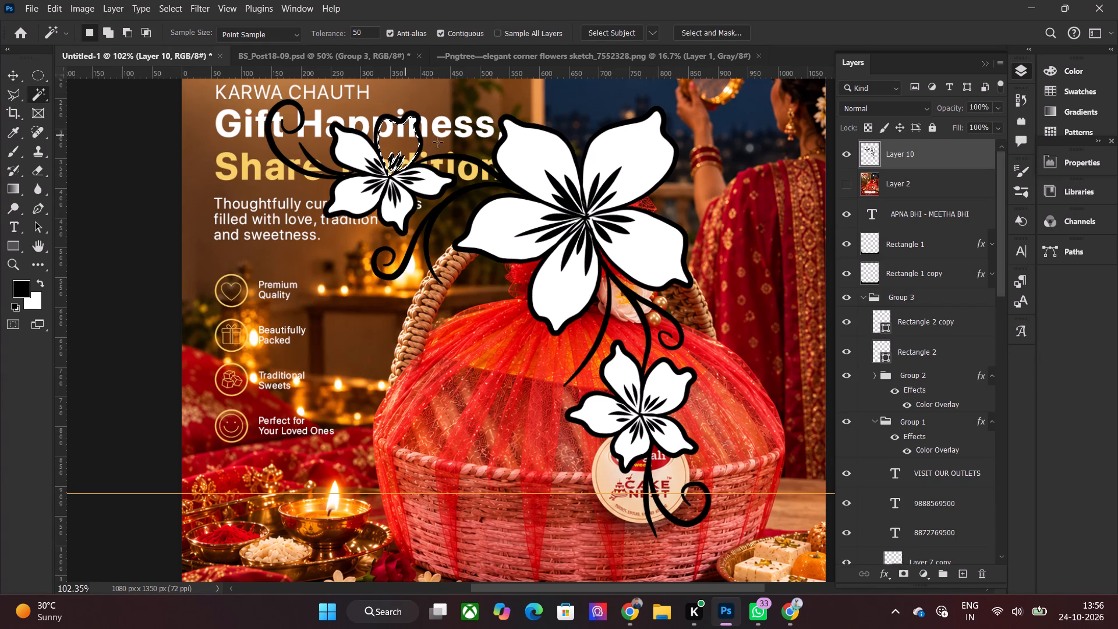
pyautogui.click(523, 169)
pyautogui.keyDown('shift'); pyautogui.click(628, 165); pyautogui.keyUp('shift')
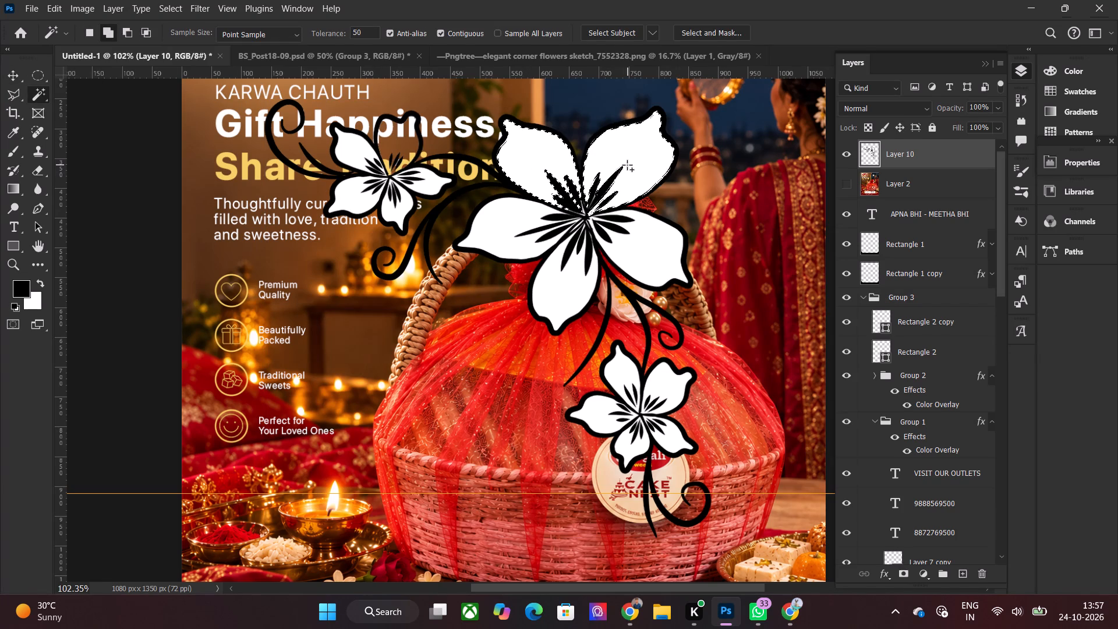
pyautogui.keyDown('shift'); pyautogui.click(650, 240); pyautogui.keyUp('shift')
pyautogui.keyDown('shift'); pyautogui.click(576, 280); pyautogui.keyUp('shift')
pyautogui.keyDown('shift'); pyautogui.click(511, 230); pyautogui.keyUp('shift')
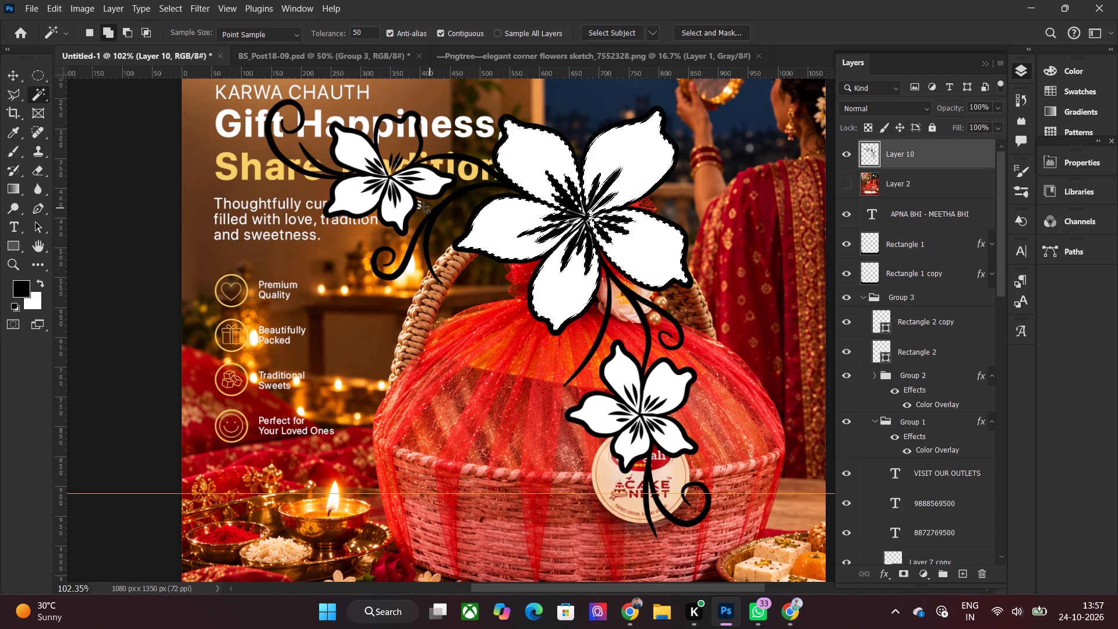
pyautogui.keyDown('shift'); pyautogui.click(405, 203); pyautogui.keyUp('shift')
pyautogui.keyDown('shift'); pyautogui.click(436, 188); pyautogui.keyUp('shift')
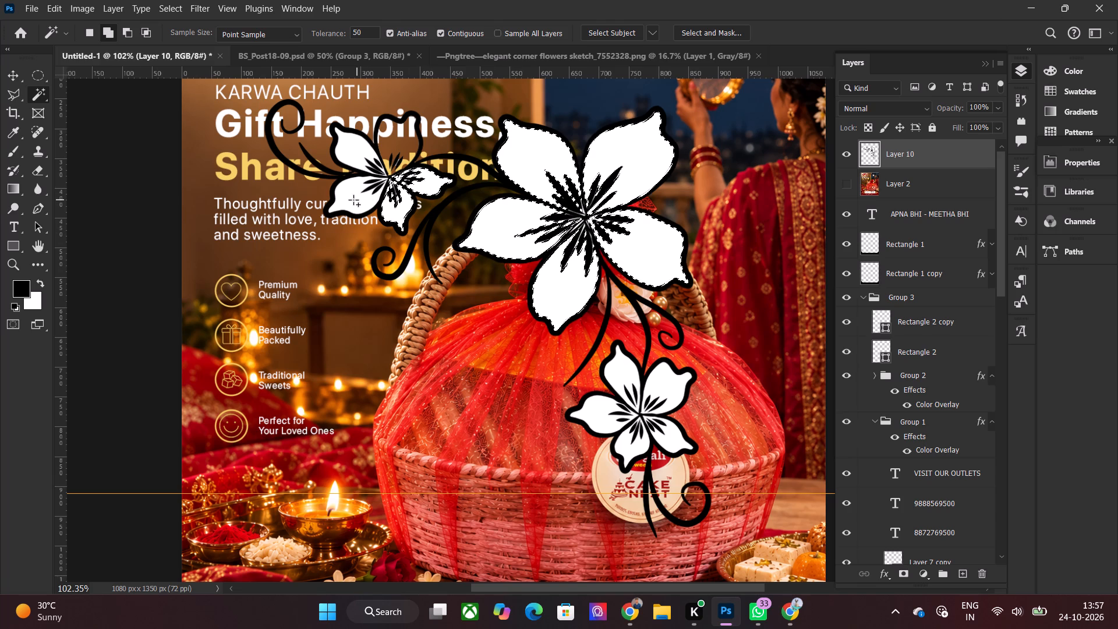
pyautogui.keyDown('shift'); pyautogui.click(353, 200); pyautogui.keyUp('shift')
pyautogui.keyDown('shift'); pyautogui.click(351, 153); pyautogui.keyUp('shift')
pyautogui.press('Delete')
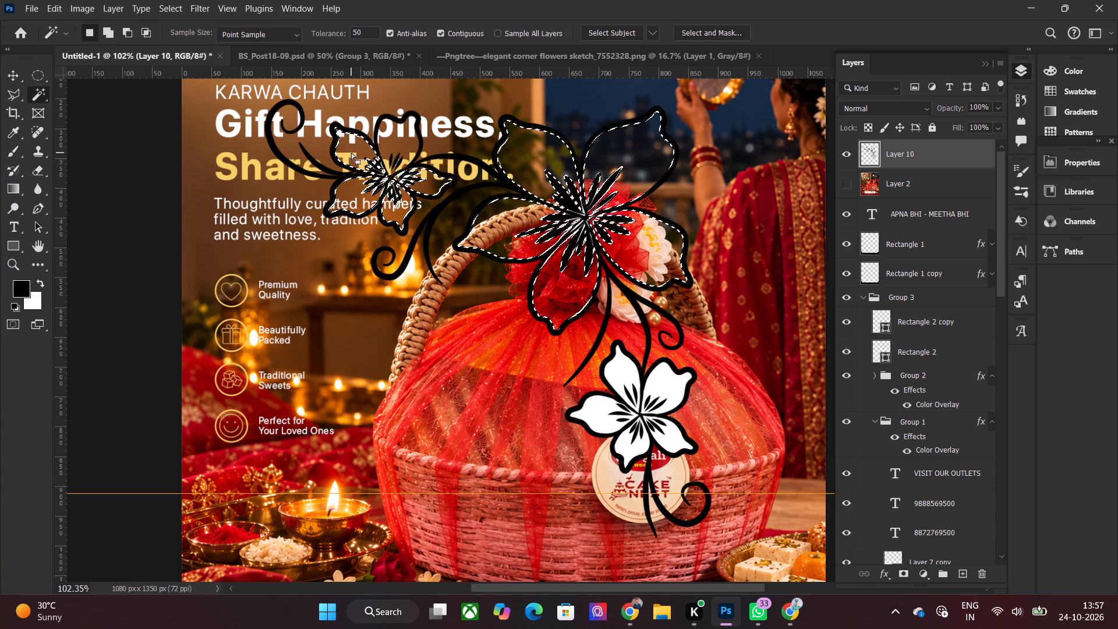
pyautogui.hotkey('ctrl', 'd')
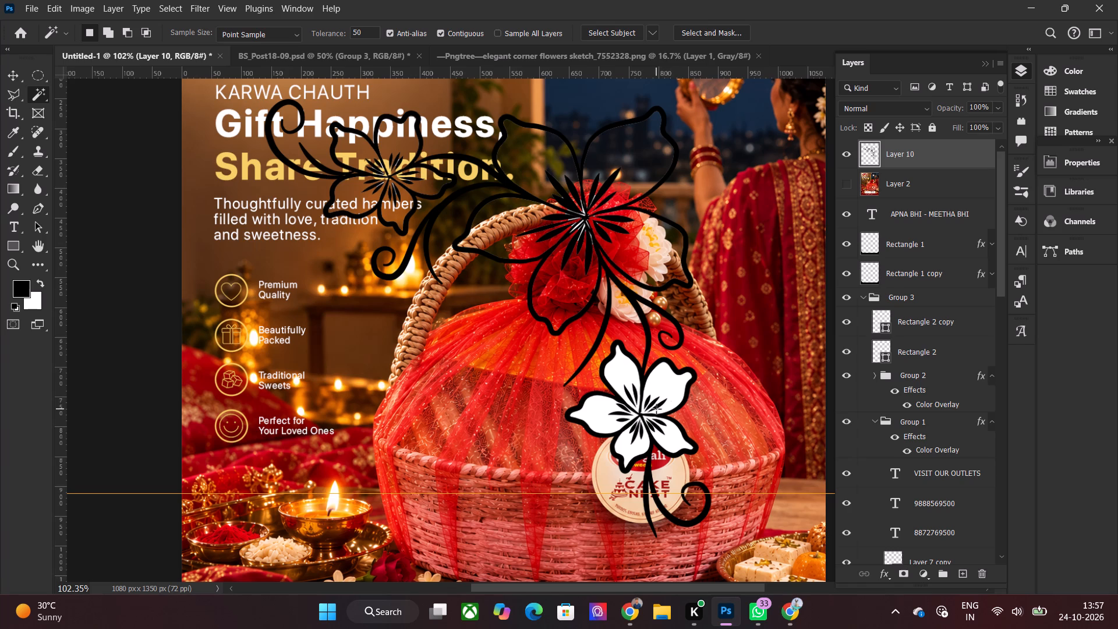
# Select all the white petal fills of the lower small flower with the Magic Wand, delete them and clear the selection.
pyautogui.keyDown('alt'); pyautogui.click(618, 376); pyautogui.keyUp('alt')
pyautogui.keyDown('alt'); pyautogui.click(684, 393); pyautogui.keyUp('alt')
pyautogui.keyDown('alt'); pyautogui.click(670, 391); pyautogui.keyUp('alt')
pyautogui.keyDown('alt'); pyautogui.click(673, 376); pyautogui.keyUp('alt')
pyautogui.click(675, 385)
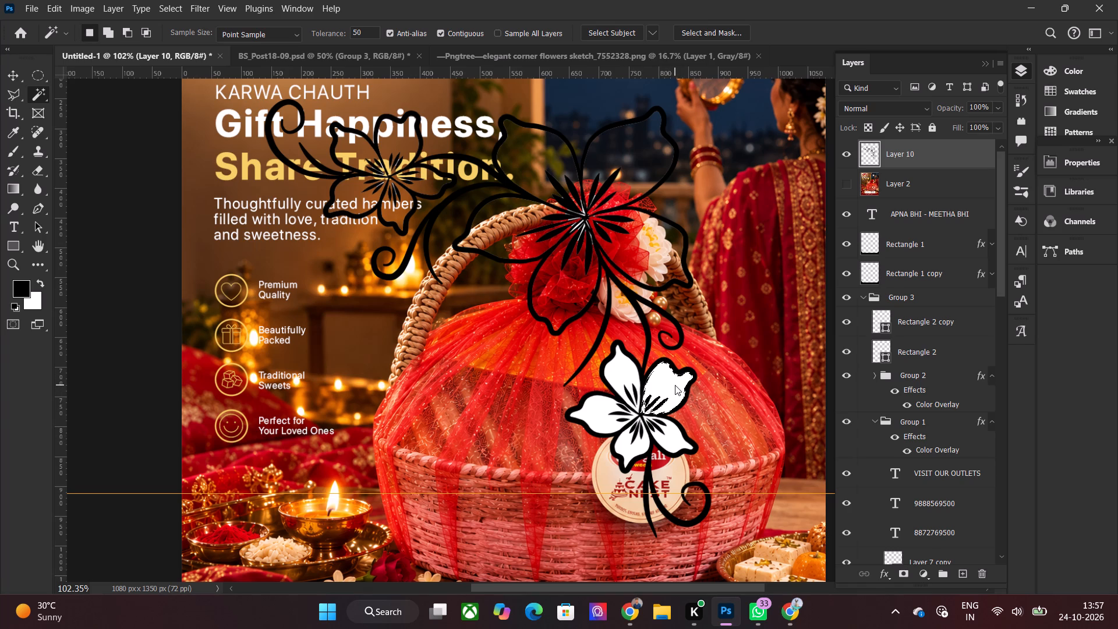
pyautogui.keyDown('shift'); pyautogui.click(626, 369); pyautogui.keyUp('shift')
pyautogui.keyDown('shift'); pyautogui.click(668, 441); pyautogui.keyUp('shift')
pyautogui.keyDown('shift'); pyautogui.click(628, 447); pyautogui.keyUp('shift')
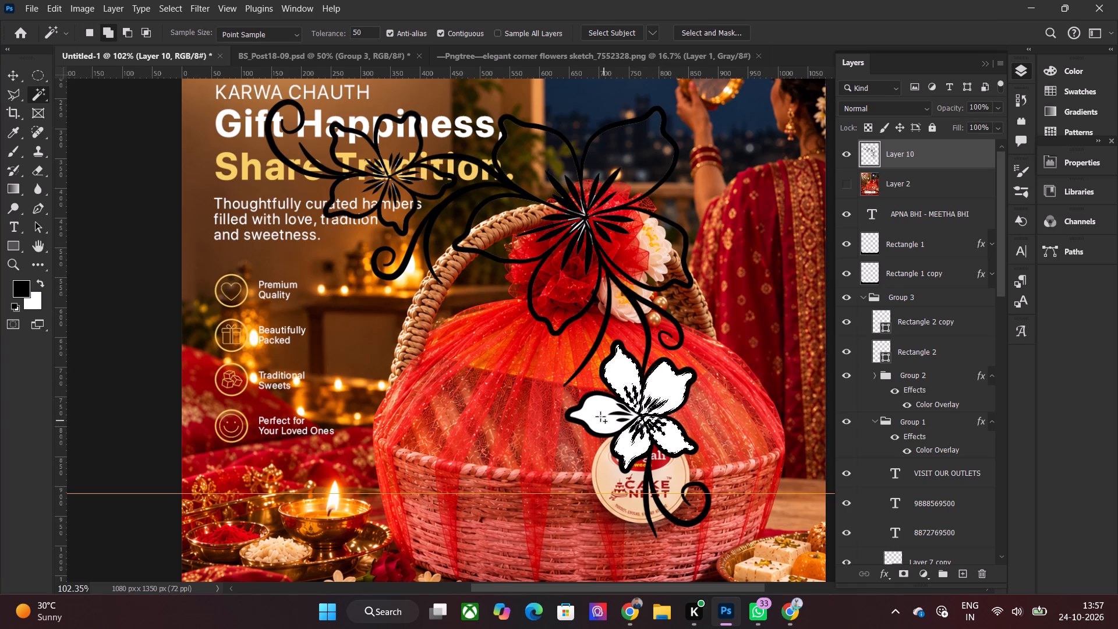
pyautogui.keyDown('shift'); pyautogui.click(596, 408); pyautogui.keyUp('shift')
pyautogui.press('Delete')
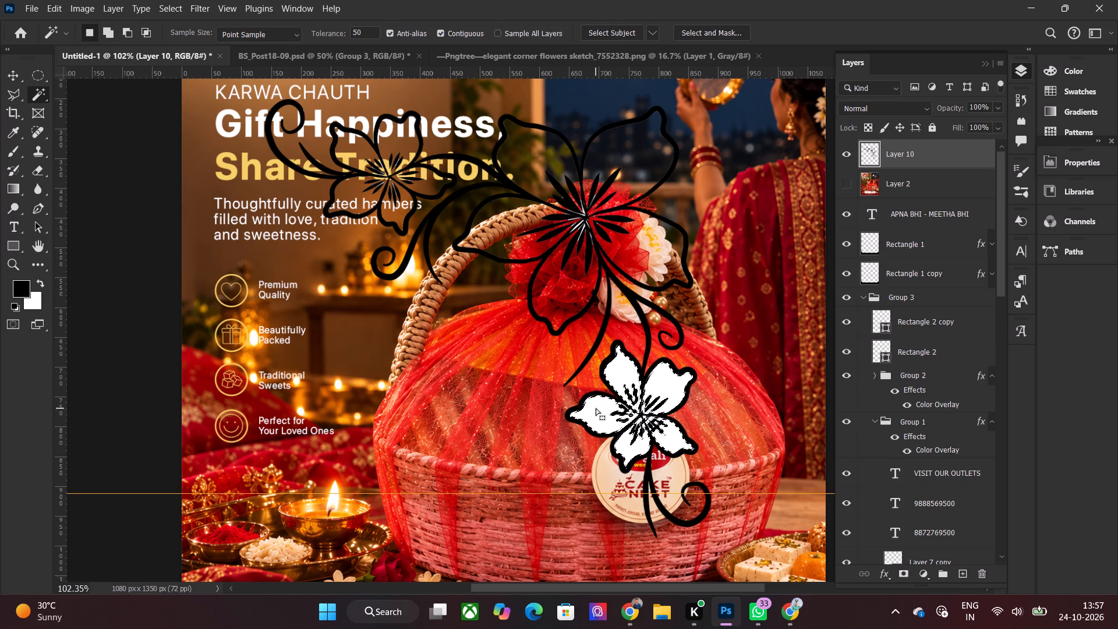
pyautogui.hotkey('ctrl', 'd')
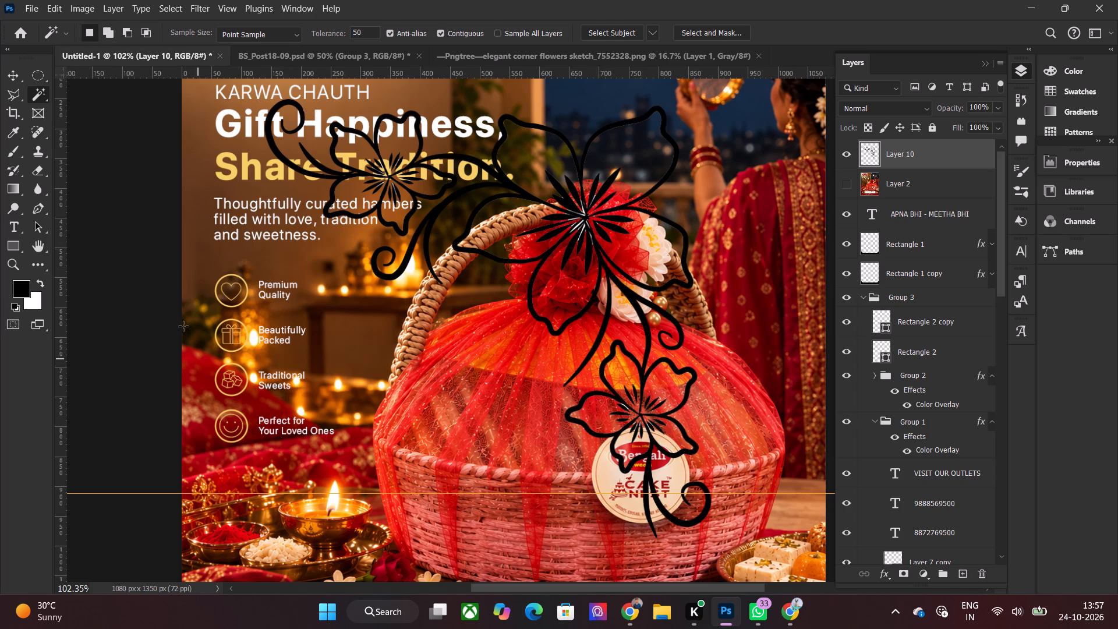
# Select white slivers between the stamens at the large flower's centre with the Magic Wand, delete them and clear the selection.
pyautogui.click(2, 68)
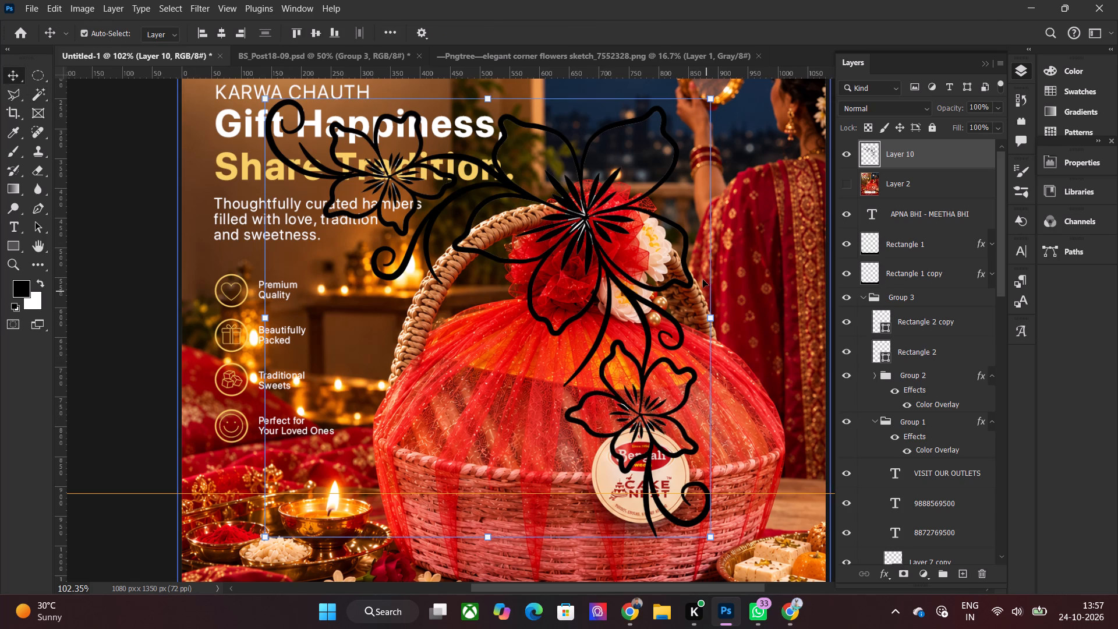
pyautogui.keyDown('alt'); pyautogui.scroll(4, 572, 237); pyautogui.keyUp('alt')
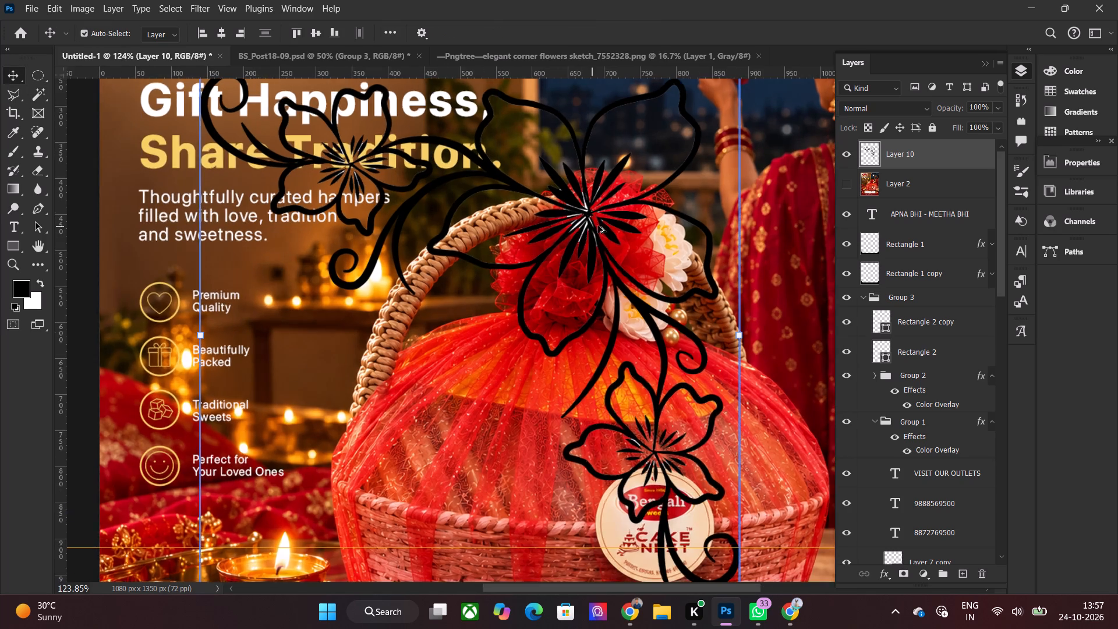
pyautogui.keyDown('alt'); pyautogui.scroll(16, 598, 225); pyautogui.keyUp('alt')
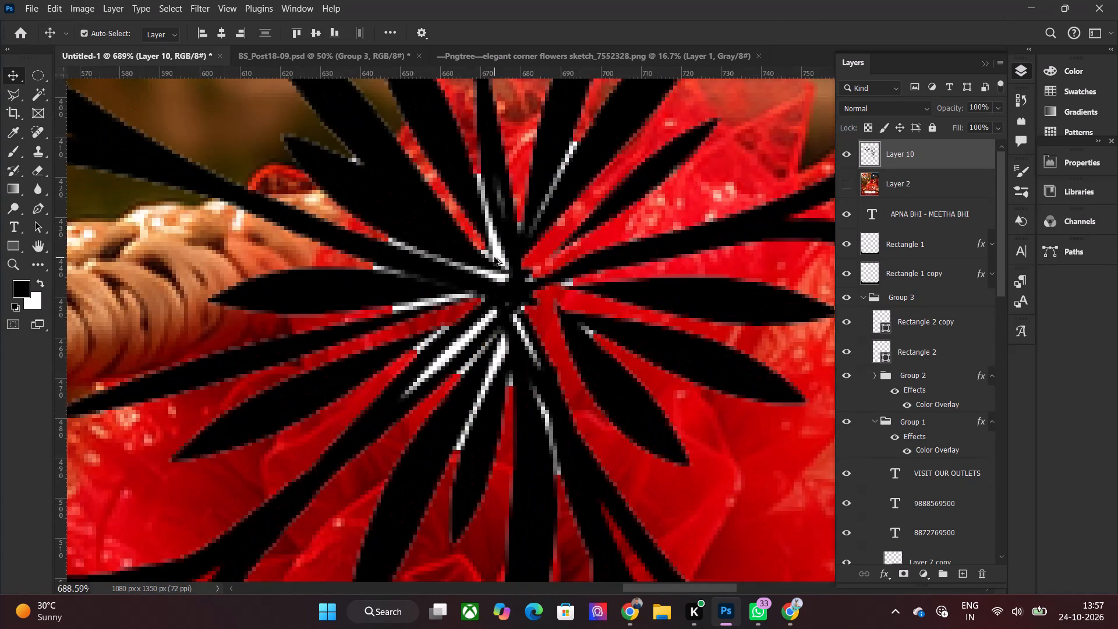
pyautogui.click(33, 89)
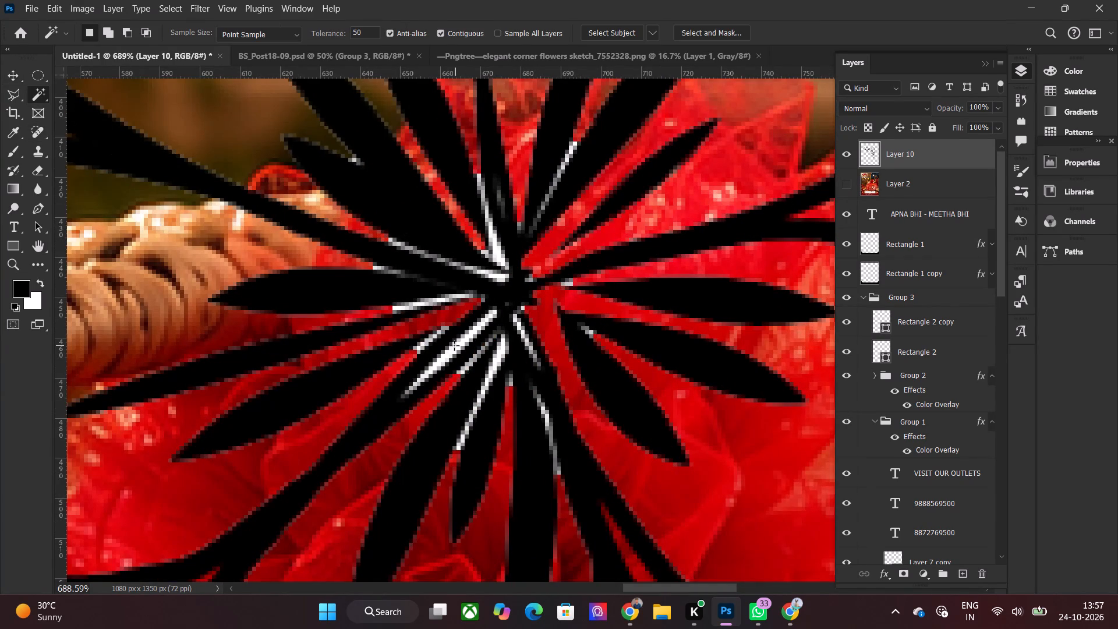
pyautogui.click(454, 345)
pyautogui.press('Delete')
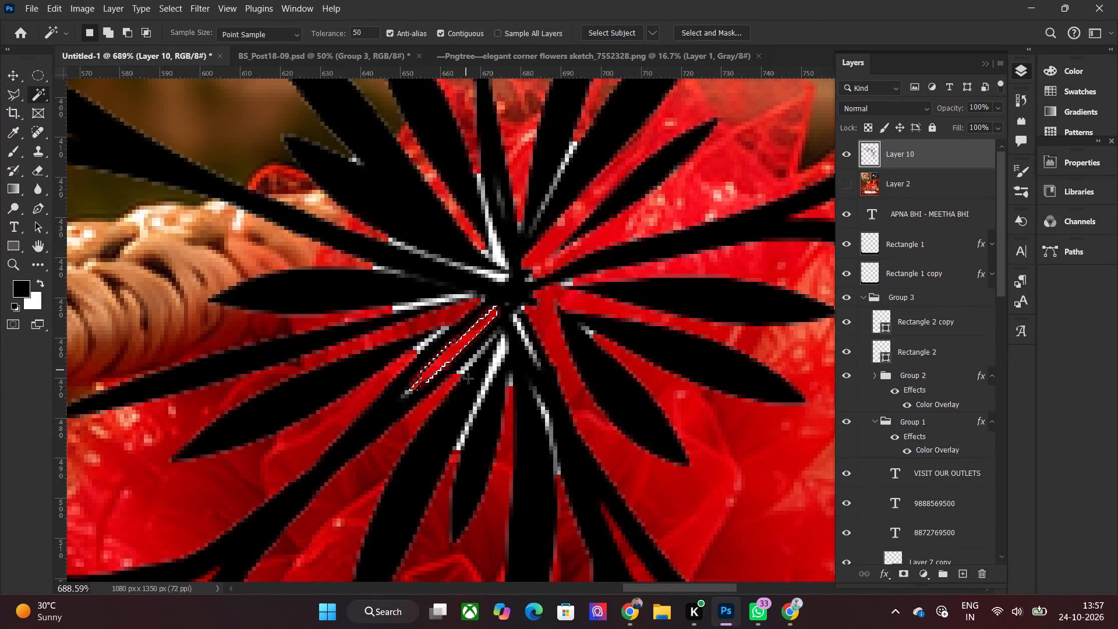
pyautogui.click(496, 352)
pyautogui.click(501, 352)
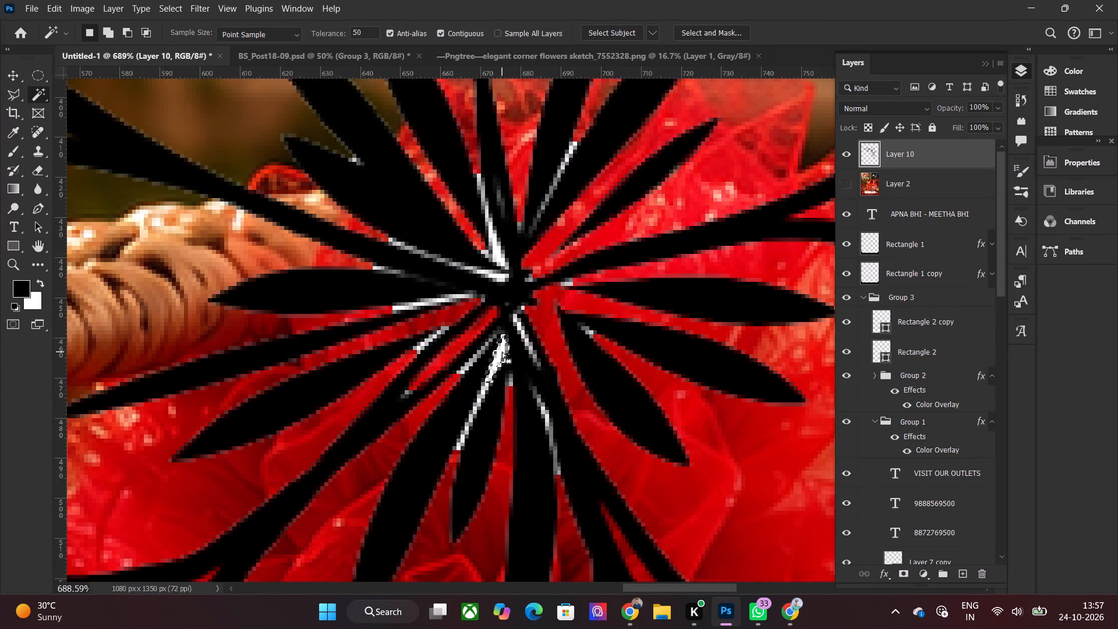
pyautogui.press('Delete')
pyautogui.hotkey('ctrl', 'd')
# Scale the floral ornament down to 19.25% so it sits small over the diya at the poster's lower left.
pyautogui.click(13, 69)
pyautogui.keyDown('alt'); pyautogui.scroll(-7, 447, 395); pyautogui.keyUp('alt')
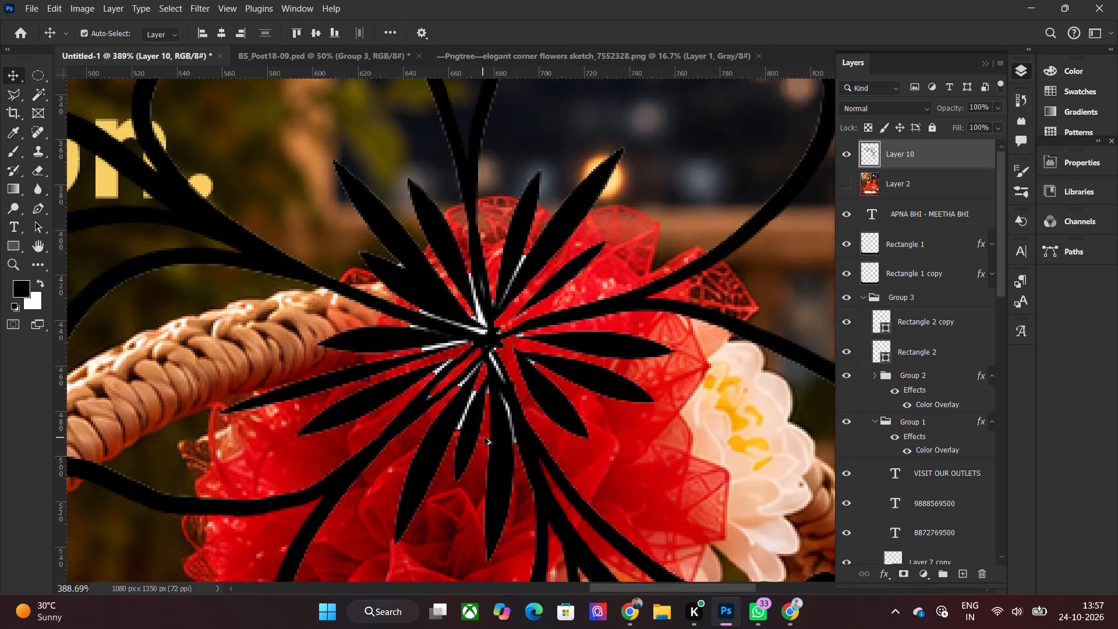
pyautogui.keyDown('alt'); pyautogui.scroll(-20, 484, 437); pyautogui.keyUp('alt')
pyautogui.keyDown('alt'); pyautogui.scroll(-10, 484, 437); pyautogui.keyUp('alt')
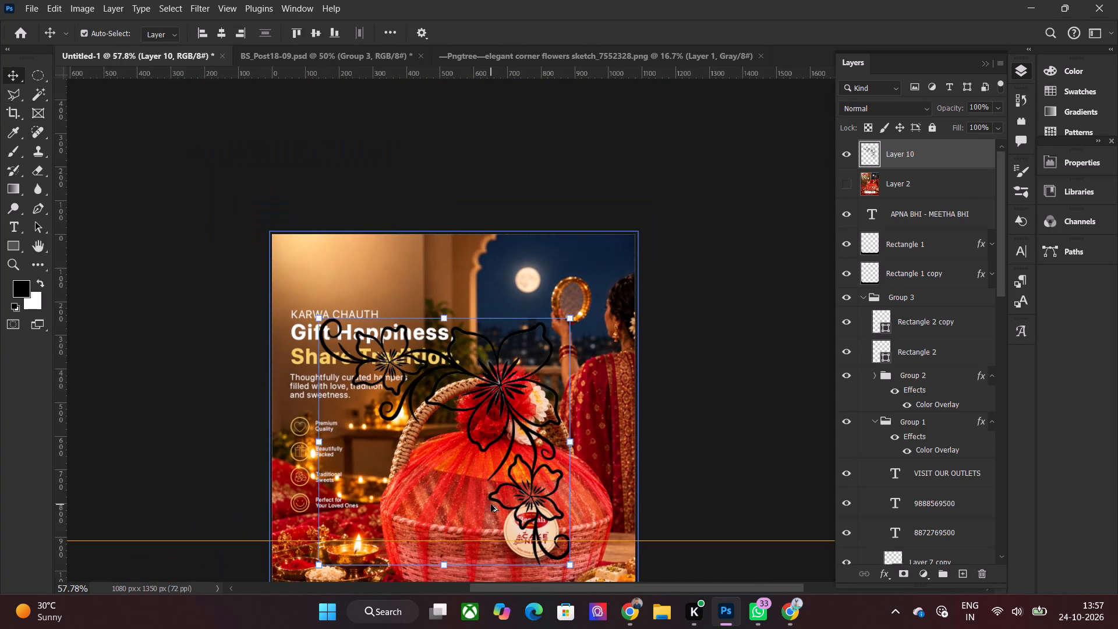
pyautogui.keyDown('alt'); pyautogui.scroll(-11, 491, 504); pyautogui.keyUp('alt')
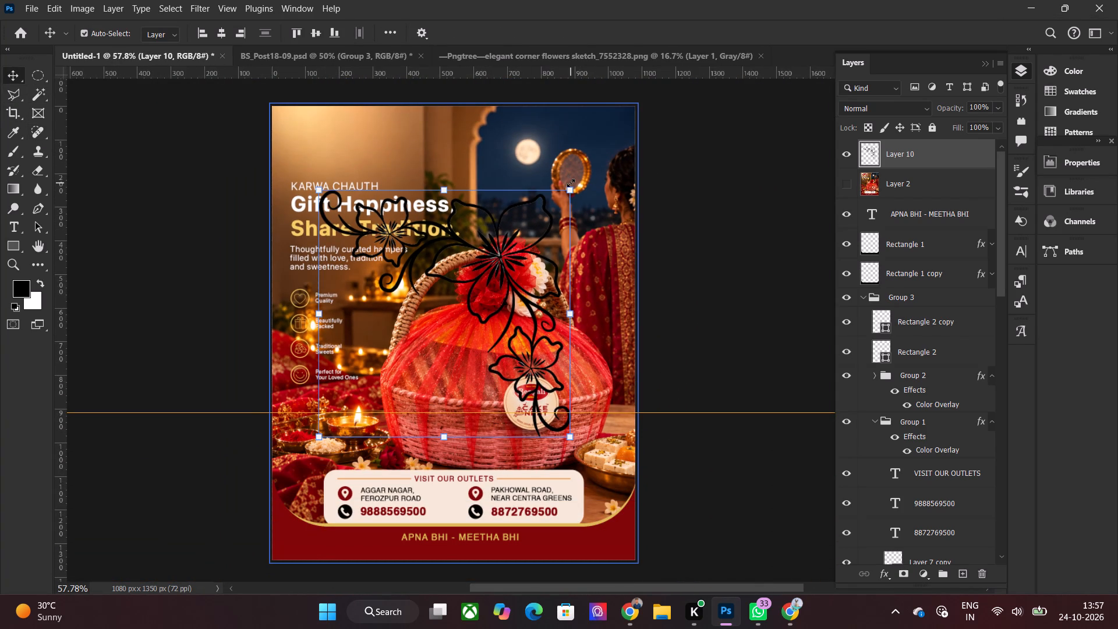
pyautogui.moveTo(571, 185); pyautogui.dragTo(440, 458)
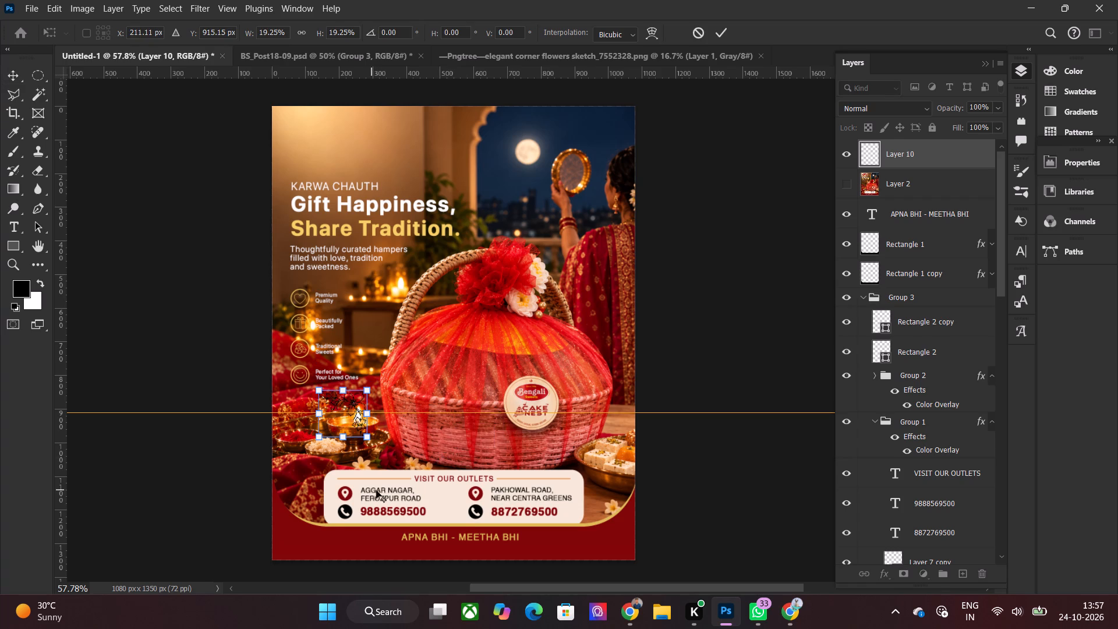
pyautogui.keyDown('alt'); pyautogui.scroll(11, 378, 490); pyautogui.keyUp('alt')
pyautogui.click(722, 25)
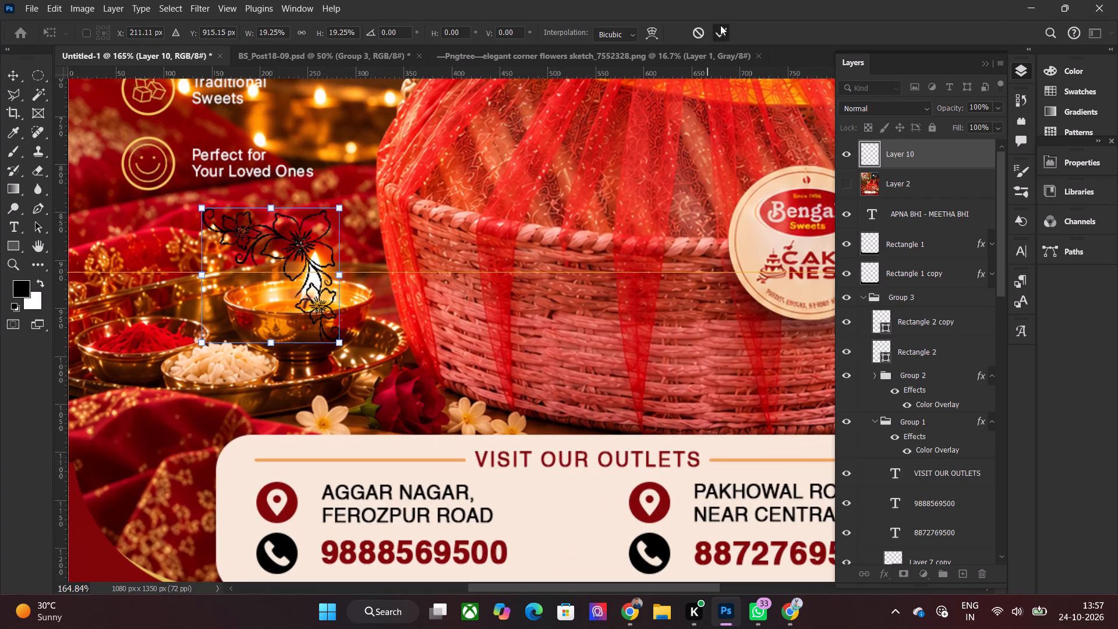
# Apply a Color Overlay to the floral ornament, using the light orange sampled from the line beside VISIT OUR OUTLETS.
pyautogui.rightClick(896, 151)
pyautogui.click(925, 334)
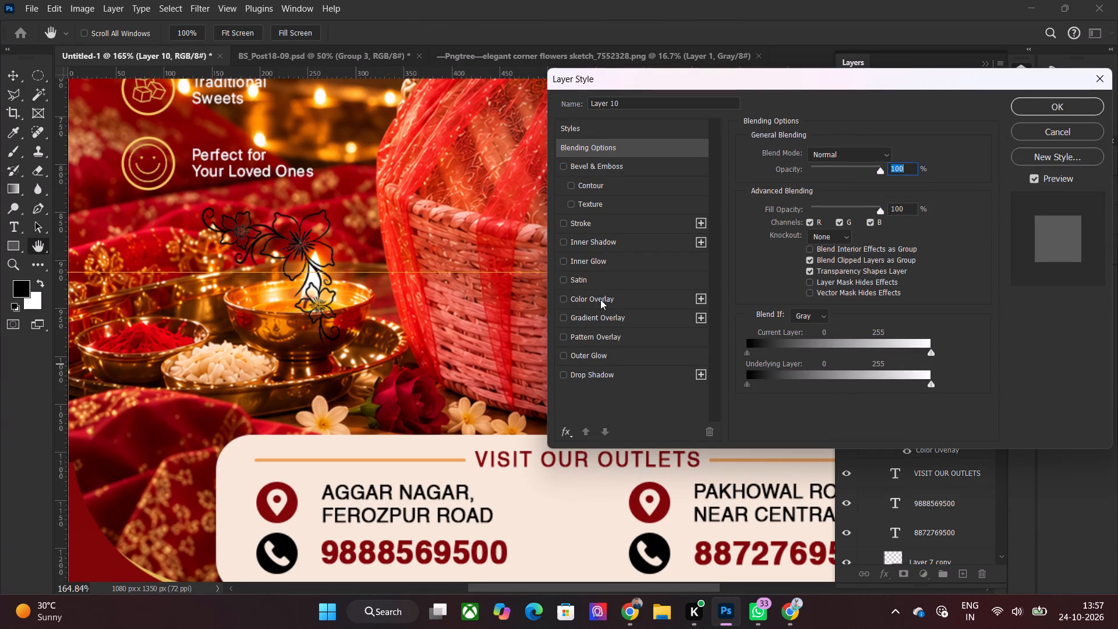
pyautogui.click(600, 299)
pyautogui.click(897, 156)
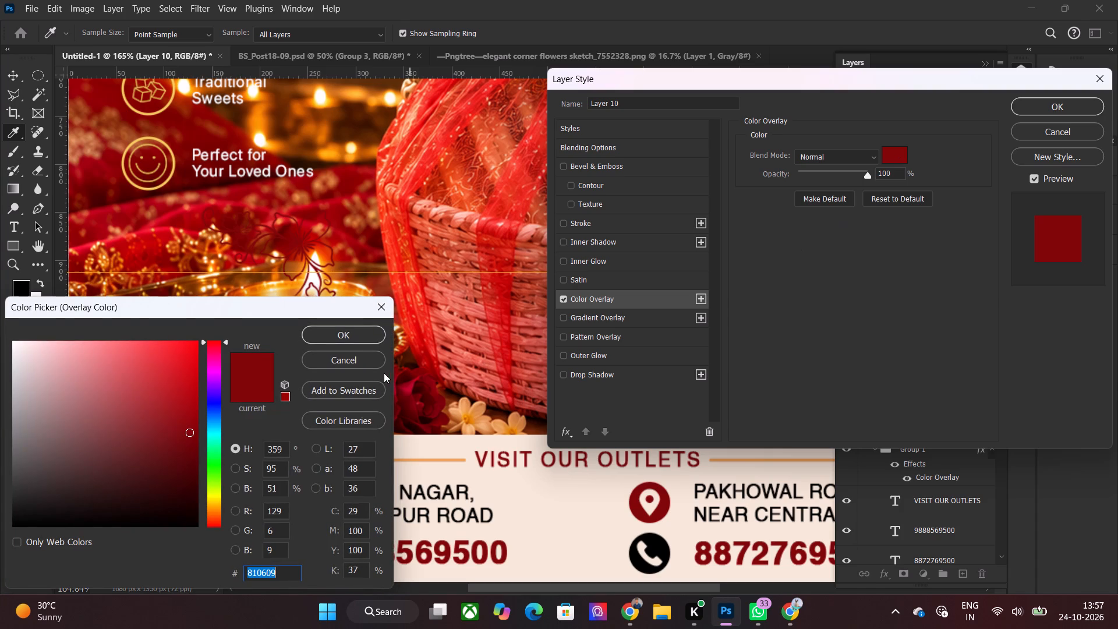
pyautogui.click(437, 460)
pyautogui.click(338, 342)
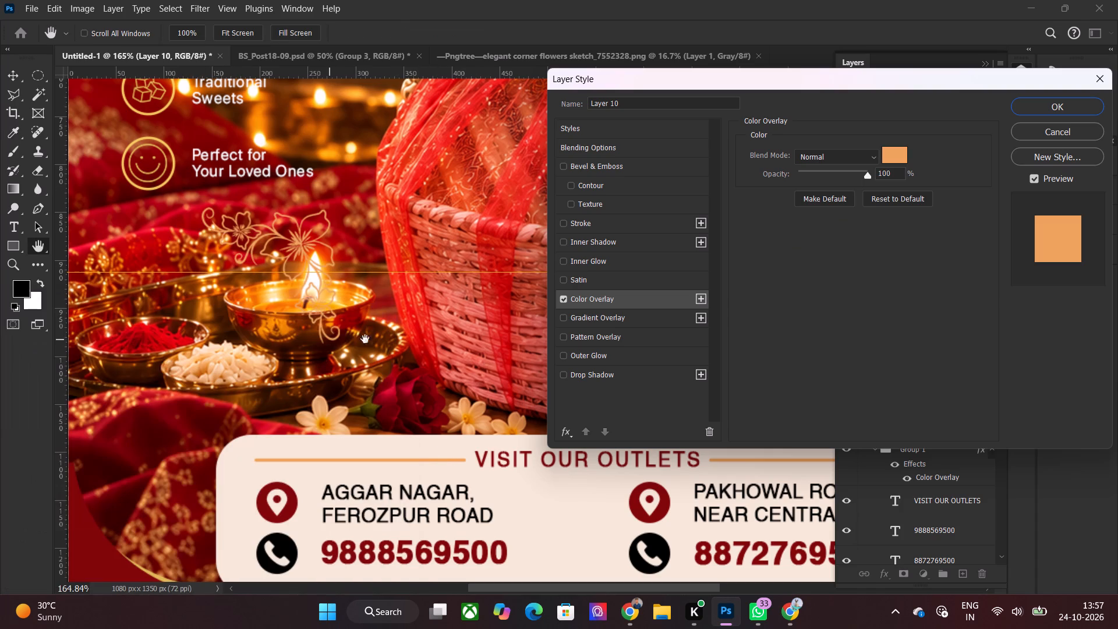
pyautogui.click(1066, 109)
# Move the floral ornament down onto the left part of the maroon footer and flip it vertically.
pyautogui.scroll(-8, 293, 284)
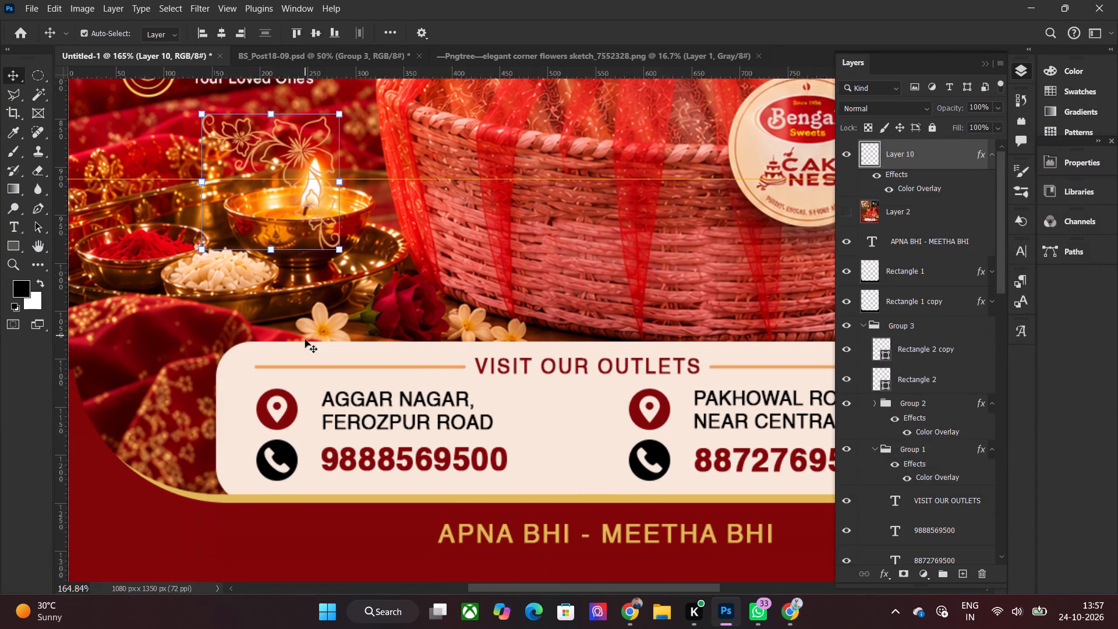
pyautogui.scroll(1, 305, 340)
pyautogui.scroll(-2, 305, 340)
pyautogui.moveTo(296, 136); pyautogui.dragTo(180, 483)
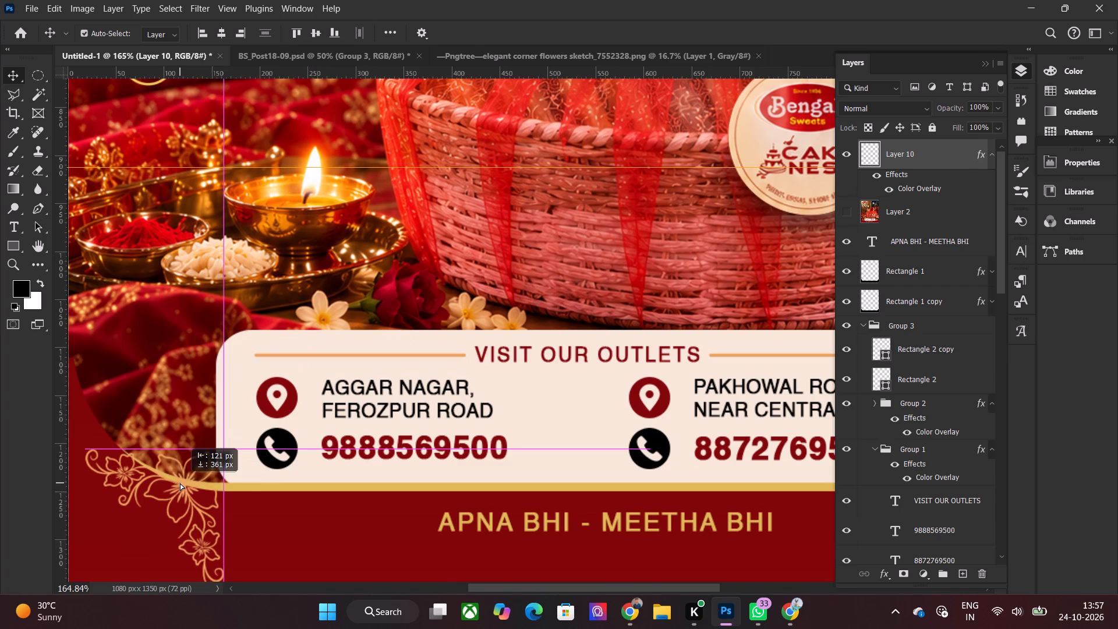
pyautogui.moveTo(180, 483); pyautogui.dragTo(165, 501)
pyautogui.scroll(-9, 192, 502)
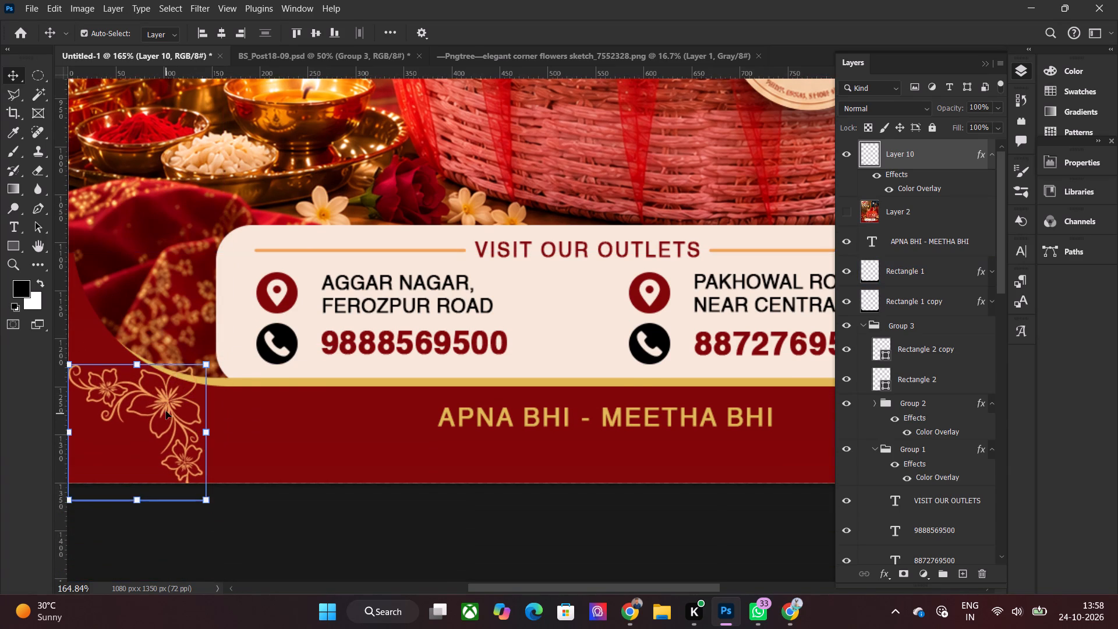
pyautogui.moveTo(167, 411); pyautogui.dragTo(257, 422)
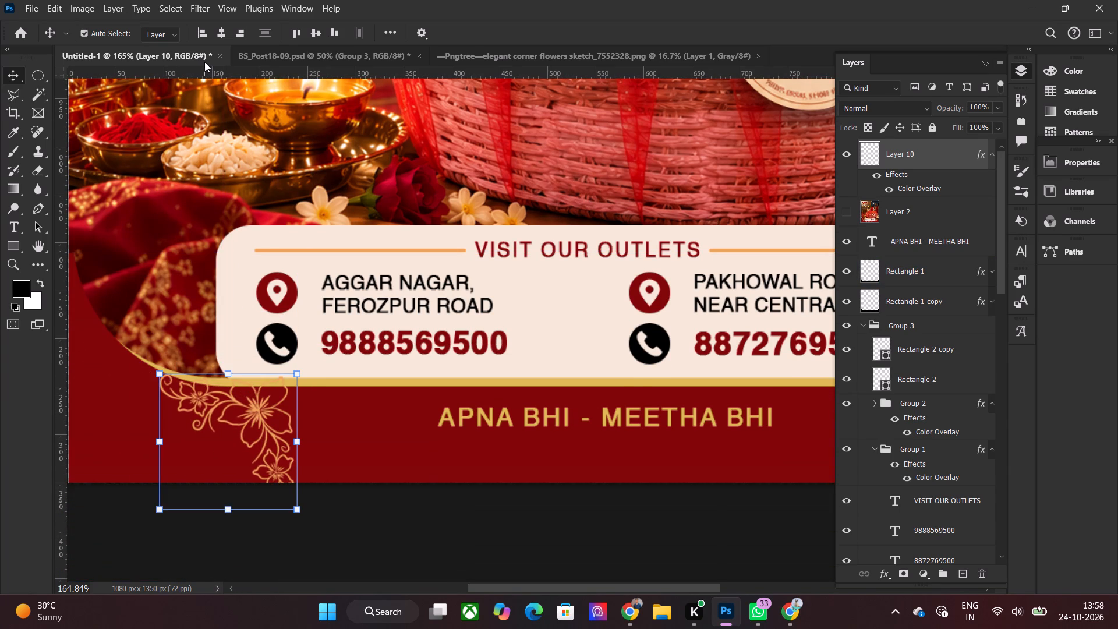
pyautogui.click(50, 3)
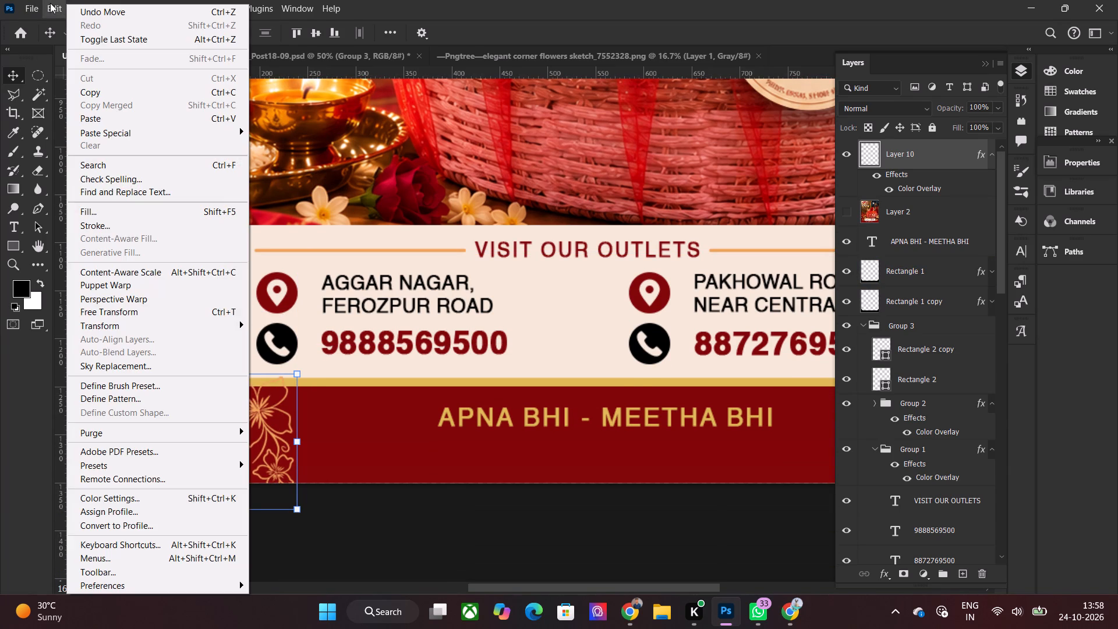
pyautogui.click(169, 329)
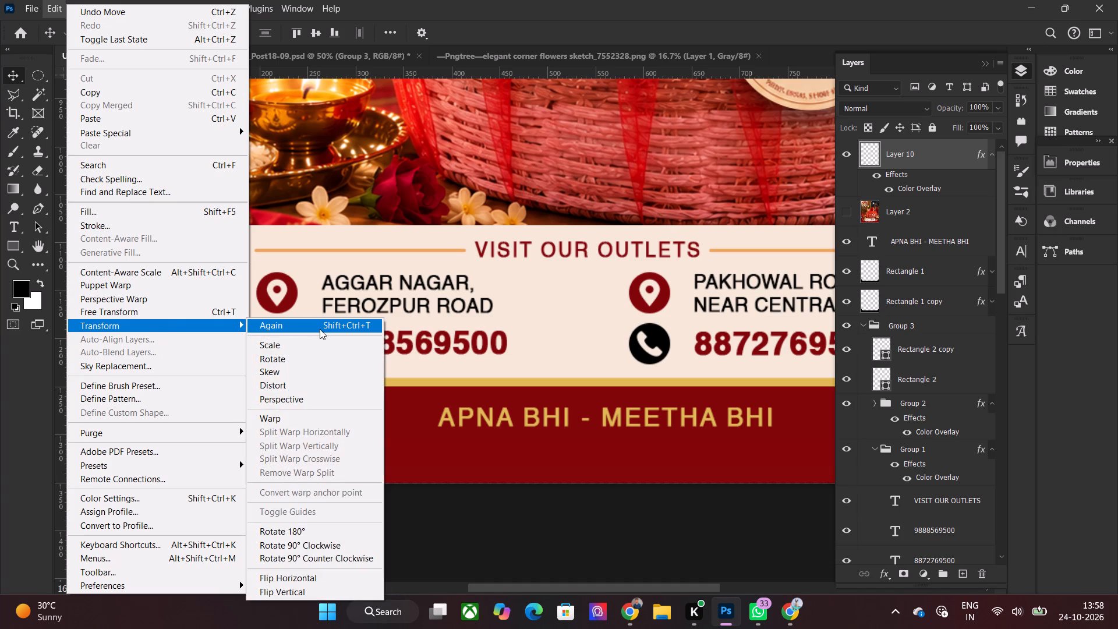
pyautogui.click(278, 588)
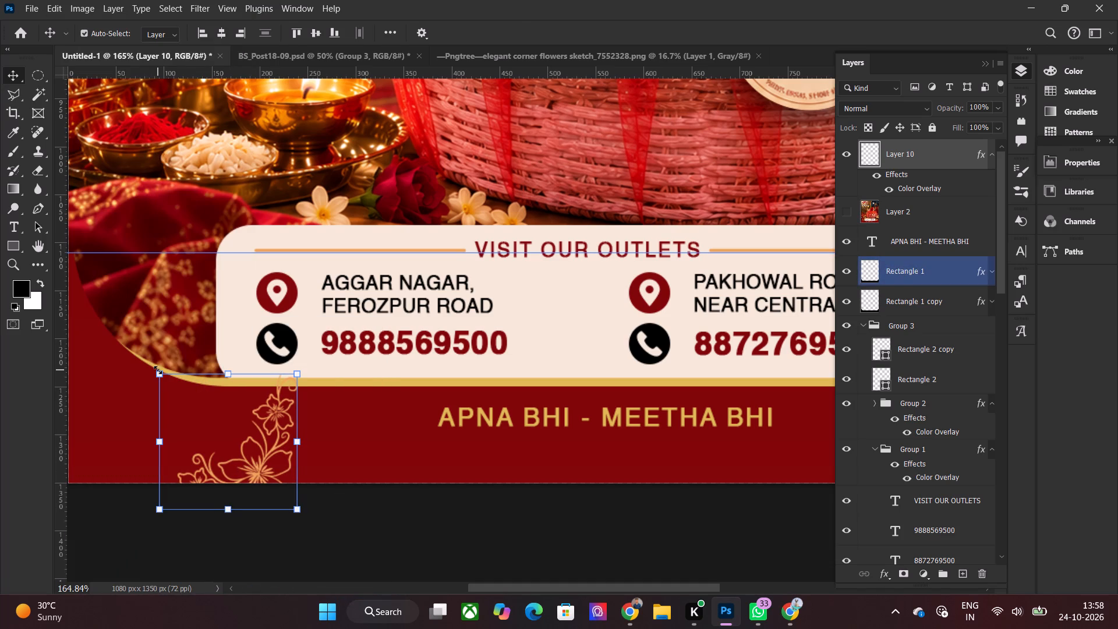
# Scale the flipped ornament down to about 86% and raise it so the whole artwork lies within the poster.
pyautogui.moveTo(156, 370); pyautogui.dragTo(165, 398)
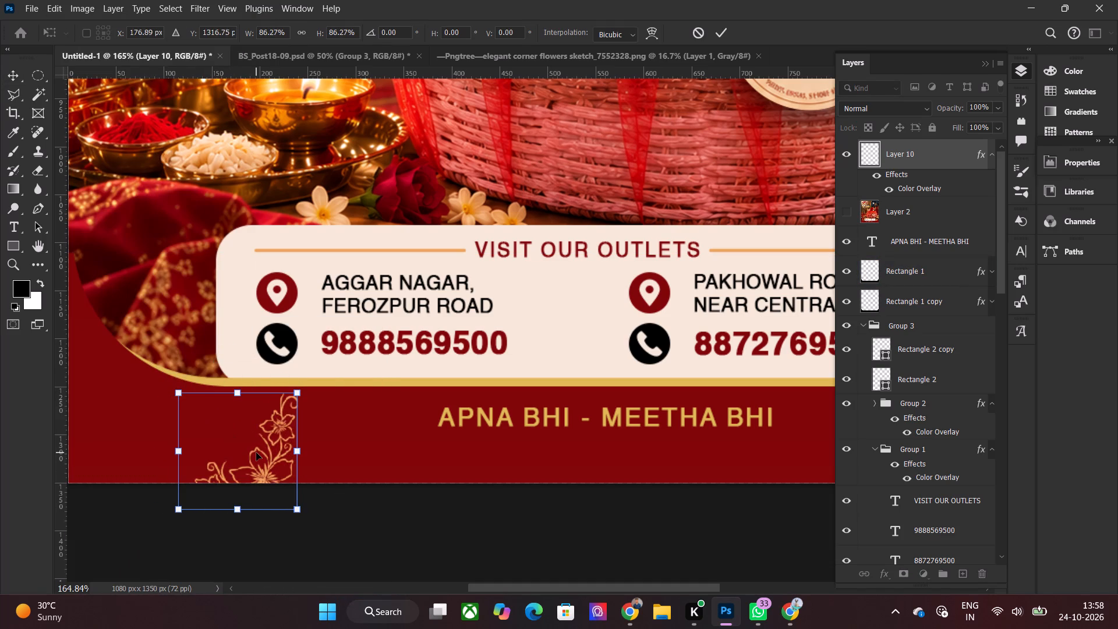
pyautogui.moveTo(256, 453); pyautogui.dragTo(297, 408)
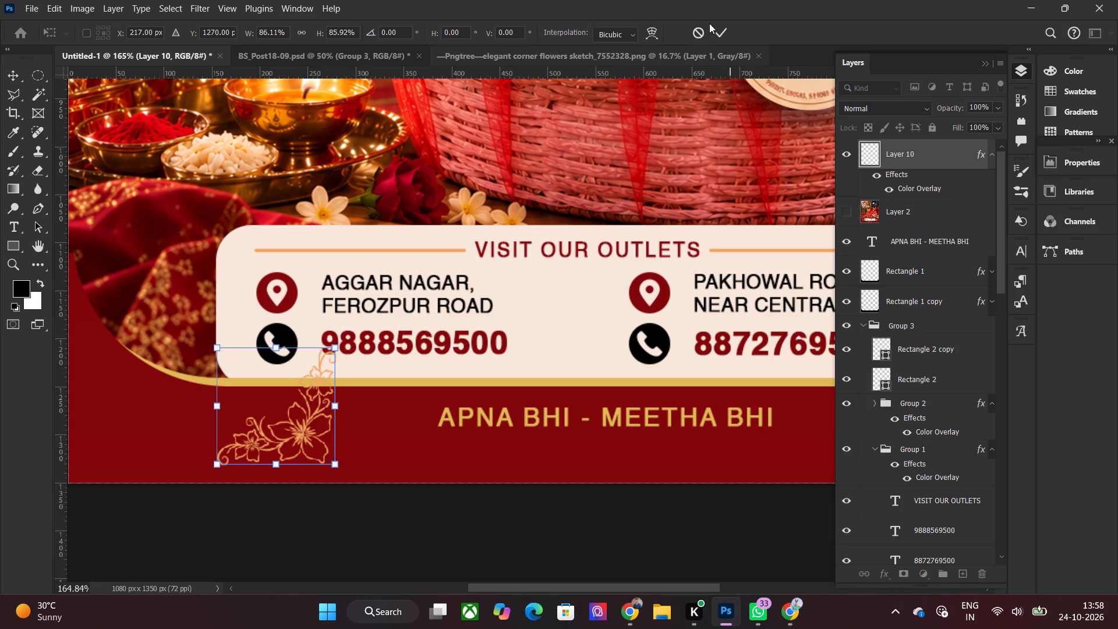
pyautogui.click(717, 36)
# Move the floral ornament into the poster's bottom-right corner, nudge it close to the edges and deselect it.
pyautogui.moveTo(513, 588); pyautogui.dragTo(507, 588)
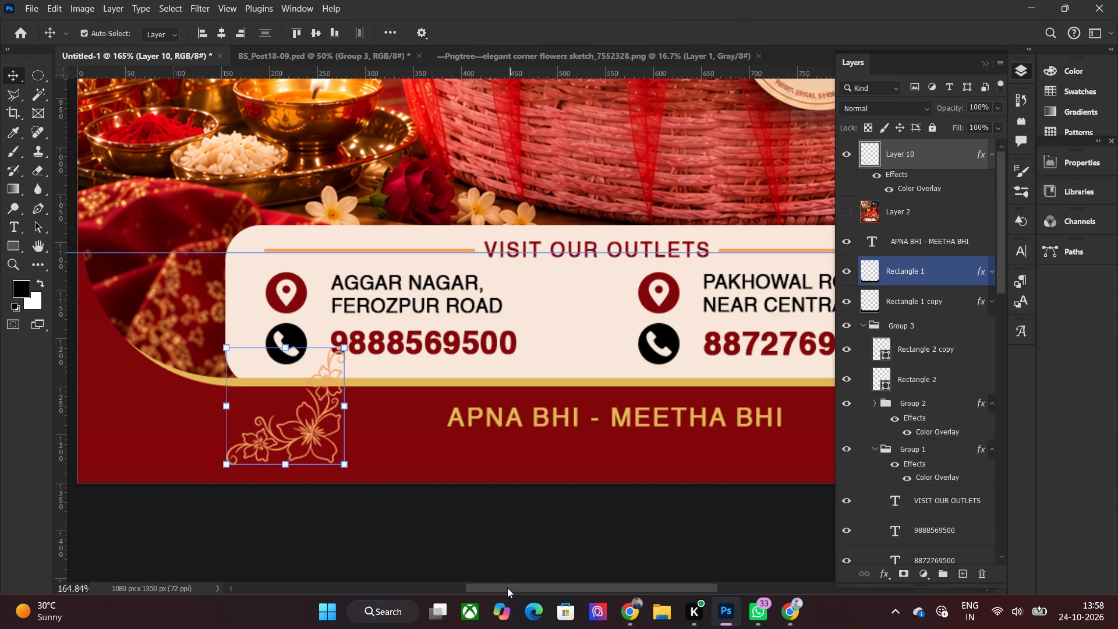
pyautogui.moveTo(507, 588); pyautogui.dragTo(530, 591)
pyautogui.moveTo(244, 424); pyautogui.dragTo(756, 448)
pyautogui.moveTo(579, 585); pyautogui.dragTo(657, 585)
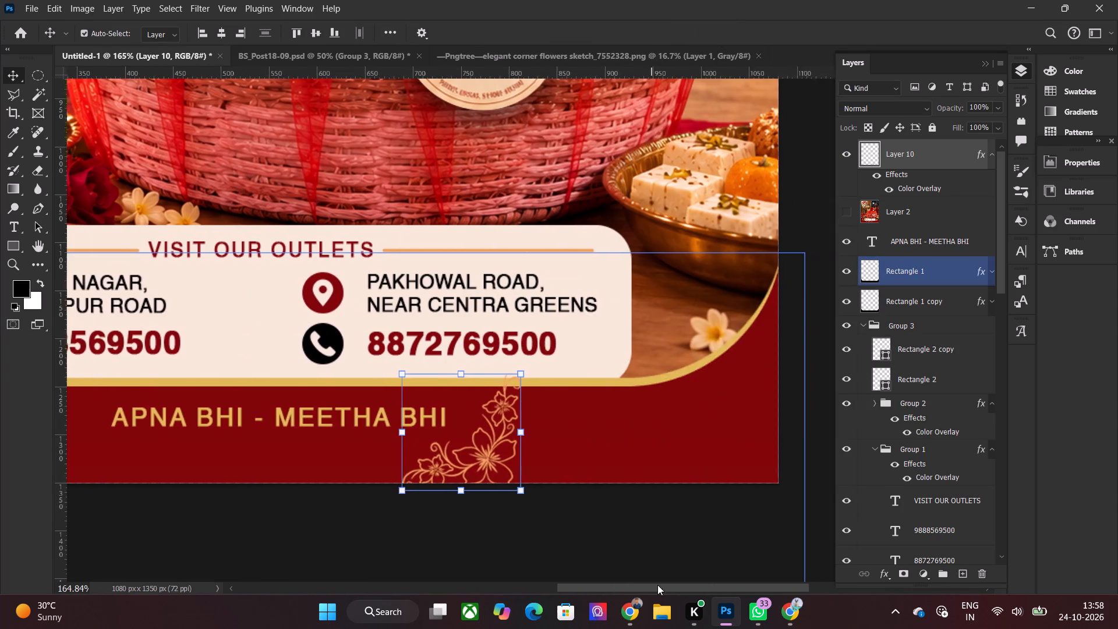
pyautogui.moveTo(657, 585); pyautogui.dragTo(679, 586)
pyautogui.moveTo(384, 462); pyautogui.dragTo(622, 458)
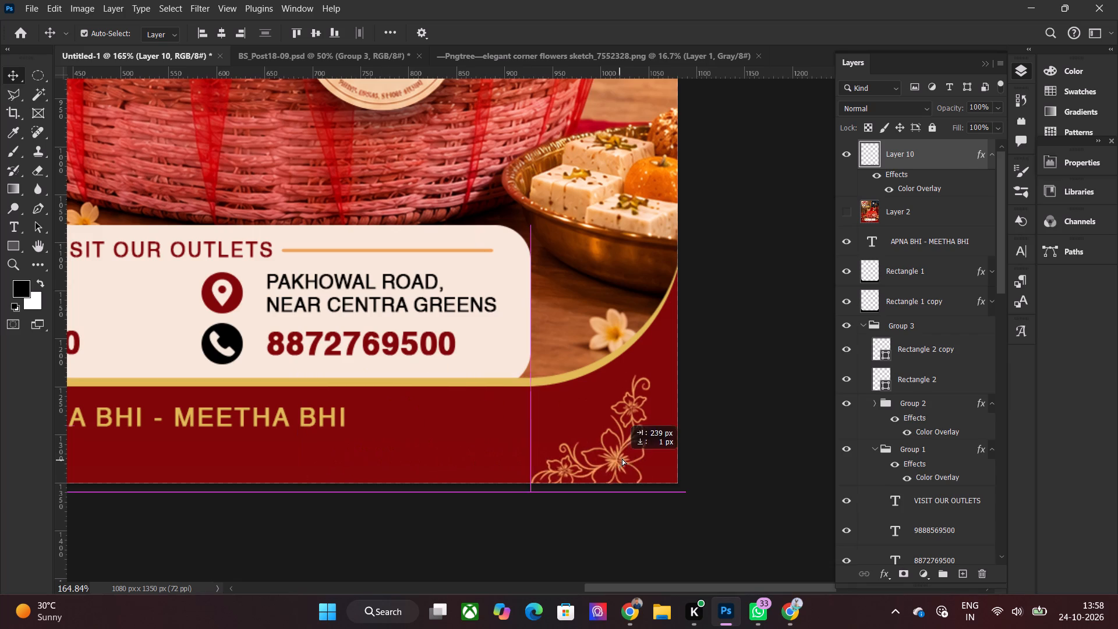
pyautogui.moveTo(622, 458); pyautogui.dragTo(634, 454)
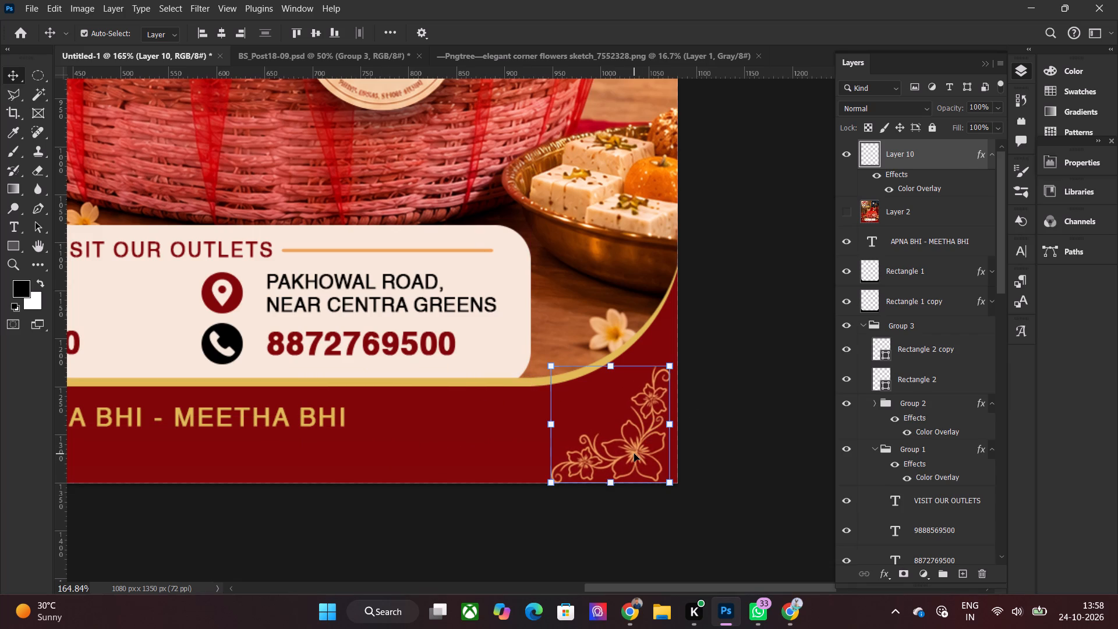
pyautogui.press('Up')
pyautogui.press('Up')
pyautogui.press('Right')
pyautogui.press('Right')
pyautogui.press('Right')
pyautogui.press('Right')
pyautogui.press('Right')
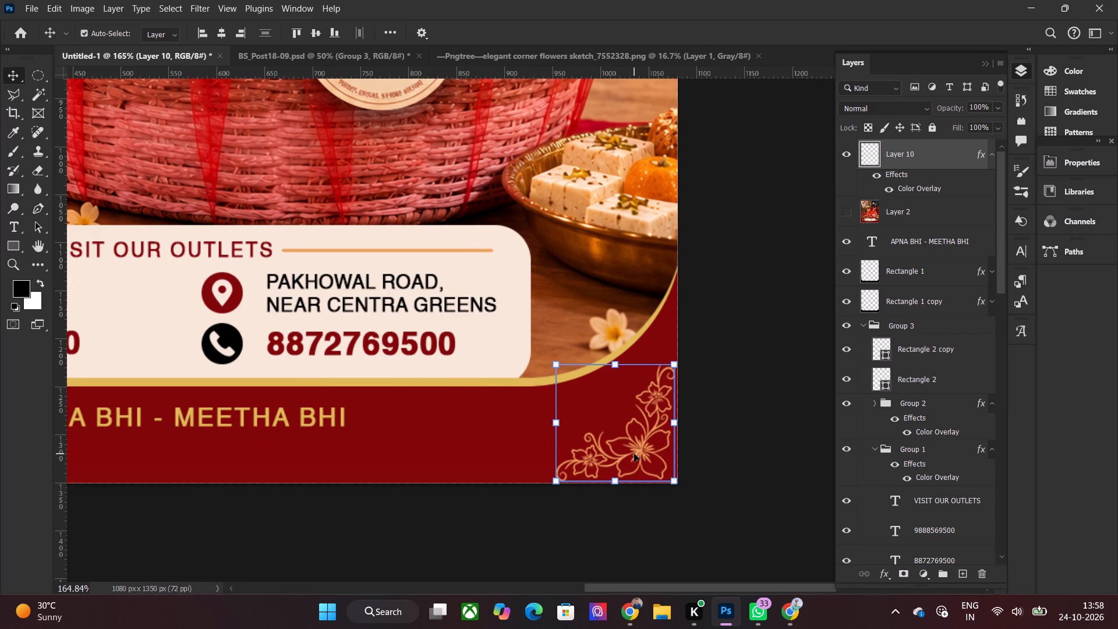
pyautogui.press('Up')
pyautogui.press('Down')
pyautogui.click(744, 270)
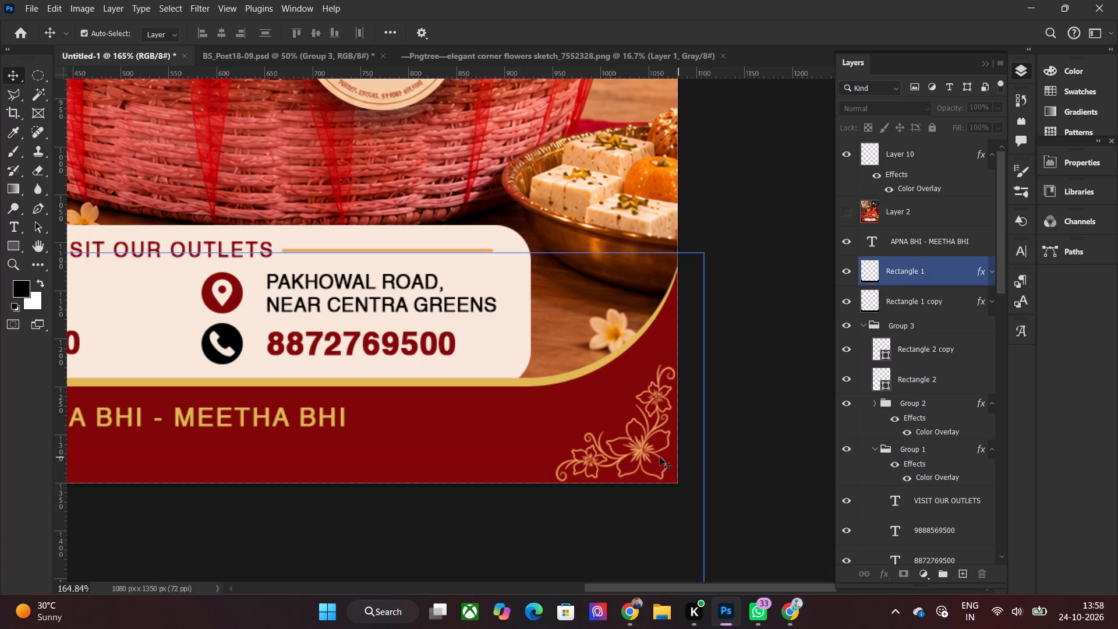
# Duplicate the corner ornament layer and move the copy about 150 px to the left along the footer.
pyautogui.click(638, 455)
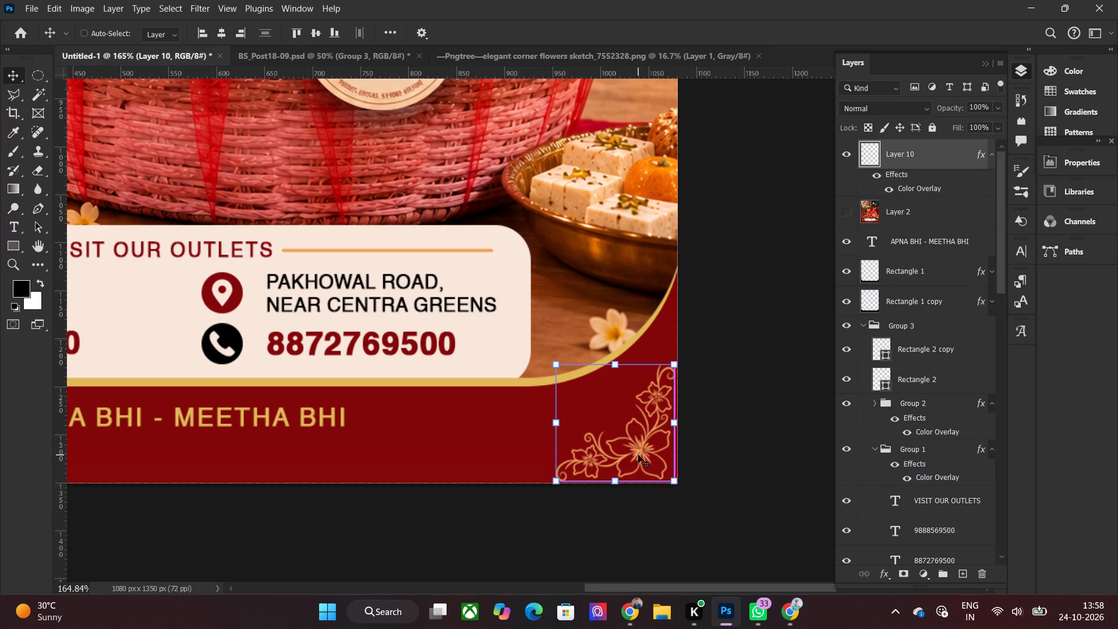
pyautogui.hotkey('ctrl', 'j')
pyautogui.moveTo(638, 455); pyautogui.dragTo(491, 455)
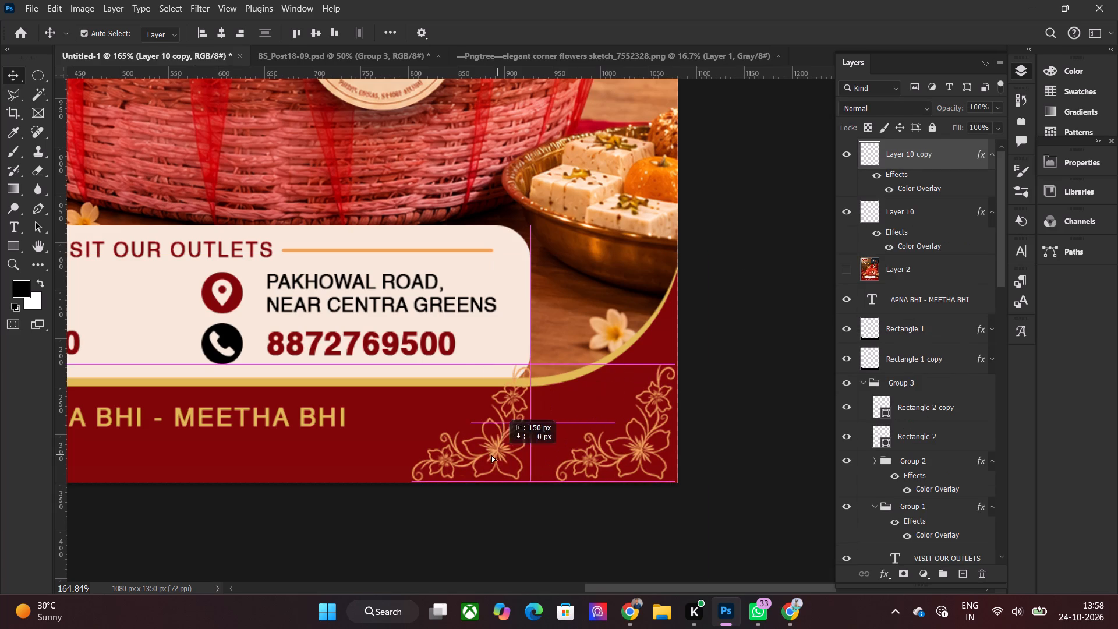
pyautogui.moveTo(491, 455); pyautogui.dragTo(490, 455)
# Flip the copied floral ornament horizontally so it mirrors the one in the right corner.
pyautogui.click(91, 0)
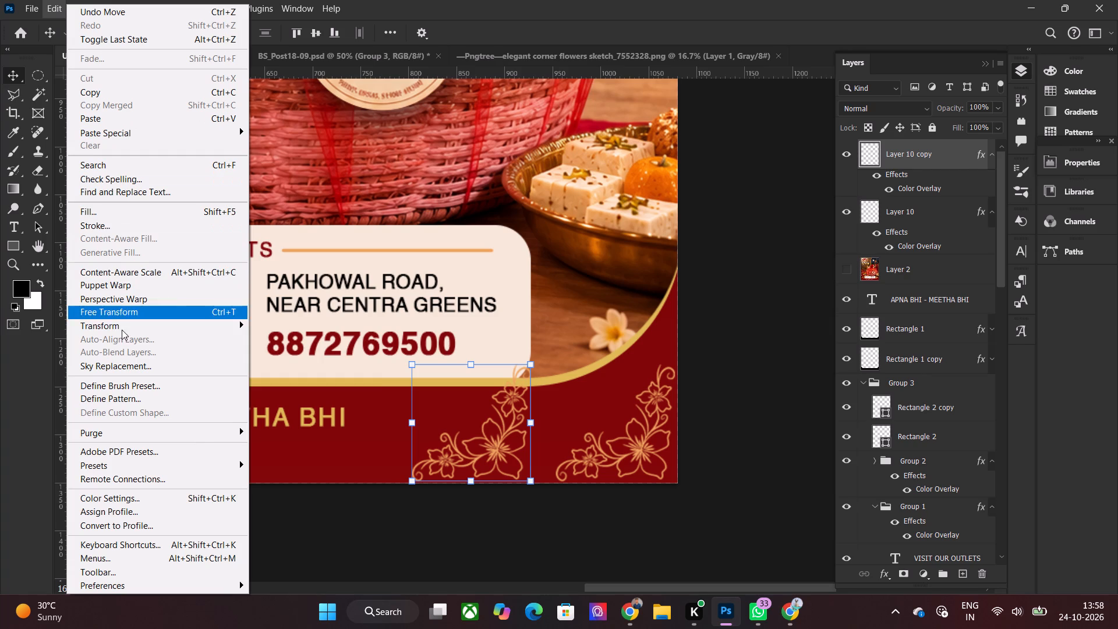
pyautogui.click(122, 330)
pyautogui.click(321, 578)
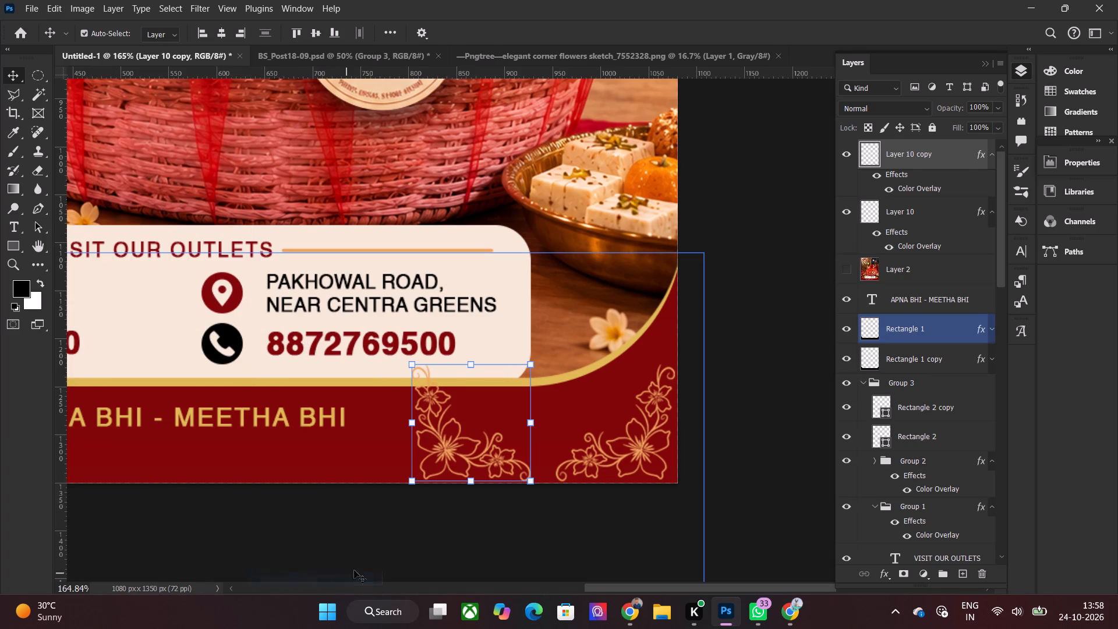
# Move the flipped floral ornament along the footer into the poster's bottom-left corner, nudge it close to the edge and deselect it.
pyautogui.moveTo(448, 450); pyautogui.dragTo(76, 450)
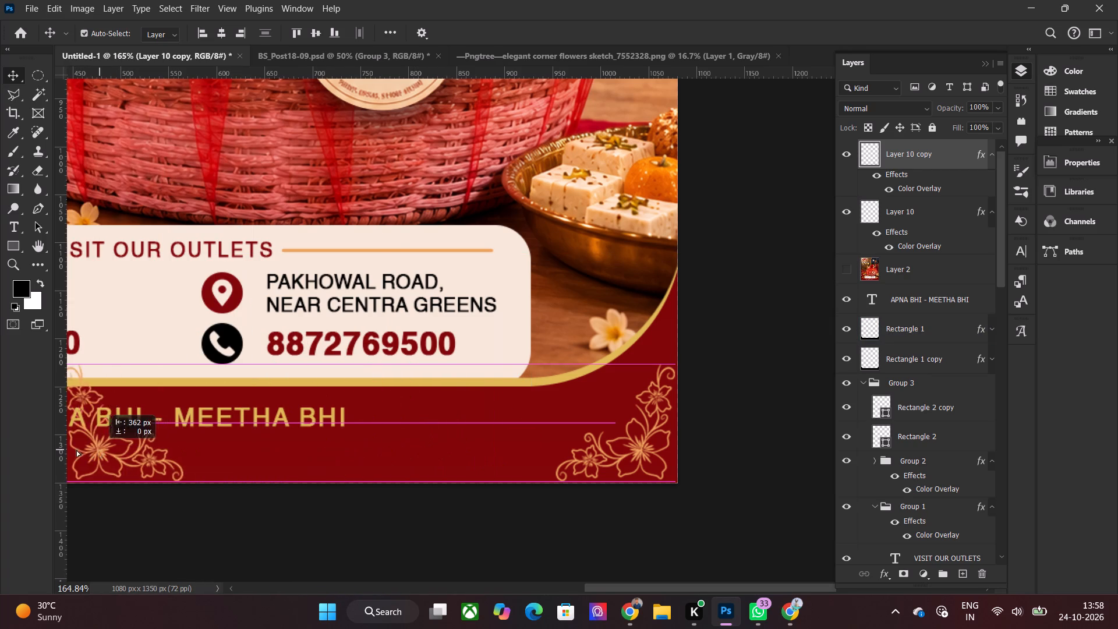
pyautogui.moveTo(76, 450); pyautogui.dragTo(836, 444)
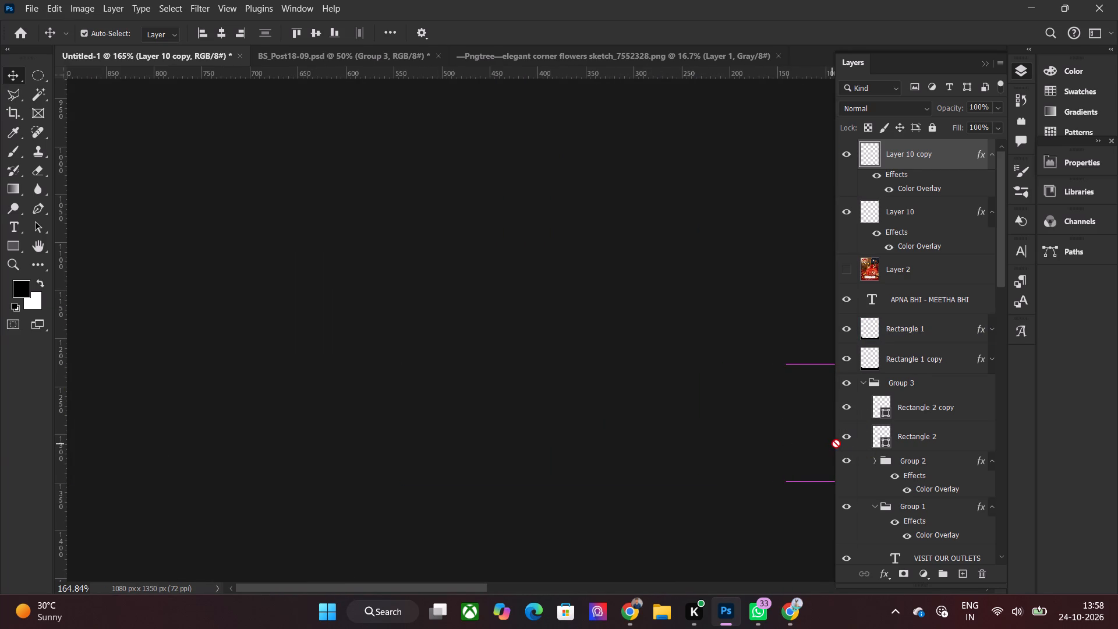
pyautogui.moveTo(836, 444); pyautogui.dragTo(759, 442)
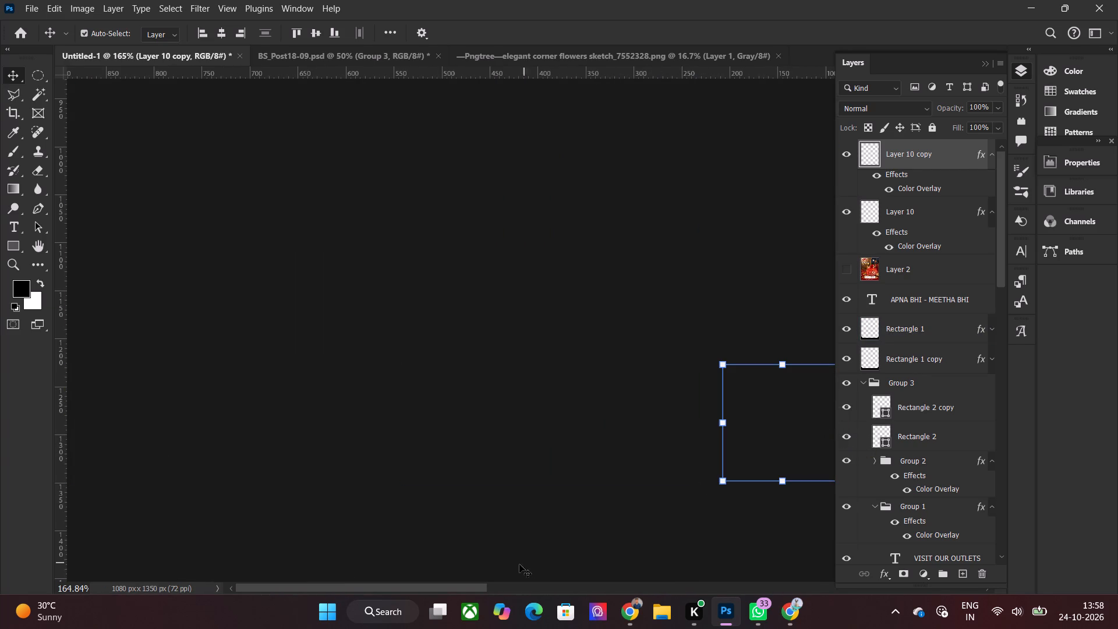
pyautogui.moveTo(444, 585); pyautogui.dragTo(560, 587)
pyautogui.moveTo(361, 422); pyautogui.dragTo(414, 422)
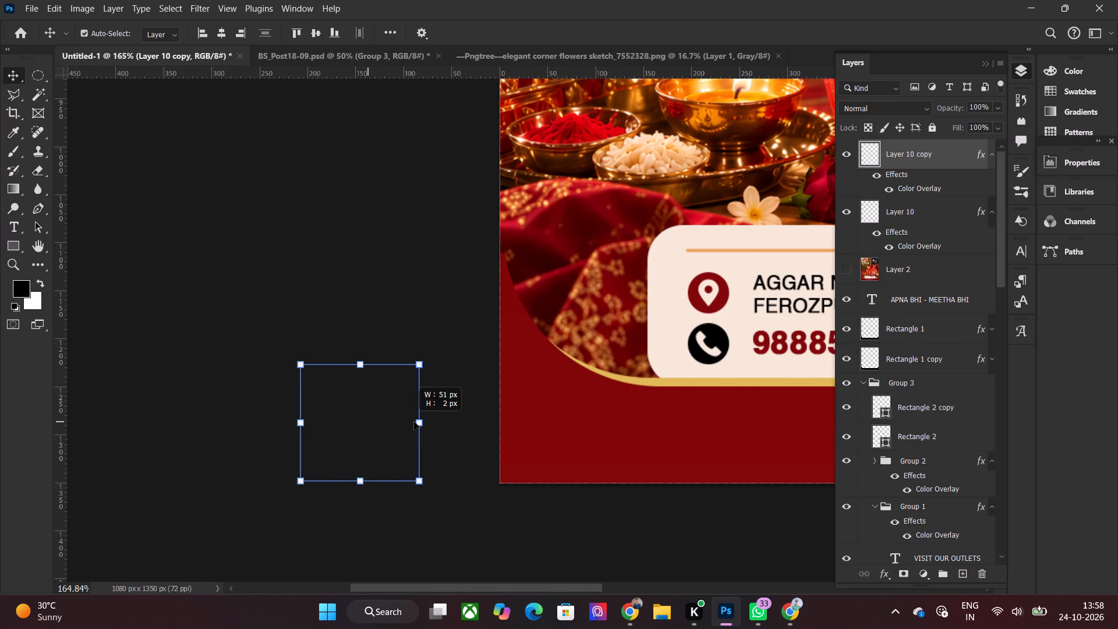
pyautogui.moveTo(414, 422); pyautogui.dragTo(433, 422)
pyautogui.moveTo(339, 455); pyautogui.dragTo(385, 454)
pyautogui.moveTo(372, 433); pyautogui.dragTo(420, 432)
pyautogui.hotkey('shift', 'Right')
pyautogui.hotkey('shift', 'Right')
pyautogui.hotkey('shift', 'Right')
pyautogui.hotkey('shift', 'Right')
pyautogui.hotkey('shift', 'Right')
pyautogui.hotkey('shift', 'Right')
pyautogui.hotkey('shift', 'Right')
pyautogui.hotkey('shift', 'Right')
pyautogui.hotkey('shift', 'Right')
pyautogui.hotkey('shift', 'Right')
pyautogui.hotkey('shift', 'Right')
pyautogui.hotkey('shift', 'Right')
pyautogui.hotkey('shift', 'Right')
pyautogui.hotkey('shift', 'Right')
pyautogui.hotkey('shift', 'Right')
pyautogui.hotkey('shift', 'Right')
pyautogui.hotkey('shift', 'Right')
pyautogui.hotkey('shift', 'Right')
pyautogui.hotkey('shift', 'Right')
pyautogui.hotkey('shift', 'Right')
pyautogui.hotkey('shift', 'Right')
pyautogui.hotkey('shift', 'Right')
pyautogui.hotkey('shift', 'Right')
pyautogui.hotkey('shift', 'Right')
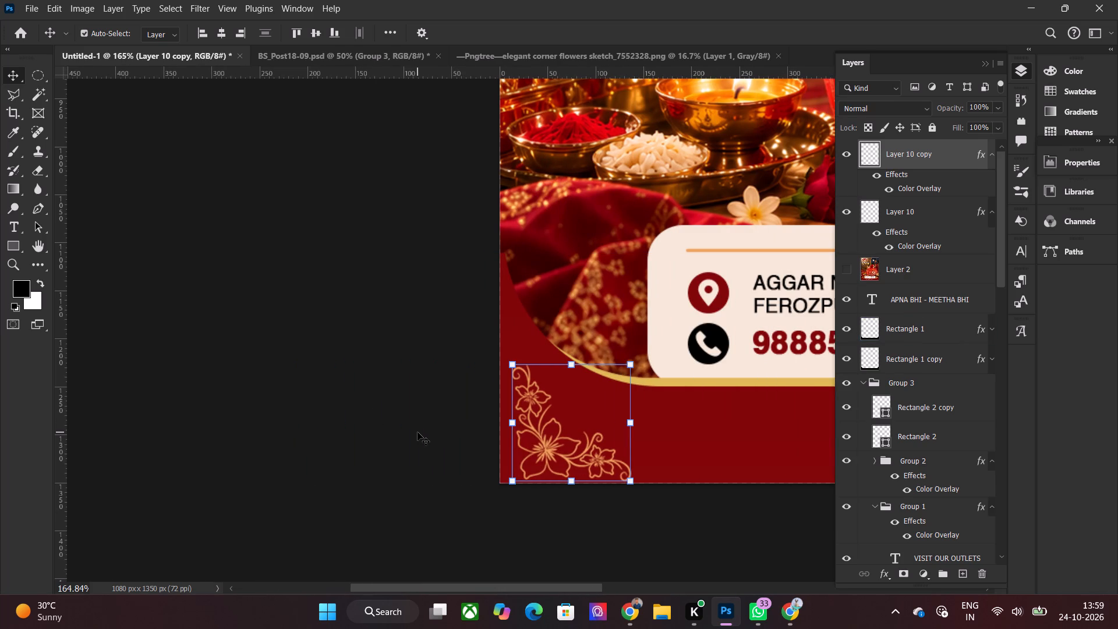
pyautogui.hotkey('shift', 'Left')
pyautogui.click(418, 432)
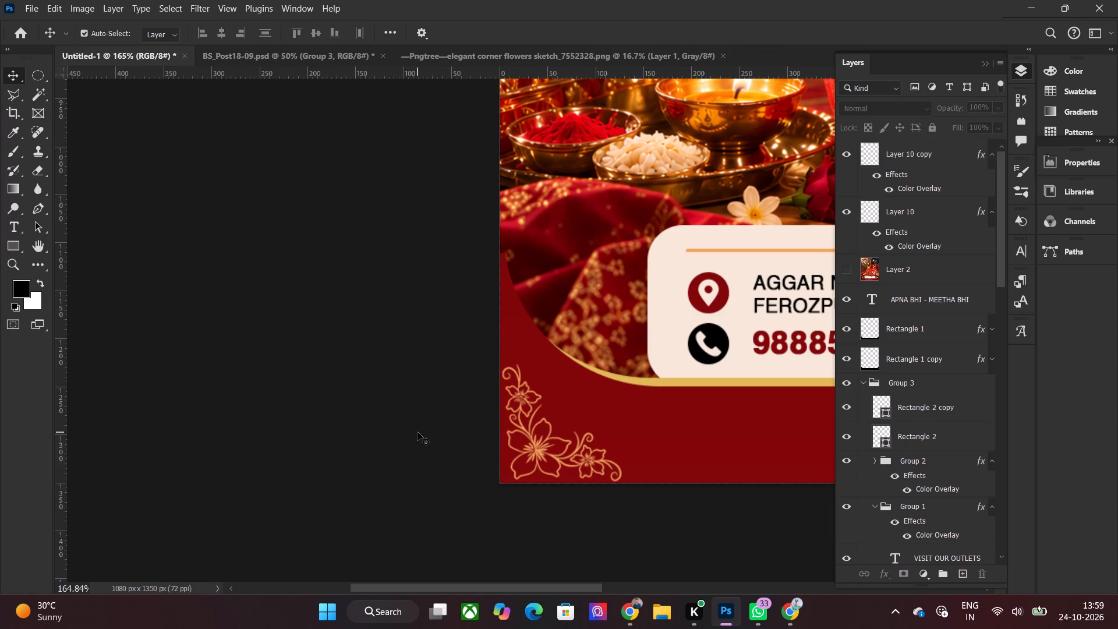
# Copy the colour overlay hex code eca35c from the left corner ornament's layer style, keeping its settings.
pyautogui.hotkey('alt', '0')
pyautogui.hotkey('ctrl', '0')
pyautogui.keyDown('alt'); pyautogui.scroll(2, 546, 549); pyautogui.keyUp('alt')
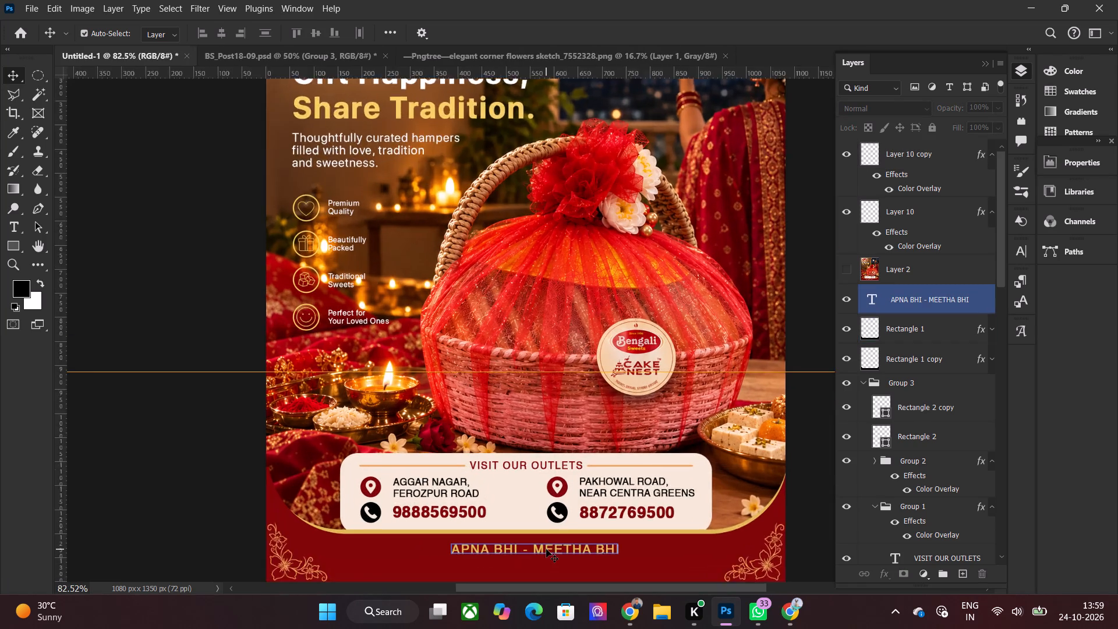
pyautogui.keyDown('alt'); pyautogui.scroll(3, 546, 549); pyautogui.keyUp('alt')
pyautogui.scroll(-3, 546, 549)
pyautogui.keyDown('alt'); pyautogui.scroll(4, 550, 549); pyautogui.keyUp('alt')
pyautogui.scroll(-2, 548, 549)
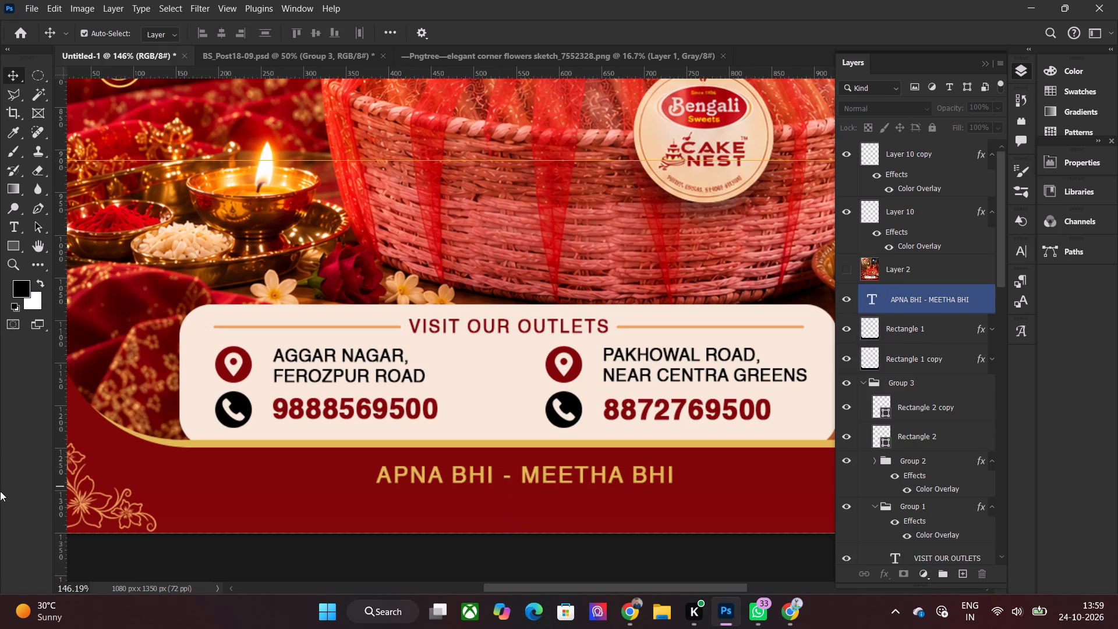
pyautogui.click(118, 505)
pyautogui.doubleClick(910, 188)
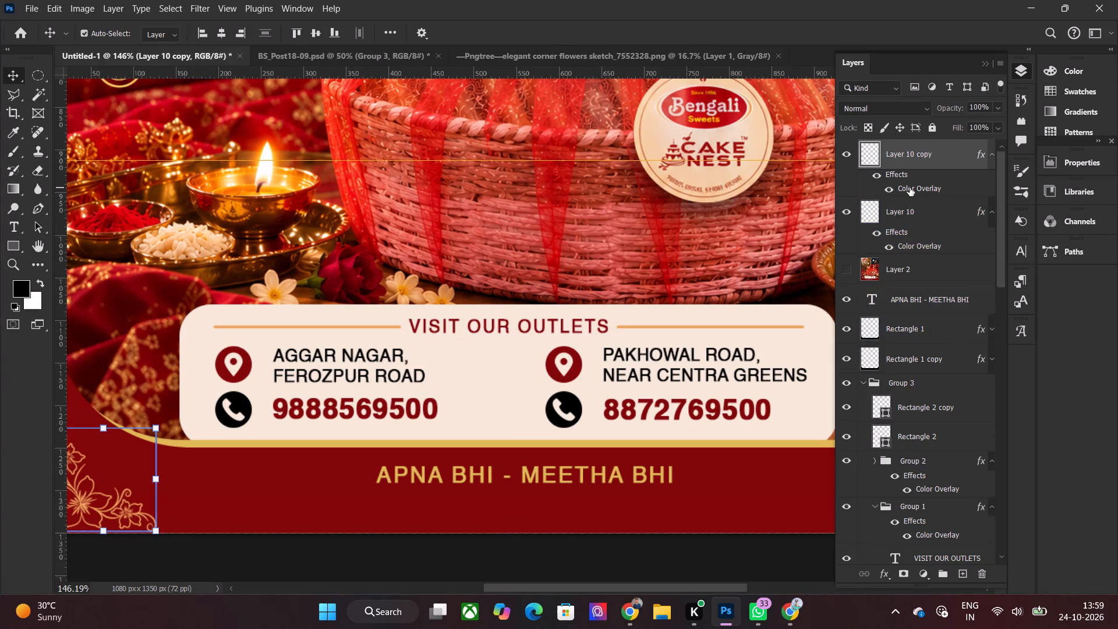
pyautogui.click(905, 153)
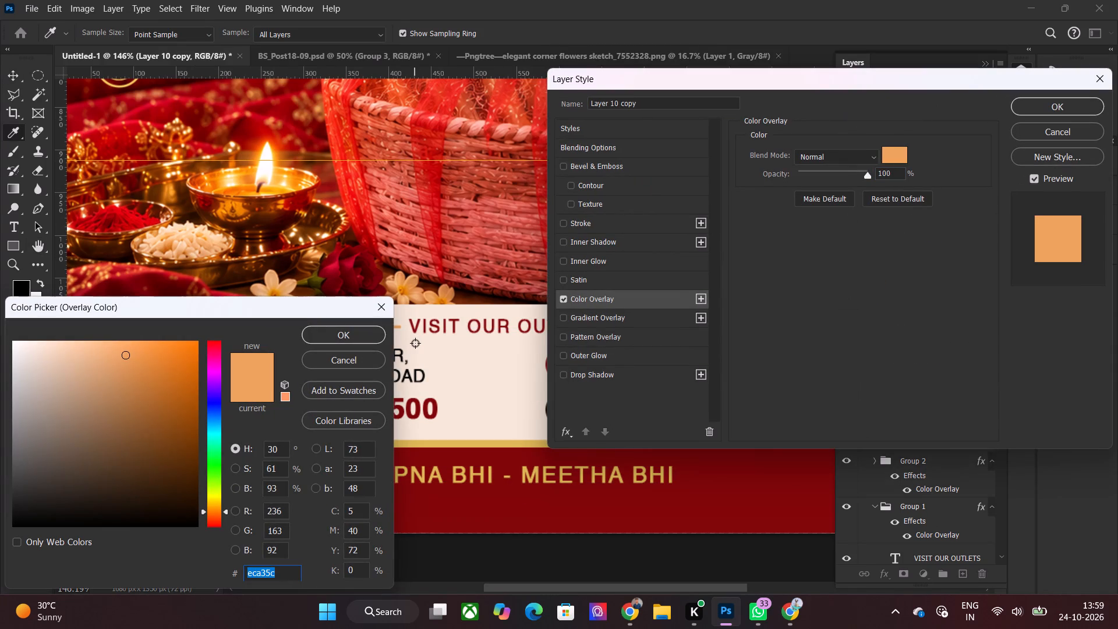
pyautogui.hotkey('ctrl', 'c')
pyautogui.click(1063, 87)
pyautogui.click(1057, 101)
pyautogui.click(334, 329)
pyautogui.click(1064, 100)
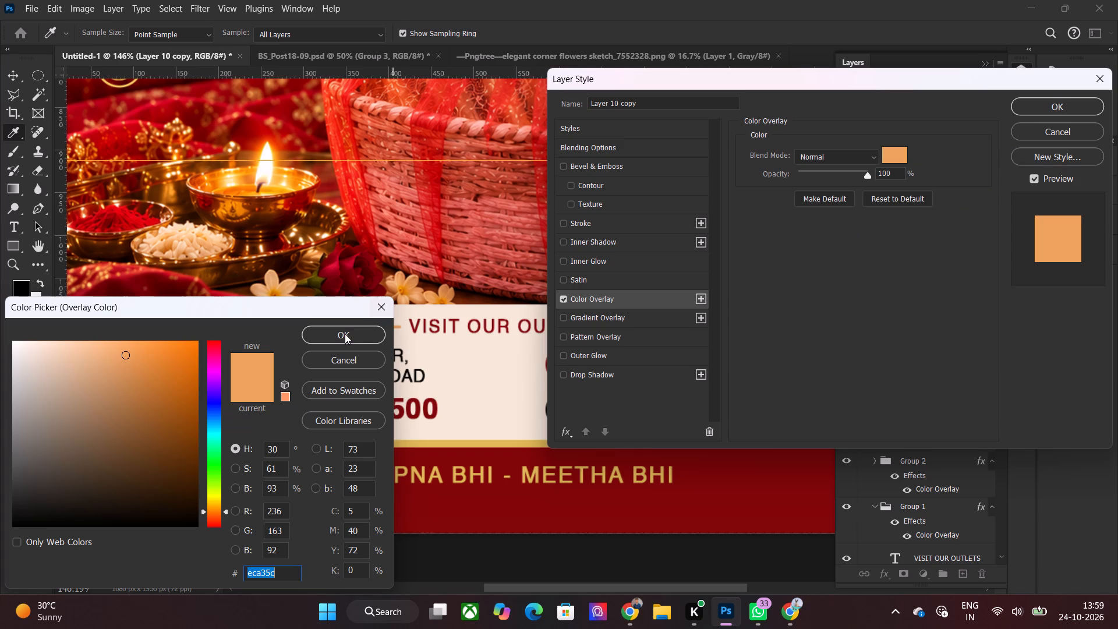
pyautogui.click(345, 334)
pyautogui.click(339, 334)
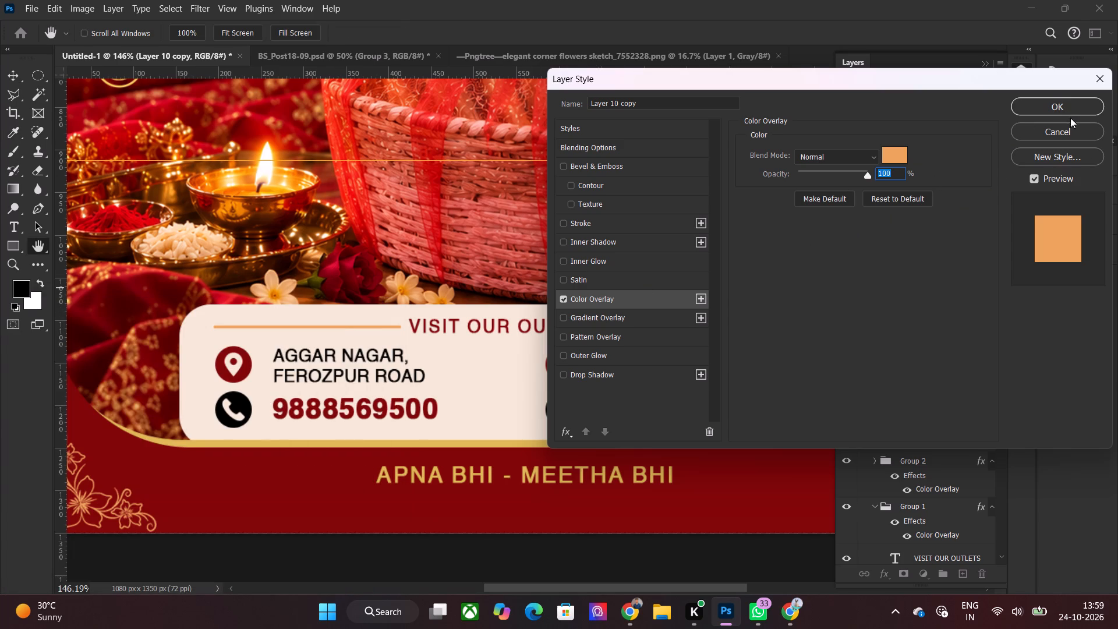
pyautogui.click(1070, 116)
pyautogui.click(1070, 108)
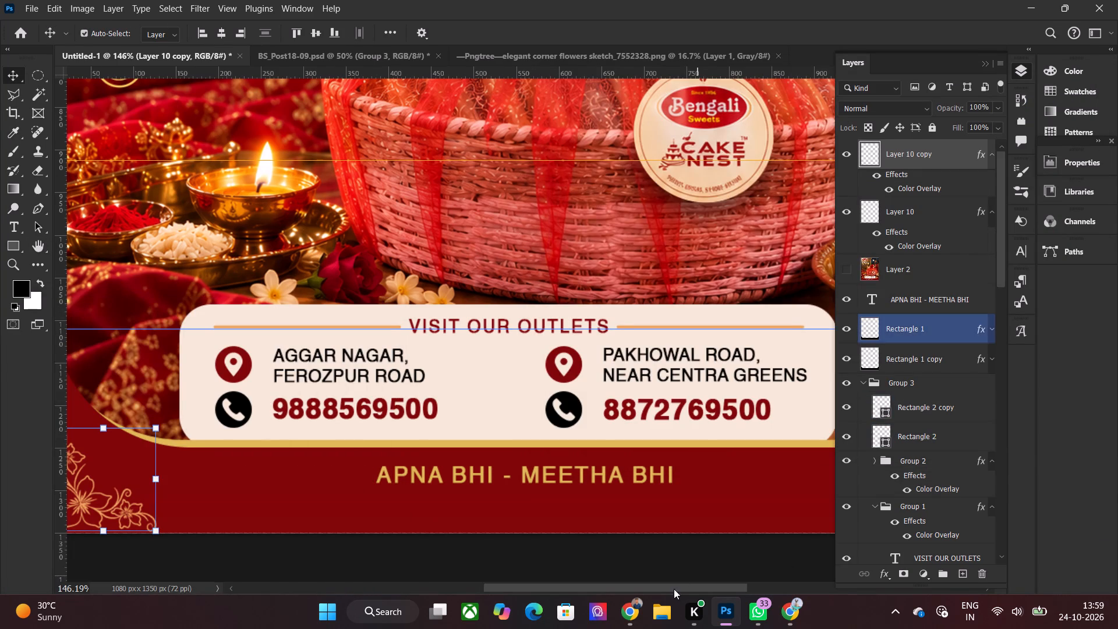
# Recolour the "APNA BHI - MEETHA BHI" tagline to #eca35c to match the ornaments and deselect it.
pyautogui.moveTo(674, 589); pyautogui.dragTo(730, 589)
pyautogui.click(469, 483)
pyautogui.click(466, 483)
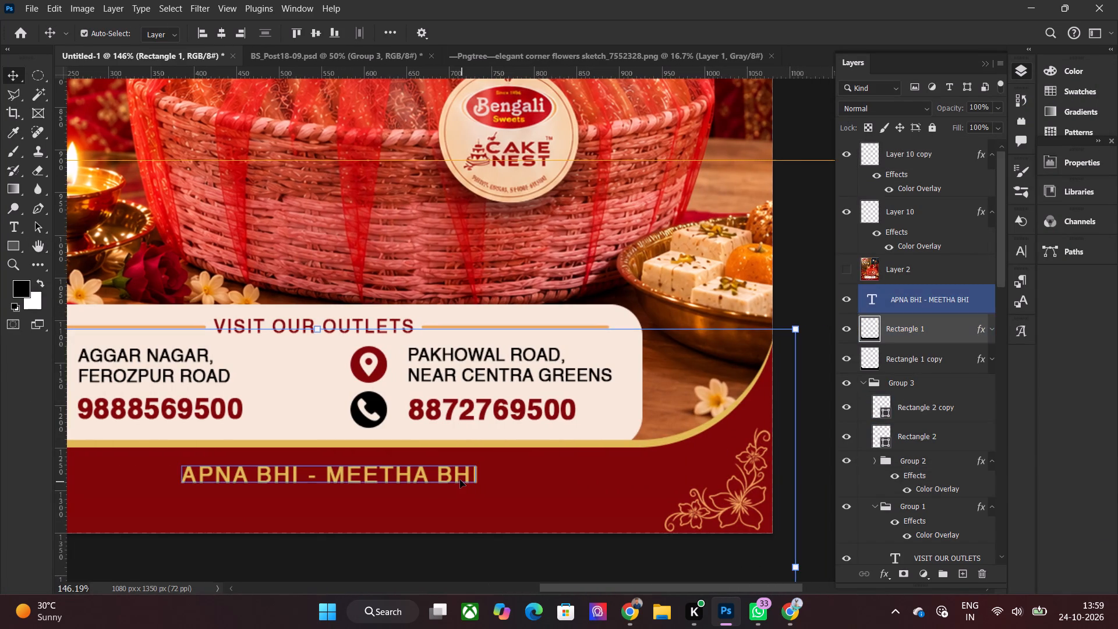
pyautogui.doubleClick(460, 480)
pyautogui.click(582, 36)
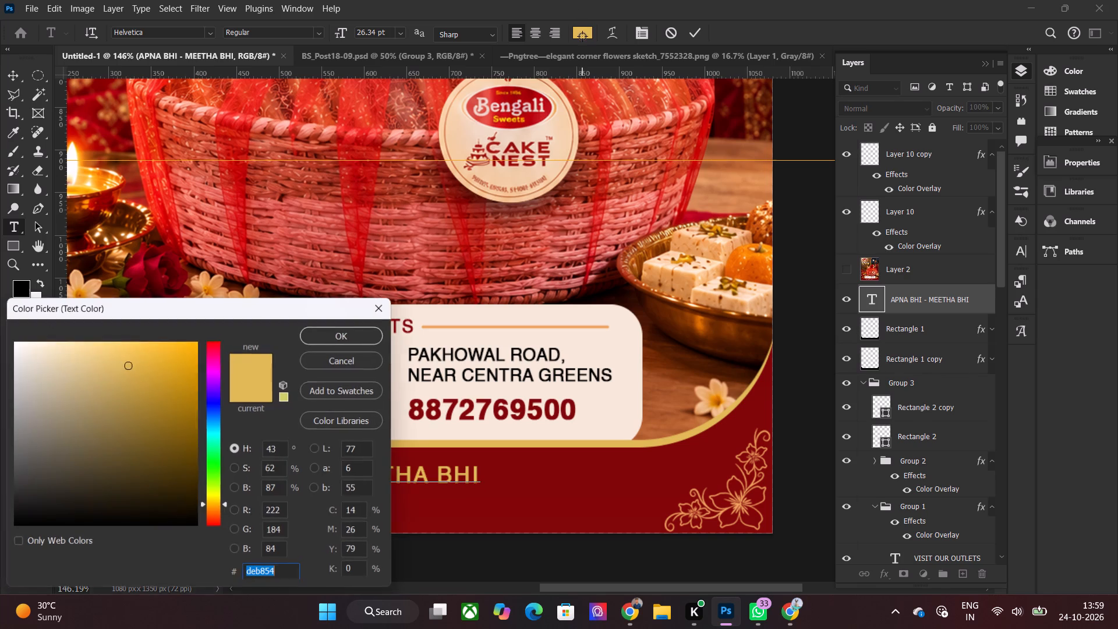
pyautogui.hotkey('ctrl', 'v')
pyautogui.click(352, 333)
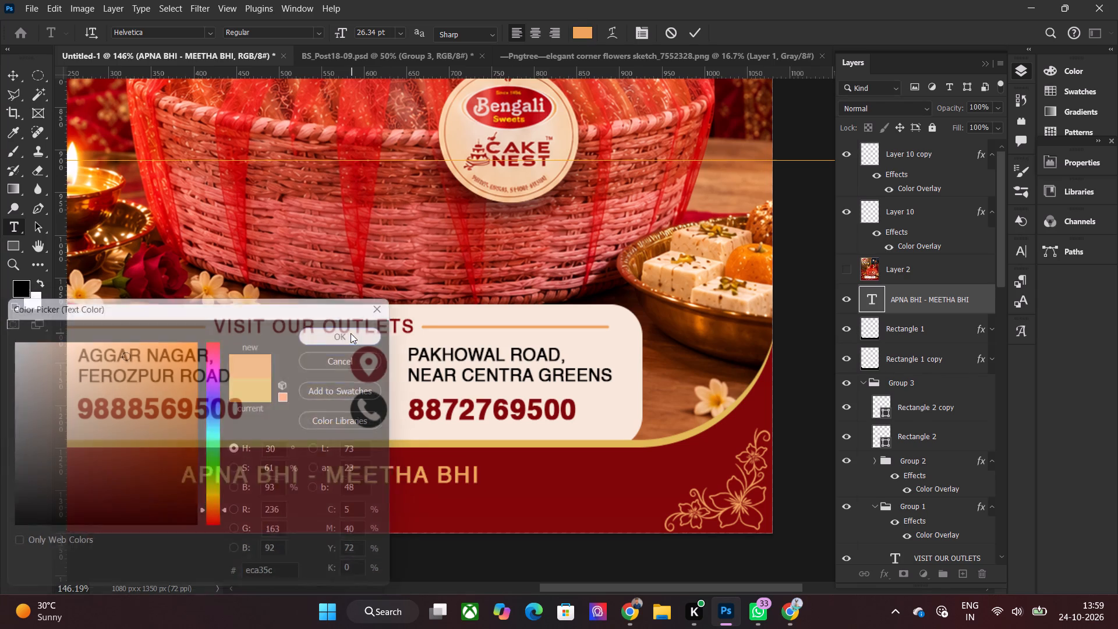
pyautogui.click(687, 33)
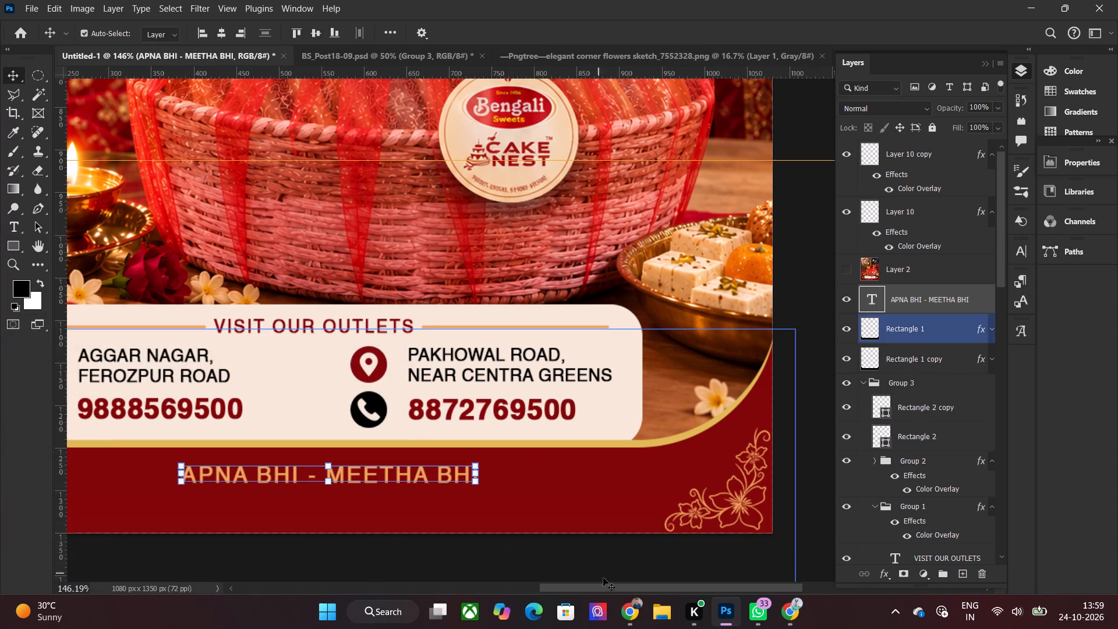
pyautogui.moveTo(627, 586); pyautogui.dragTo(511, 585)
pyautogui.keyDown('alt'); pyautogui.scroll(-2, 674, 279); pyautogui.keyUp('alt')
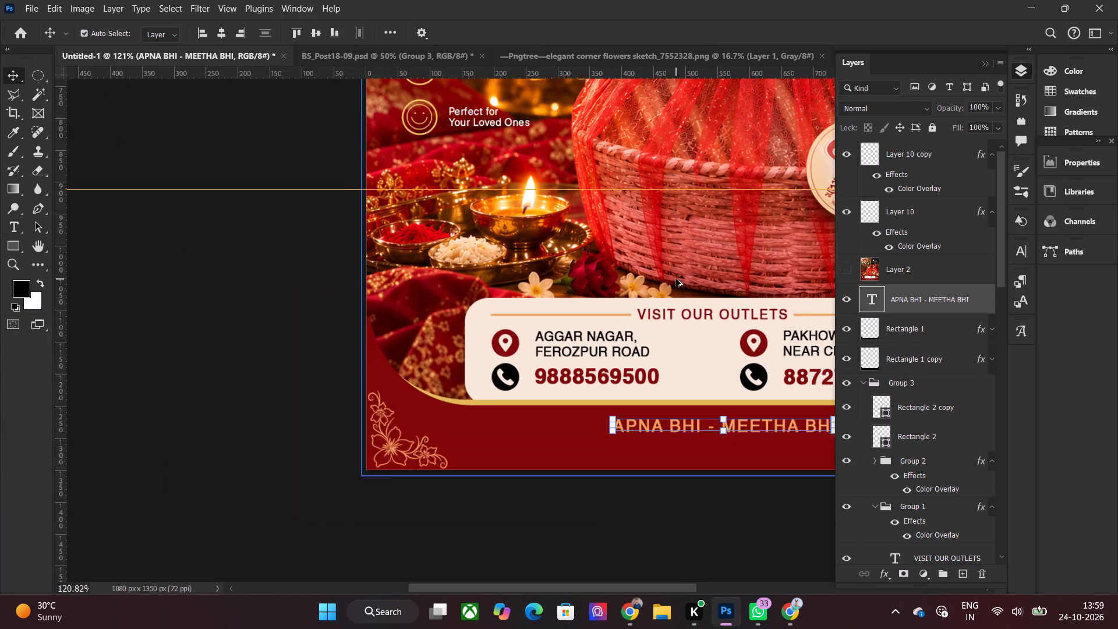
pyautogui.keyDown('alt'); pyautogui.scroll(-2, 676, 279); pyautogui.keyUp('alt')
pyautogui.scroll(-6, 724, 292)
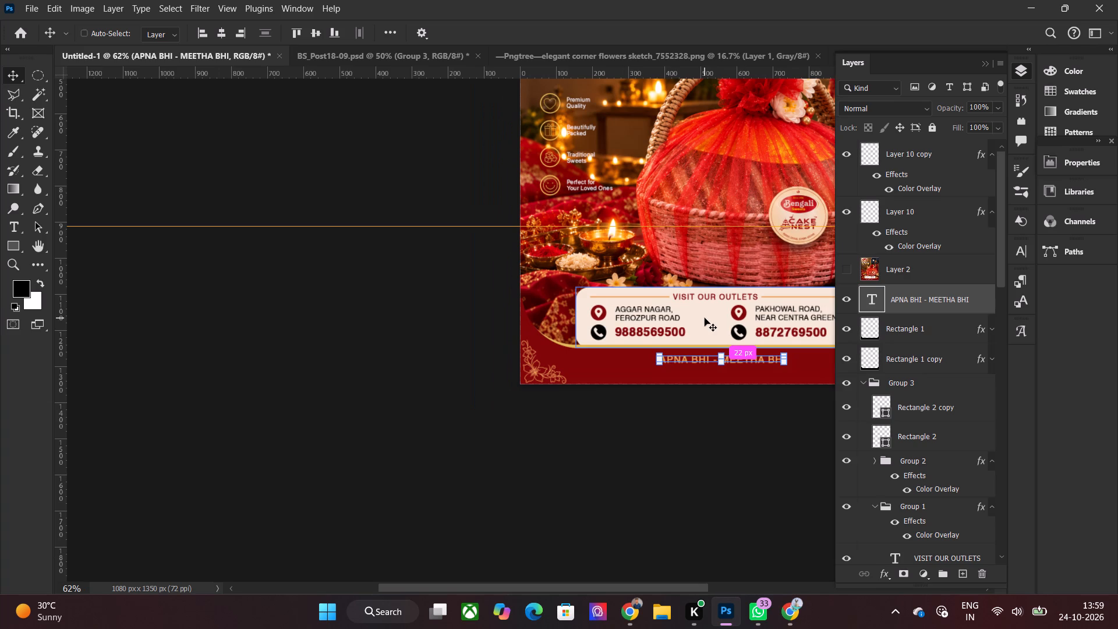
pyautogui.hotkey('ctrl', '0')
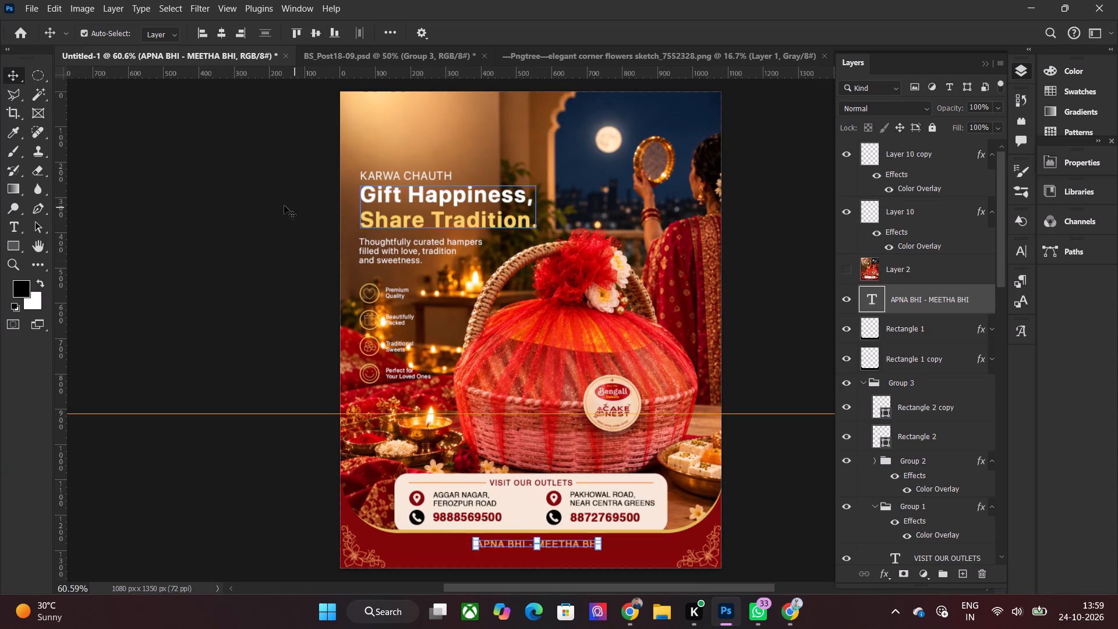
pyautogui.click(278, 203)
# Copy the Bengali Sweets logo from the BS_Post18-09.psd document and paste it into the Karwa Chauth poster.
pyautogui.click(469, 60)
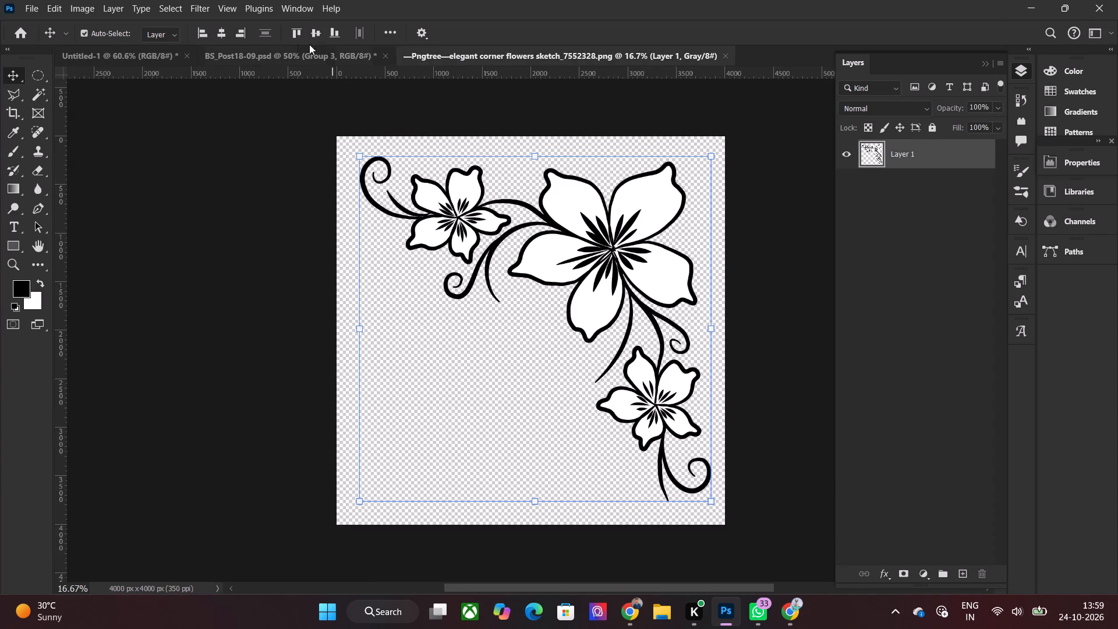
pyautogui.click(282, 52)
pyautogui.click(398, 166)
pyautogui.hotkey('ctrl', 'c')
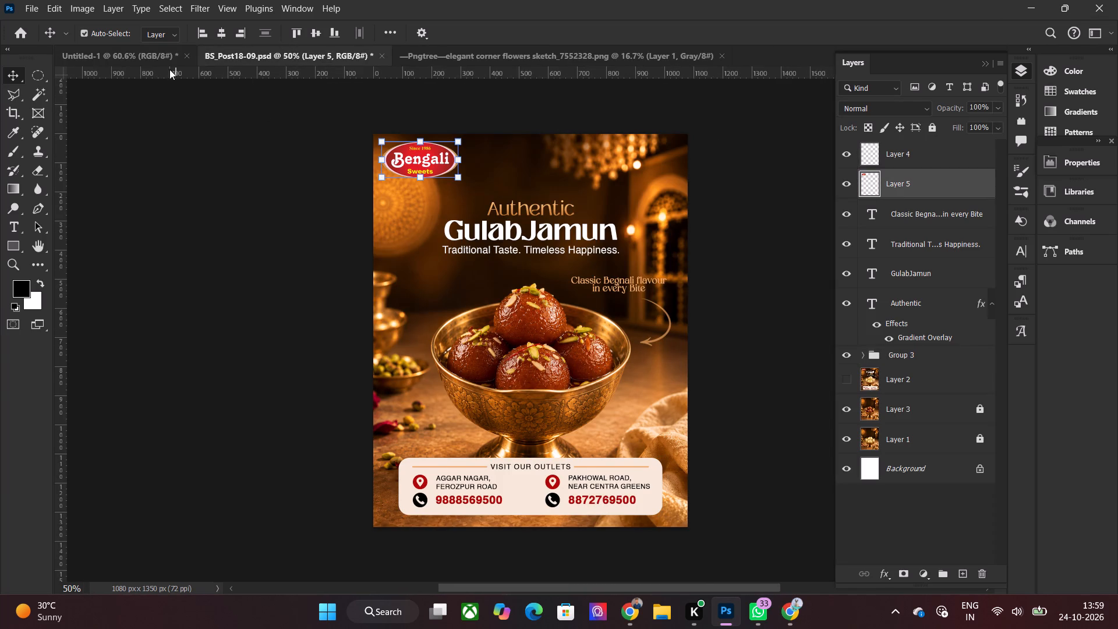
pyautogui.click(148, 59)
pyautogui.hotkey('ctrl', 'v')
# Move the pasted logo to the poster's top-left area above "KARWA CHAUTH", aligned with the text's left edge, and deselect it.
pyautogui.moveTo(532, 337); pyautogui.dragTo(452, 218)
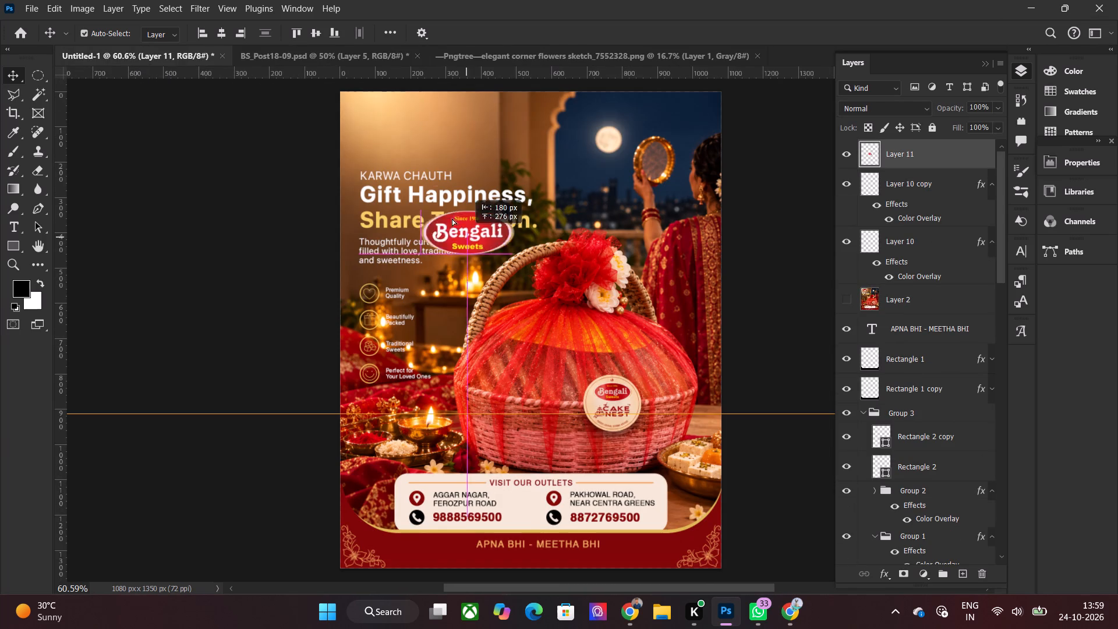
pyautogui.moveTo(452, 218); pyautogui.dragTo(405, 126)
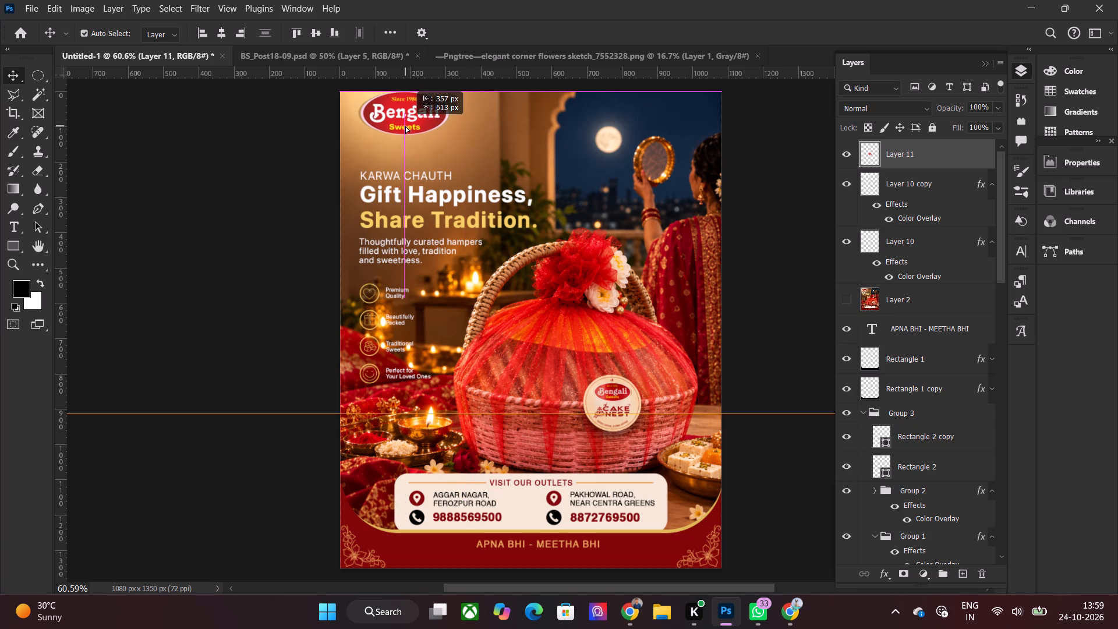
pyautogui.moveTo(405, 126); pyautogui.dragTo(403, 129)
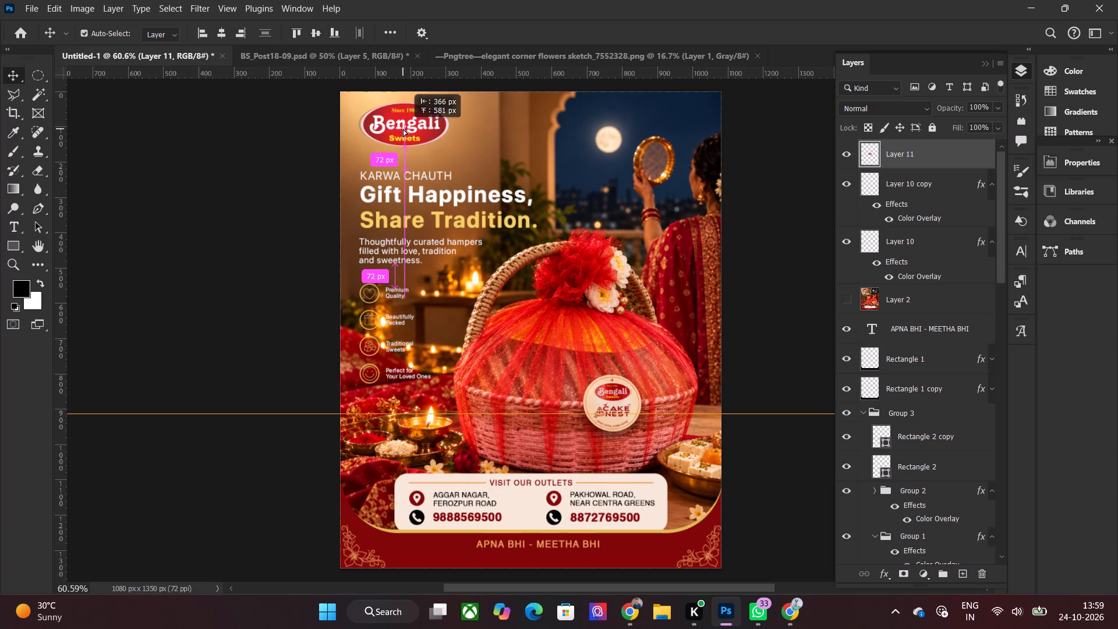
pyautogui.moveTo(403, 129); pyautogui.dragTo(408, 129)
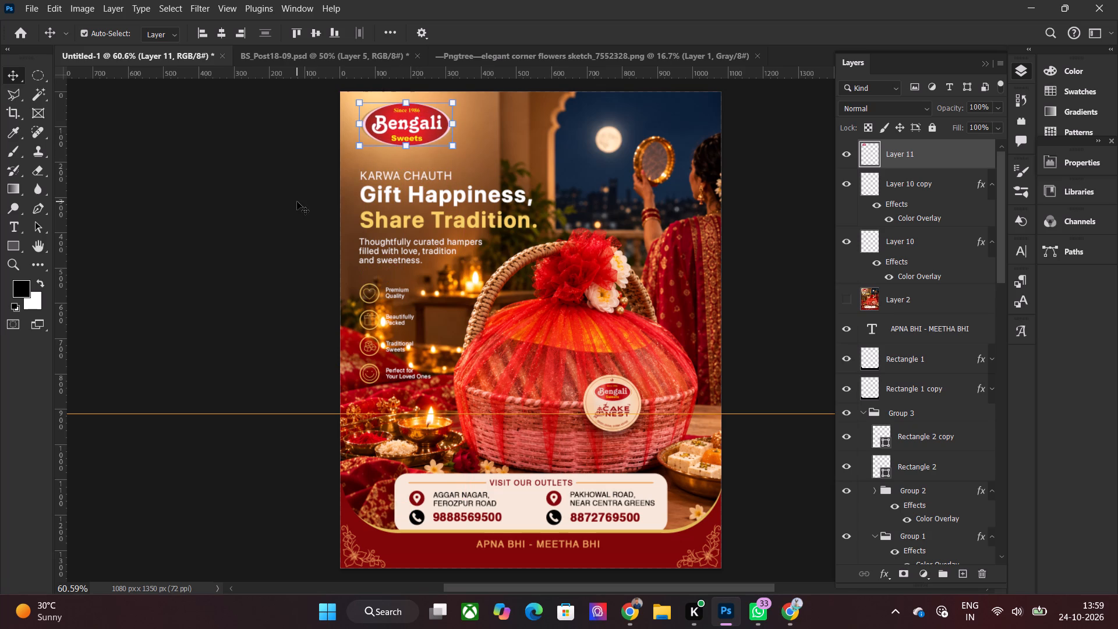
pyautogui.click(261, 207)
# Nudge the "Gift Happiness, Share Tradition." headline slightly down and line its left edge up with the surrounding text.
pyautogui.keyDown('alt'); pyautogui.scroll(3, 433, 152); pyautogui.keyUp('alt')
pyautogui.keyDown('alt'); pyautogui.scroll(2, 309, 222); pyautogui.keyUp('alt')
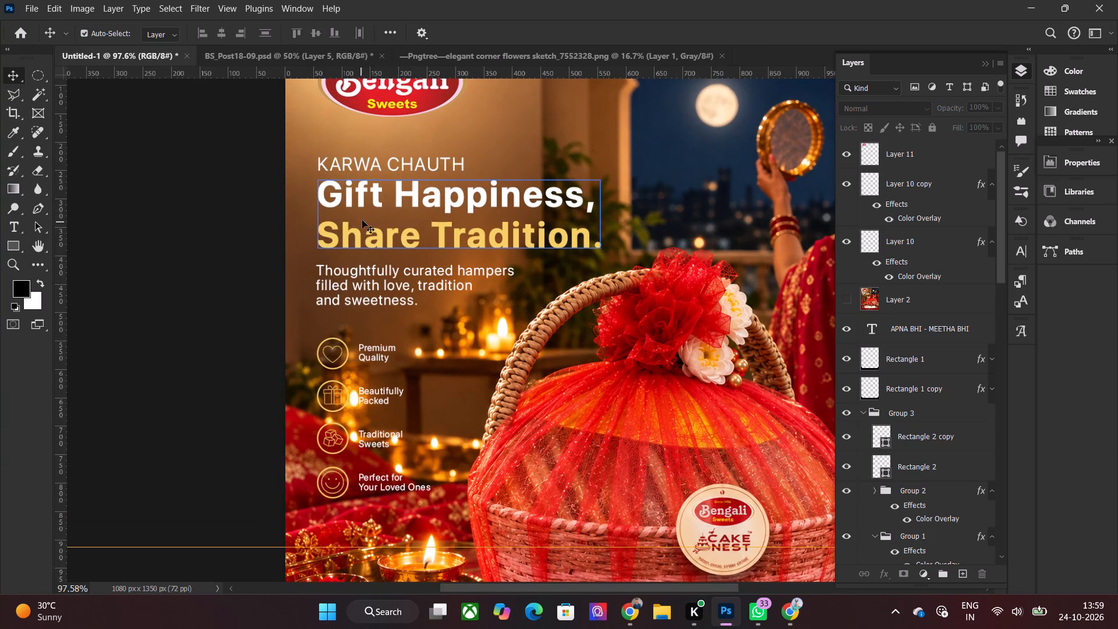
pyautogui.click(362, 220)
pyautogui.click(384, 212)
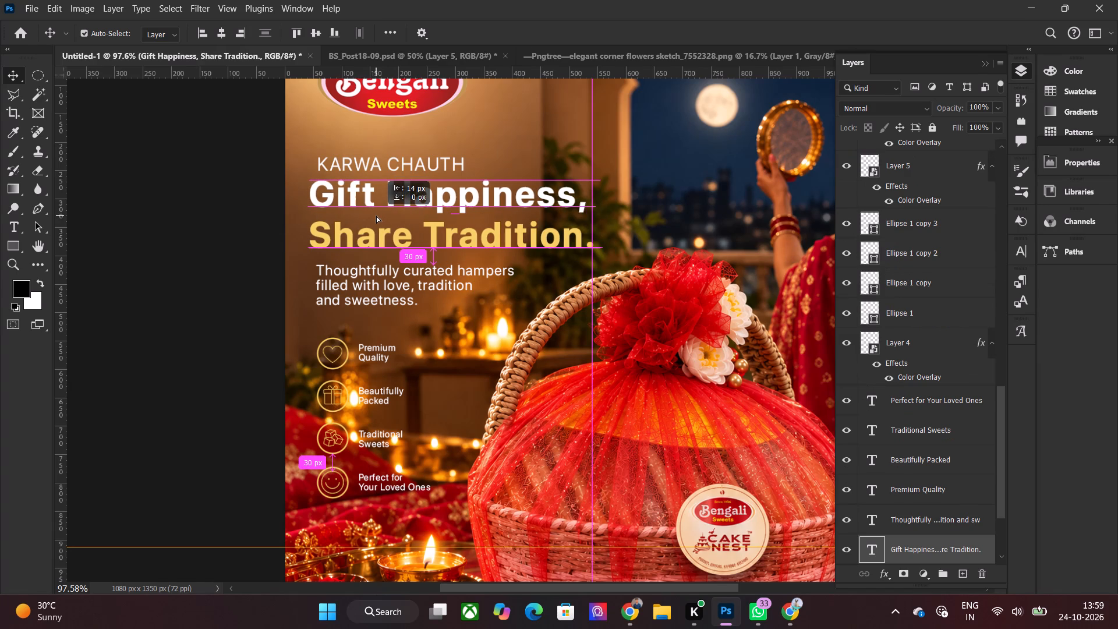
pyautogui.press('Down')
pyautogui.press('Down')
pyautogui.press('Down')
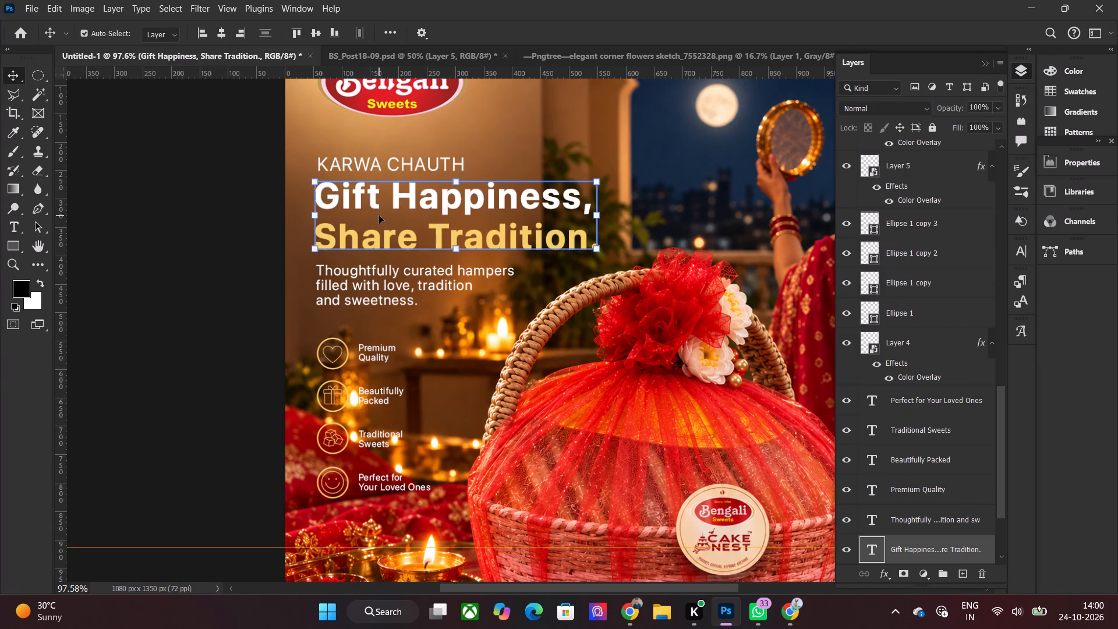
pyautogui.press('Left')
pyautogui.press('Right')
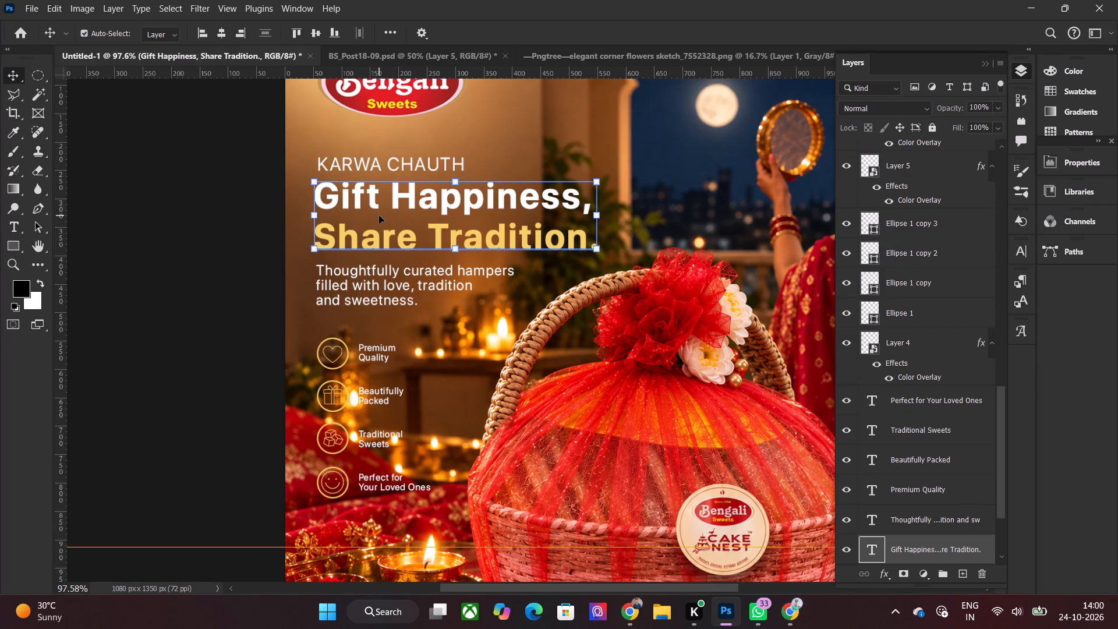
pyautogui.press('Right')
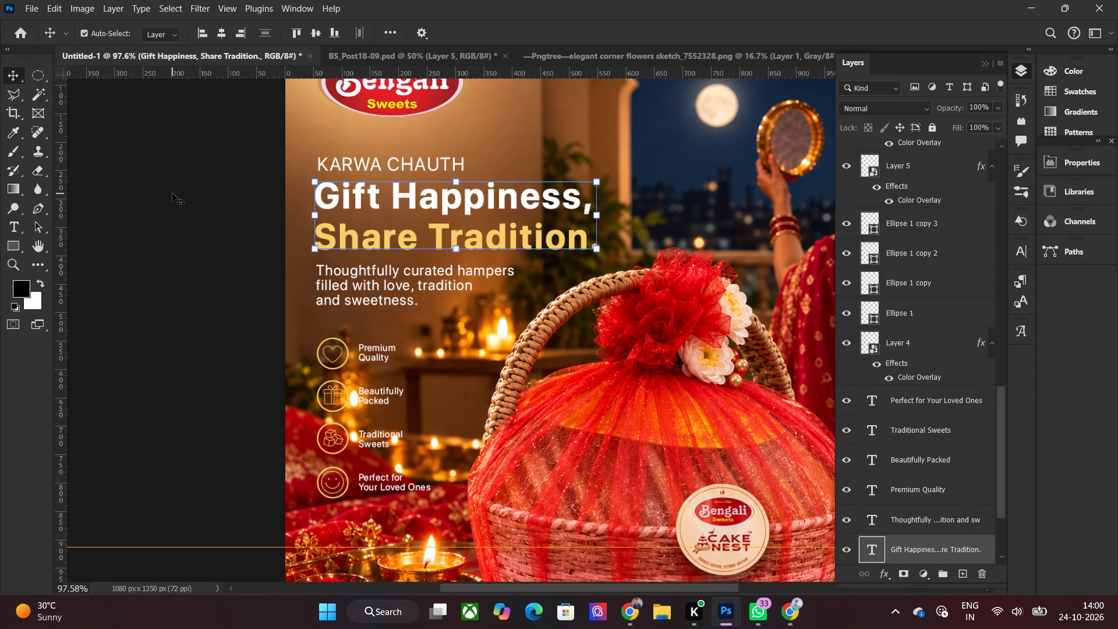
pyautogui.press('Right')
pyautogui.press('Right')
pyautogui.press('Right')
pyautogui.press('Left')
pyautogui.press('Down')
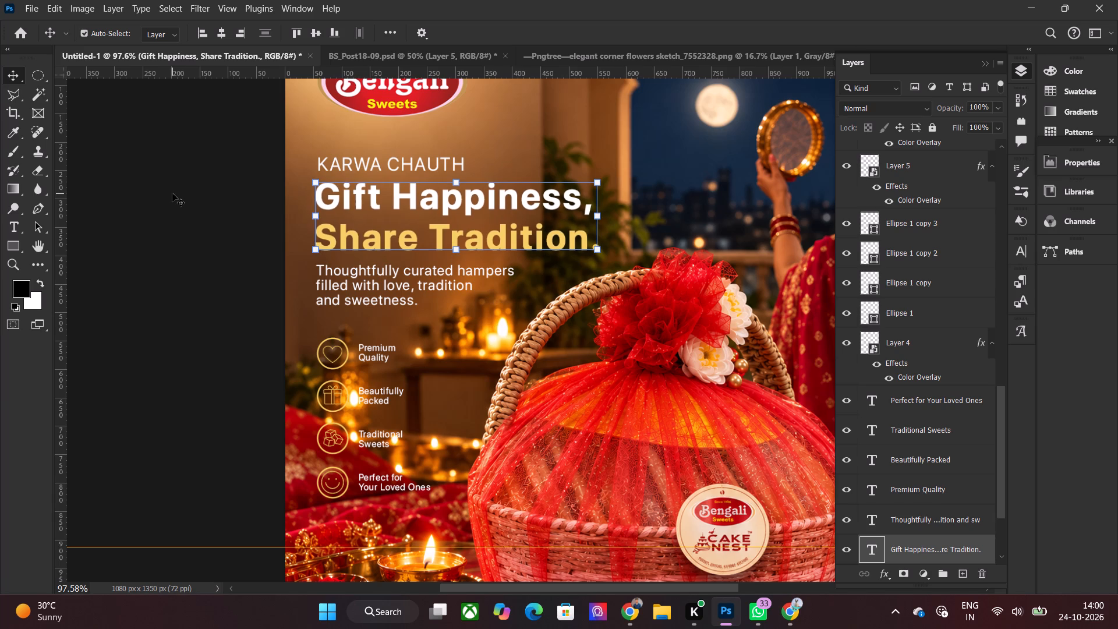
# Nudge the "Gift Happiness, Share Tradition." headline slightly further down and deselect it.
pyautogui.click(172, 193)
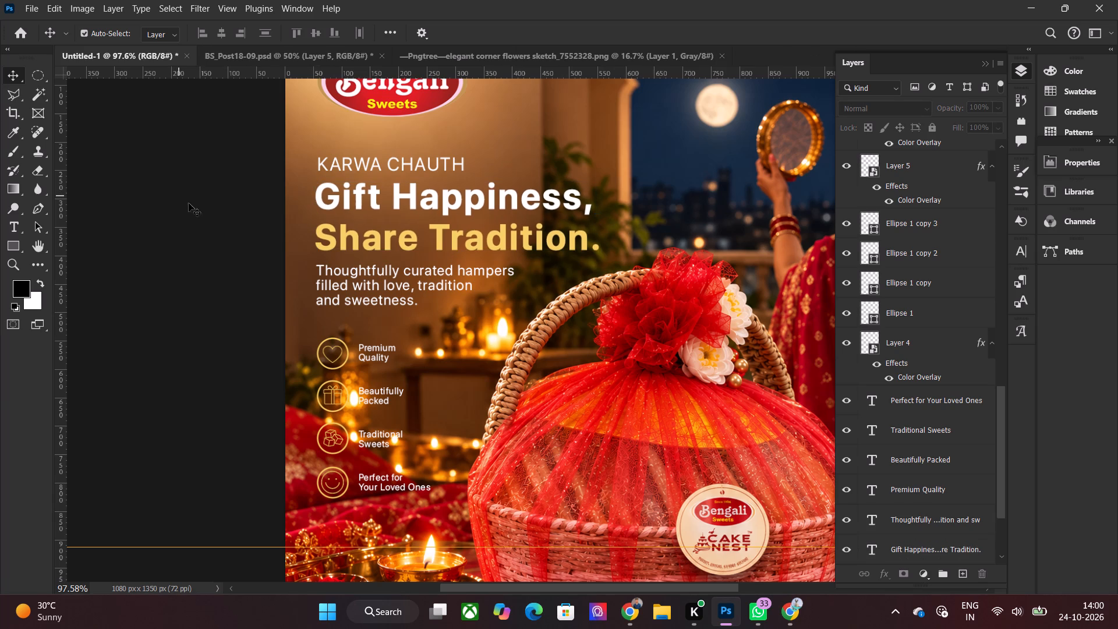
pyautogui.click(330, 238)
pyautogui.press('Down')
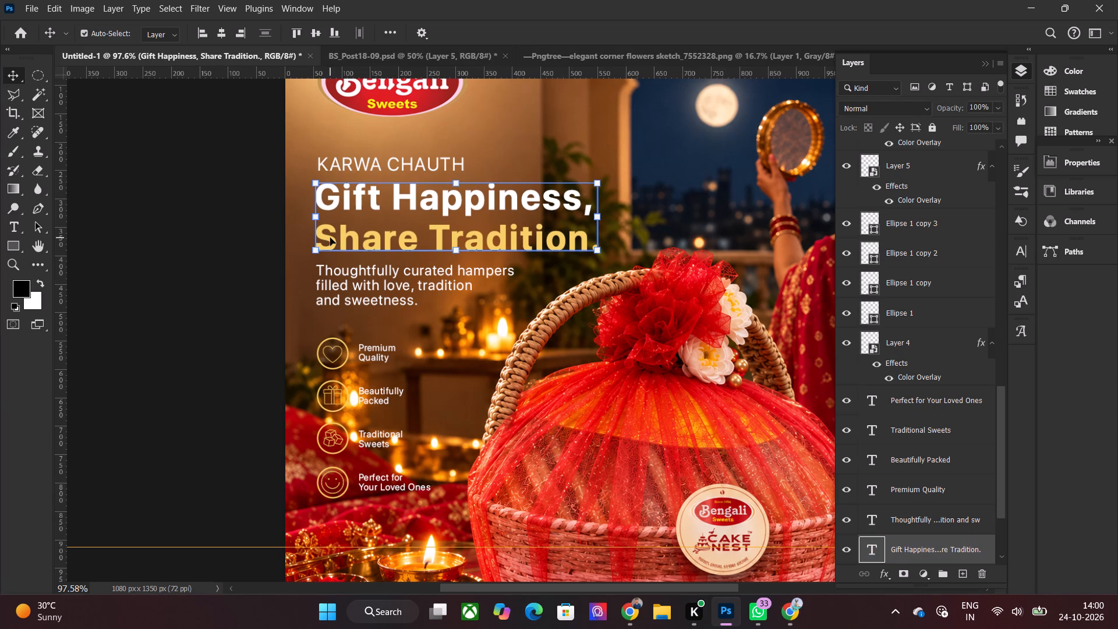
pyautogui.click(232, 227)
# Nudge the "Thoughtfully curated hampers" paragraph slightly left to line up with the headline's left edge, and deselect it.
pyautogui.click(337, 288)
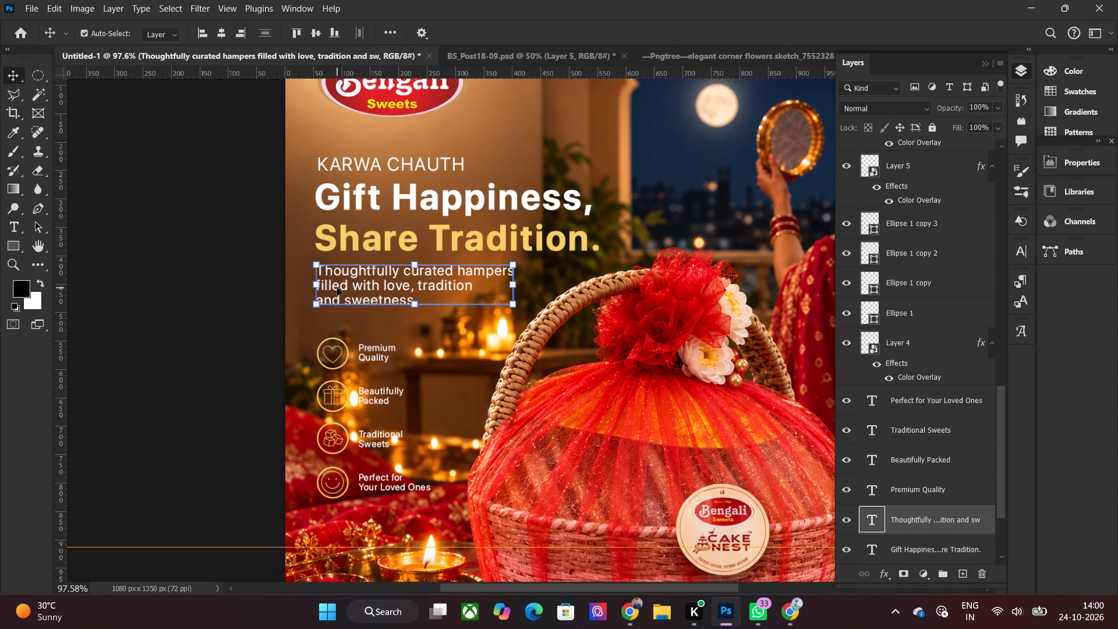
pyautogui.press('Left')
pyautogui.press('Left')
pyautogui.press('Right')
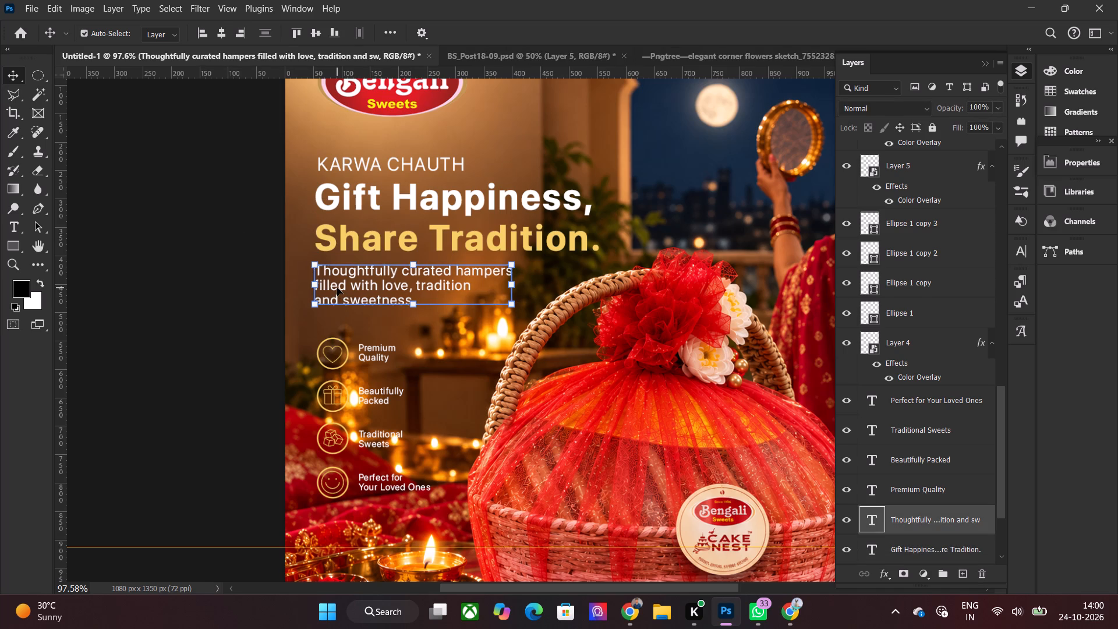
pyautogui.click(201, 234)
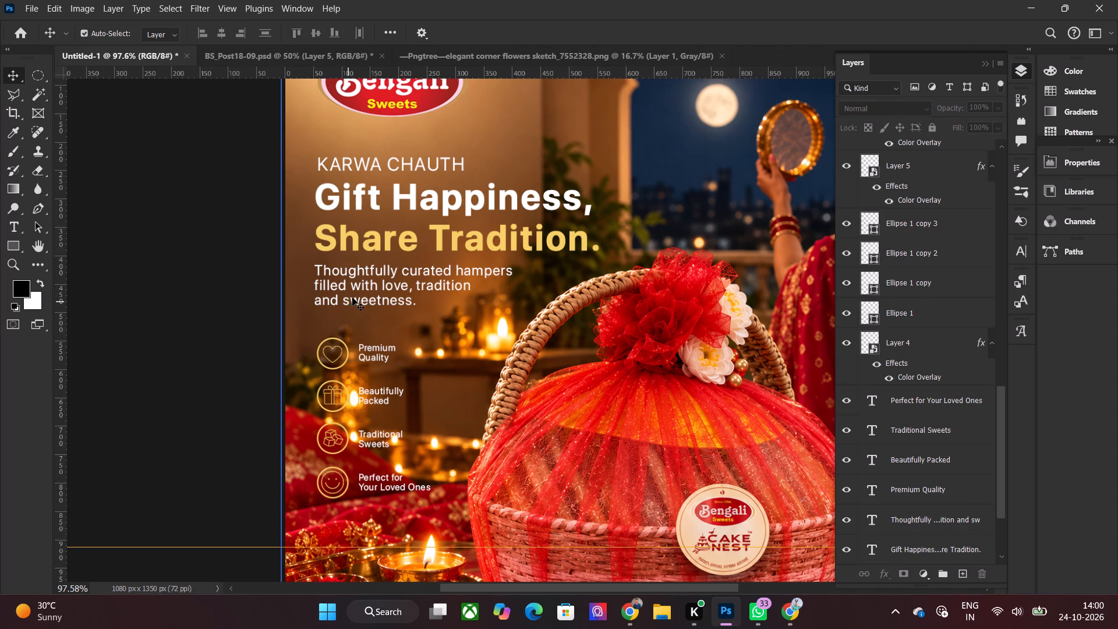
pyautogui.click(352, 298)
pyautogui.press('Right')
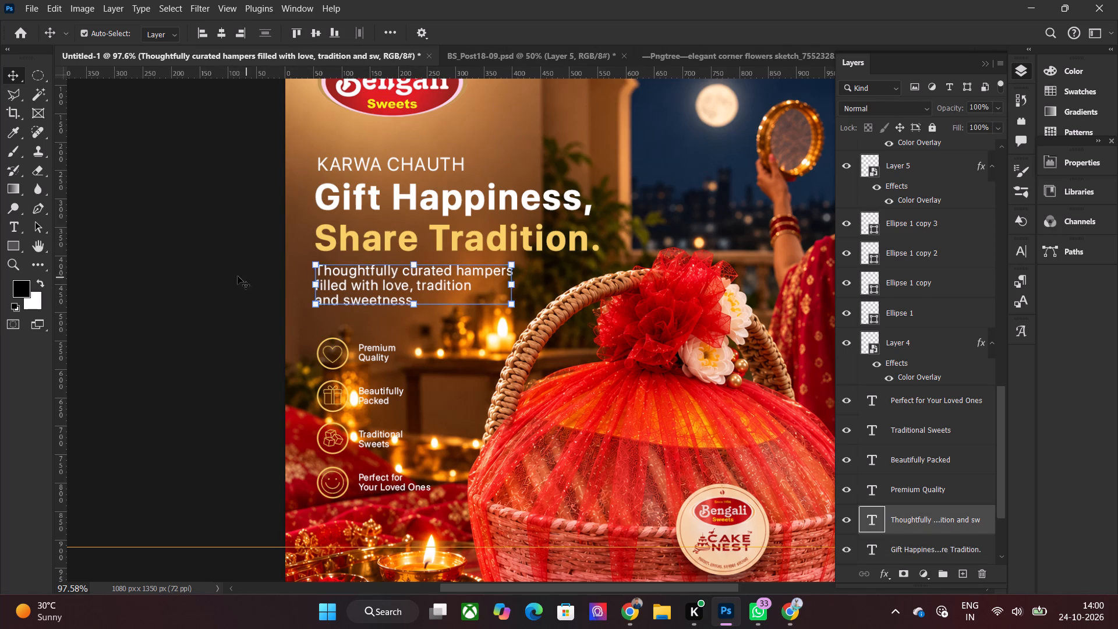
pyautogui.click(229, 273)
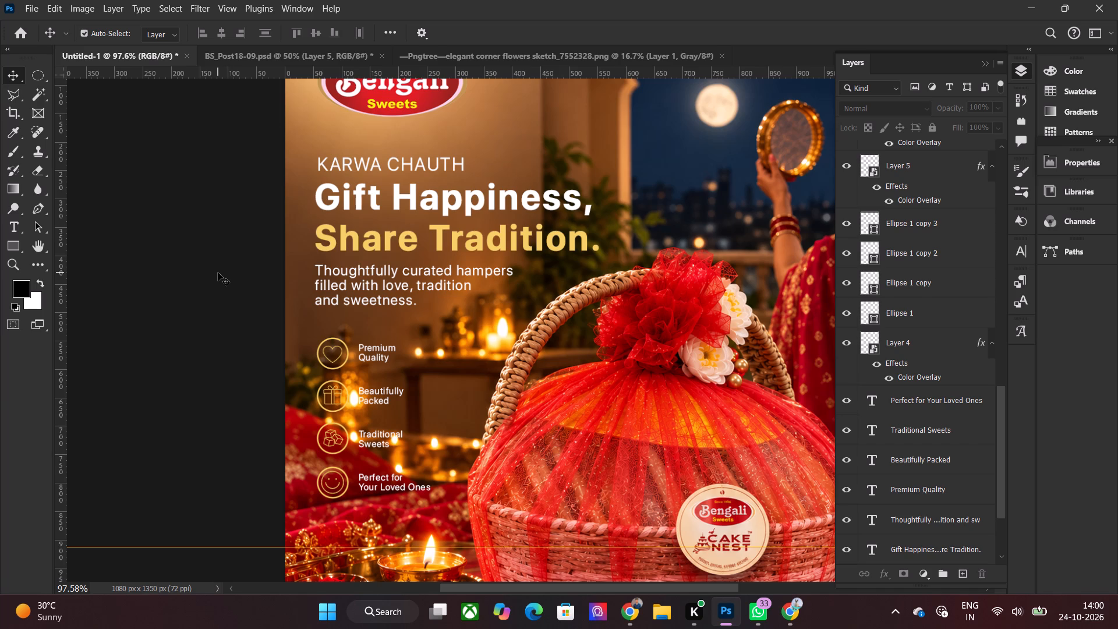
# Shift "KARWA CHAUTH", the headline and the paragraph together slightly right to line up with the feature icons, and deselect them.
pyautogui.scroll(-4, 218, 273)
pyautogui.scroll(-4, 443, 372)
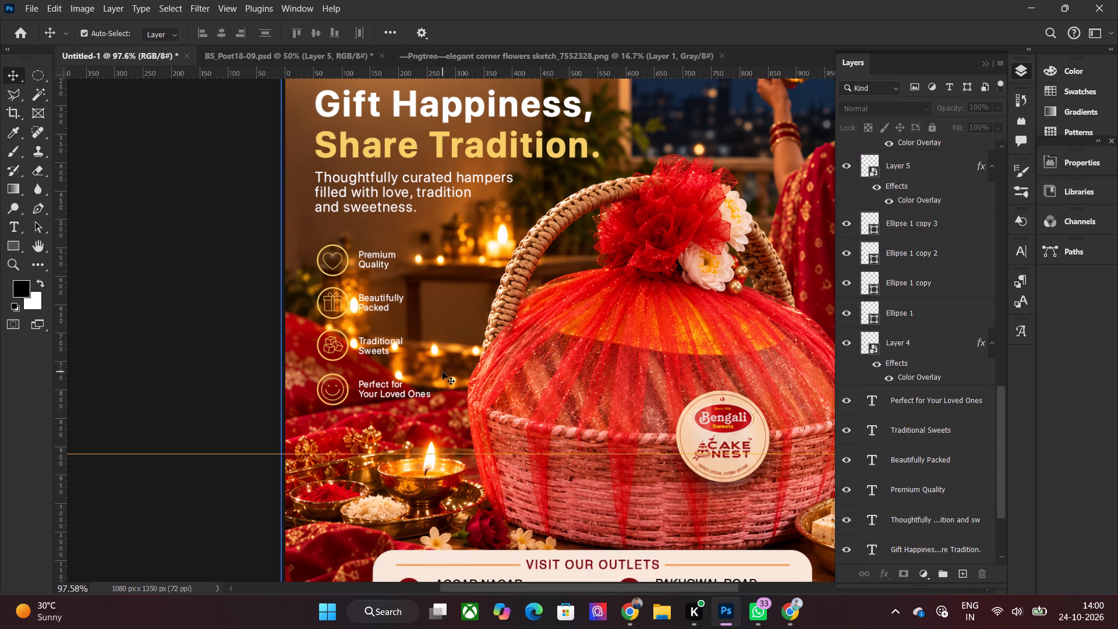
pyautogui.scroll(7, 443, 372)
pyautogui.scroll(-4, 443, 372)
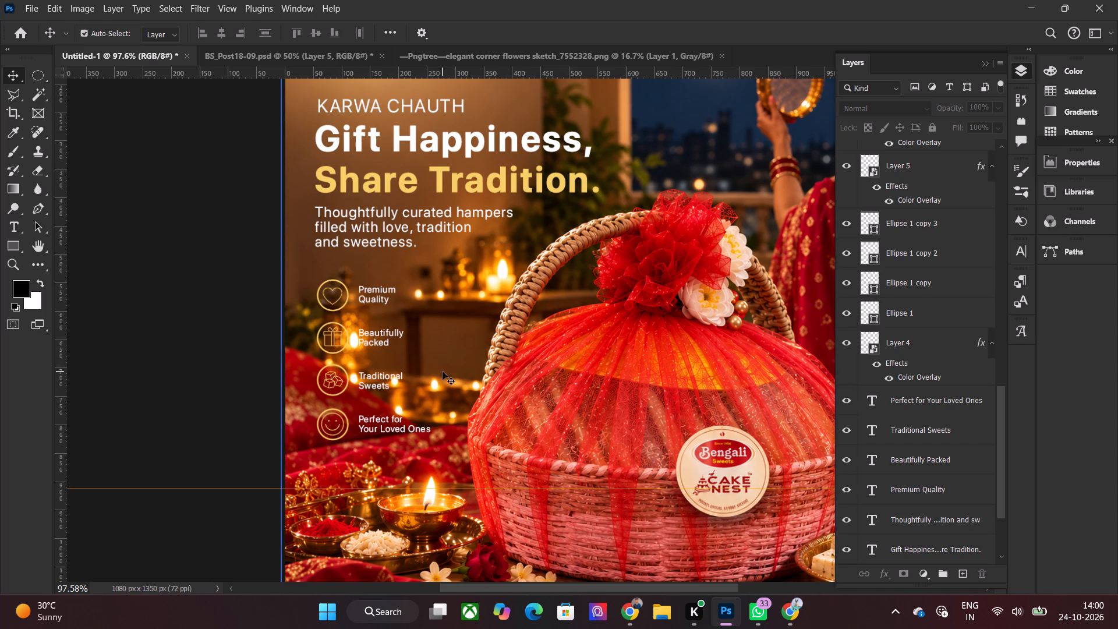
pyautogui.click(378, 225)
pyautogui.scroll(3, 378, 225)
pyautogui.keyDown('shift'); pyautogui.click(359, 182); pyautogui.keyUp('shift')
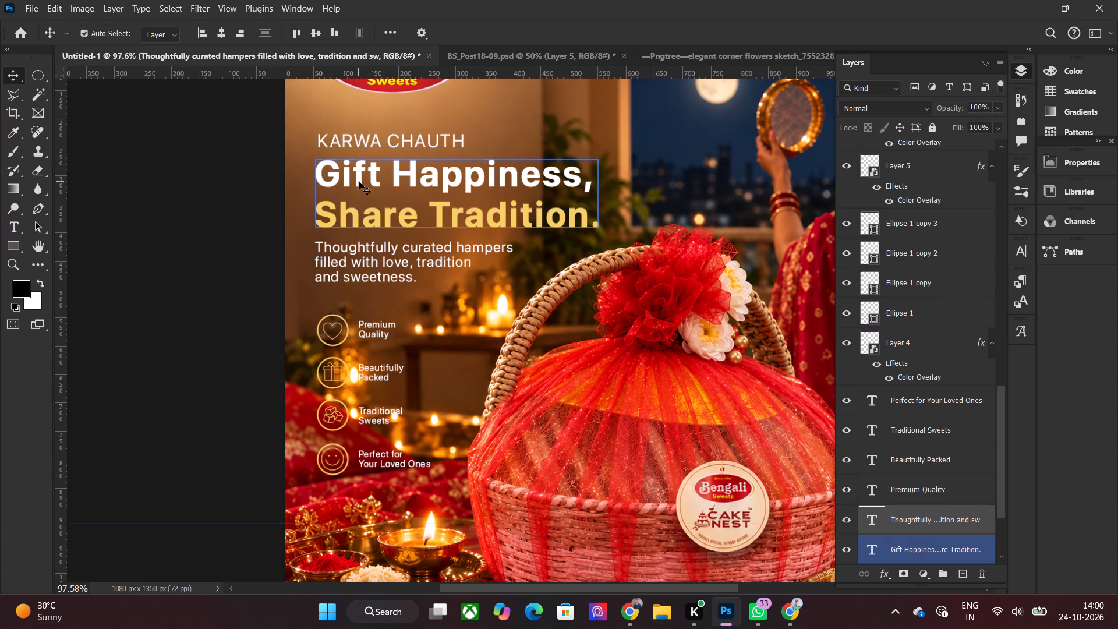
pyautogui.keyDown('shift'); pyautogui.click(387, 139); pyautogui.keyUp('shift')
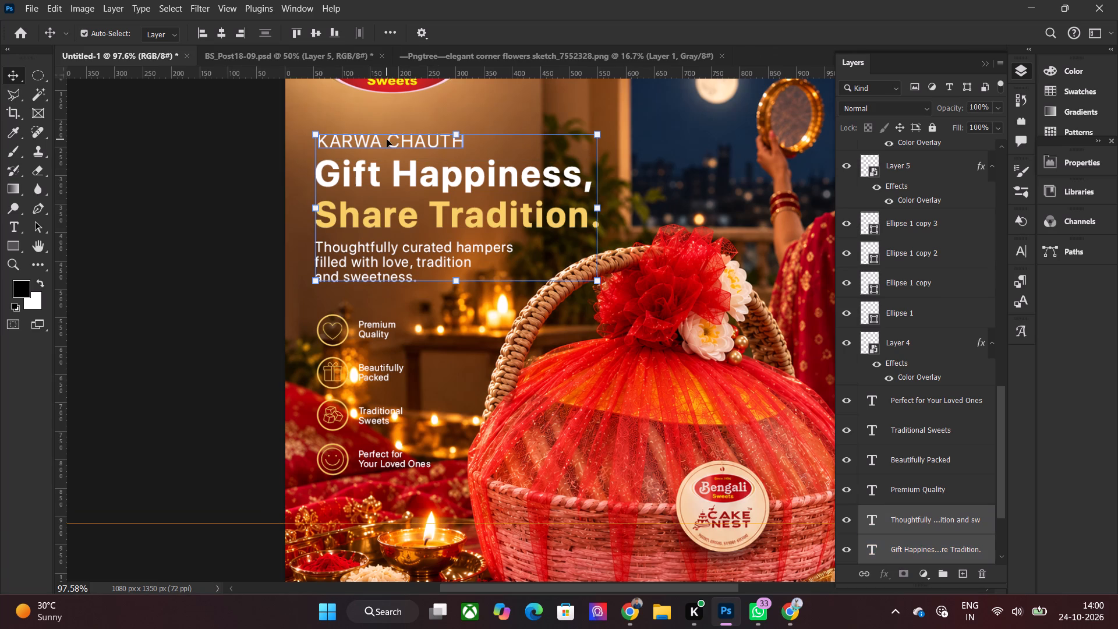
pyautogui.press('Right')
pyautogui.press('Right')
pyautogui.press('Right')
pyautogui.press('Right')
pyautogui.press('Right')
pyautogui.press('Right')
pyautogui.press('Right')
pyautogui.press('Right')
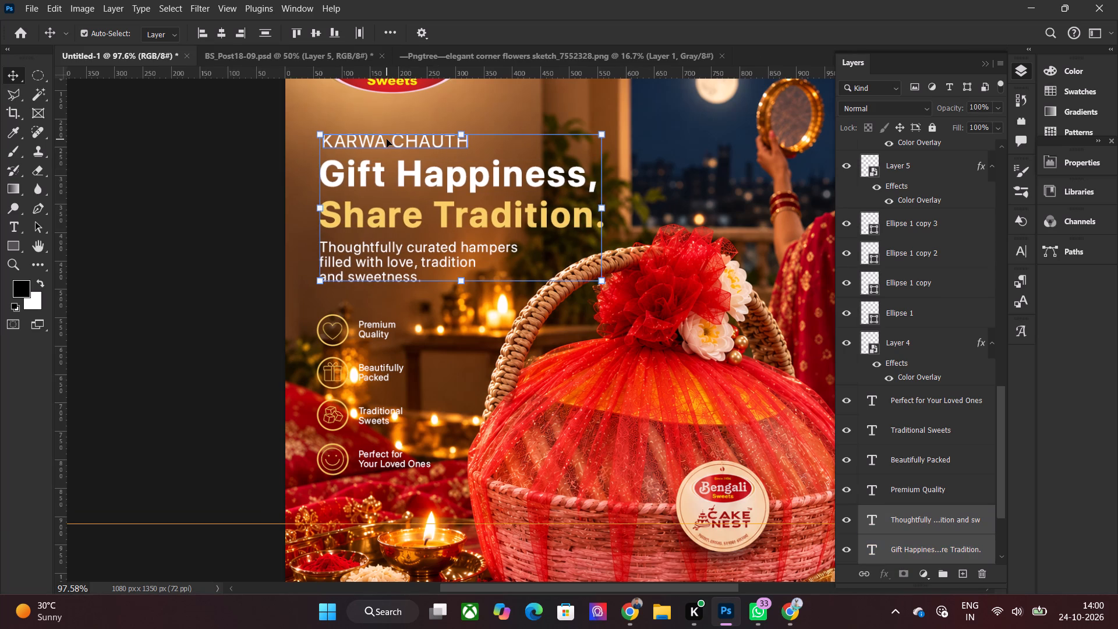
pyautogui.press('Left')
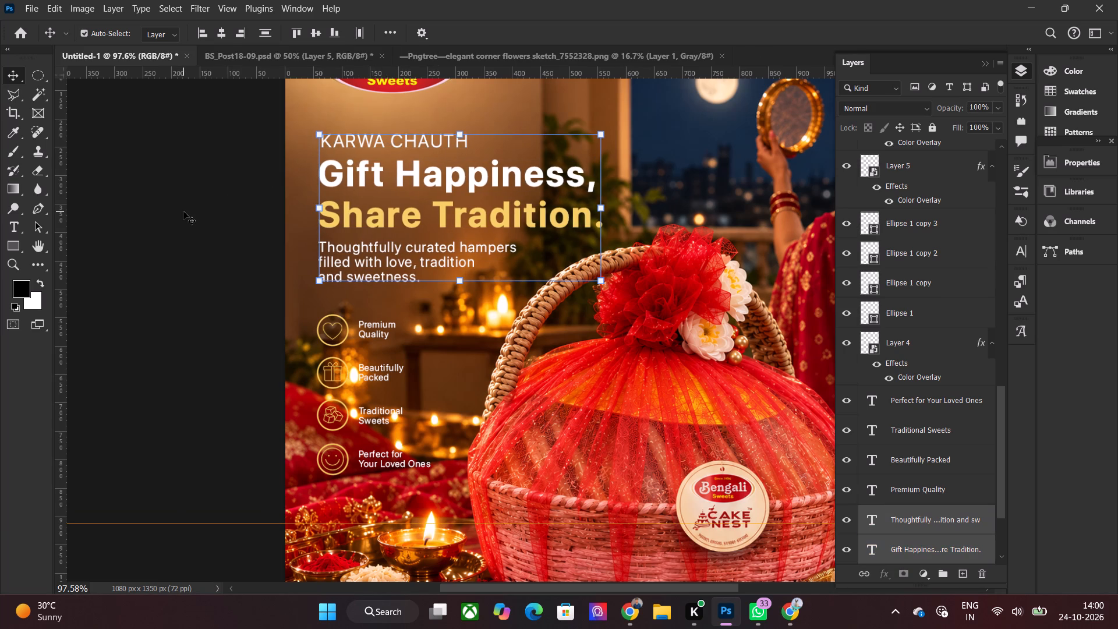
pyautogui.press('Left')
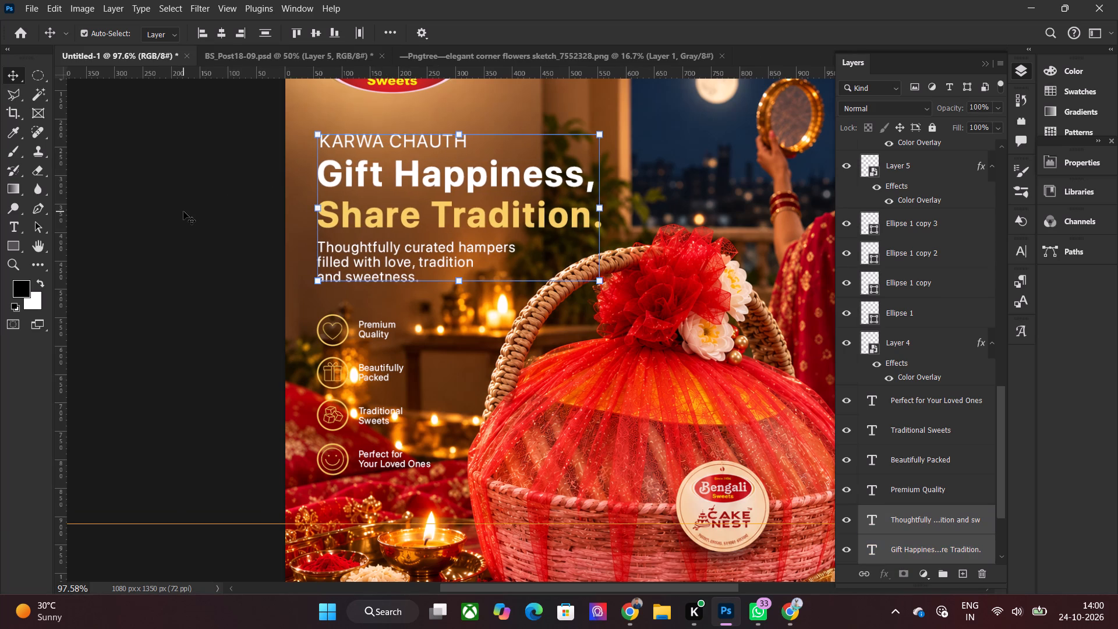
pyautogui.press('Right')
pyautogui.click(183, 211)
# Nudge the Bengali Sweets logo slightly right to line up with the shifted text block, and deselect it.
pyautogui.scroll(6, 183, 211)
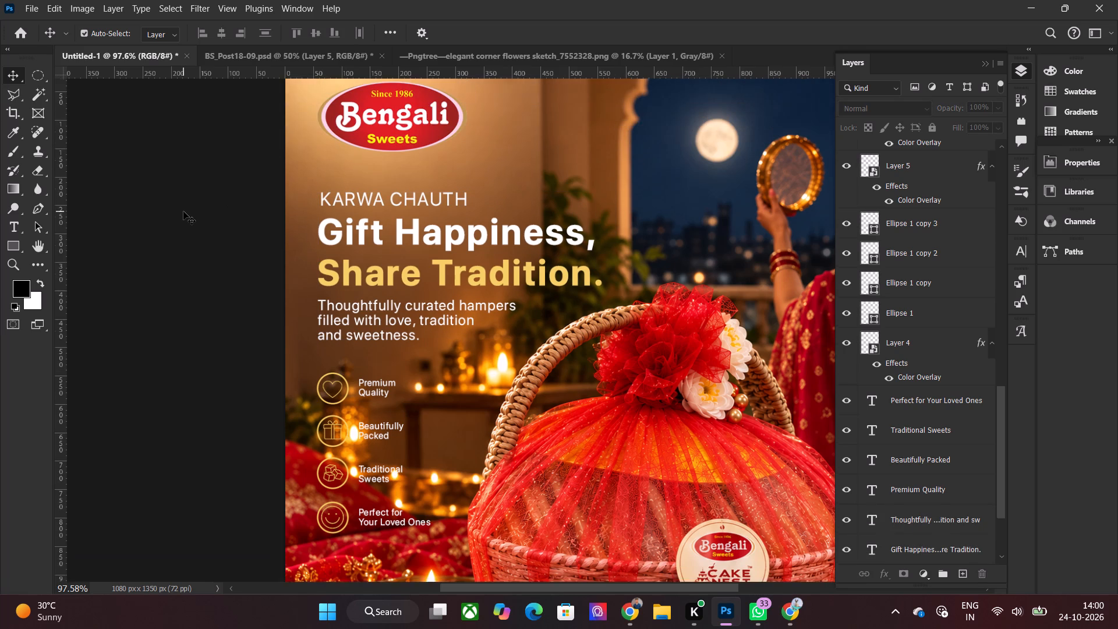
pyautogui.scroll(3, 183, 211)
pyautogui.click(385, 182)
pyautogui.press('Menu')
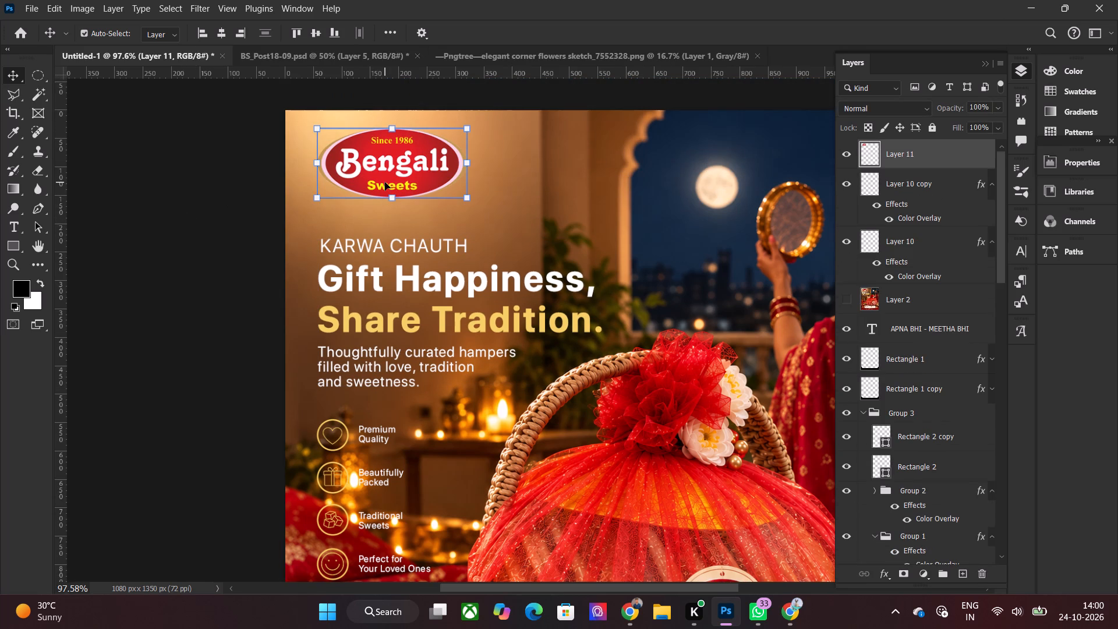
pyautogui.press('Right')
pyautogui.press('Right')
pyautogui.press('Right')
pyautogui.press('Right')
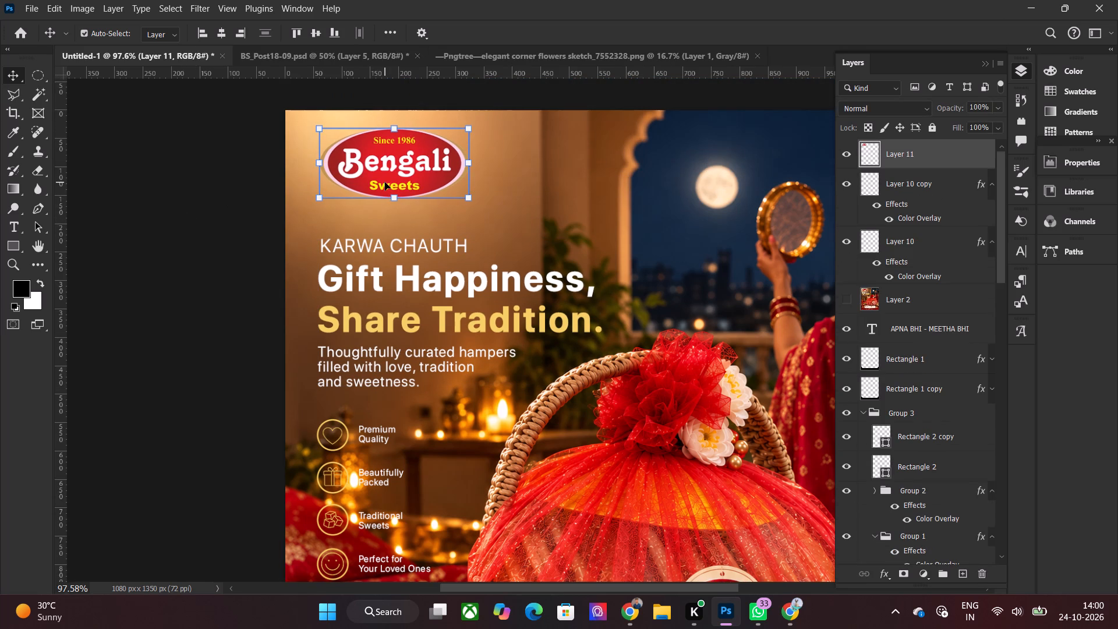
pyautogui.click(227, 220)
# Compare the whole poster with the hidden reference image on Layer 2, and delete that reference layer.
pyautogui.scroll(-14, 239, 222)
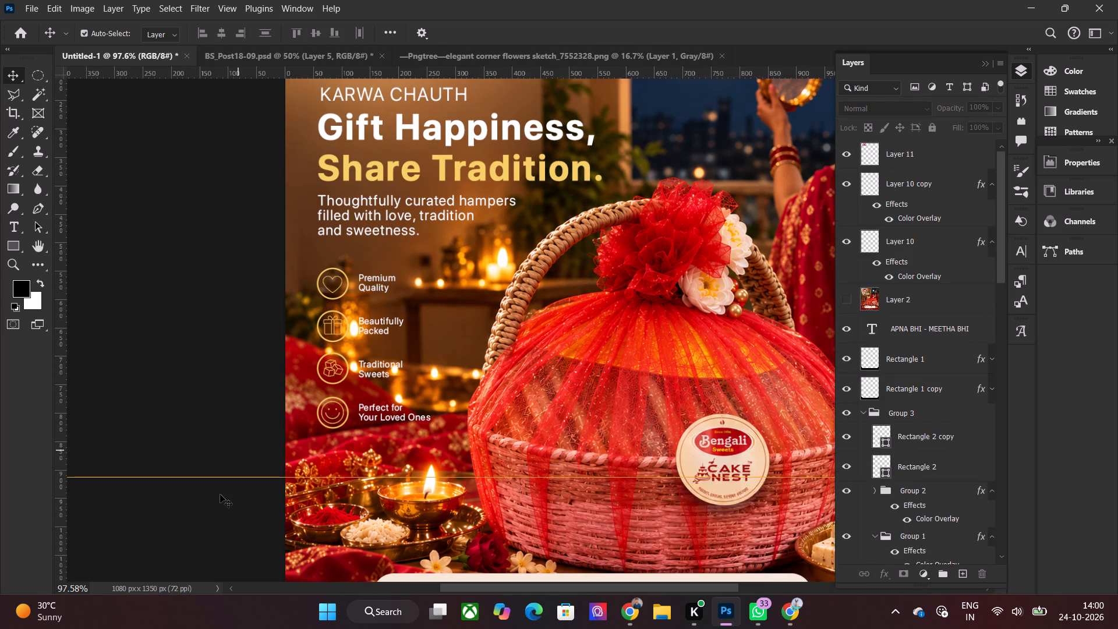
pyautogui.scroll(-5, 220, 494)
pyautogui.hotkey('ctrl', 'shift', '0')
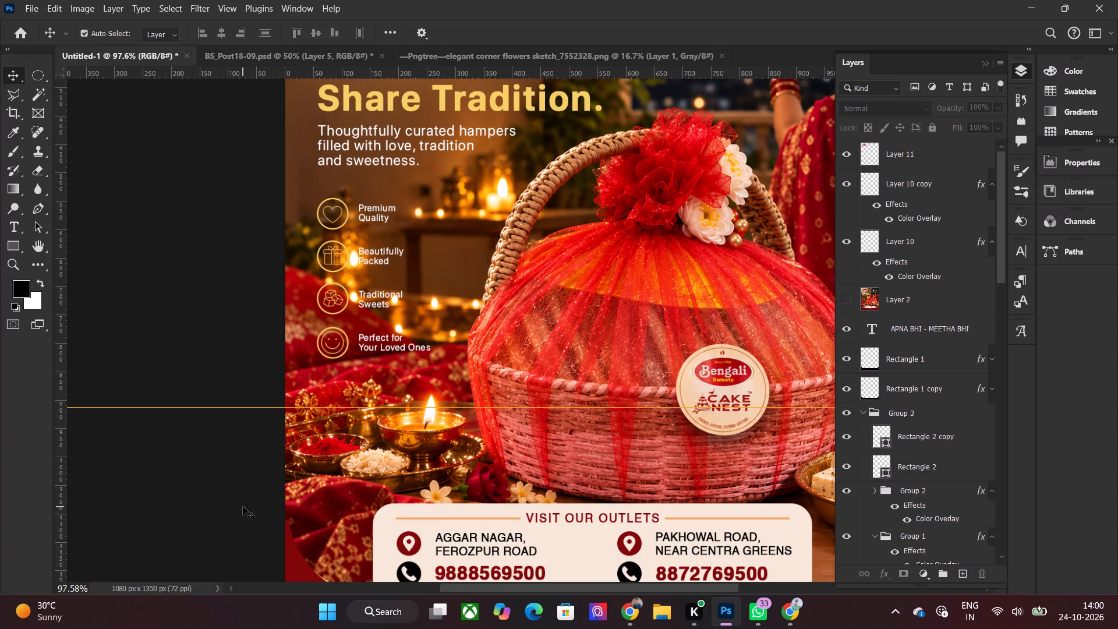
pyautogui.hotkey('alt', '0')
pyautogui.hotkey('ctrl', '0')
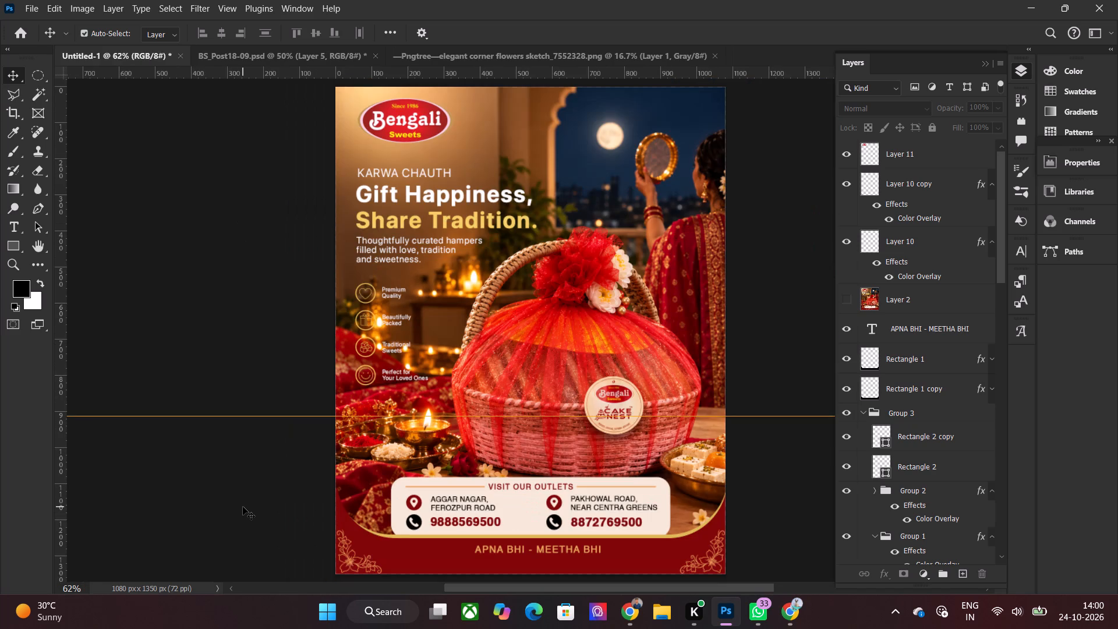
pyautogui.click(220, 333)
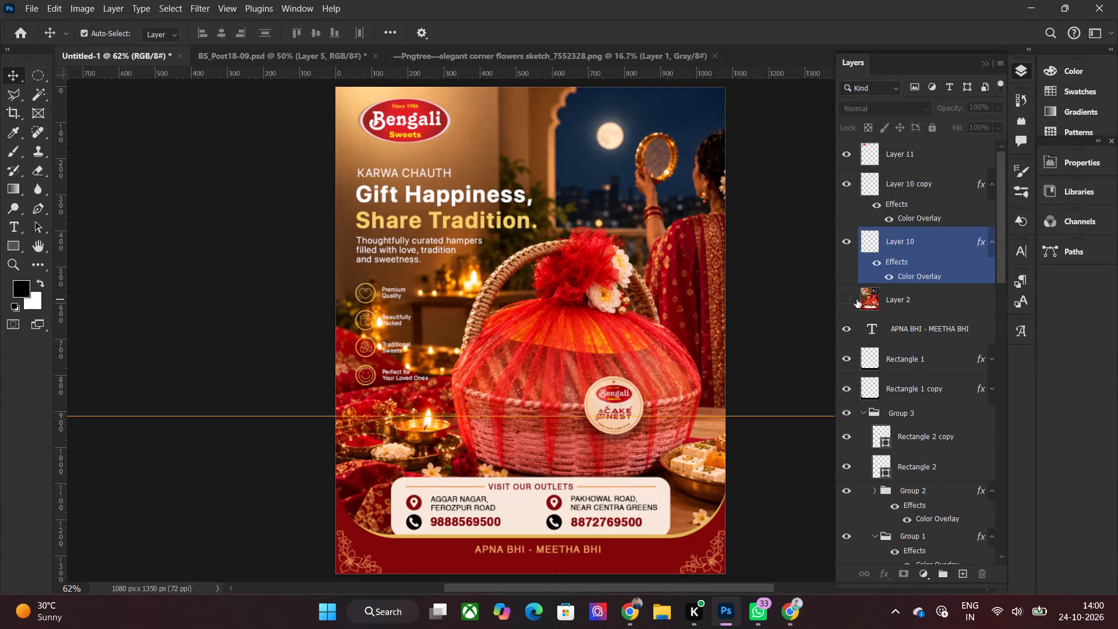
pyautogui.click(850, 299)
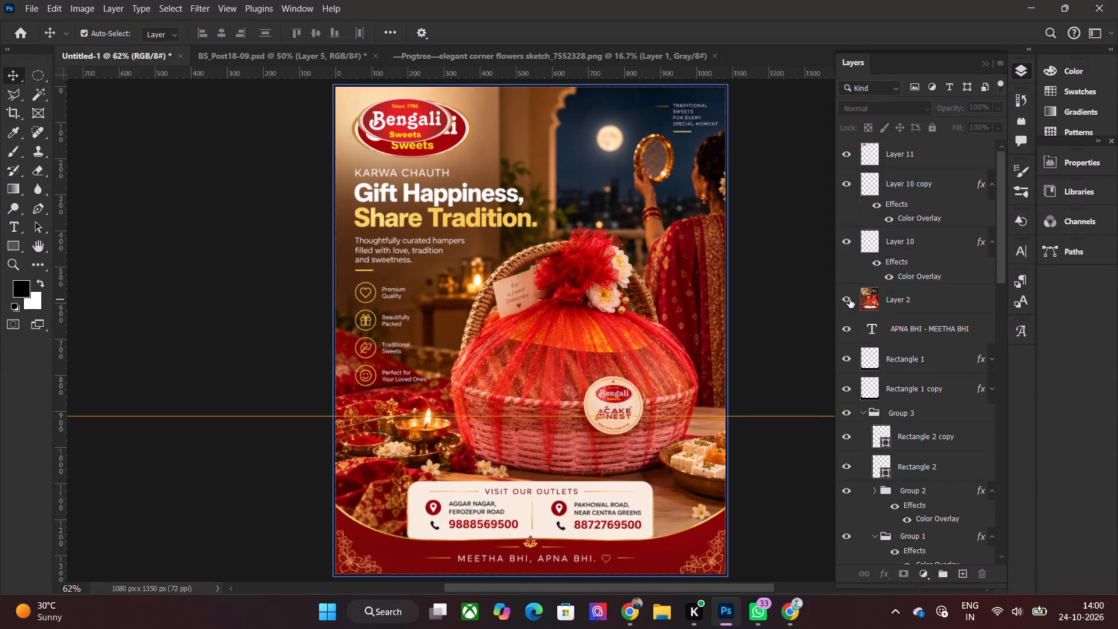
pyautogui.click(850, 299)
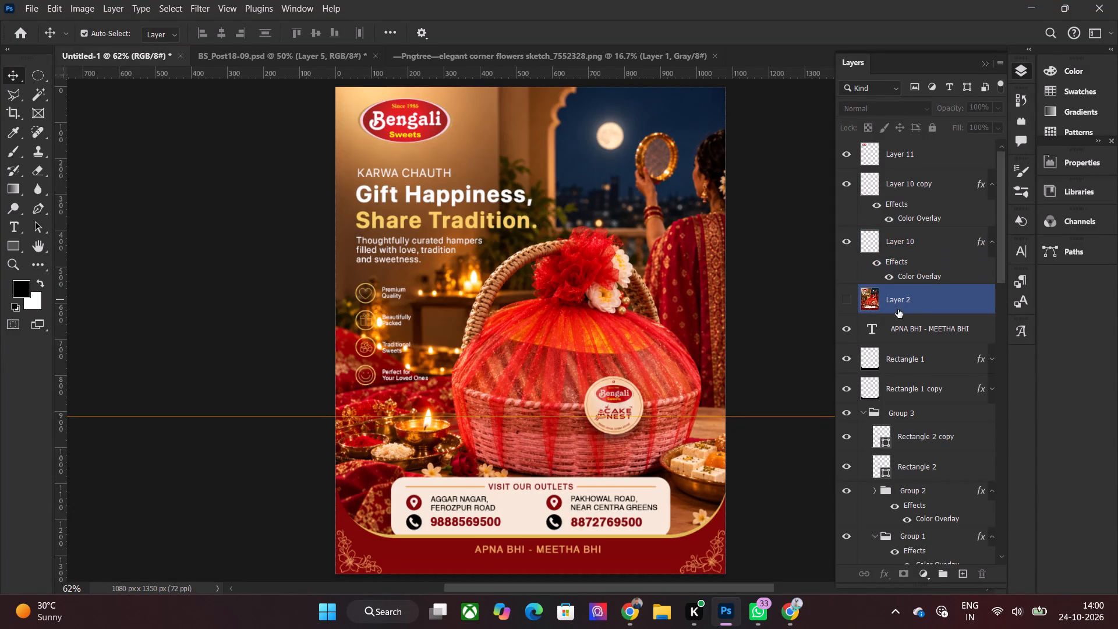
pyautogui.click(914, 311)
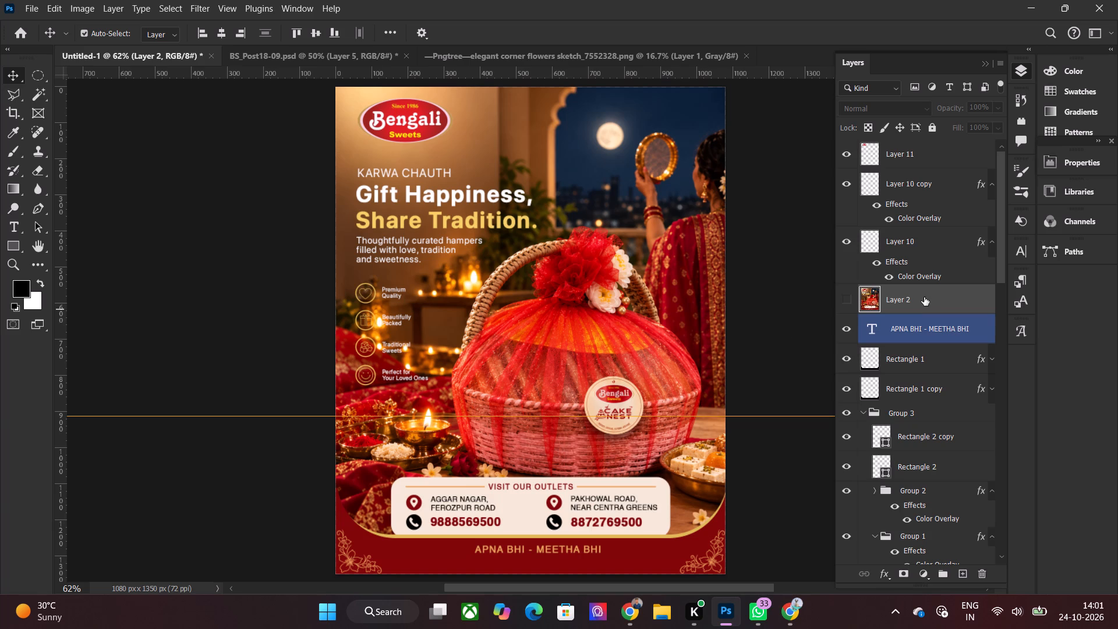
pyautogui.press('Delete')
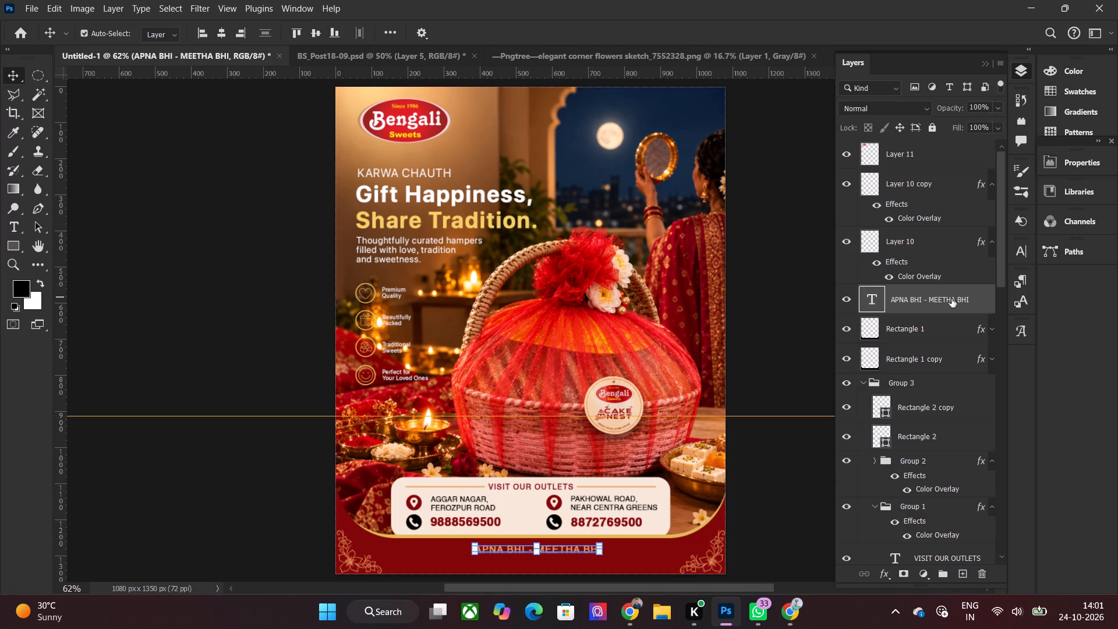
pyautogui.click(241, 308)
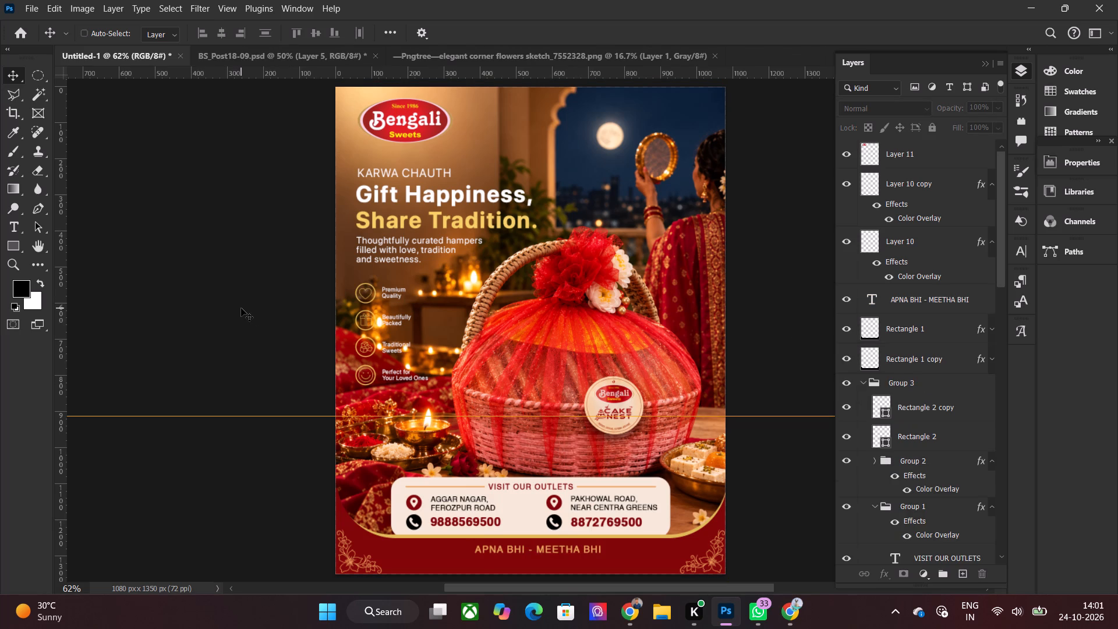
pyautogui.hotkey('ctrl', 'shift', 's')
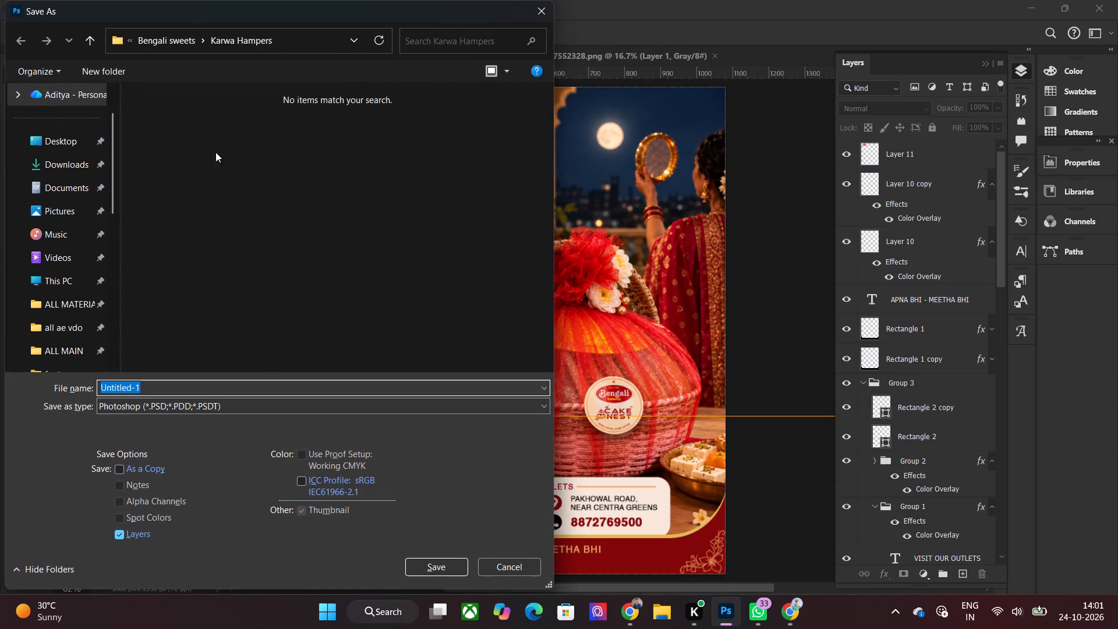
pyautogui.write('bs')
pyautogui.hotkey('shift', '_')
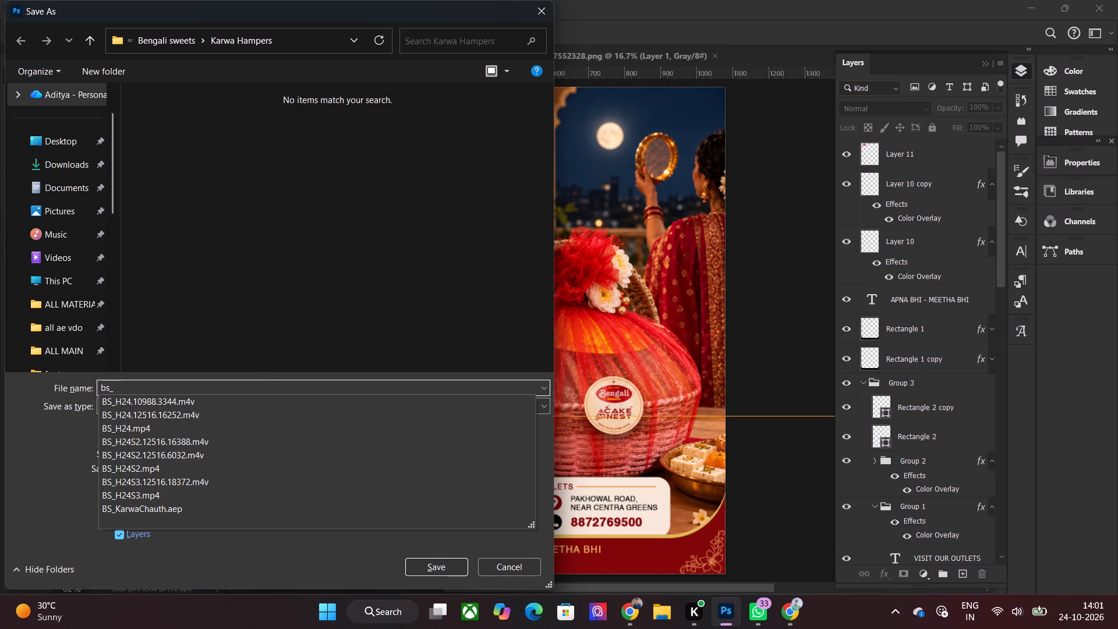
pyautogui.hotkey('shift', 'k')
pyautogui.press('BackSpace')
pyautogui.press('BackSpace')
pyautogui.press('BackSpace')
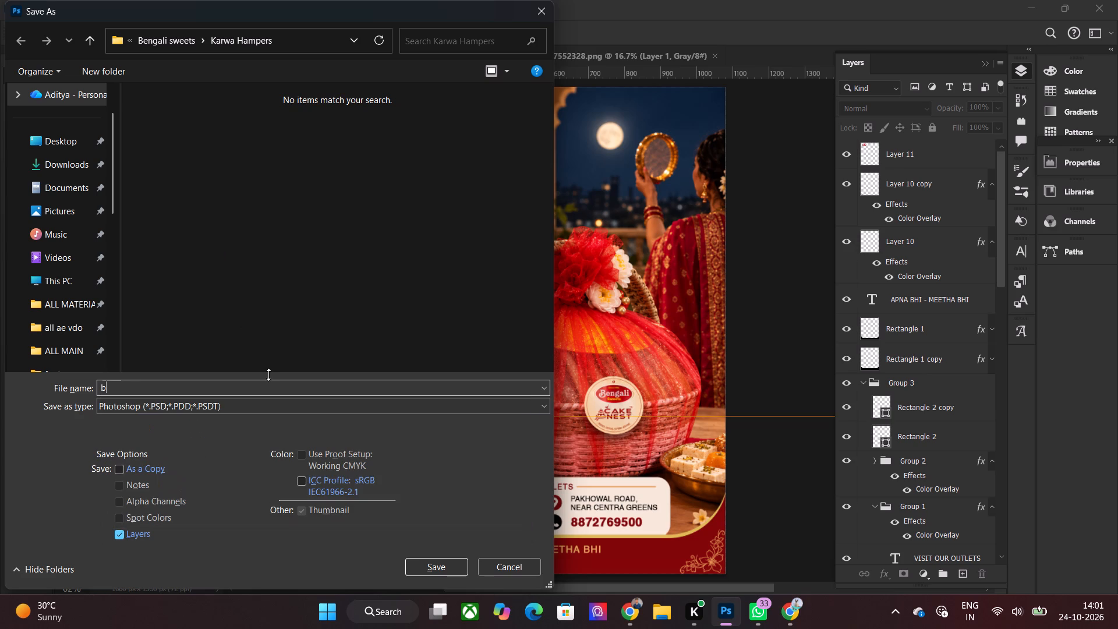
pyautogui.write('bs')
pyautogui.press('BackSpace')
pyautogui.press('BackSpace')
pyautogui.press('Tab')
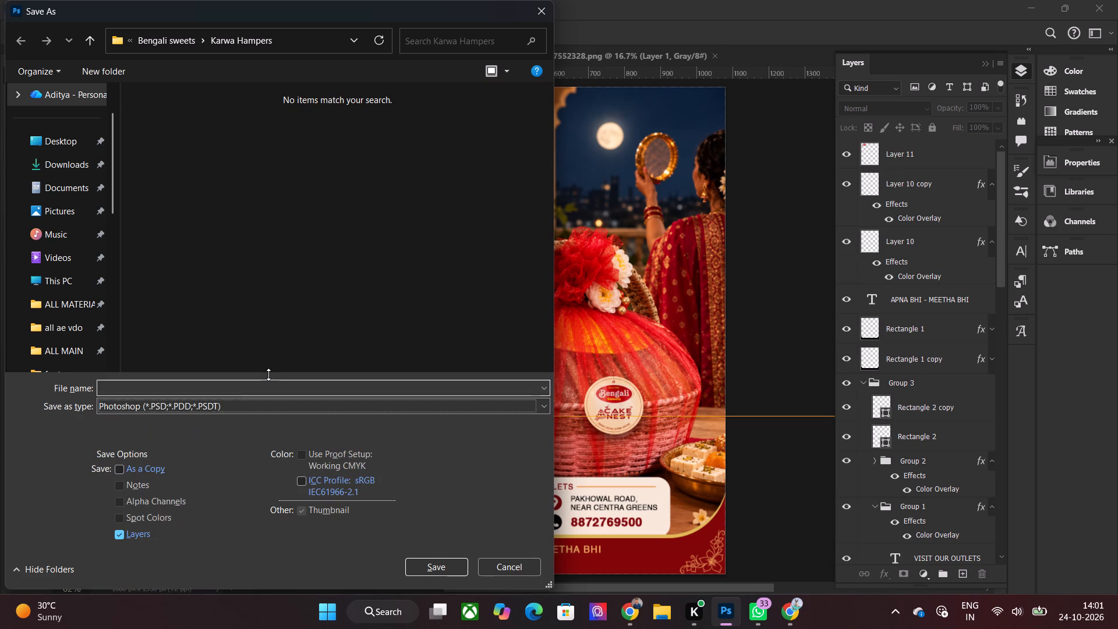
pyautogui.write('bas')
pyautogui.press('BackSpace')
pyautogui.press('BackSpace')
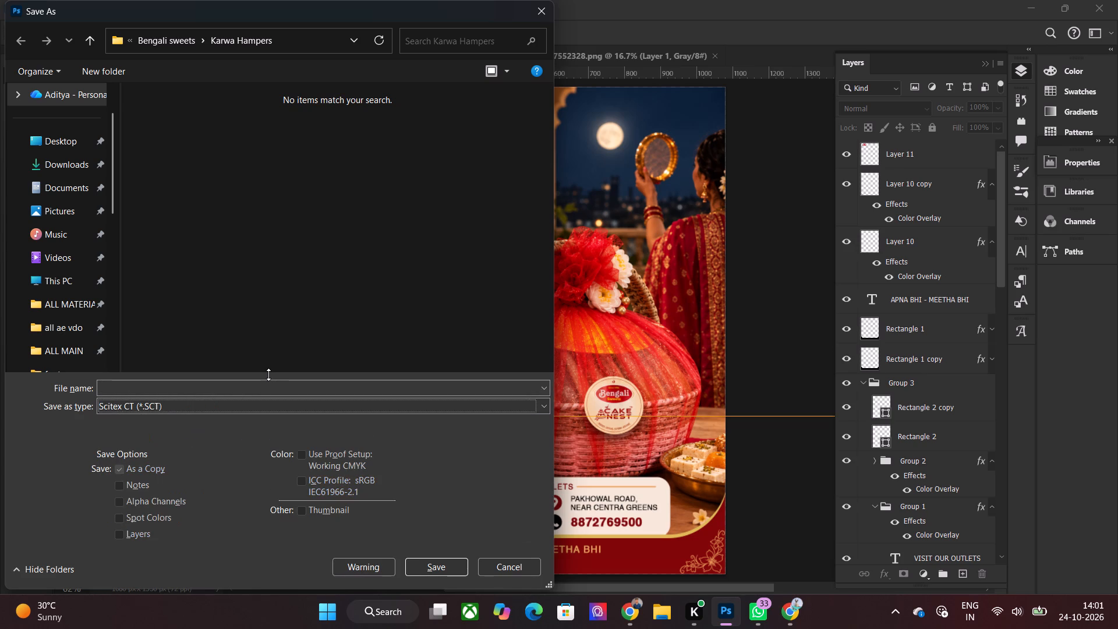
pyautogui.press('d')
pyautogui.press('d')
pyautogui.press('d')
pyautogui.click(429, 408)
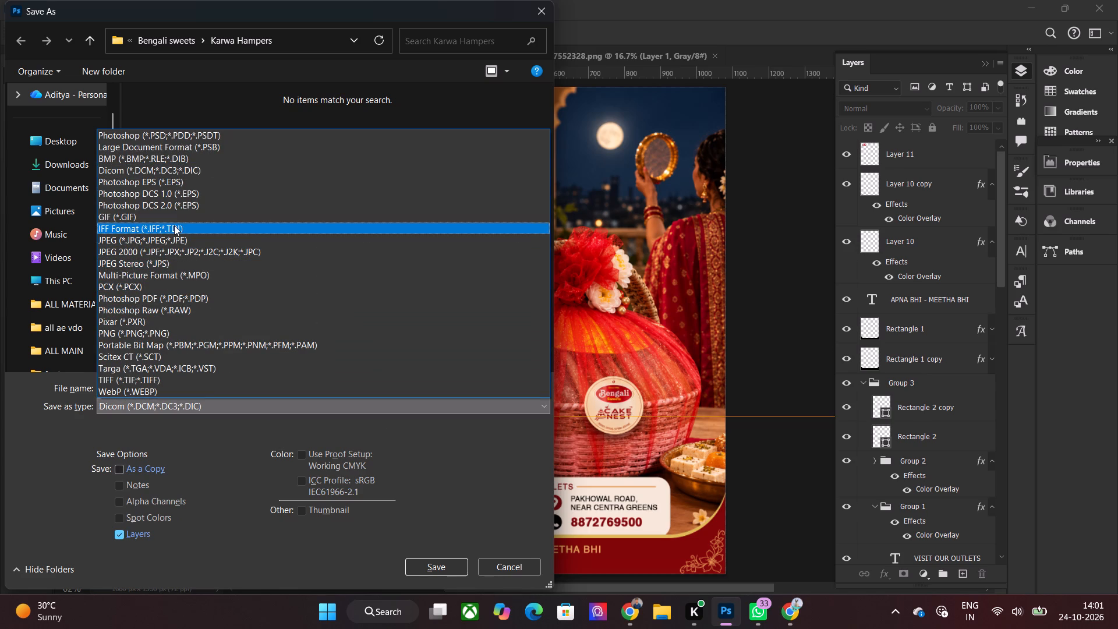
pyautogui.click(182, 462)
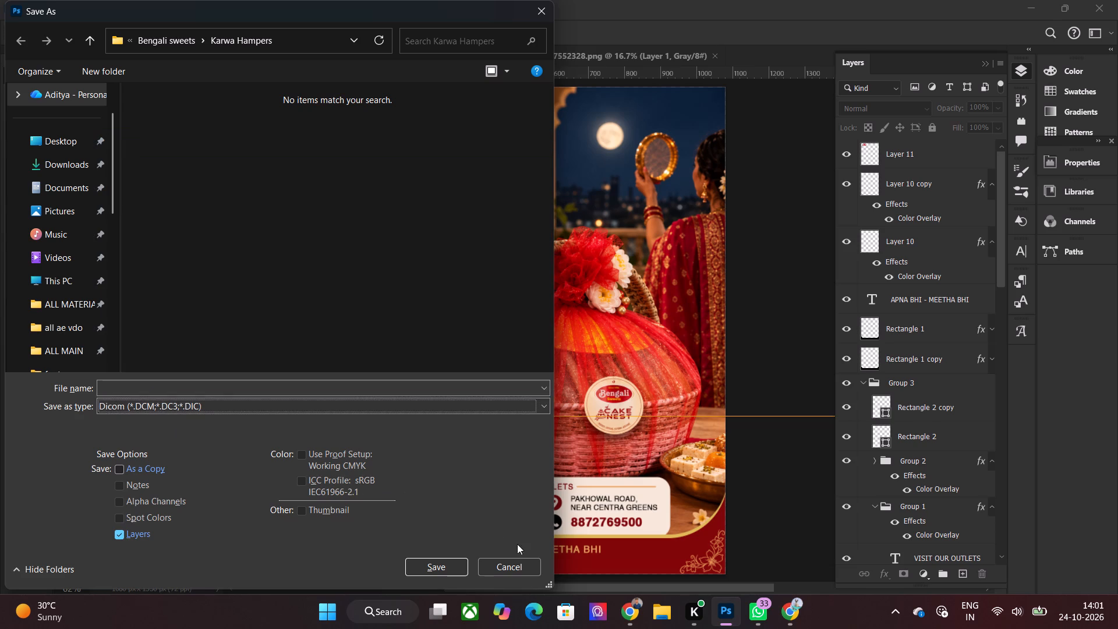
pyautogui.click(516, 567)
# Save the layered poster as a Photoshop file named BS_KPOST24 in the Karwa Hampers folder.
pyautogui.hotkey('ctrl', 'shift', 's')
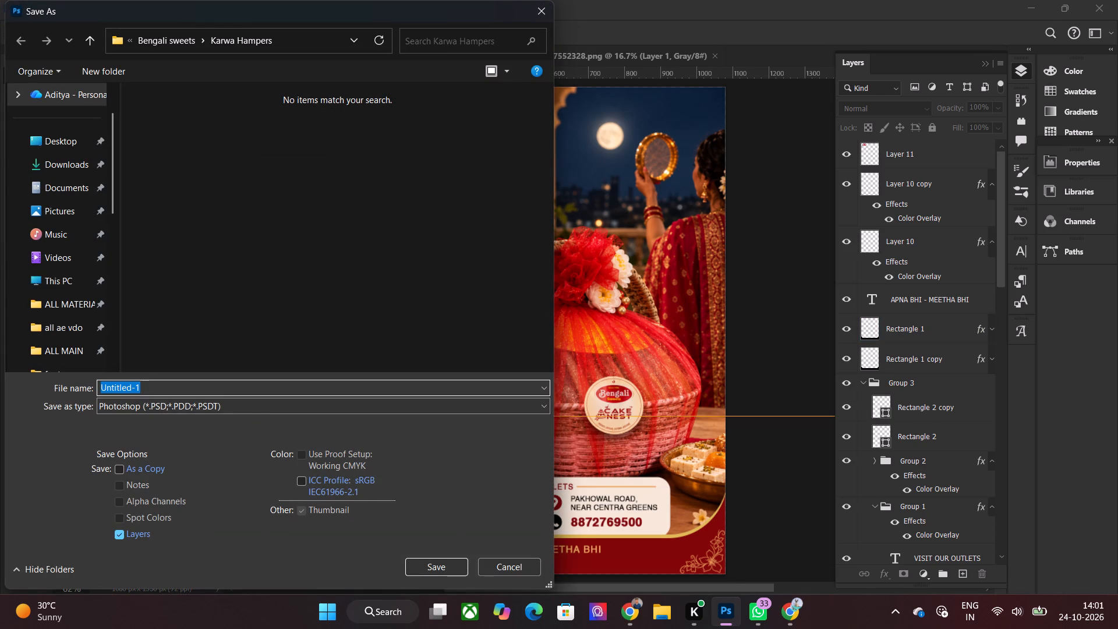
pyautogui.write('Be')
pyautogui.press('BackSpace')
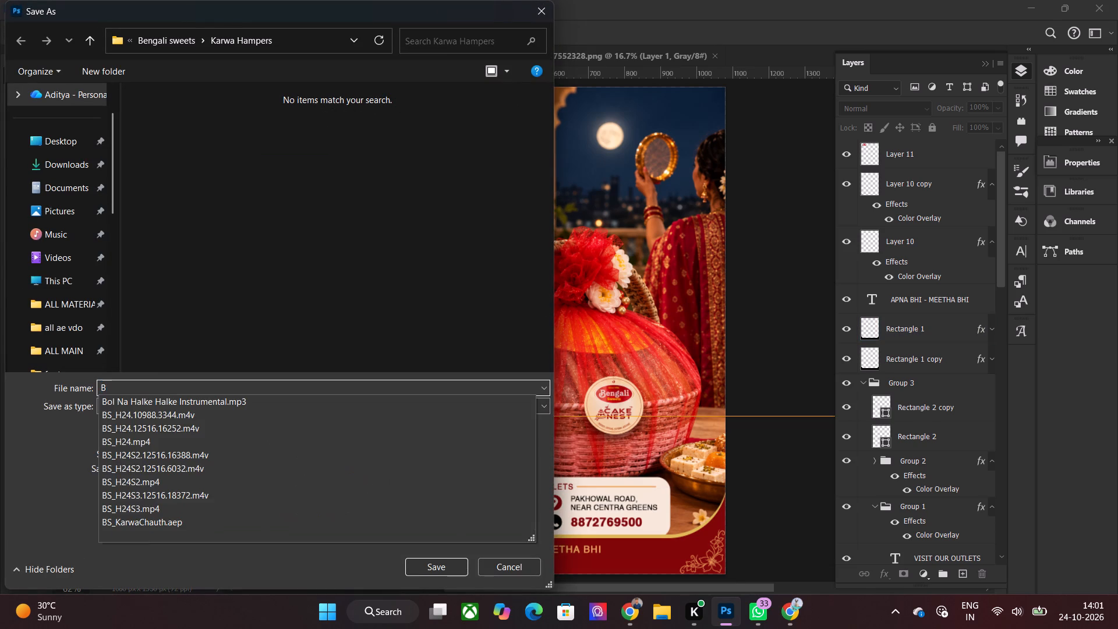
pyautogui.hotkey('shift', 's')
pyautogui.hotkey('shift', '_')
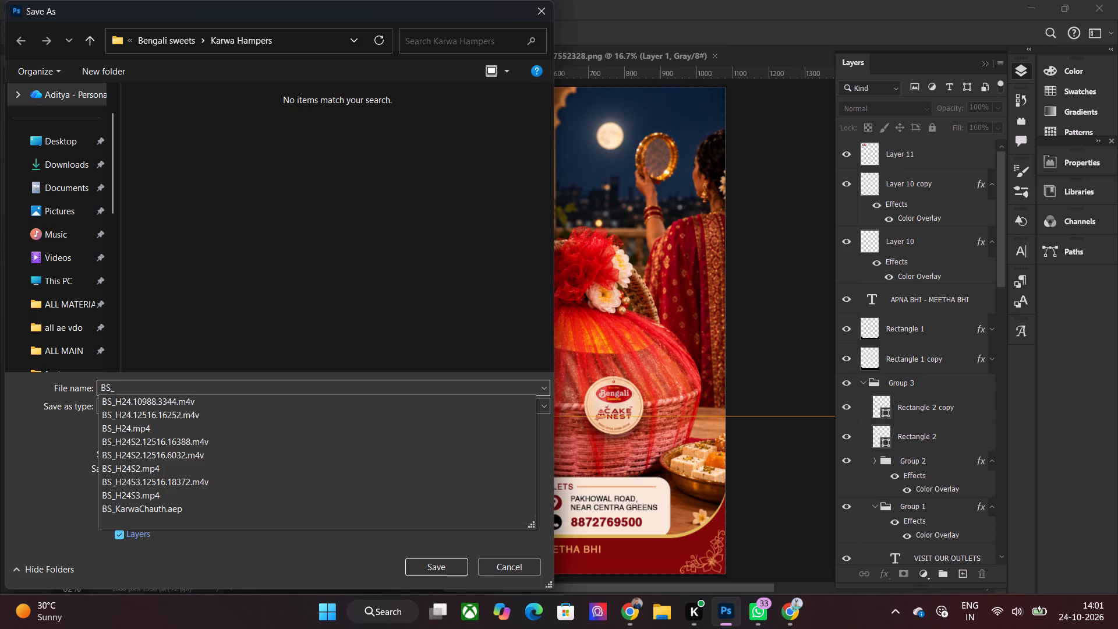
pyautogui.hotkey('shift', 'k')
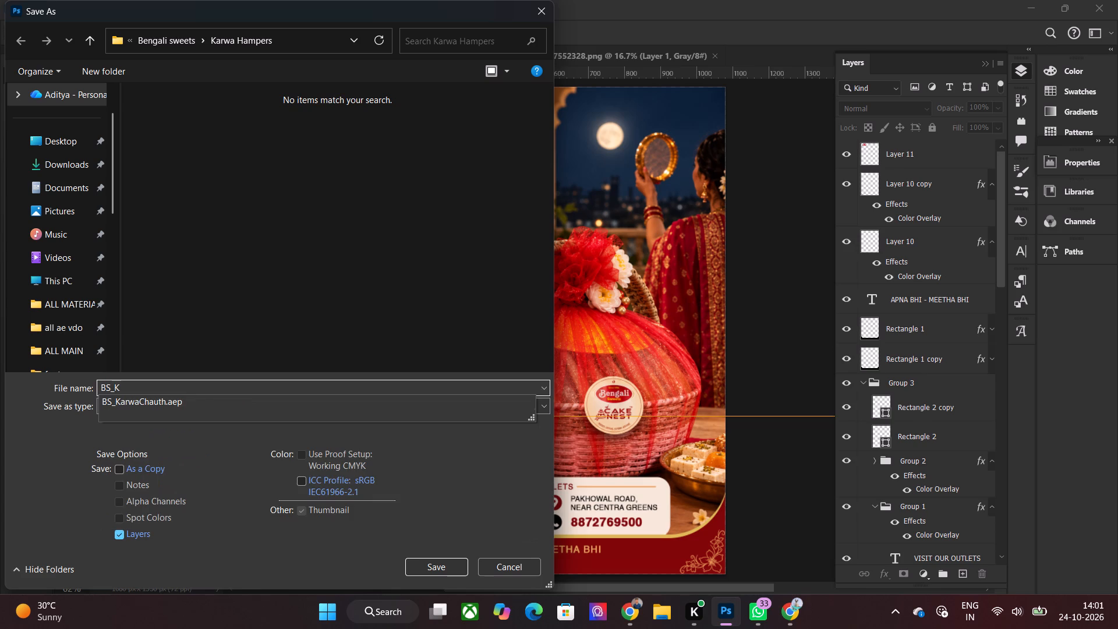
pyautogui.hotkey('shift', 'p')
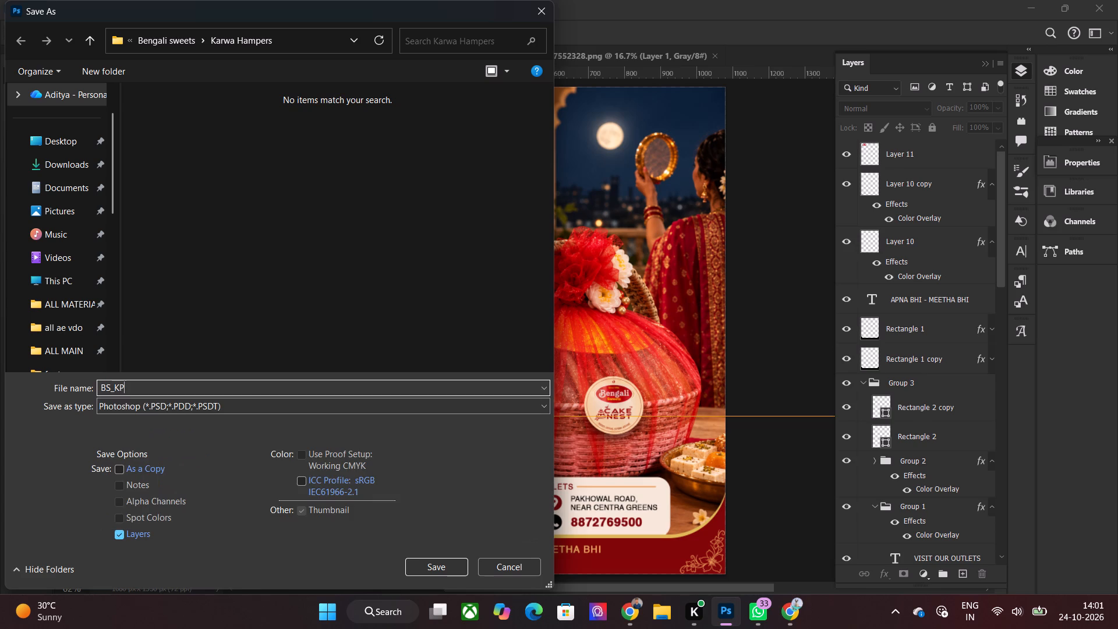
pyautogui.write('OST')
pyautogui.write('@$')
pyautogui.press('BackSpace')
pyautogui.press('BackSpace')
pyautogui.write('24')
pyautogui.press('Return')
pyautogui.press('Return')
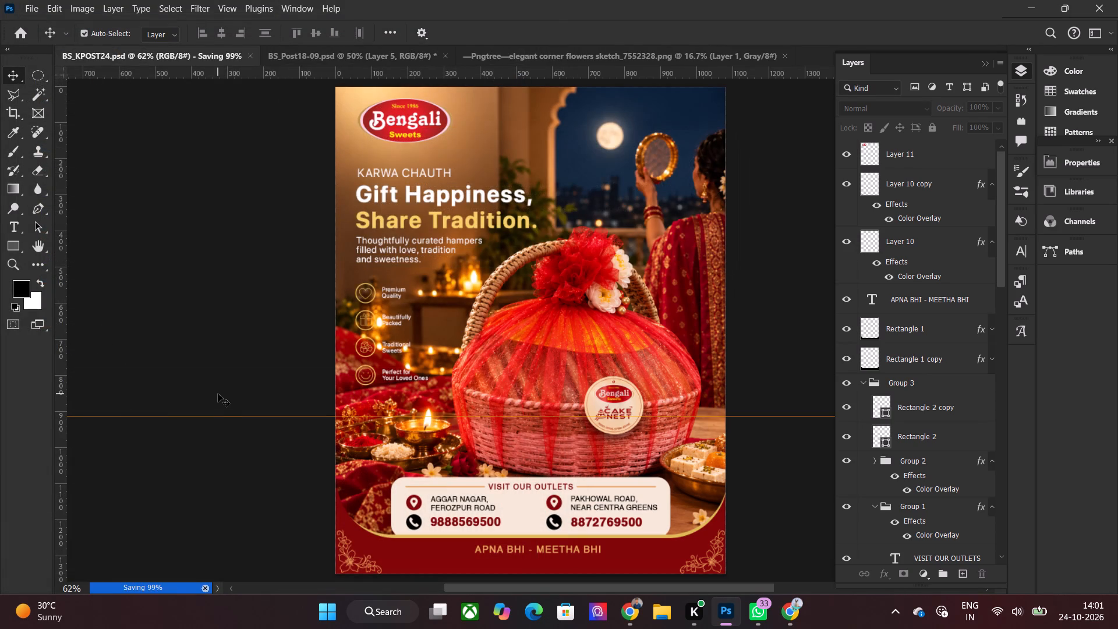
# Save a JPEG version of the poster as BS_KPOST24 in the Karwa Hampers folder at maximum quality 12, Progressive format.
pyautogui.hotkey('ctrl', 'shift', 's')
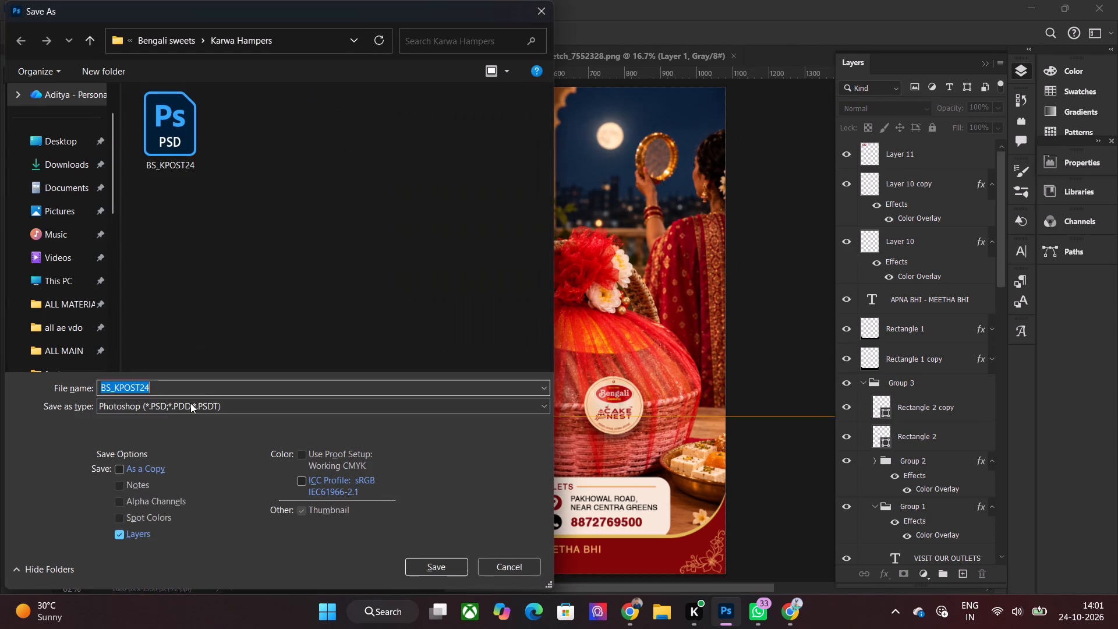
pyautogui.click(185, 403)
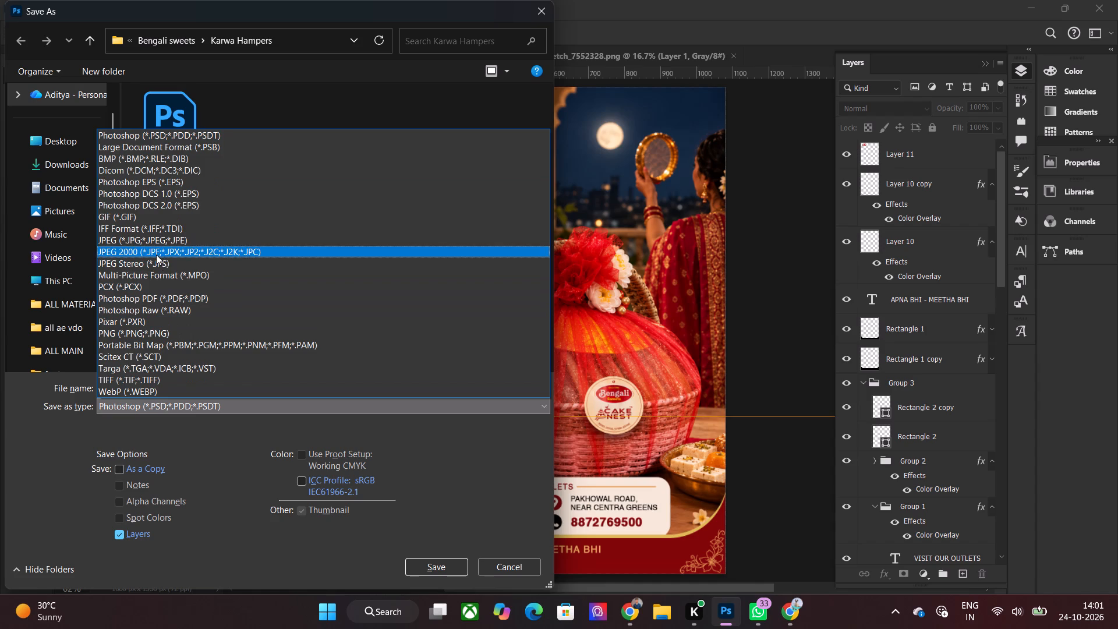
pyautogui.click(160, 241)
pyautogui.click(423, 564)
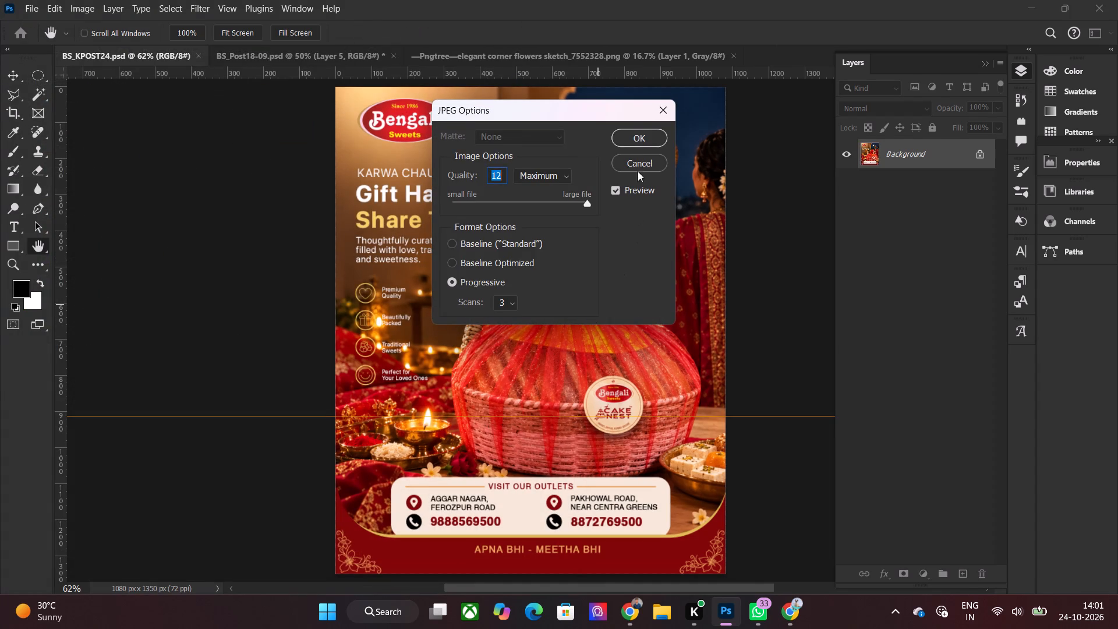
pyautogui.click(638, 135)
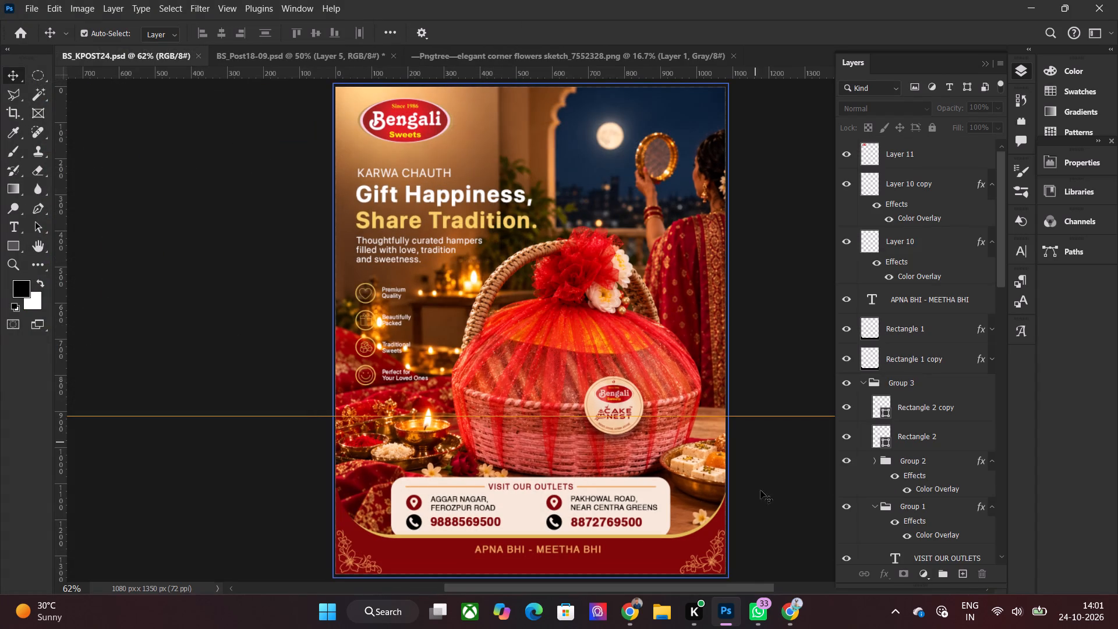
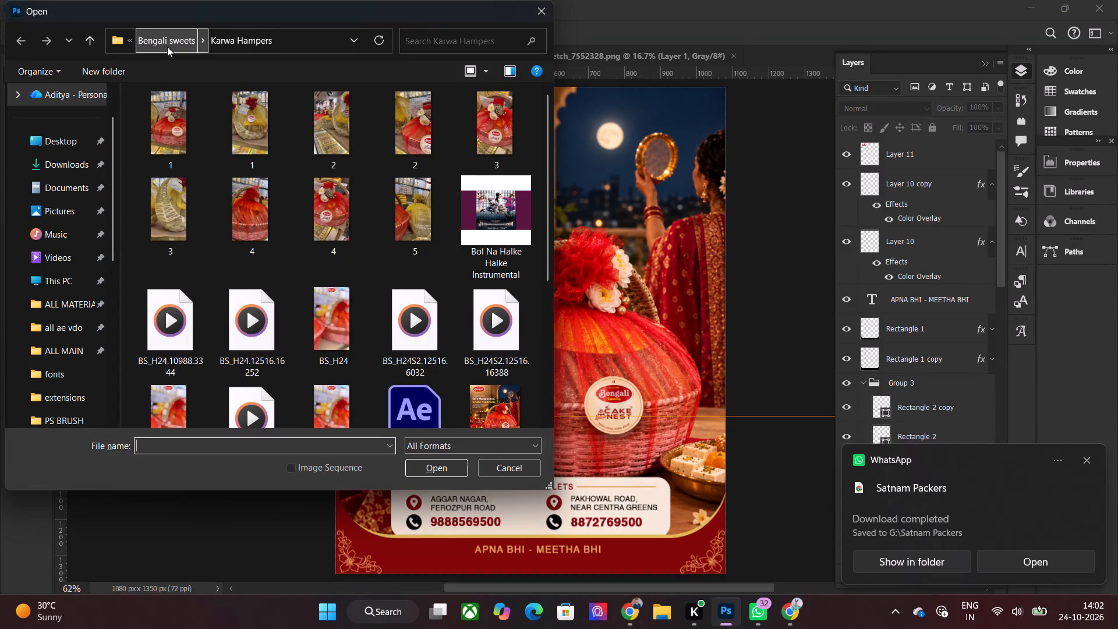
# Open the Satnam Packers PDF from the Satnam Packers folder on Local Disk (G:) for import.
pyautogui.click(167, 47)
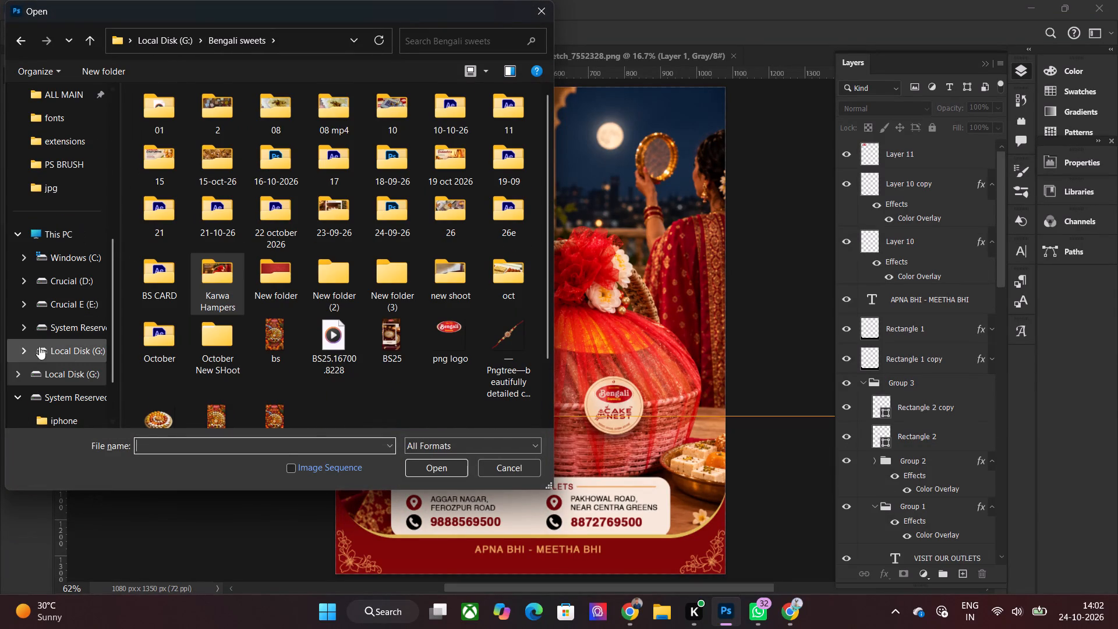
pyautogui.scroll(-3, 76, 395)
pyautogui.click(62, 314)
pyautogui.scroll(-3, 184, 305)
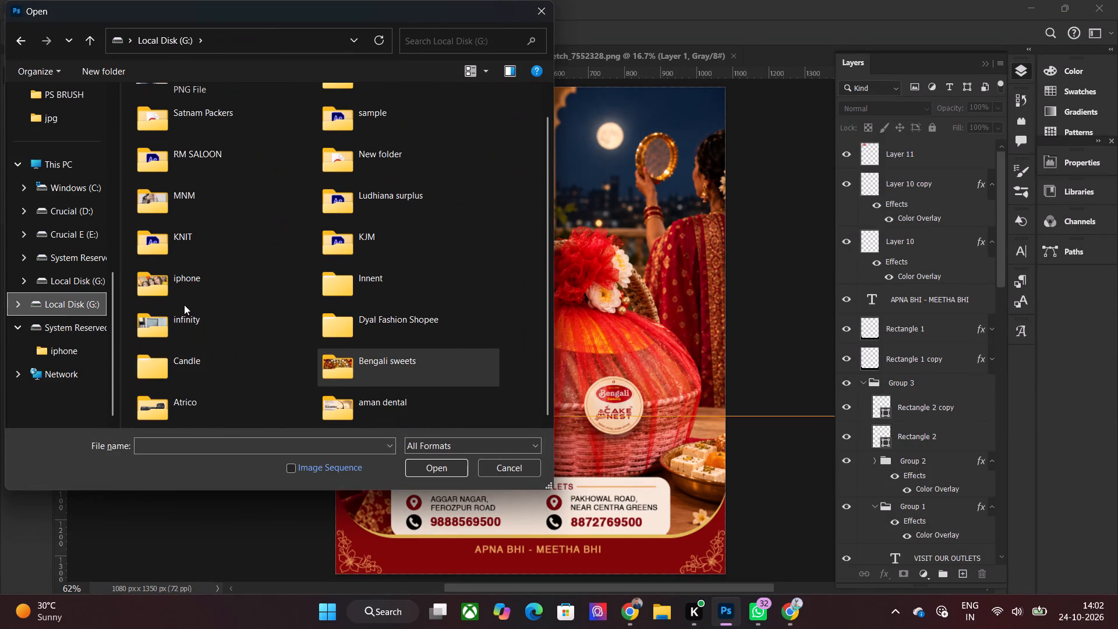
pyautogui.scroll(-3, 187, 308)
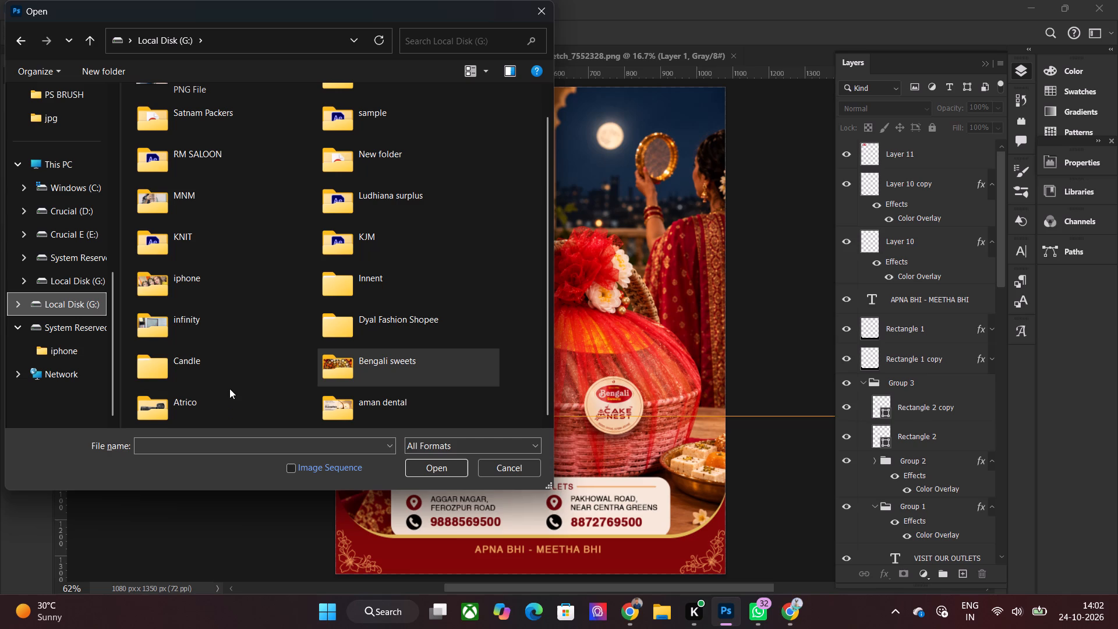
pyautogui.scroll(2, 273, 334)
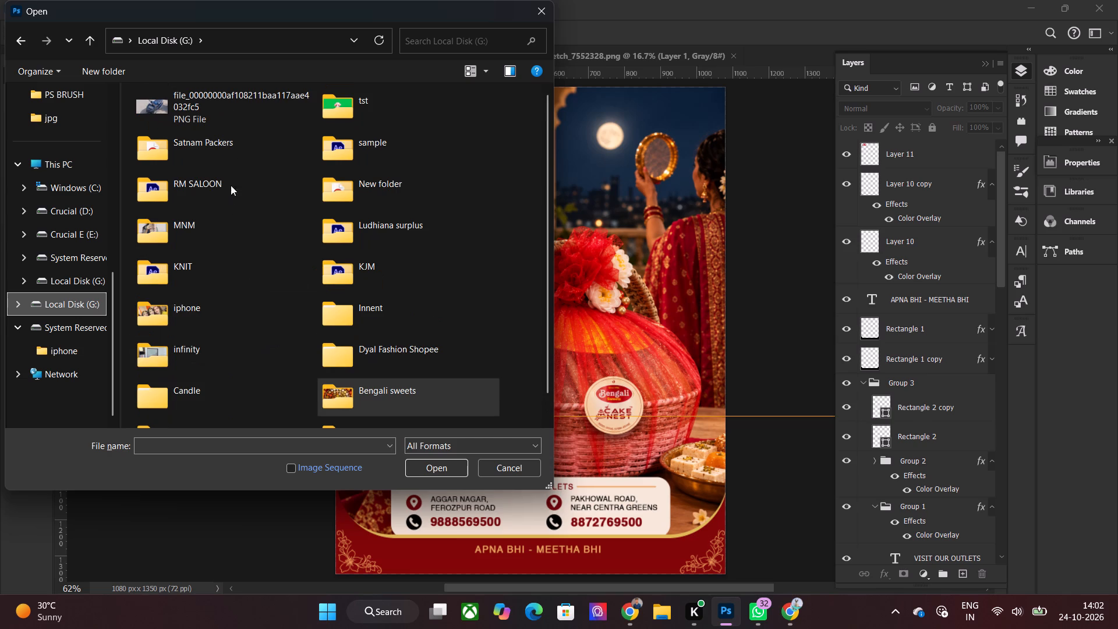
pyautogui.doubleClick(238, 151)
pyautogui.doubleClick(232, 118)
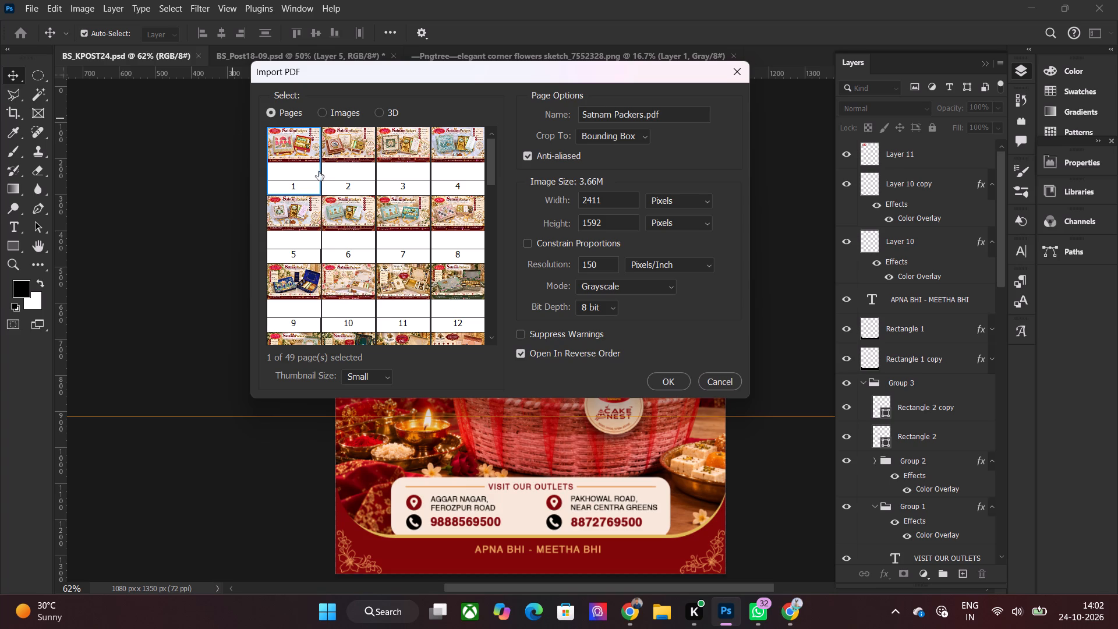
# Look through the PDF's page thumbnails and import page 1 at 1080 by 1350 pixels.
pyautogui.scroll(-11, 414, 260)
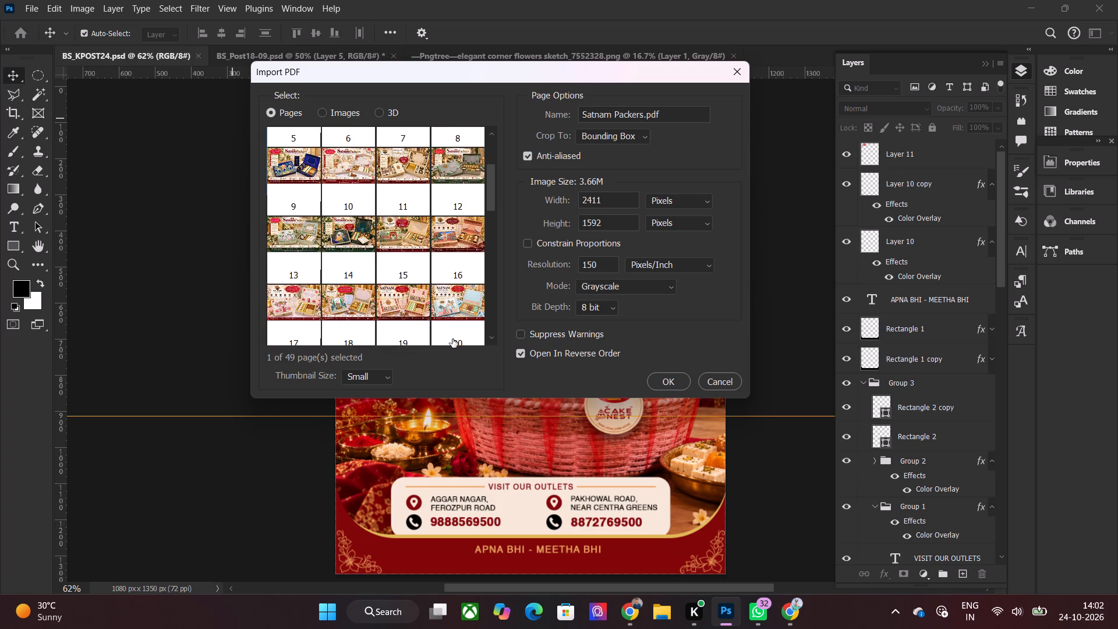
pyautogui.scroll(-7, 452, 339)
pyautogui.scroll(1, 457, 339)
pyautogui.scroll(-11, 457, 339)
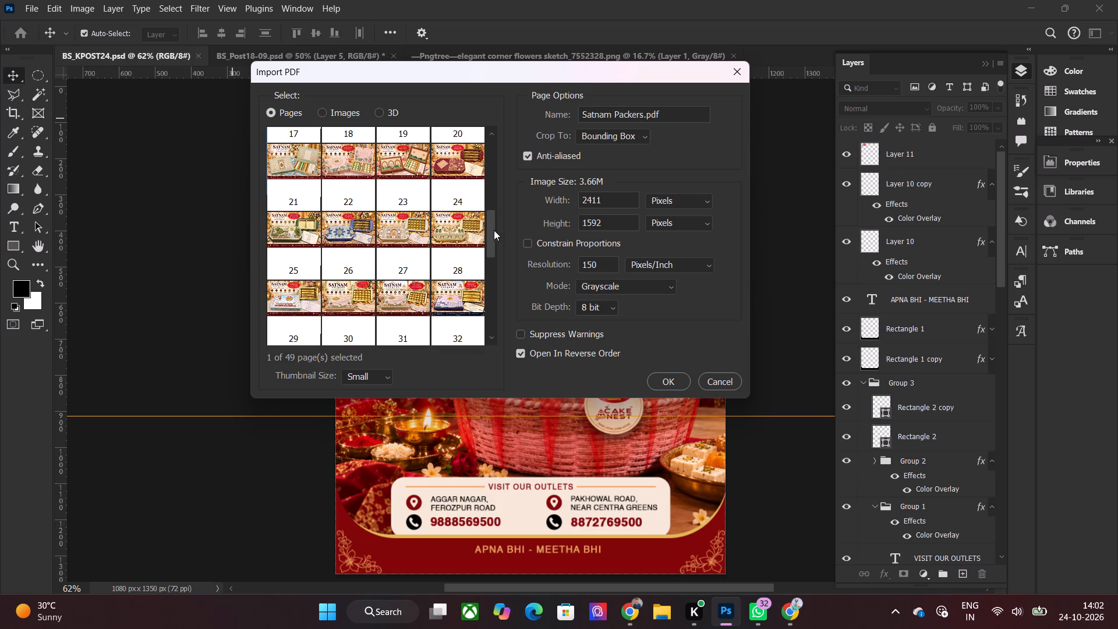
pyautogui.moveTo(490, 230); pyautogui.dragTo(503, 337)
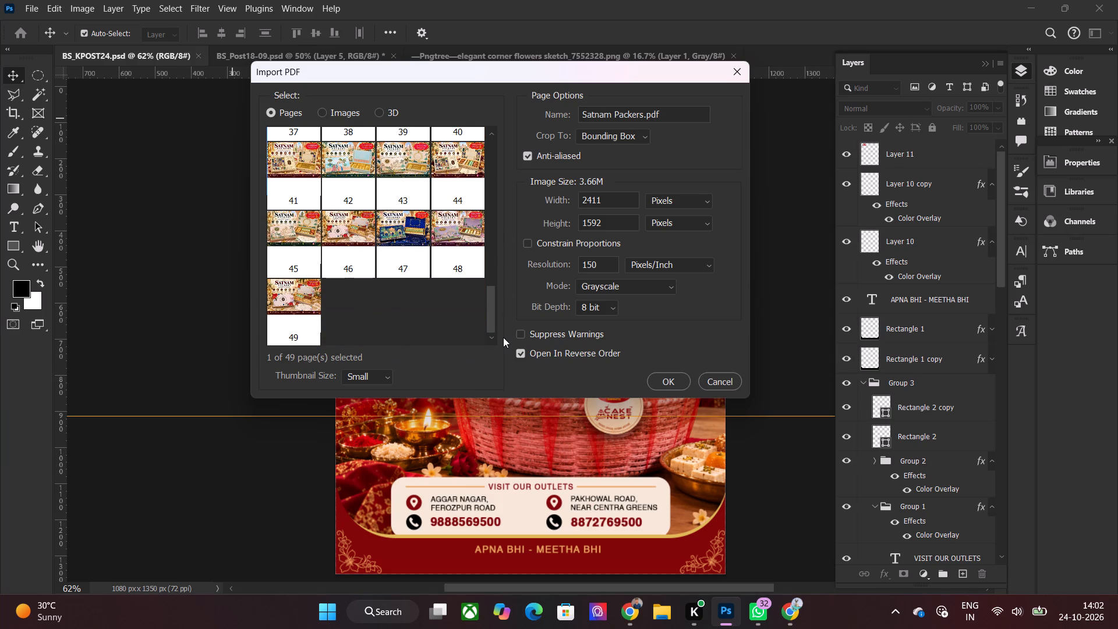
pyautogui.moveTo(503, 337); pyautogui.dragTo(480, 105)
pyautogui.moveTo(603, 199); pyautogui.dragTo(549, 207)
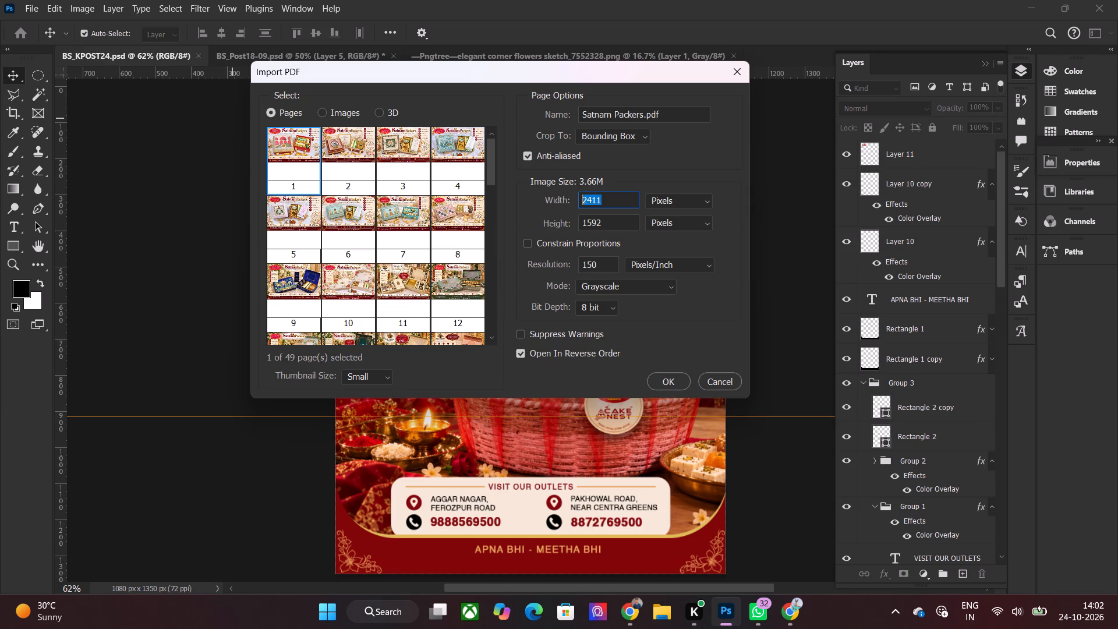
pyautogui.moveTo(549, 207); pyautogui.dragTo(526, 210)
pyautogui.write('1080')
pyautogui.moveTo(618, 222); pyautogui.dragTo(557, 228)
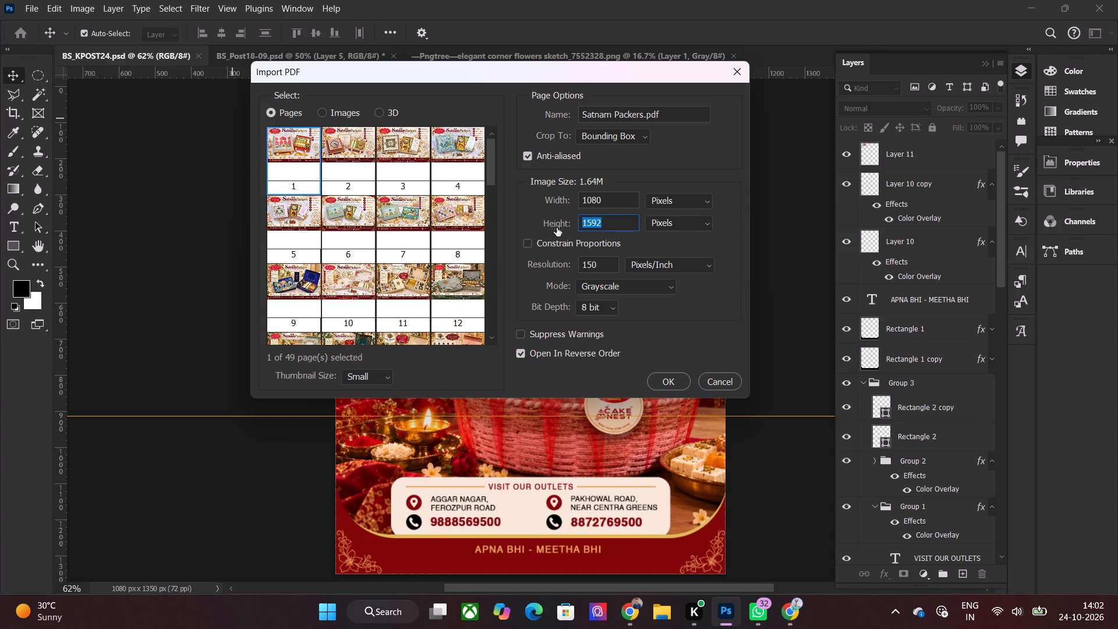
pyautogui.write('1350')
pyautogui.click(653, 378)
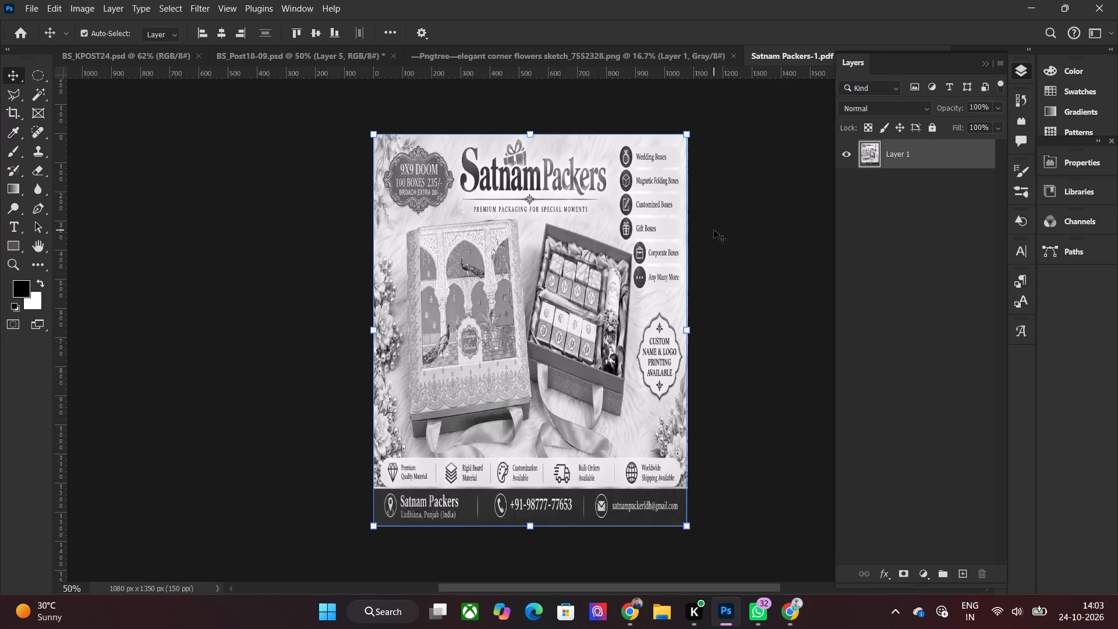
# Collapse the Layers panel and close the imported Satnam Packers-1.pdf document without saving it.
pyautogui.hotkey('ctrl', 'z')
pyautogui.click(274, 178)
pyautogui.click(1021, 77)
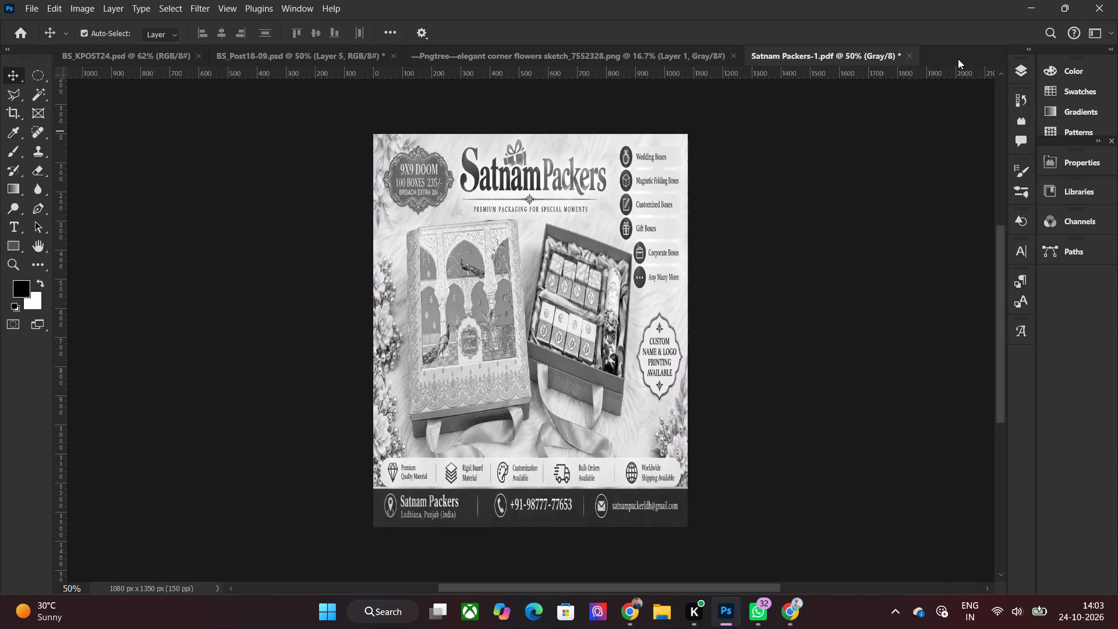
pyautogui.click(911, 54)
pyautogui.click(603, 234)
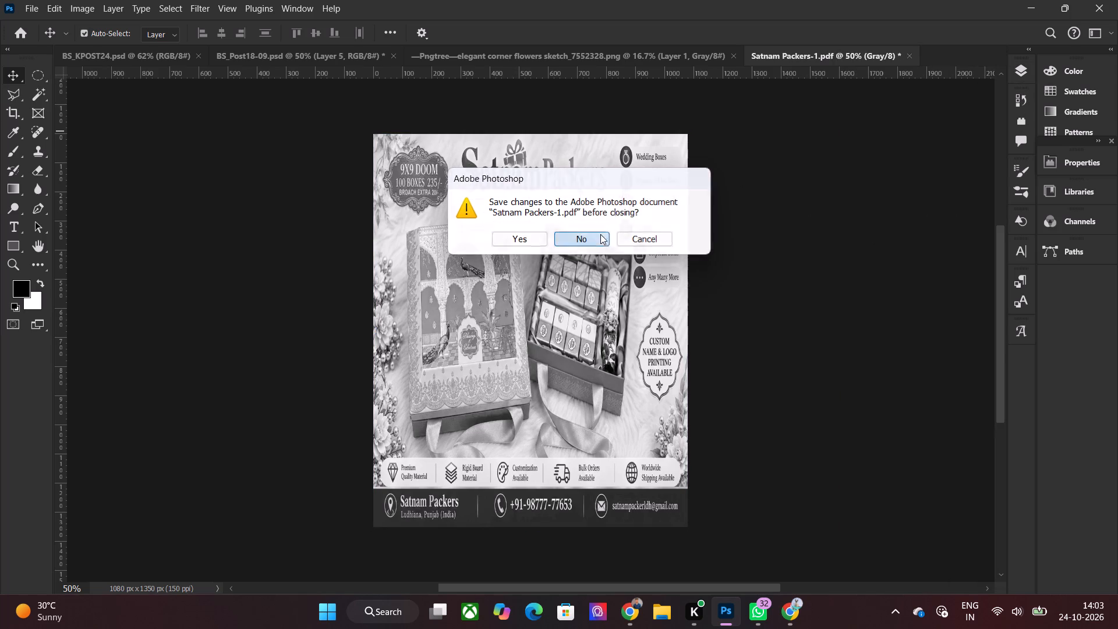
# Reopen the Satnam Packers PDF and import page 1 in RGB Color mode at its default size.
pyautogui.hotkey('ctrl', 'o')
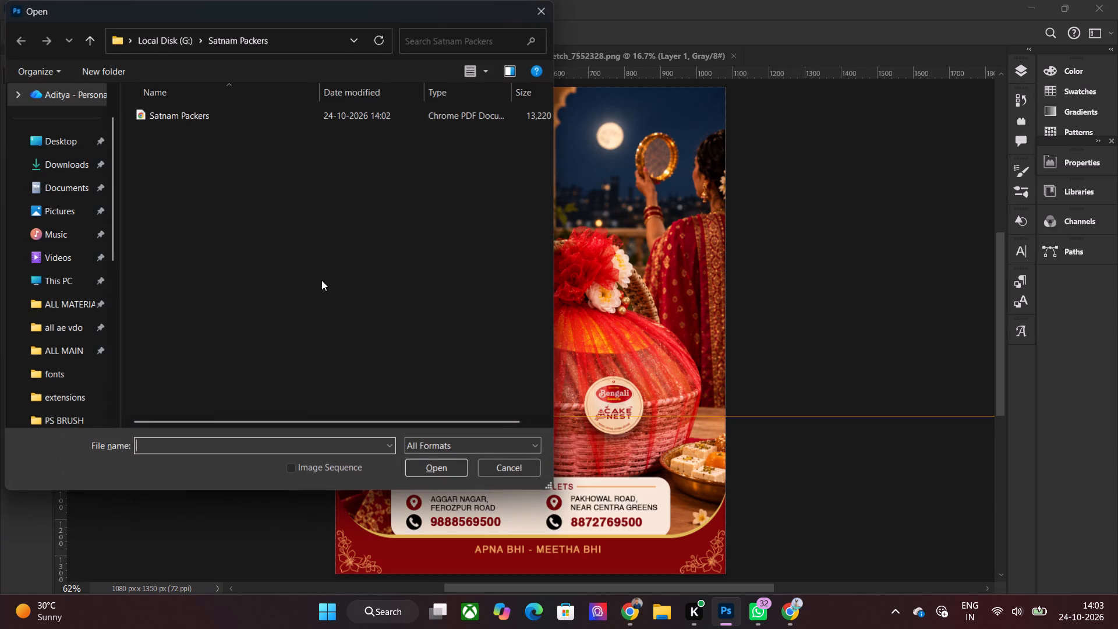
pyautogui.doubleClick(266, 112)
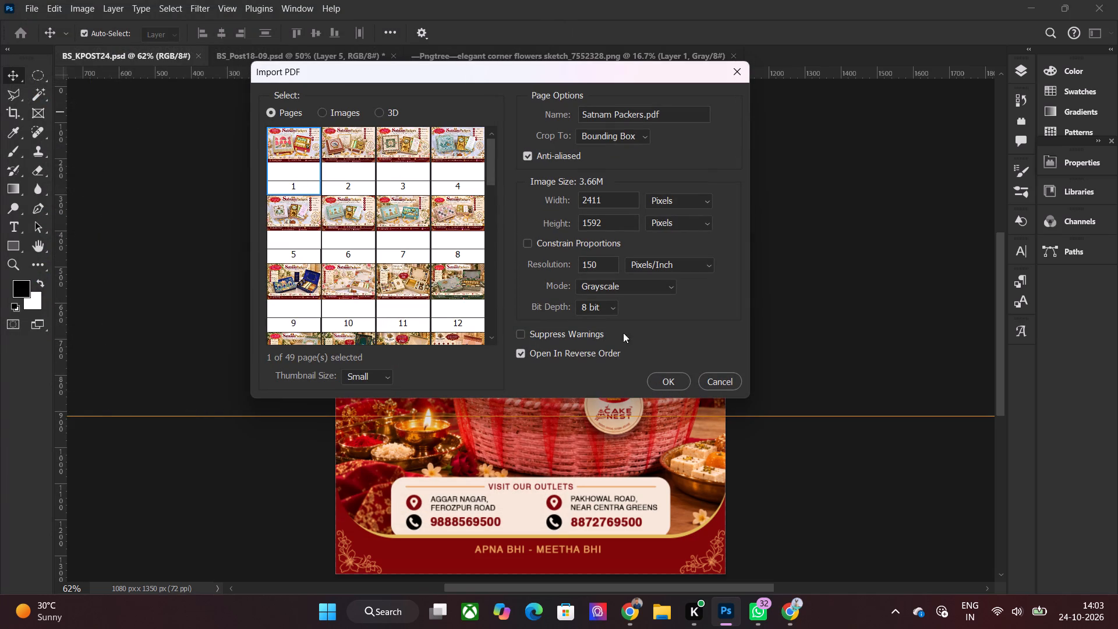
pyautogui.click(620, 286)
pyautogui.click(613, 314)
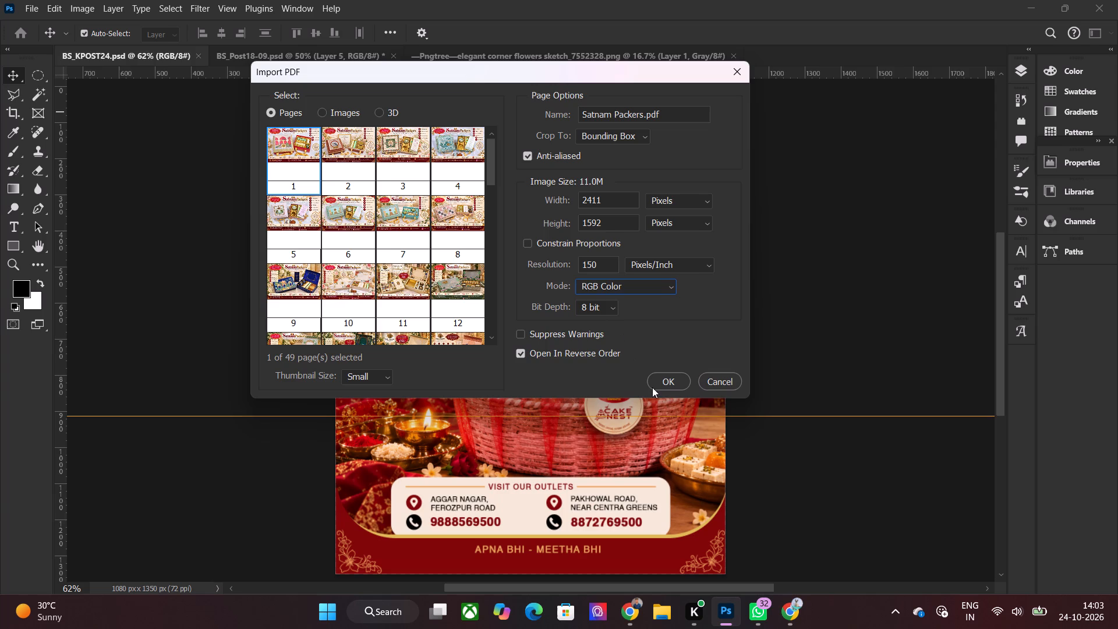
pyautogui.click(660, 388)
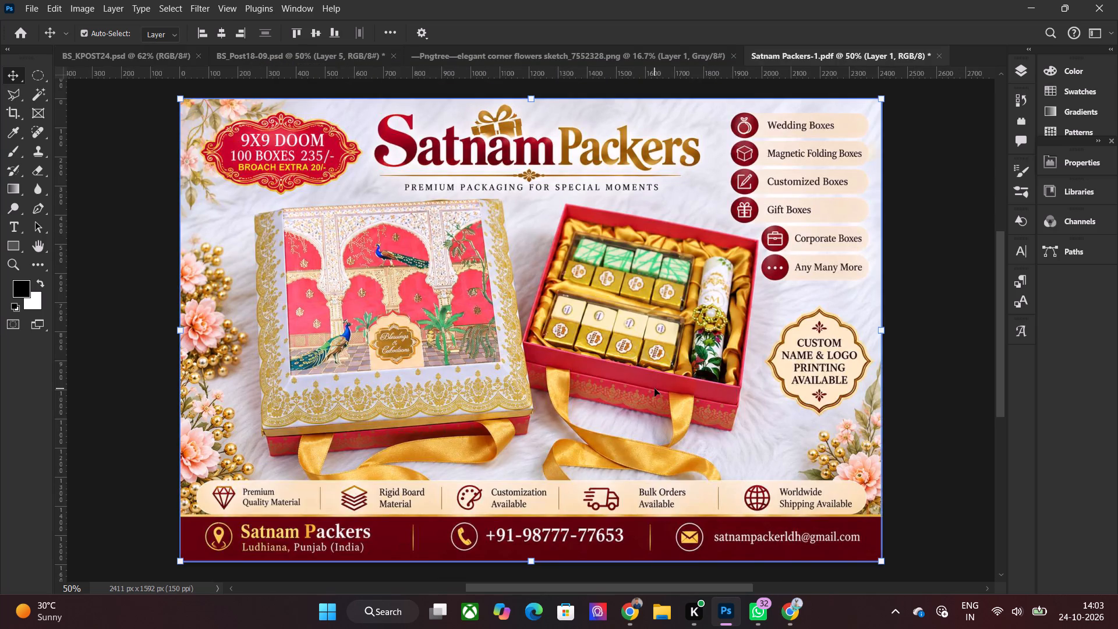
# Close the Pngtree corner flowers document and BS_Post18-09.psd, discarding the unsaved changes.
pyautogui.keyDown('alt'); pyautogui.scroll(-3, 654, 387); pyautogui.keyUp('alt')
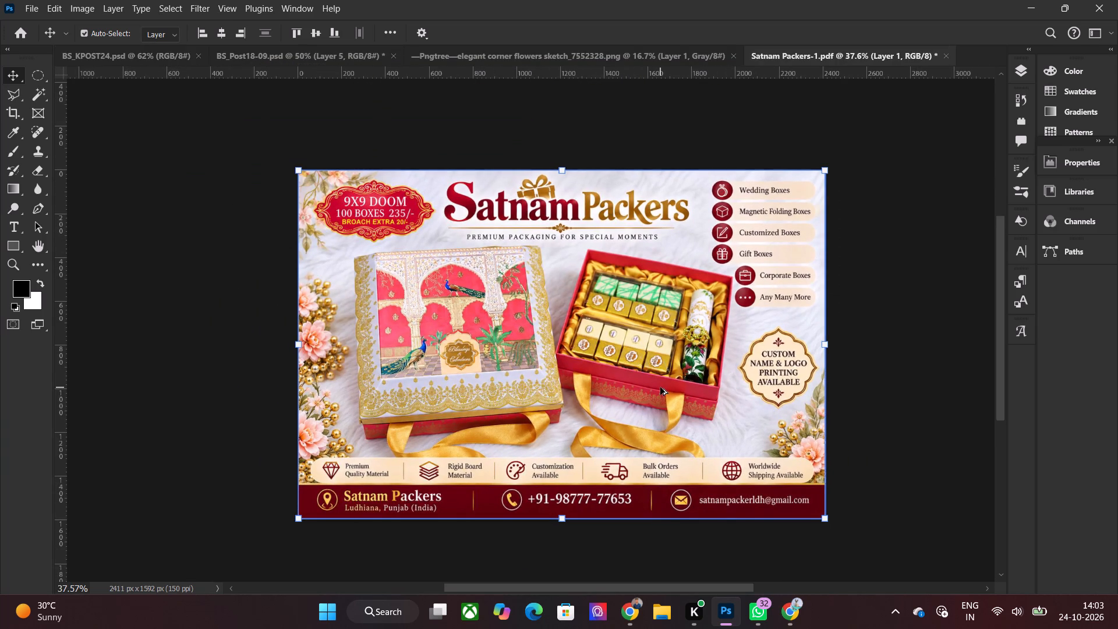
pyautogui.click(730, 57)
pyautogui.click(392, 54)
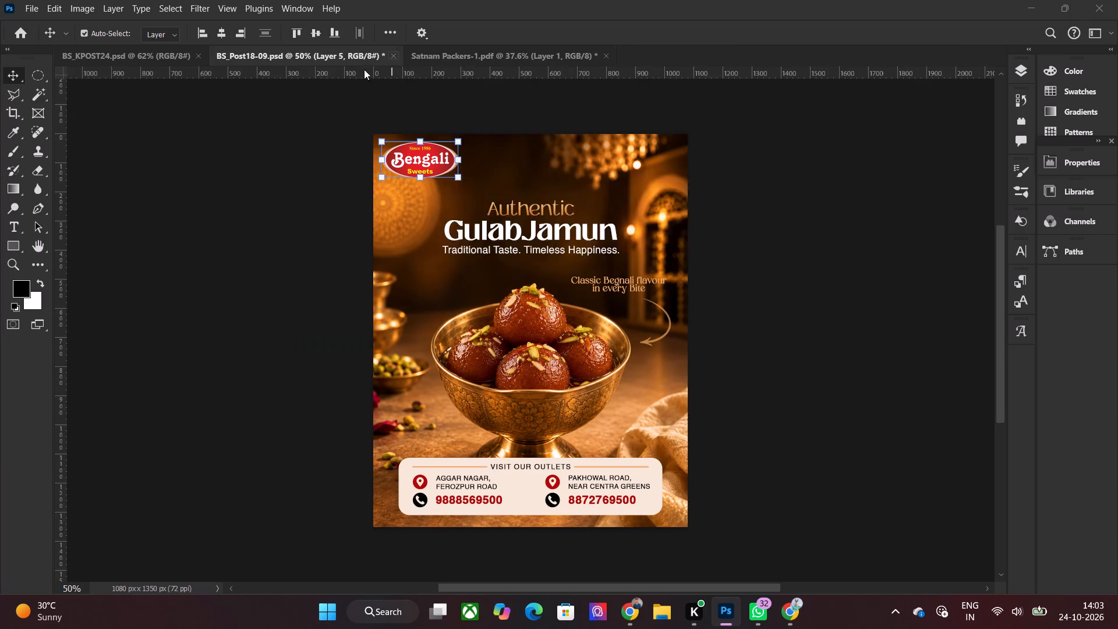
pyautogui.click(578, 237)
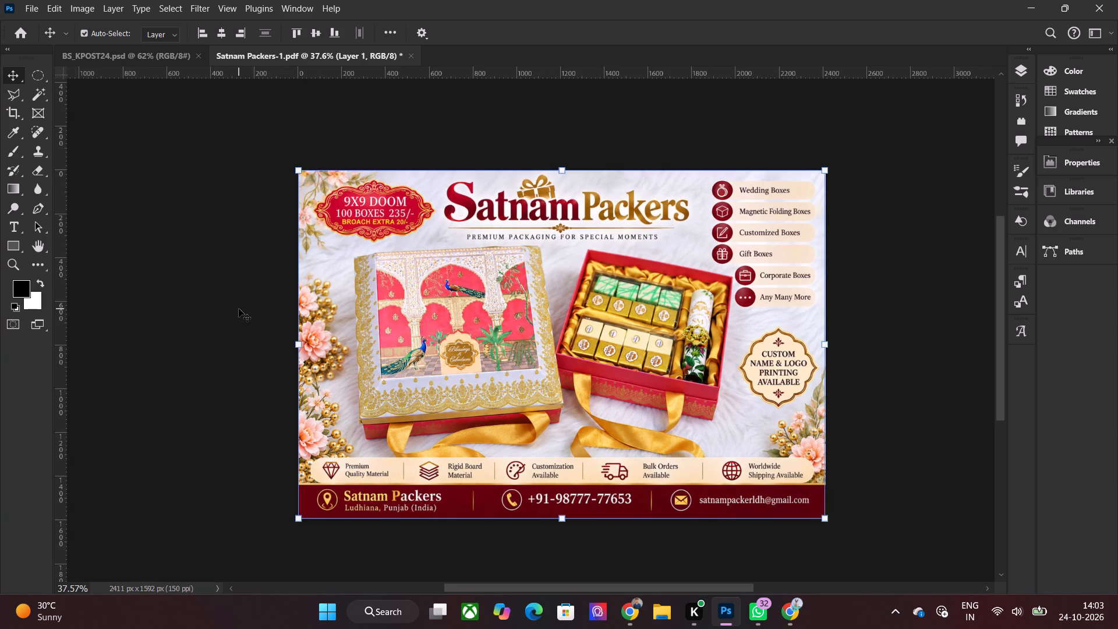
# Open the Satnam Packers PDF again and import page 2 in RGB Color mode.
pyautogui.click(239, 309)
pyautogui.hotkey('ctrl', 'o')
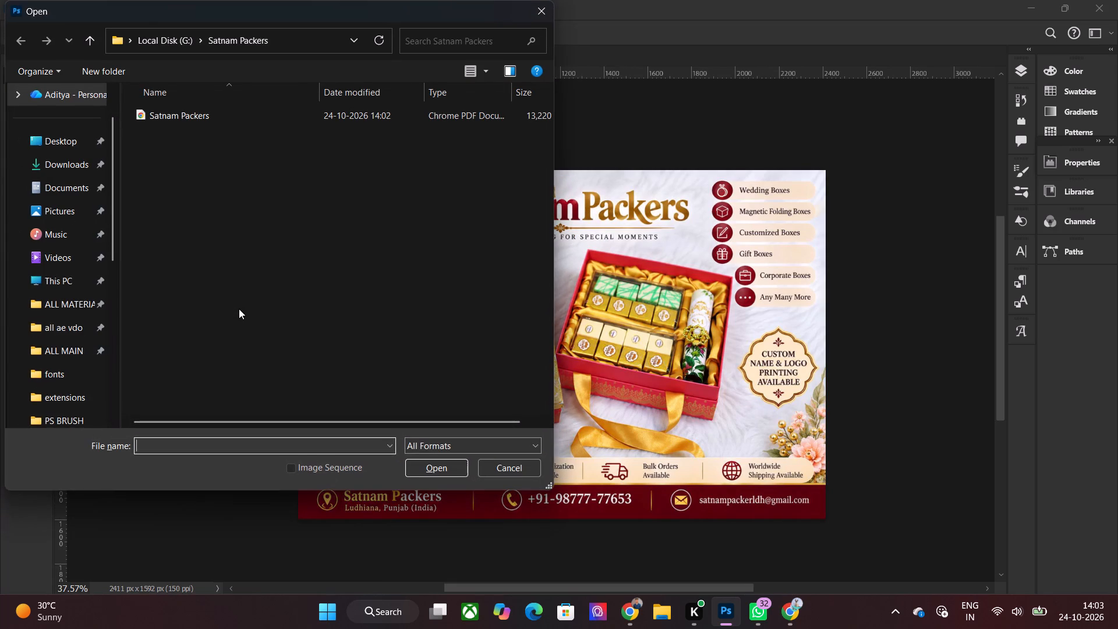
pyautogui.doubleClick(307, 119)
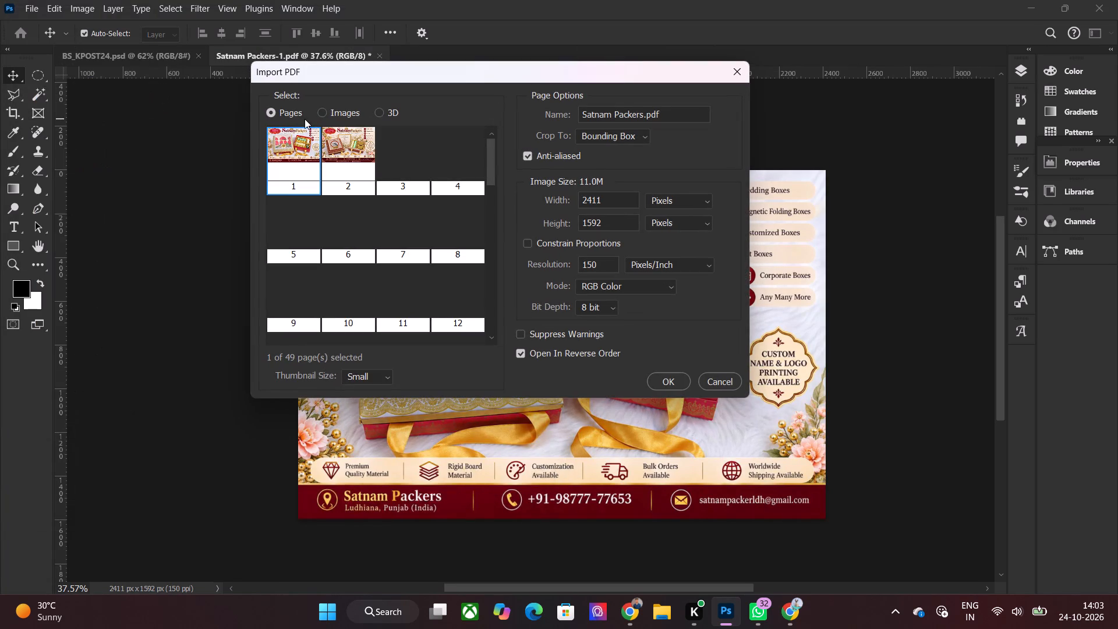
pyautogui.click(353, 161)
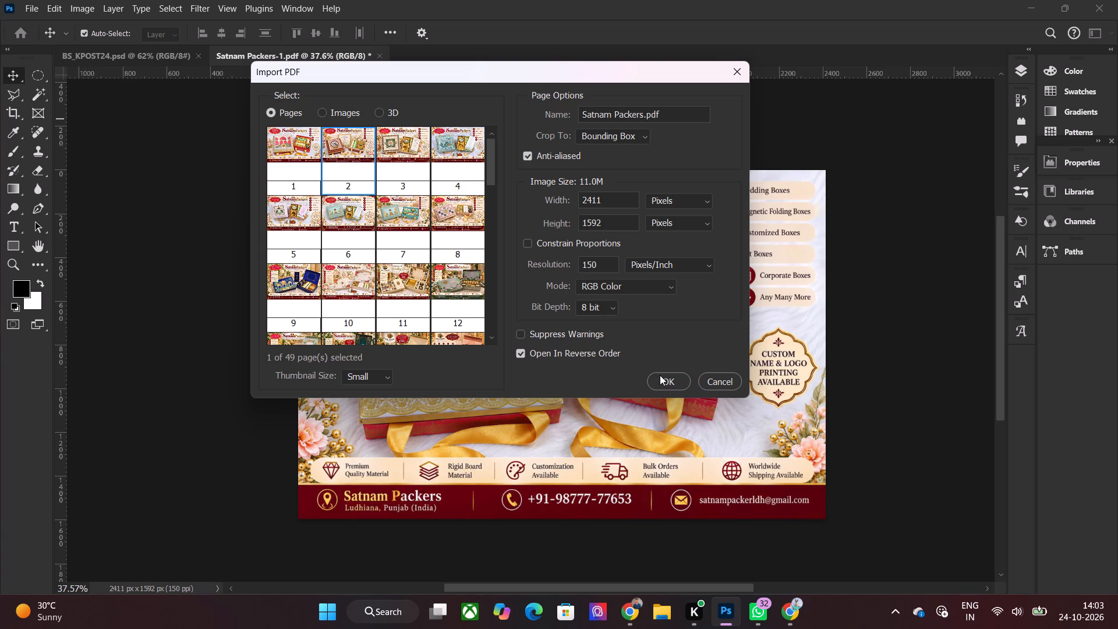
pyautogui.click(660, 375)
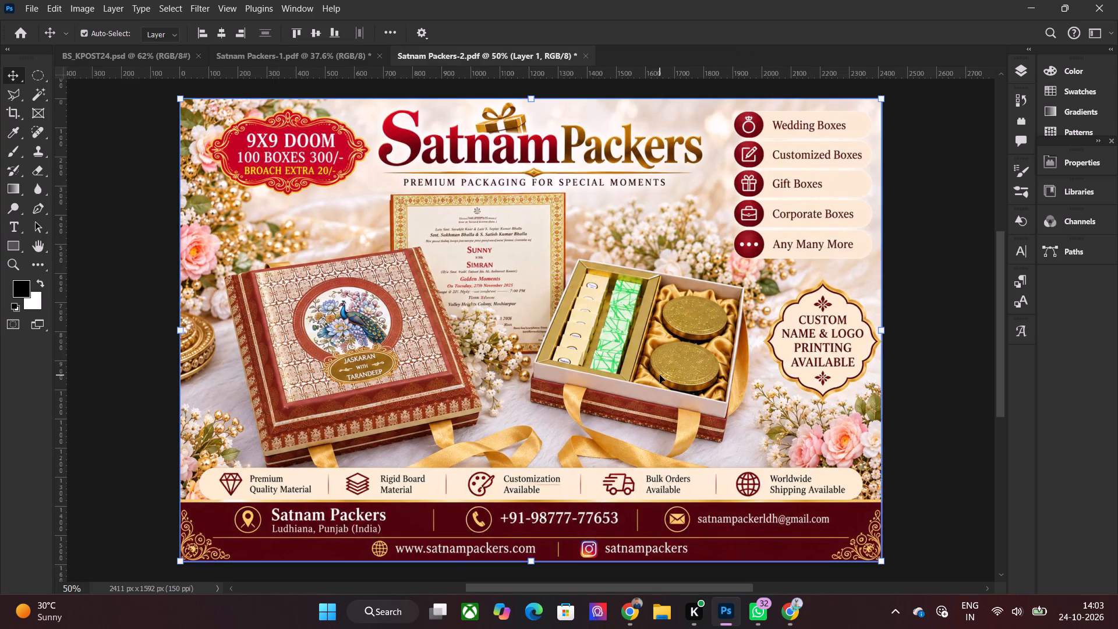
# Switch to File Explorer and open the Satnam Packers PDF from its folder on Local Disk (G:) in the browser.
pyautogui.click(618, 619)
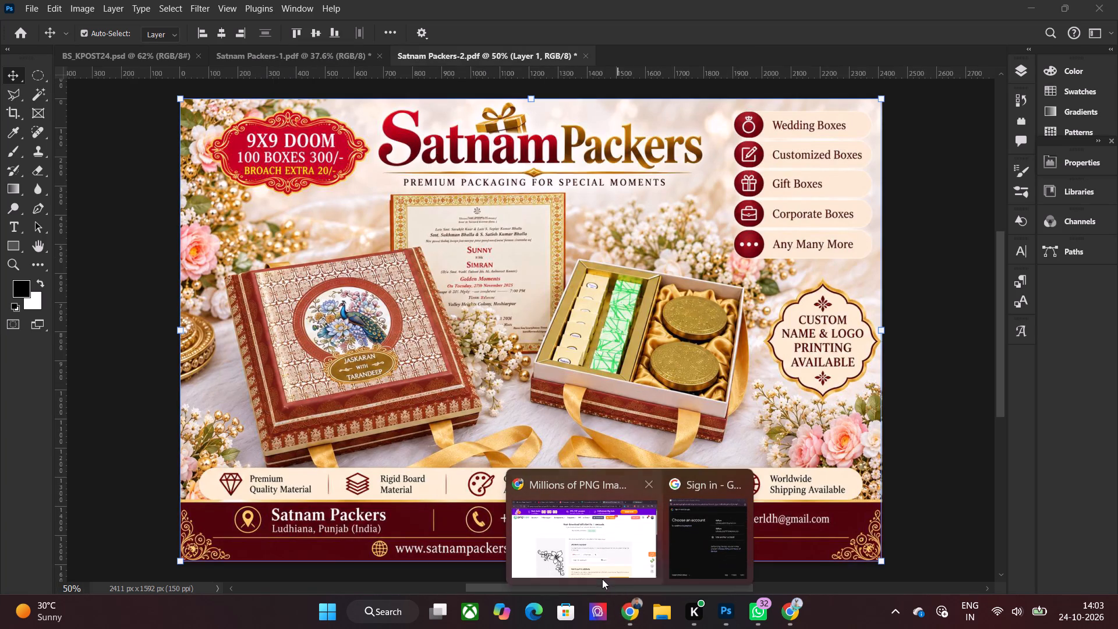
pyautogui.click(661, 609)
pyautogui.scroll(-2, 54, 401)
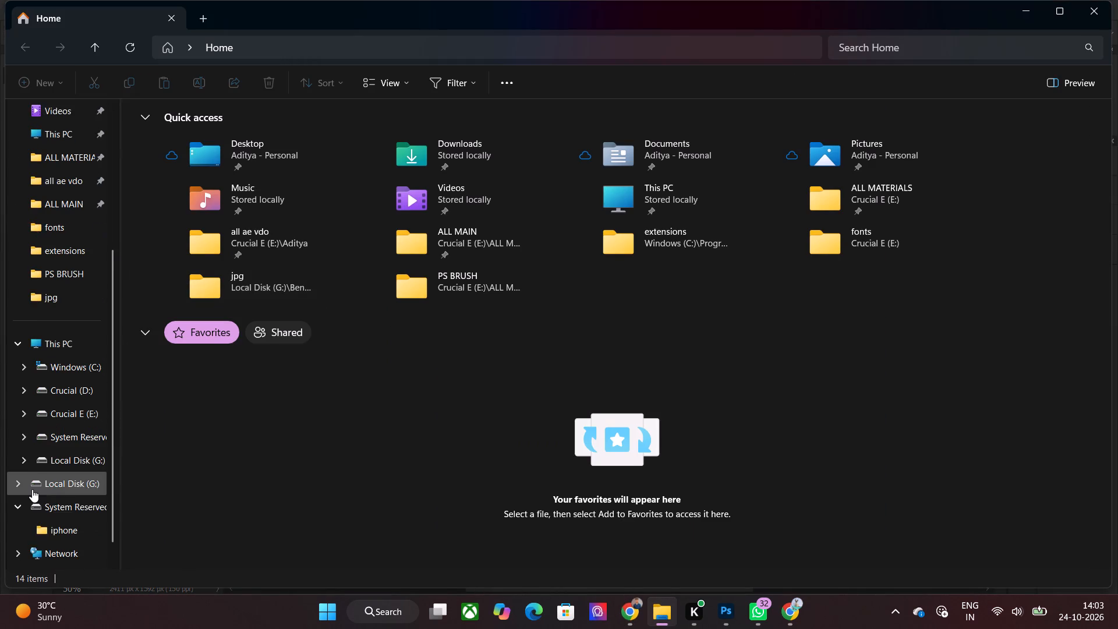
pyautogui.scroll(-4, 32, 489)
pyautogui.click(57, 451)
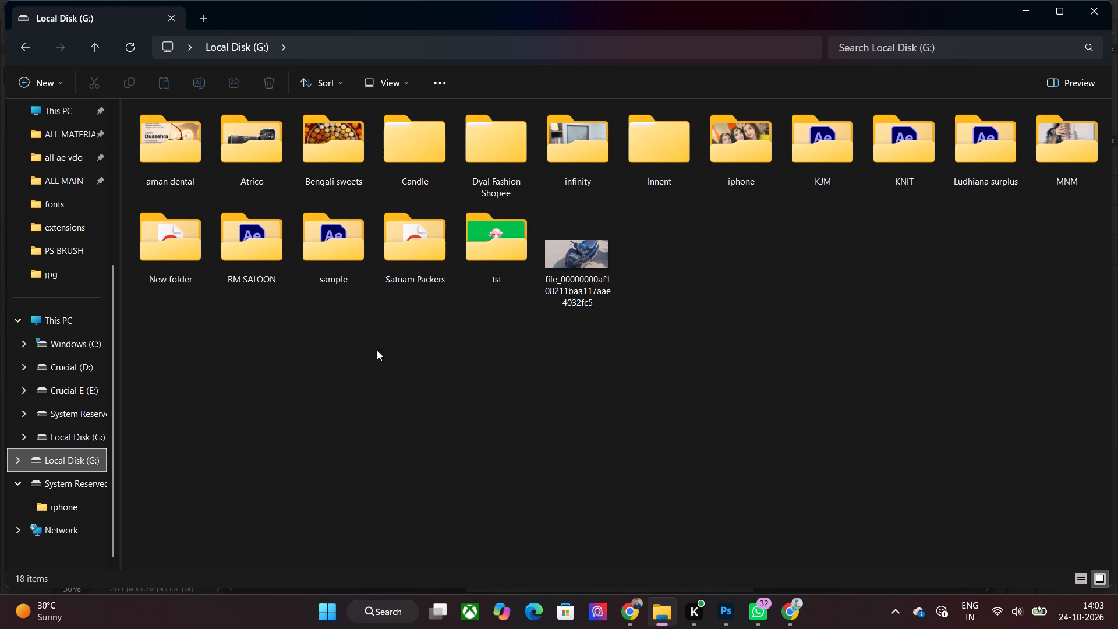
pyautogui.doubleClick(420, 268)
pyautogui.doubleClick(202, 133)
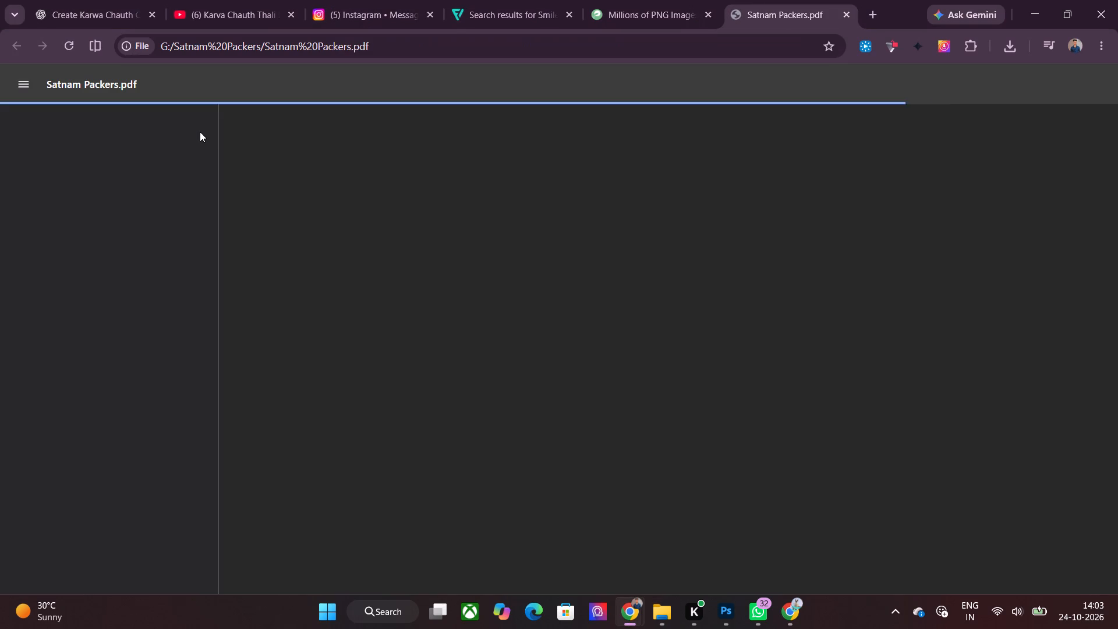
# Look through the box designs in the Satnam Packers PDF from the first pages to page 26.
pyautogui.scroll(-17, 756, 427)
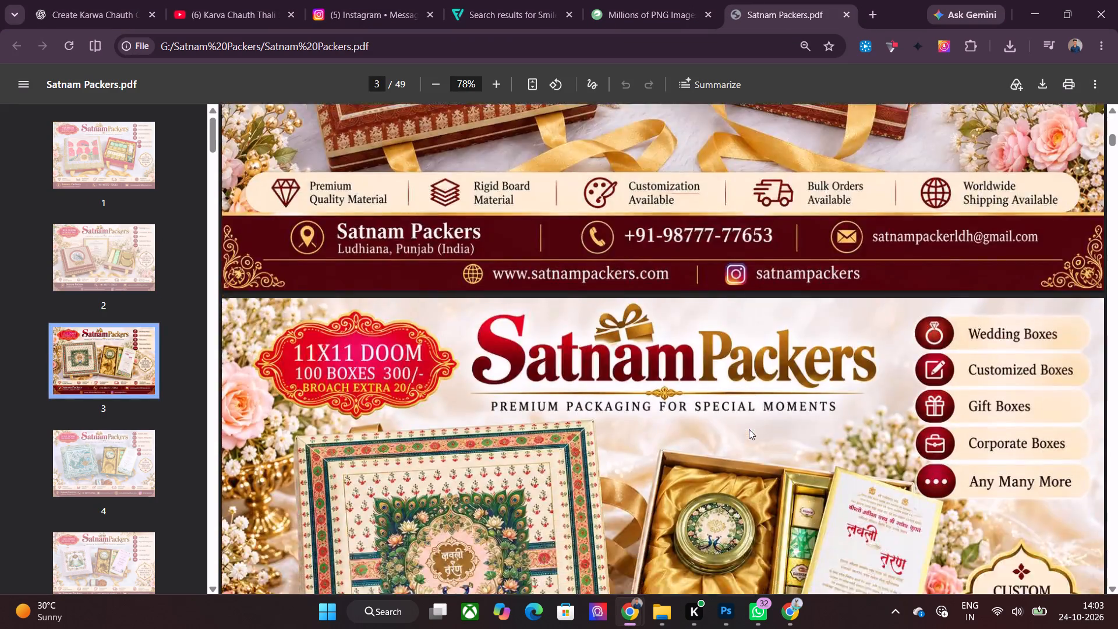
pyautogui.scroll(-20, 749, 429)
pyautogui.scroll(-13, 749, 429)
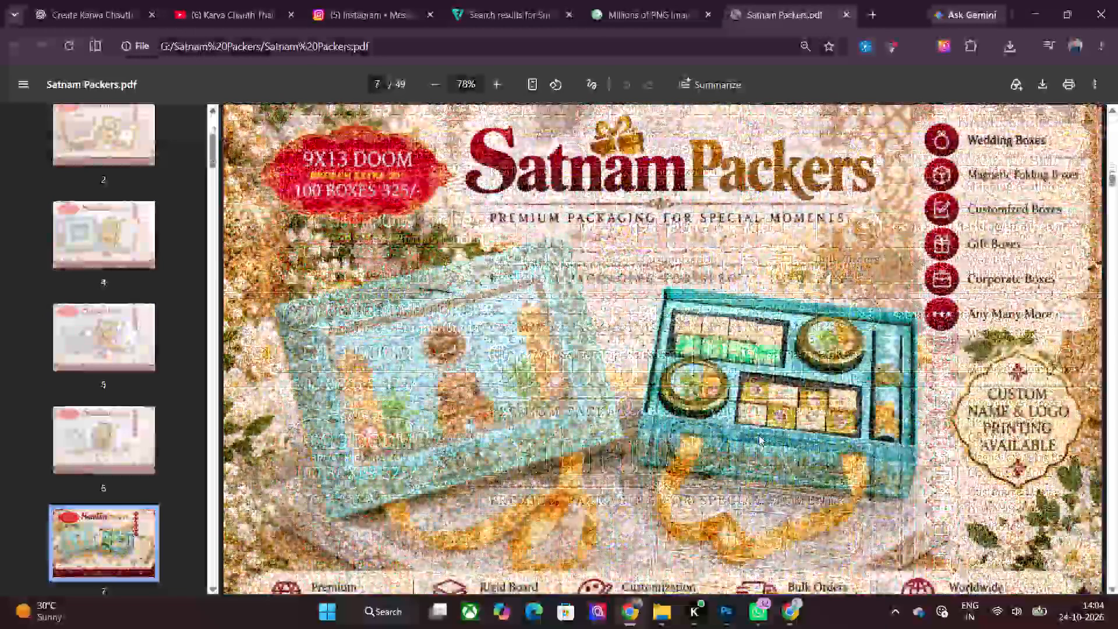
pyautogui.scroll(-20, 759, 435)
pyautogui.scroll(-13, 759, 435)
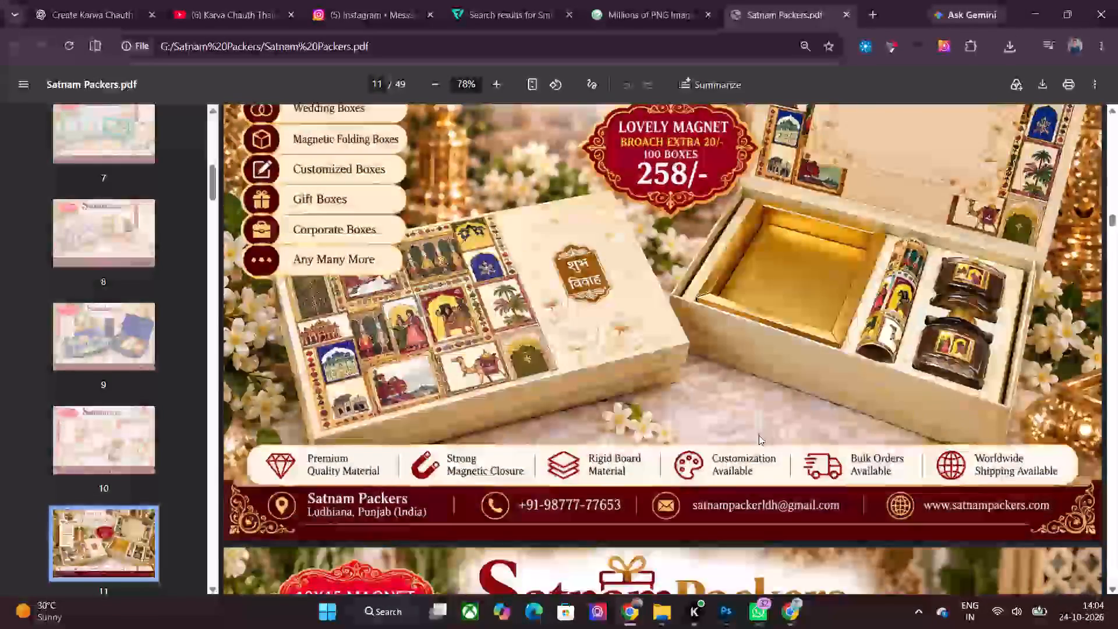
pyautogui.scroll(-20, 759, 435)
pyautogui.scroll(-13, 759, 435)
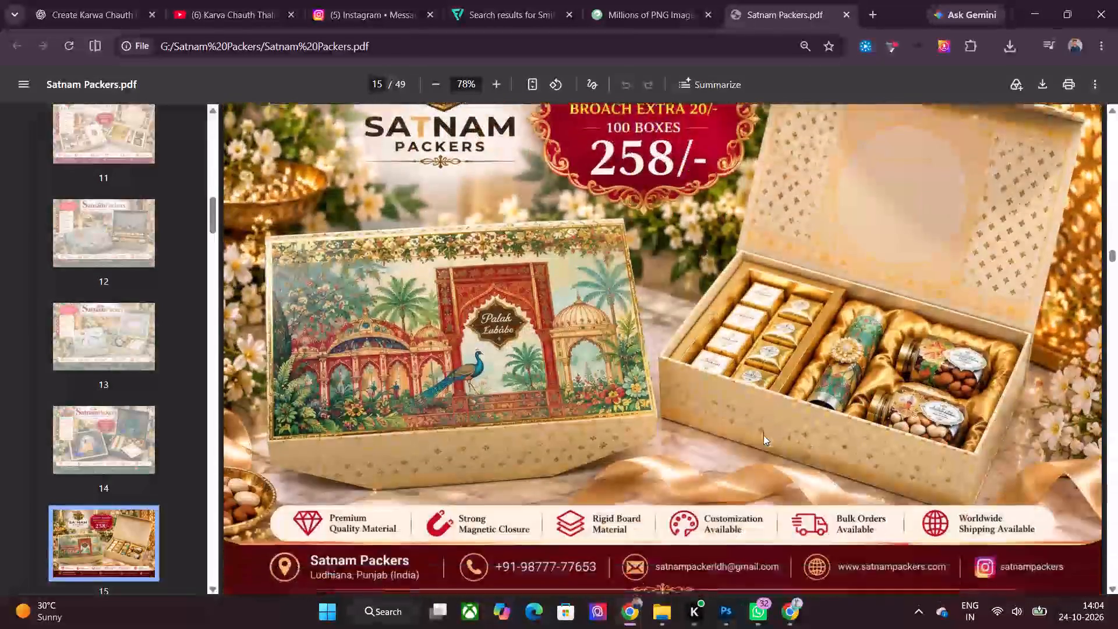
pyautogui.scroll(-20, 763, 435)
pyautogui.scroll(-13, 763, 435)
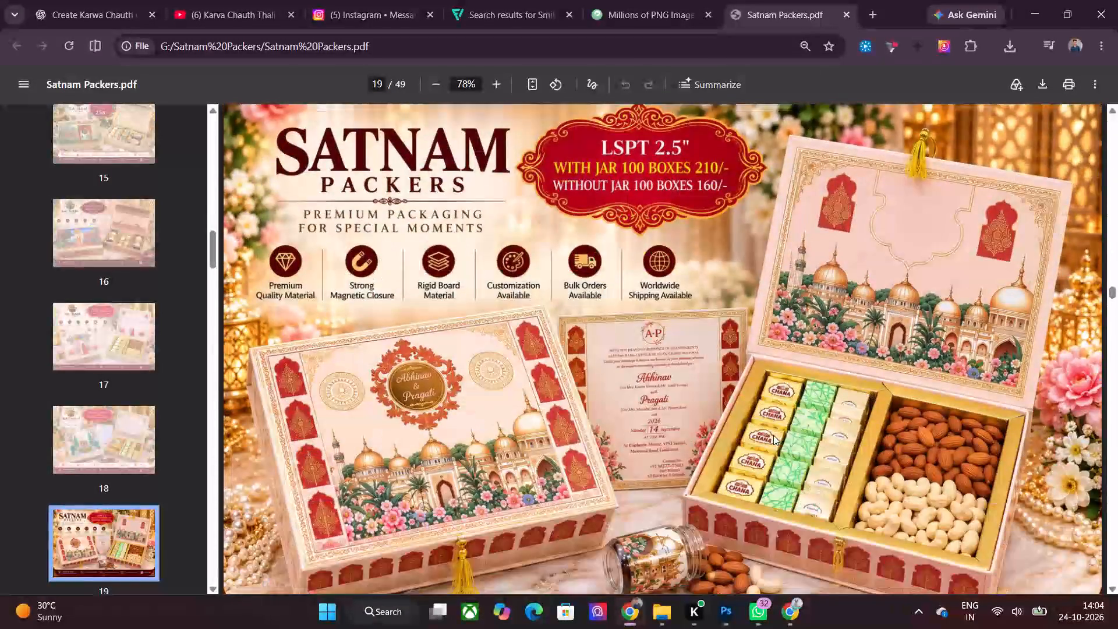
pyautogui.scroll(-20, 773, 435)
pyautogui.scroll(-13, 773, 435)
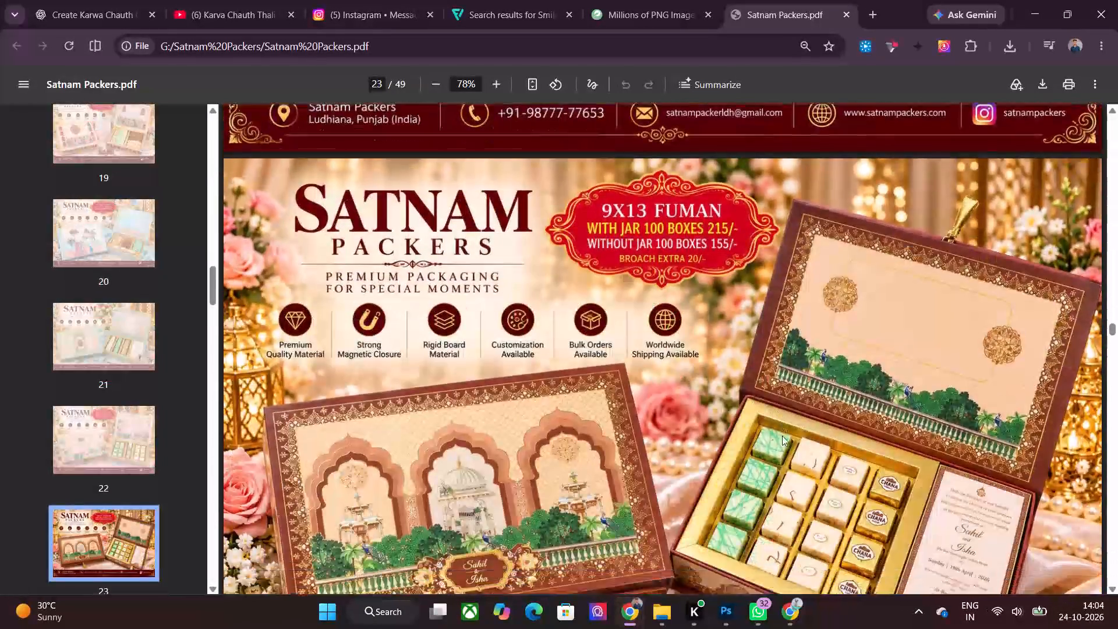
pyautogui.scroll(-20, 782, 436)
pyautogui.scroll(-2, 782, 436)
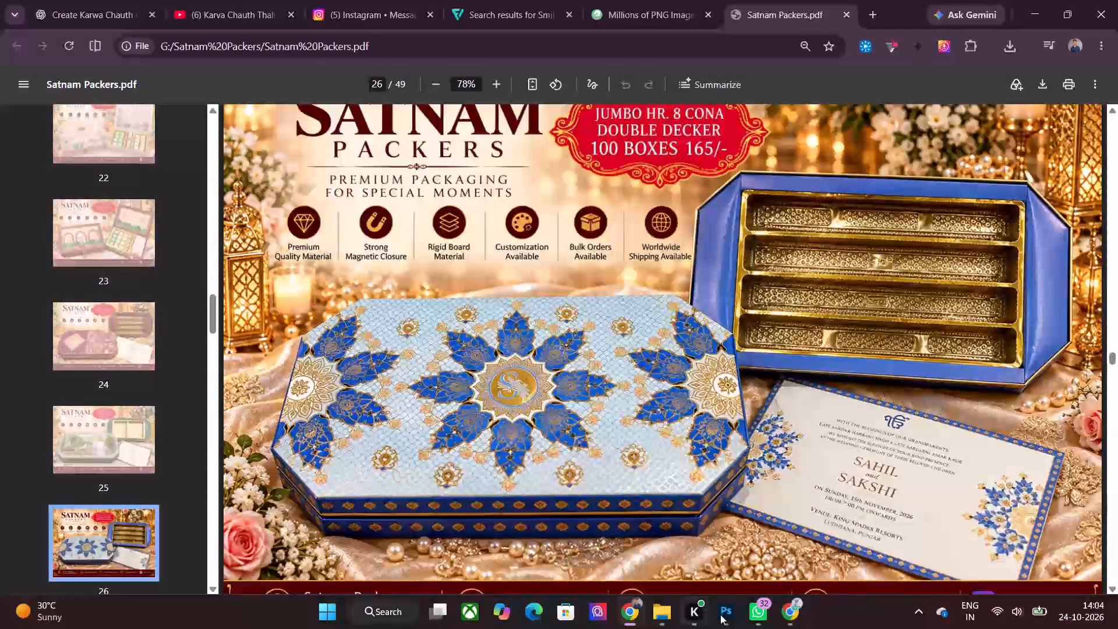
# Switch to Photoshop and close the Satnam Packers-2.pdf document without saving its changes.
pyautogui.click(721, 614)
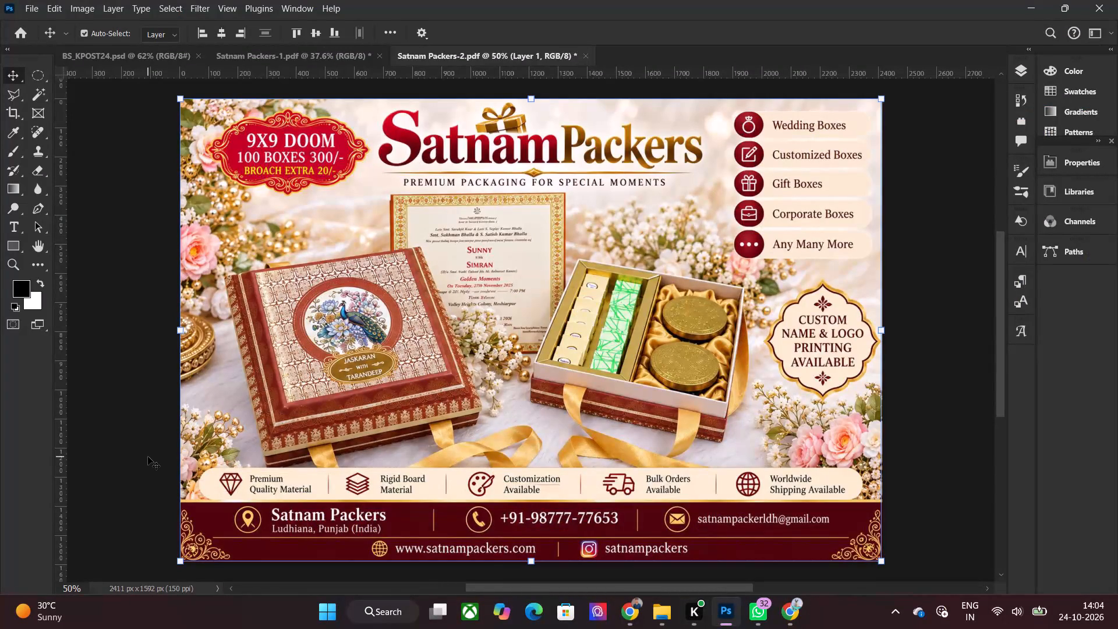
pyautogui.click(588, 53)
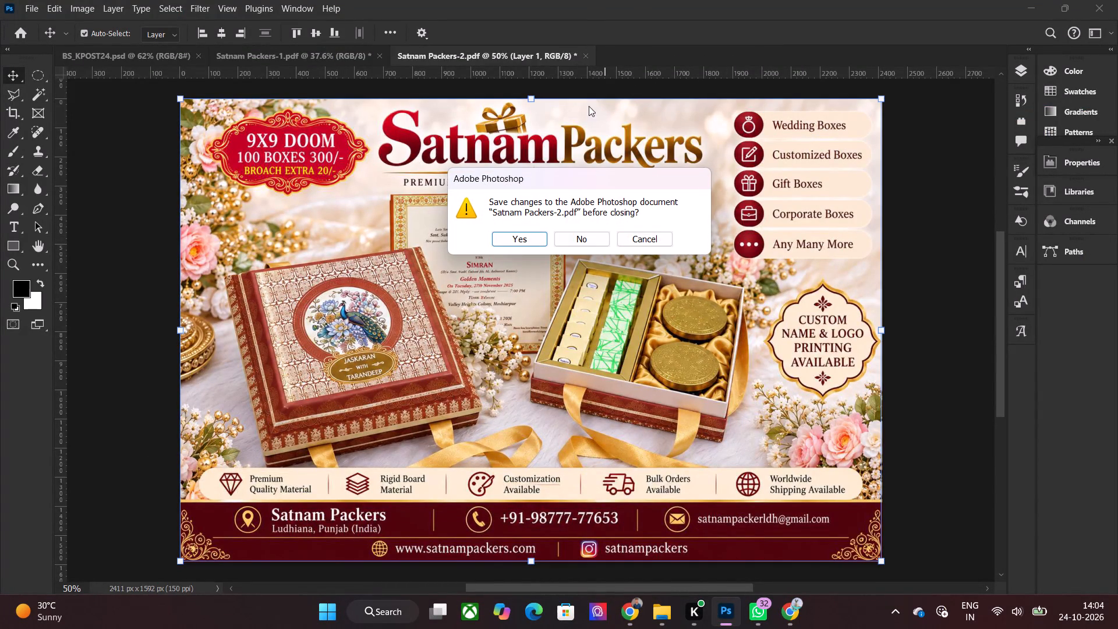
pyautogui.click(596, 243)
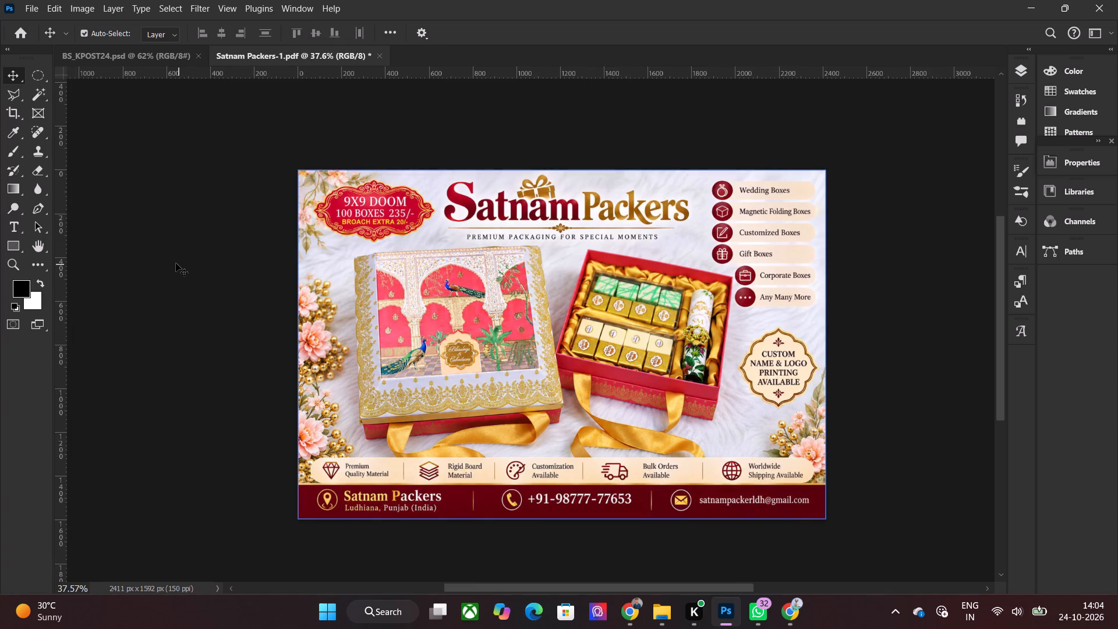
# Create a new document from the recent 1080 x 1350 px, 72 ppi preset.
pyautogui.hotkey('ctrl', 'n')
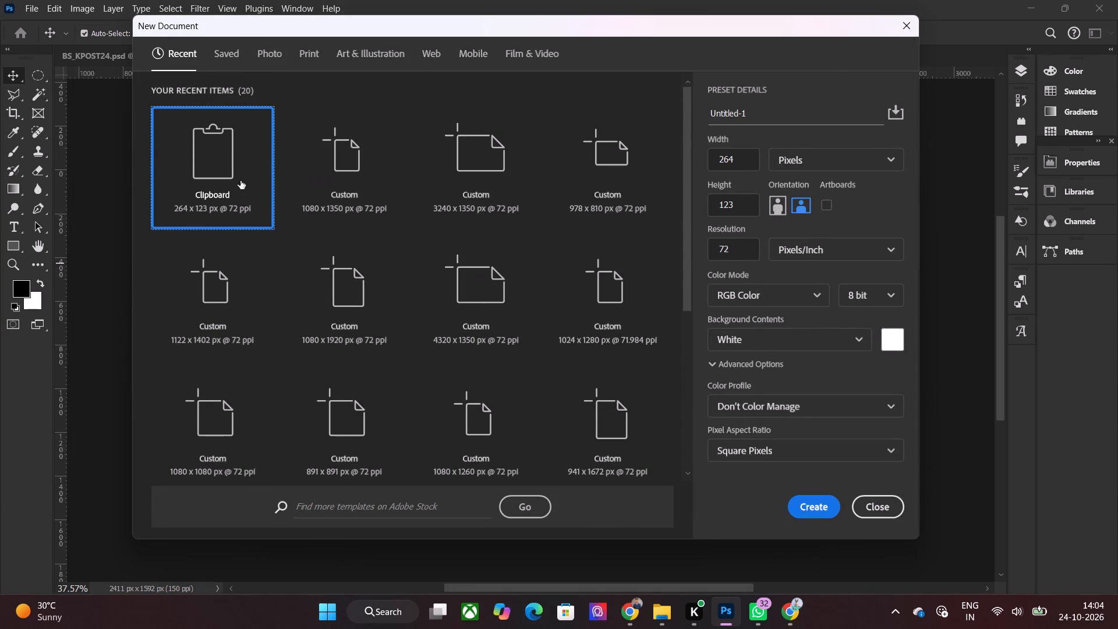
pyautogui.doubleClick(328, 192)
# Copy the catalogue artwork from Satnam Packers-1.pdf and paste it into the new blank document.
pyautogui.click(310, 50)
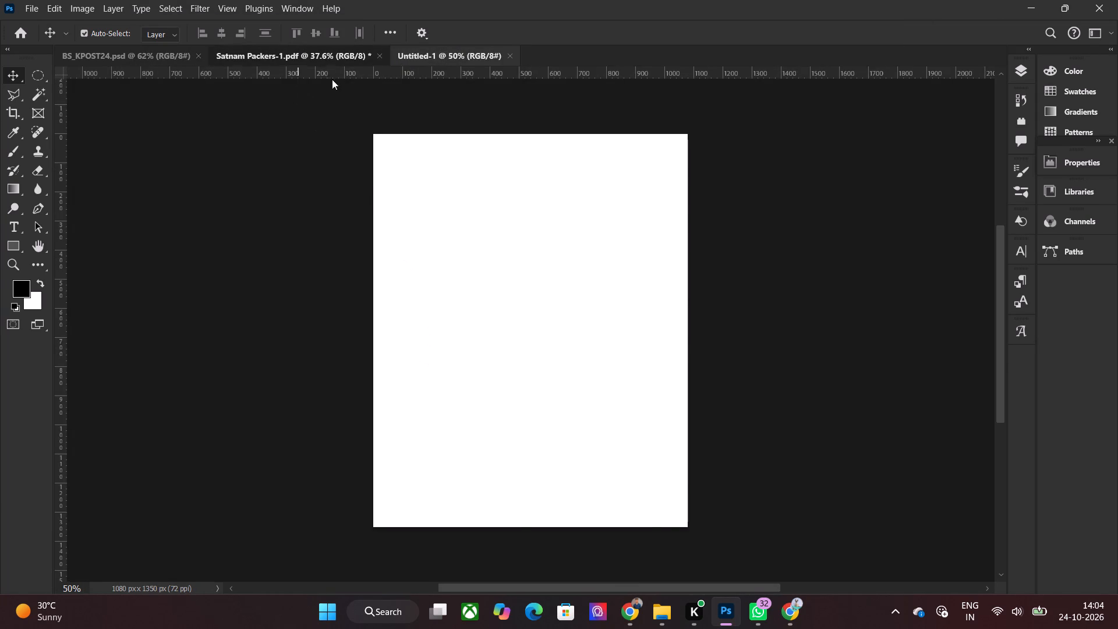
pyautogui.click(431, 241)
pyautogui.hotkey('ctrl', 'c')
pyautogui.click(482, 49)
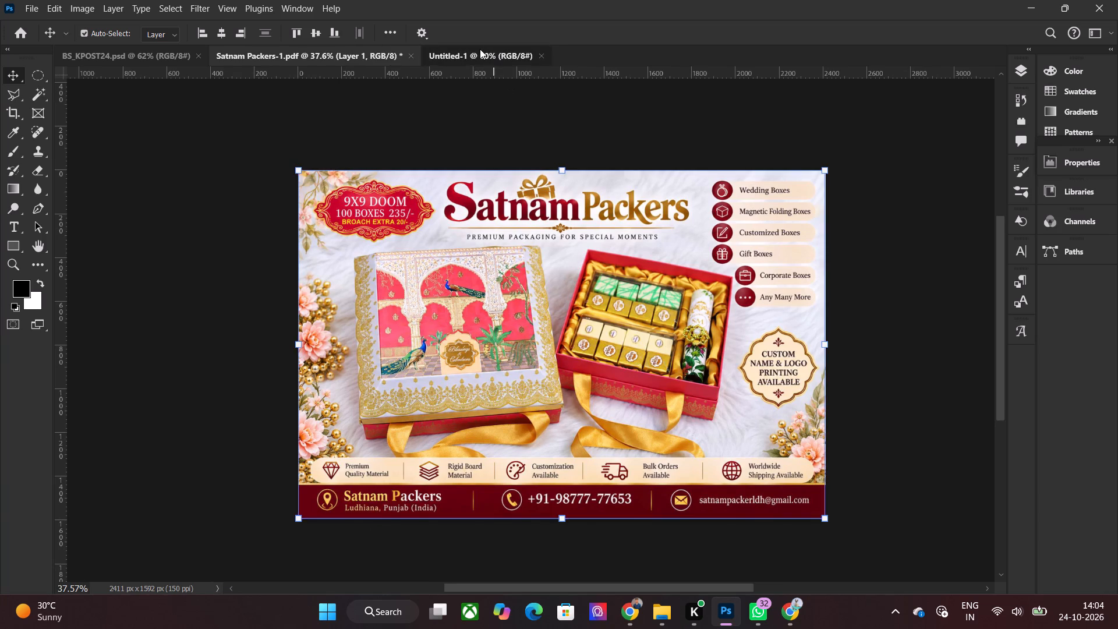
pyautogui.hotkey('ctrl', 'v')
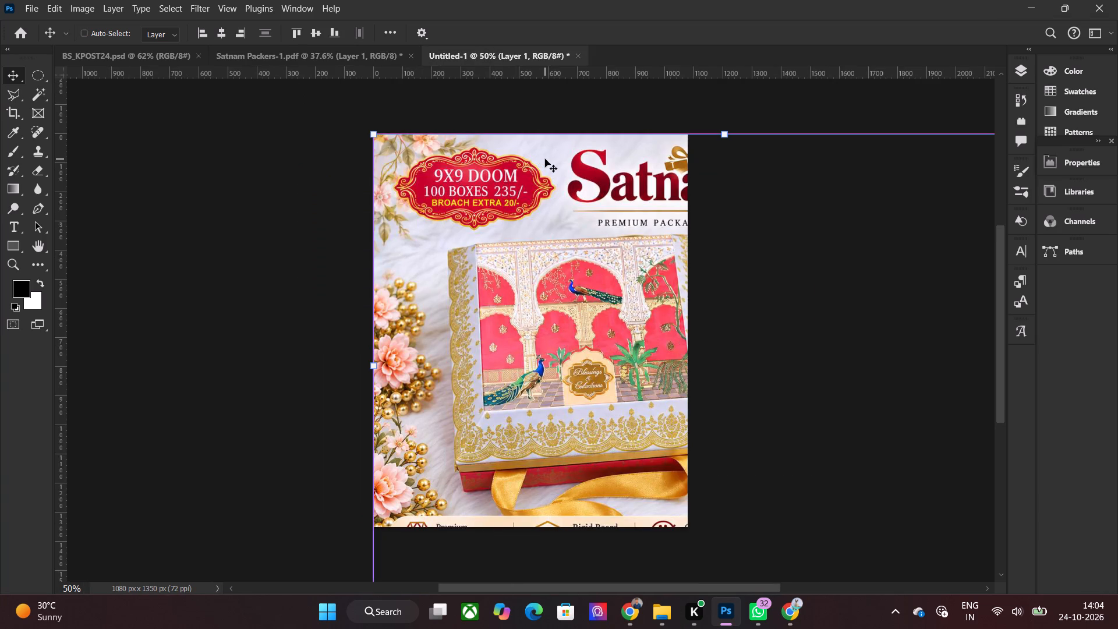
# Scale the pasted artwork to about 45% so it spans the canvas width, and centre it on the canvas.
pyautogui.hotkey('ctrl', '0')
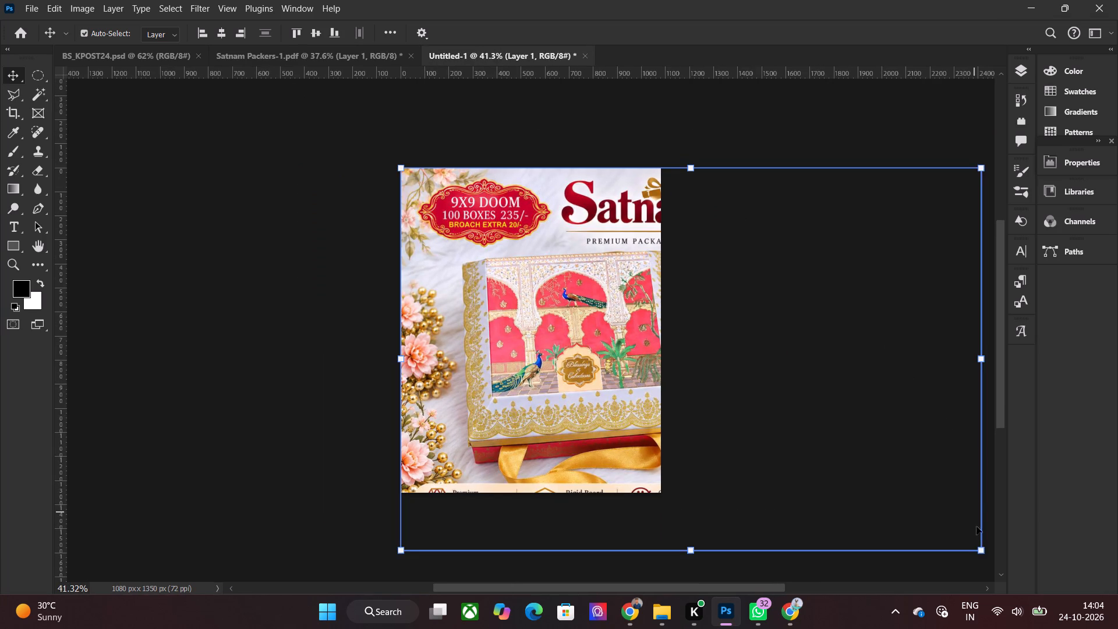
pyautogui.keyDown('shift'); pyautogui.moveTo(986, 555); pyautogui.dragTo(639, 448); pyautogui.keyUp('shift')
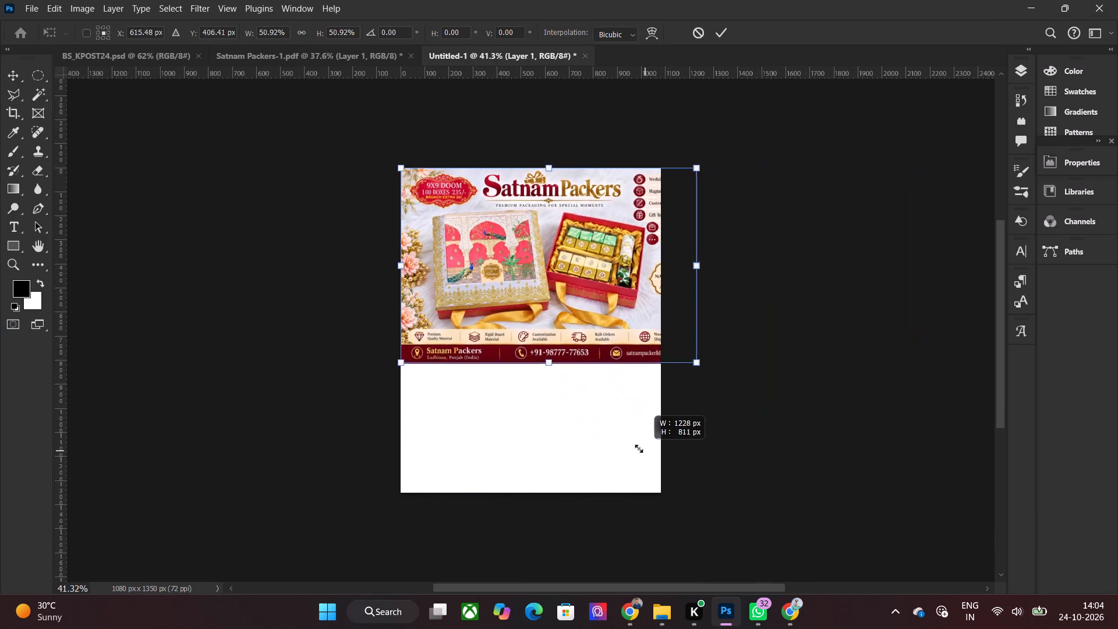
pyautogui.keyDown('shift'); pyautogui.moveTo(639, 448); pyautogui.dragTo(607, 435); pyautogui.keyUp('shift')
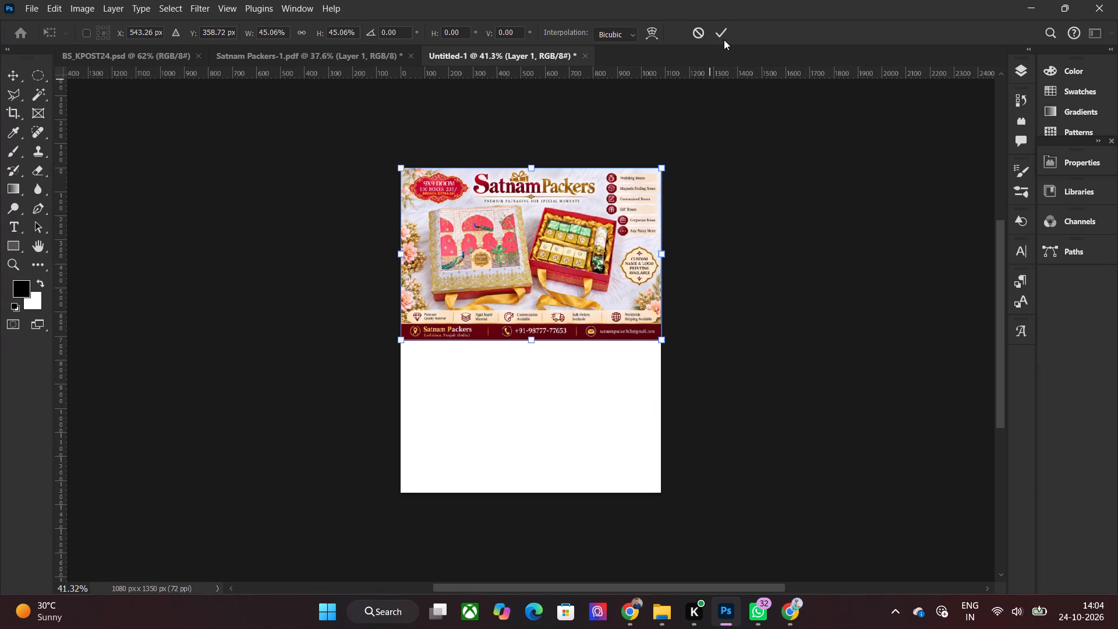
pyautogui.click(724, 40)
pyautogui.keyDown('alt'); pyautogui.scroll(2, 709, 241); pyautogui.keyUp('alt')
pyautogui.click(213, 31)
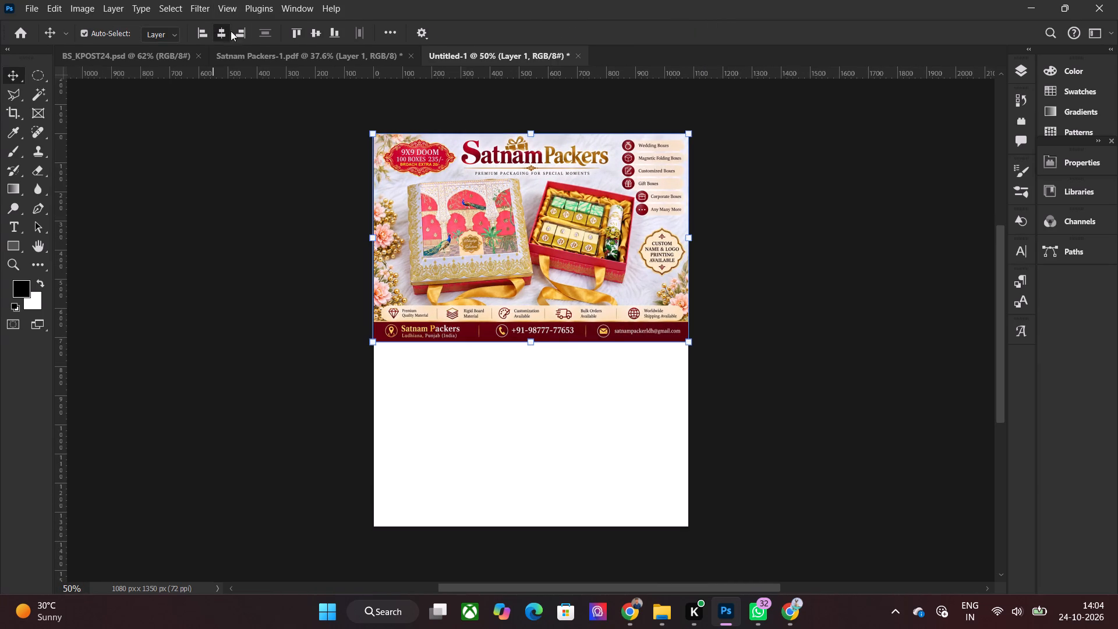
pyautogui.click(313, 26)
pyautogui.click(257, 197)
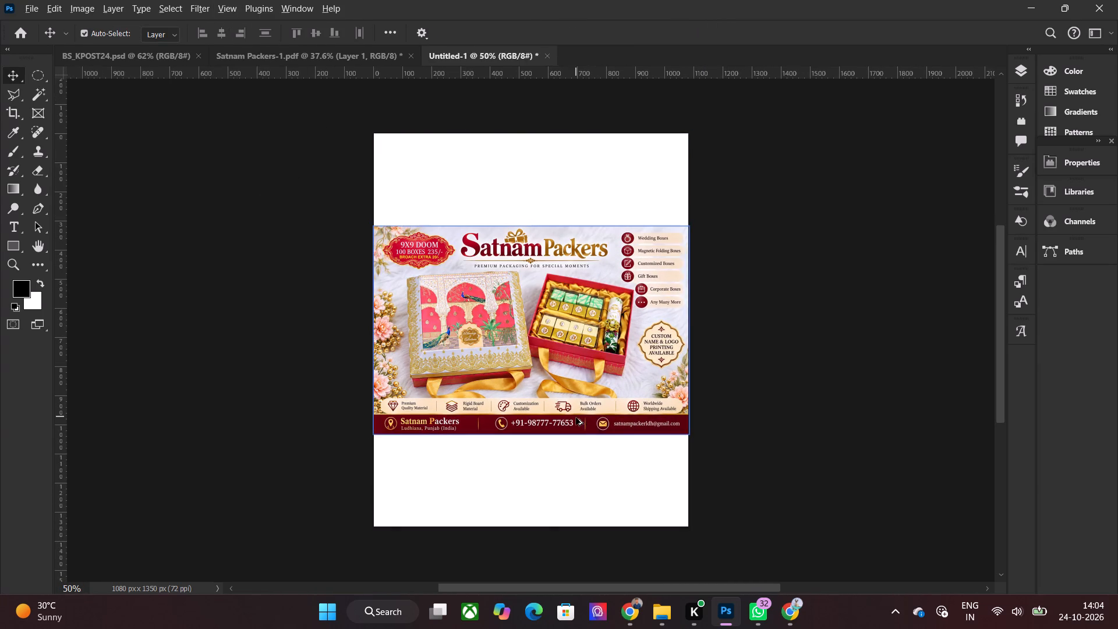
# Duplicate the artwork layer and place the copy beneath the original, just above the background.
pyautogui.click(550, 383)
pyautogui.click(1020, 71)
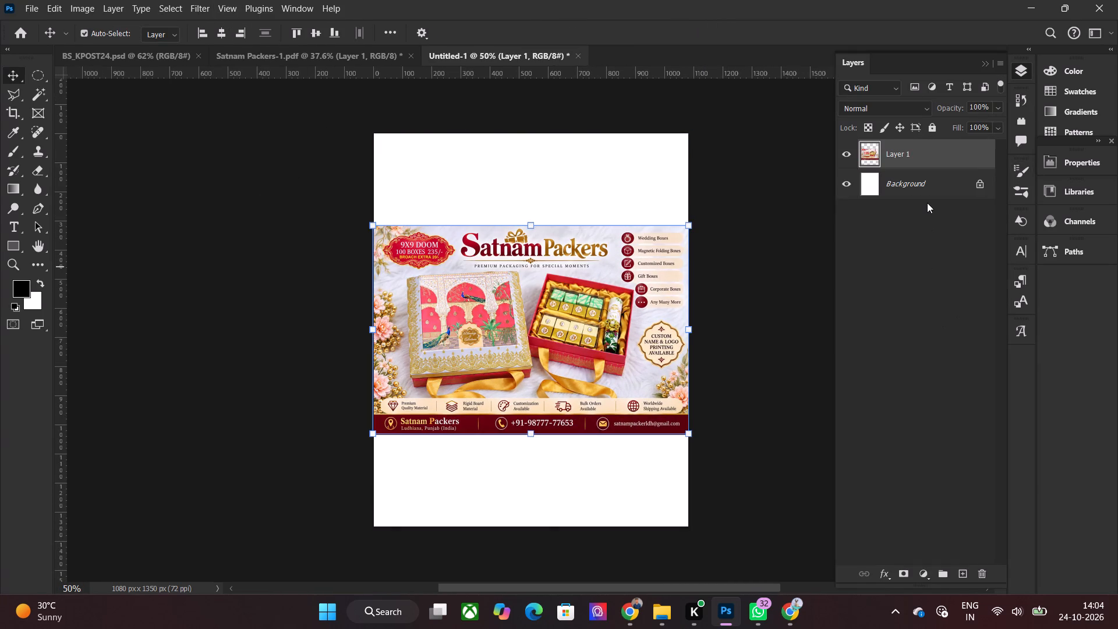
pyautogui.hotkey('ctrl', 'j')
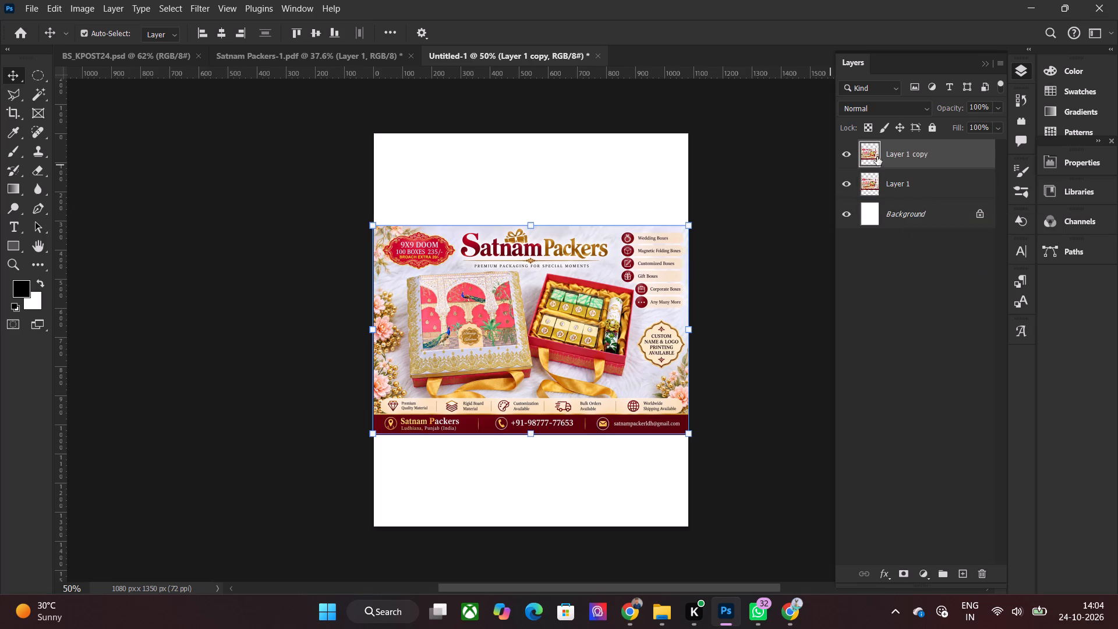
pyautogui.moveTo(907, 150); pyautogui.dragTo(911, 197)
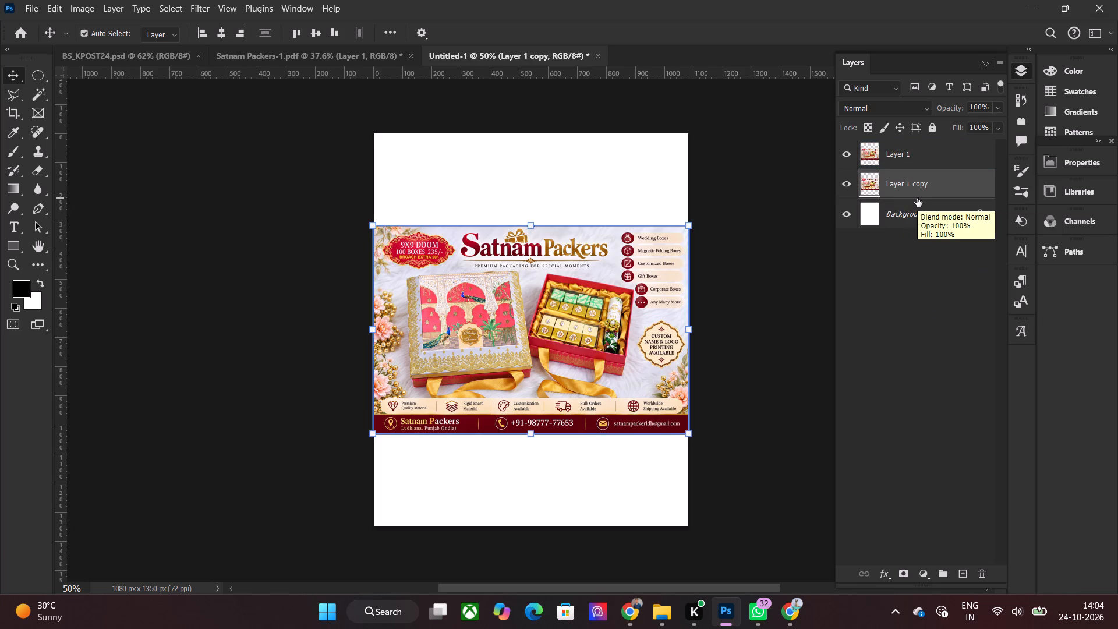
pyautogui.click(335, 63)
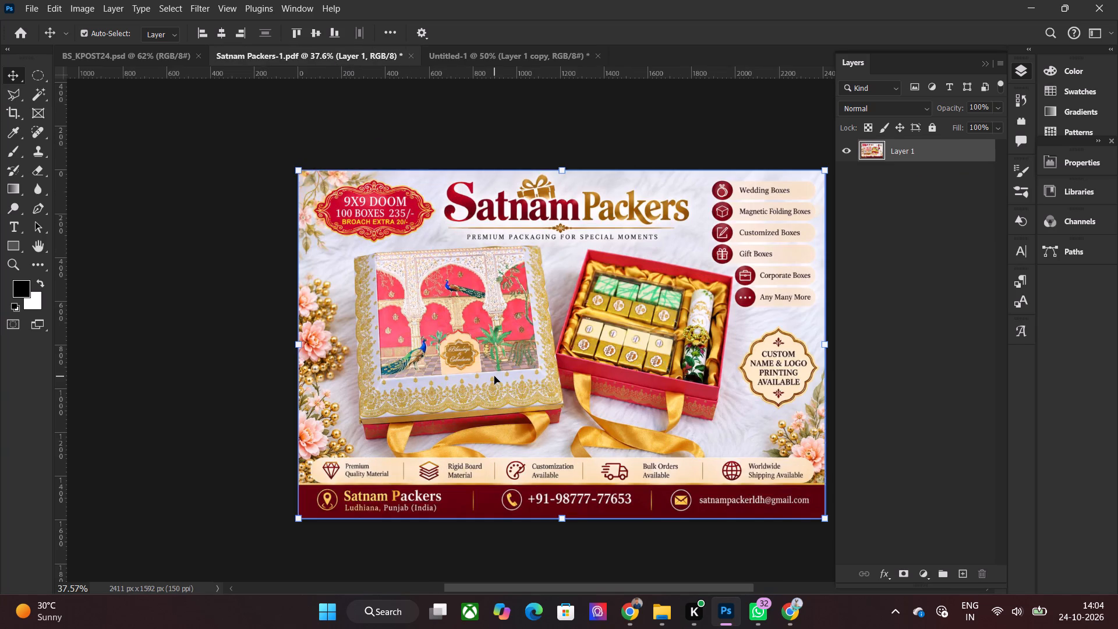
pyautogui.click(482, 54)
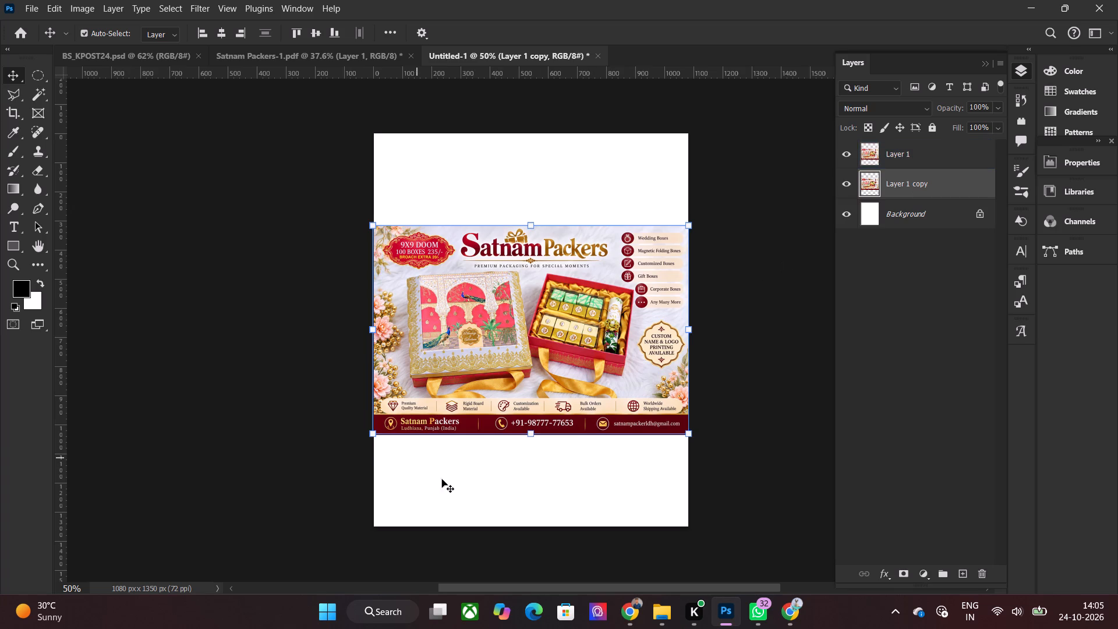
# Enlarge the lower artwork copy to about 190% so it covers the full canvas height behind the original.
pyautogui.moveTo(692, 223); pyautogui.dragTo(746, 190)
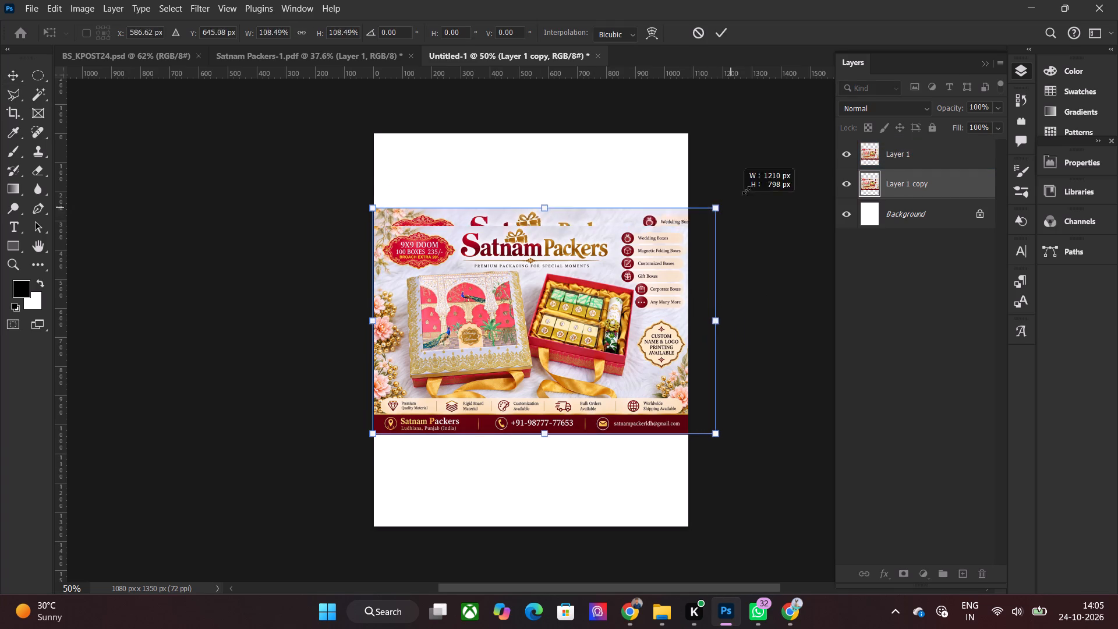
pyautogui.moveTo(746, 190); pyautogui.dragTo(819, 108)
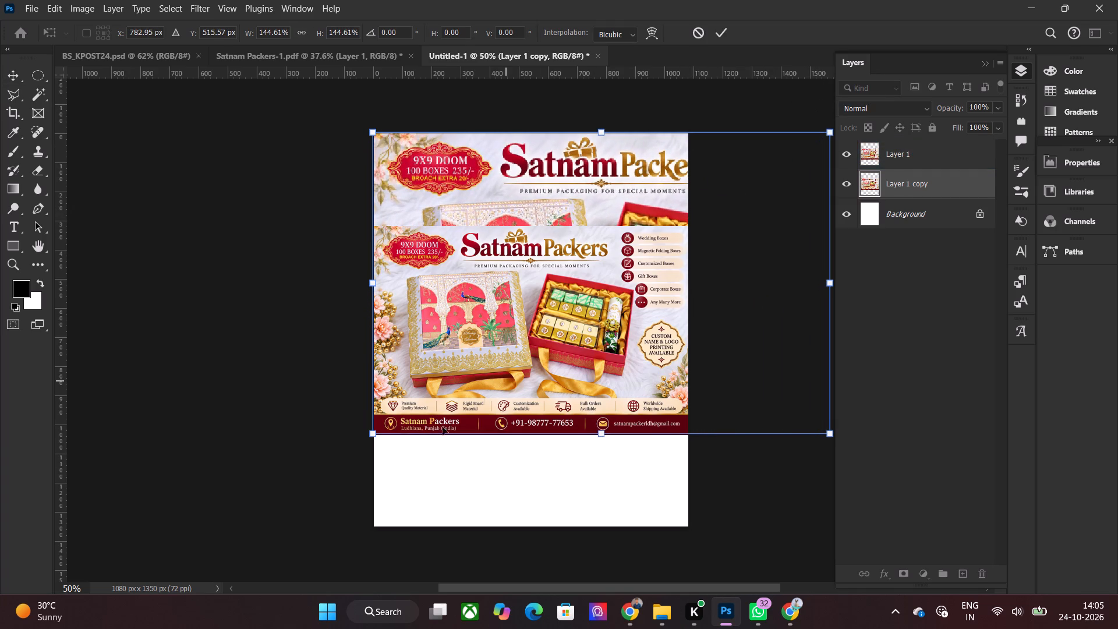
pyautogui.moveTo(370, 436); pyautogui.dragTo(270, 570)
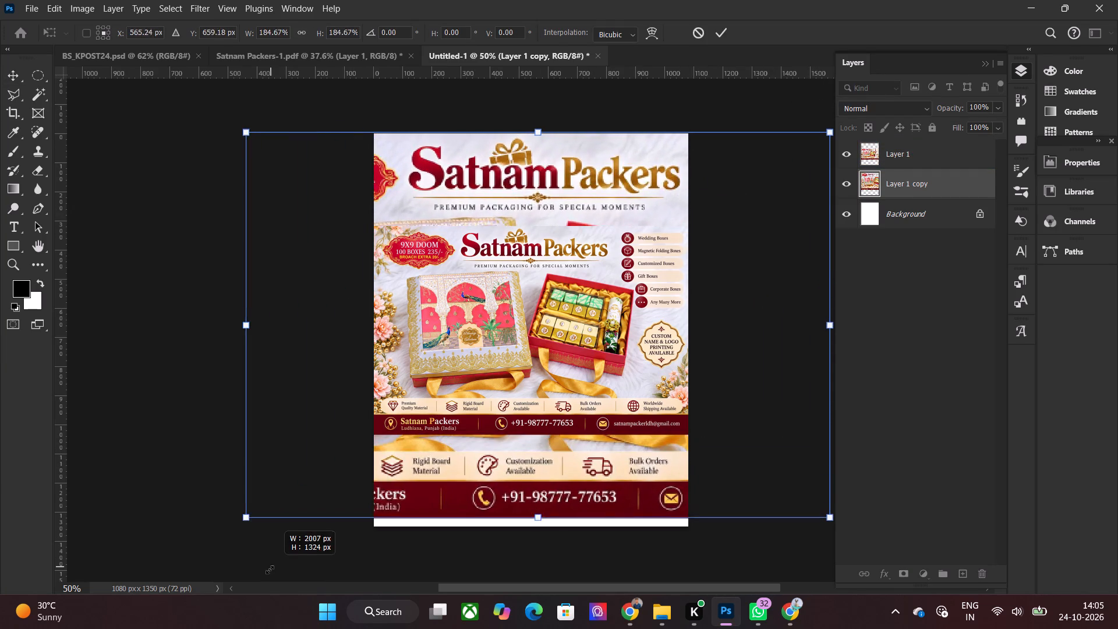
pyautogui.moveTo(270, 570); pyautogui.dragTo(256, 574)
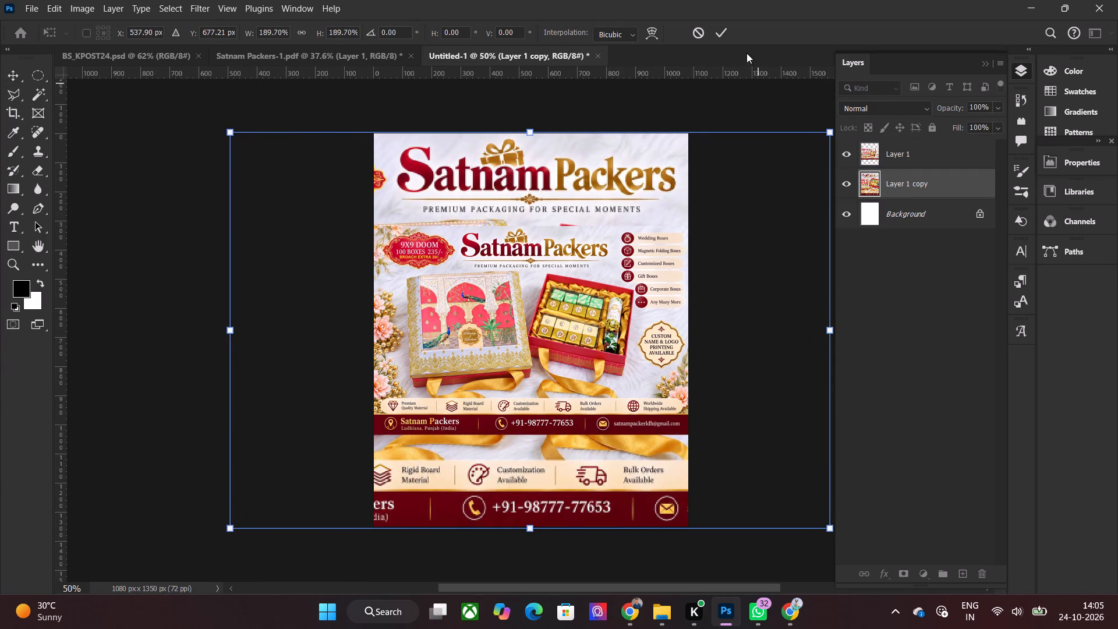
pyautogui.click(727, 32)
# Apply a Gaussian Blur with a 15-pixel radius to the enlarged lower artwork copy.
pyautogui.moveTo(319, 2); pyautogui.dragTo(312, 0)
pyautogui.click(226, 0)
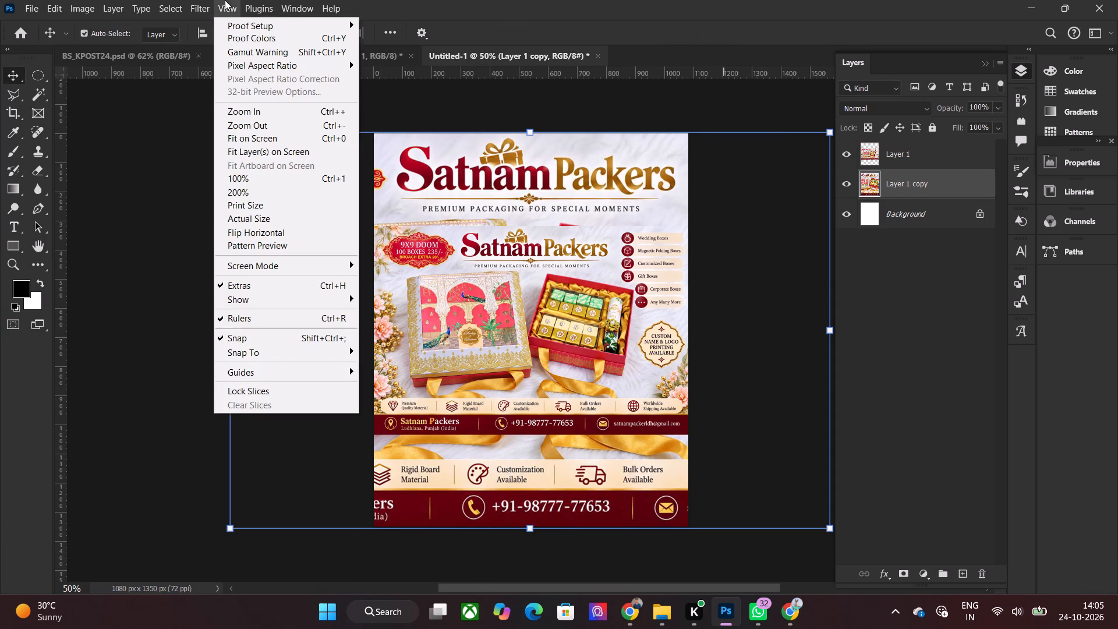
pyautogui.click(239, 185)
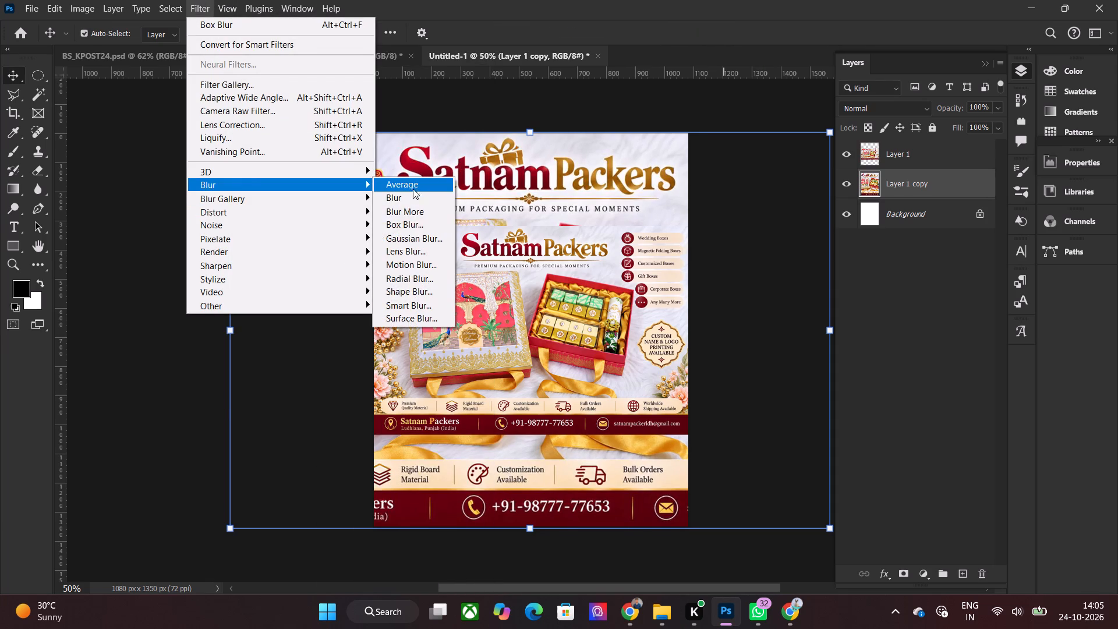
pyautogui.click(418, 233)
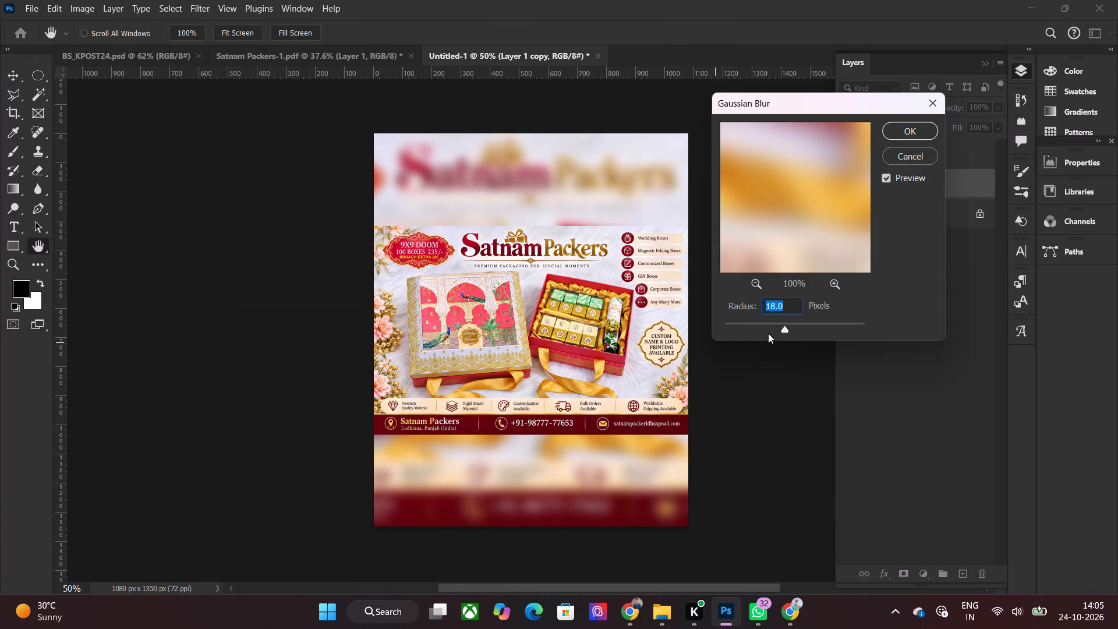
pyautogui.click(765, 328)
pyautogui.click(762, 330)
pyautogui.click(772, 321)
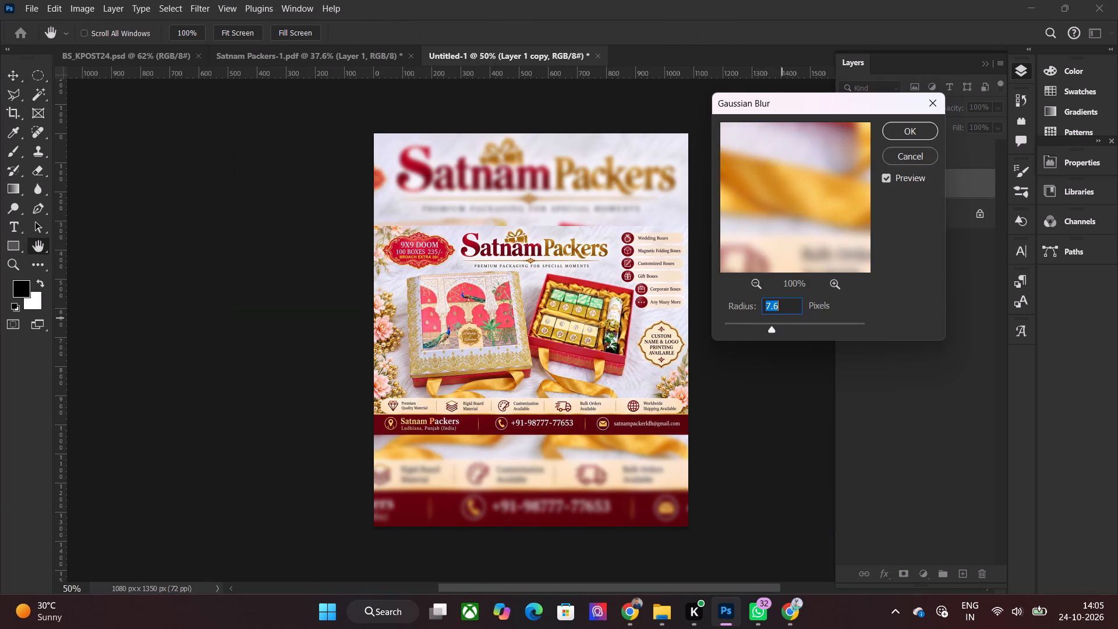
pyautogui.moveTo(795, 309); pyautogui.dragTo(719, 322)
pyautogui.press('1')
pyautogui.press('0')
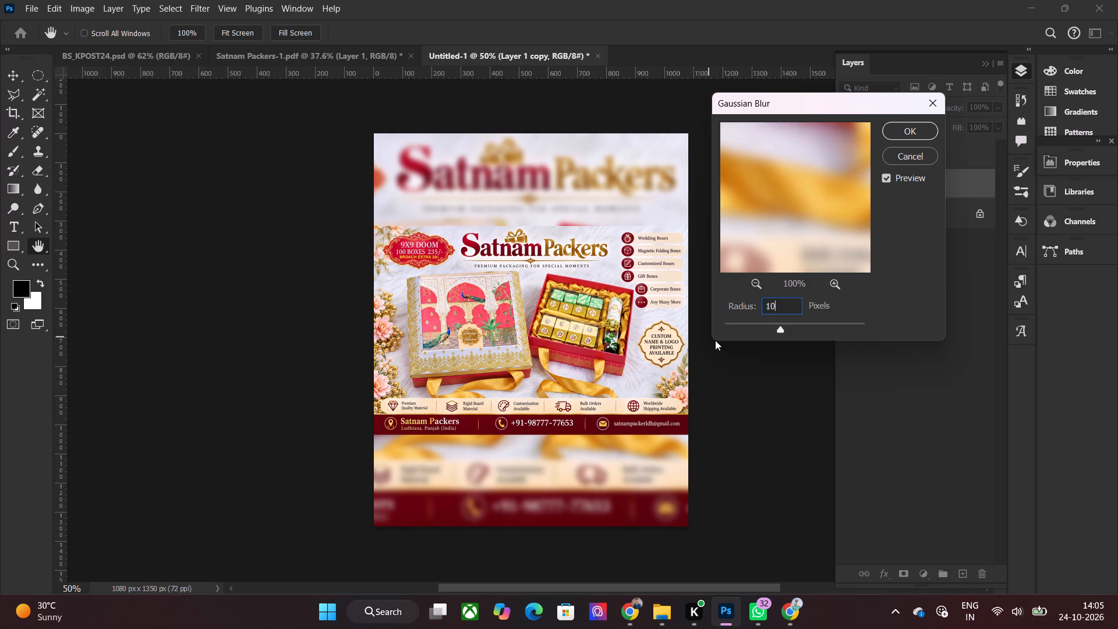
pyautogui.moveTo(791, 301); pyautogui.dragTo(752, 312)
pyautogui.write('15')
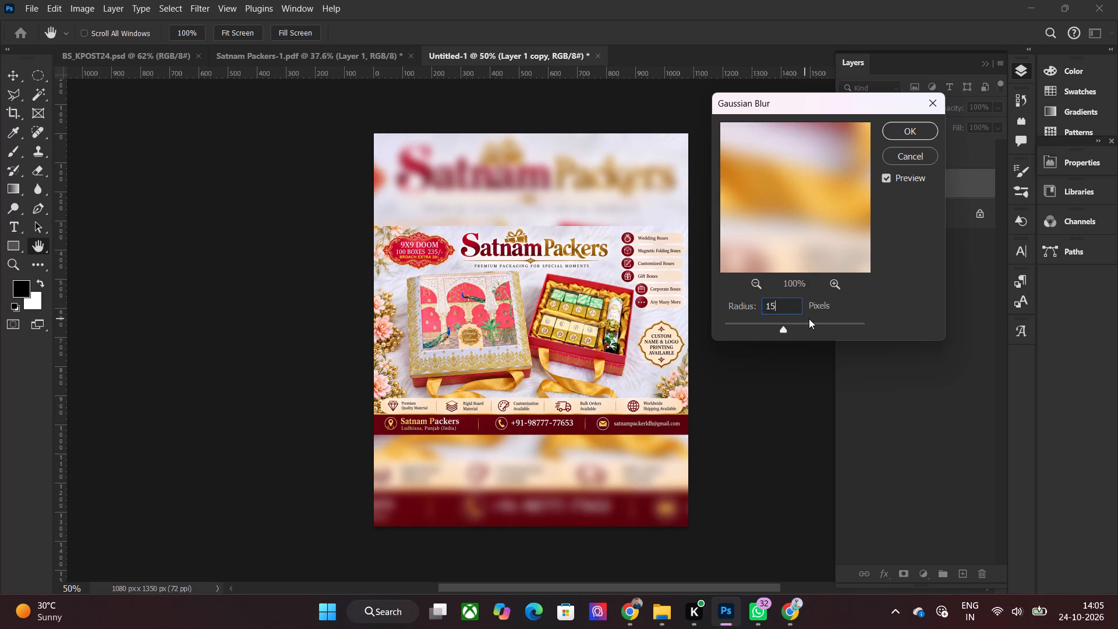
pyautogui.click(924, 136)
pyautogui.click(121, 271)
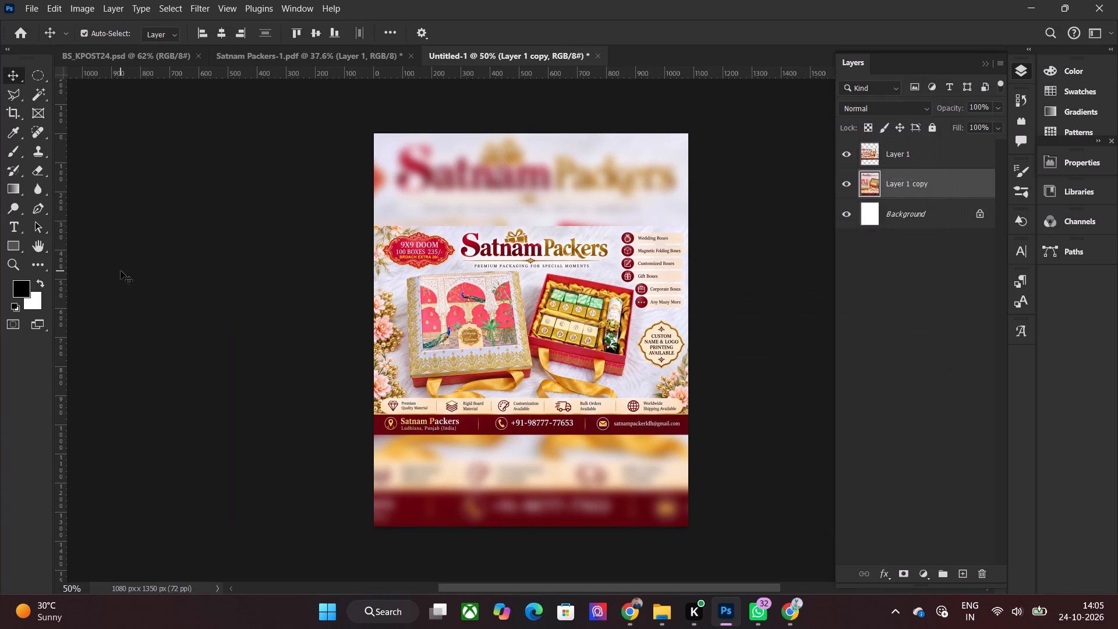
pyautogui.hotkey('ctrl', '0')
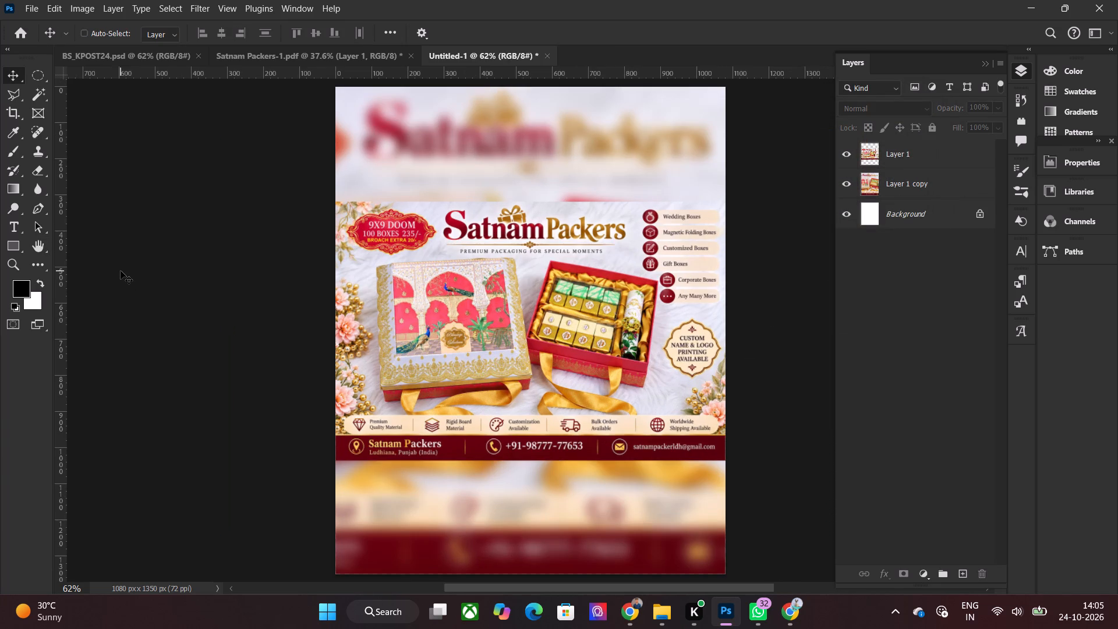
pyautogui.keyDown('alt'); pyautogui.scroll(1, 437, 344); pyautogui.keyUp('alt')
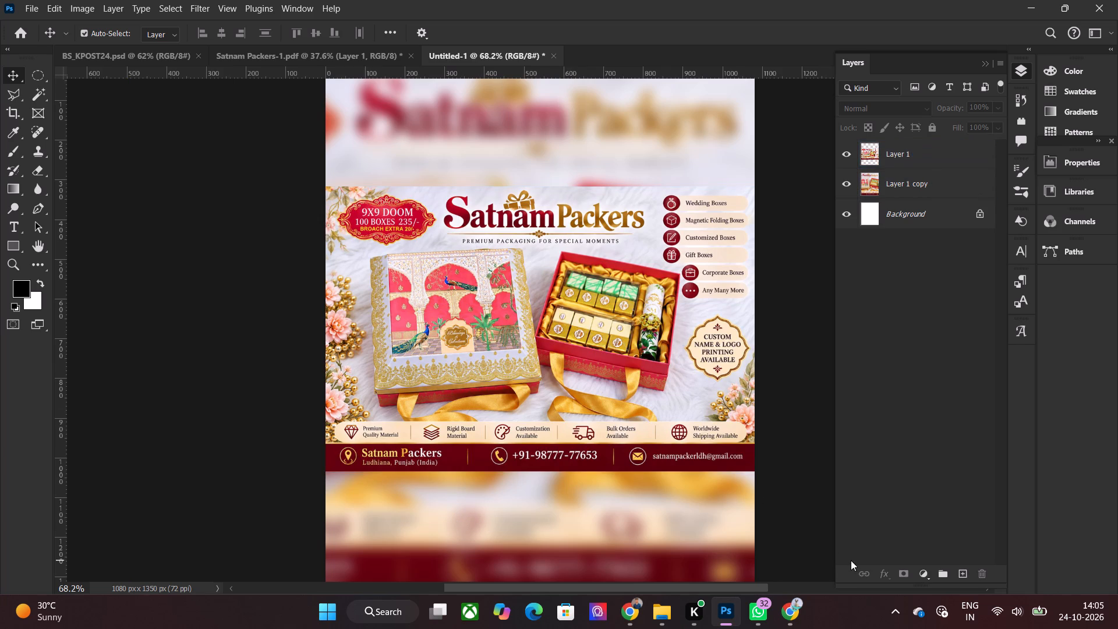
# Open Satnam Packers.pdf from its folder in Chrome and look through the page thumbnails to the end, returning to Photoshop.
pyautogui.click(790, 623)
pyautogui.click(790, 623)
pyautogui.click(663, 598)
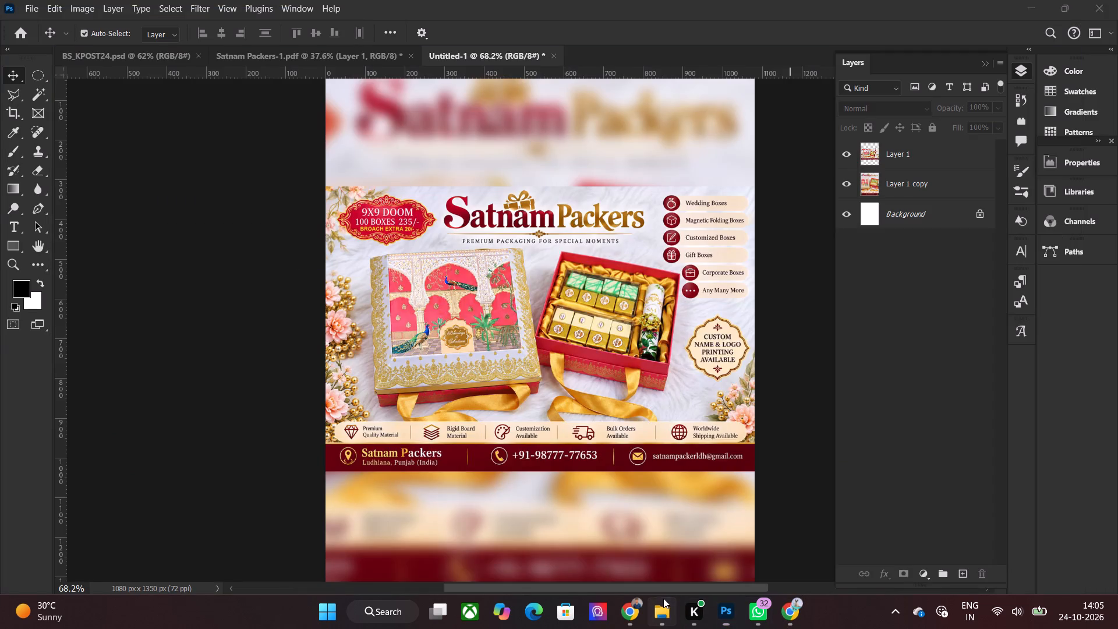
pyautogui.doubleClick(271, 133)
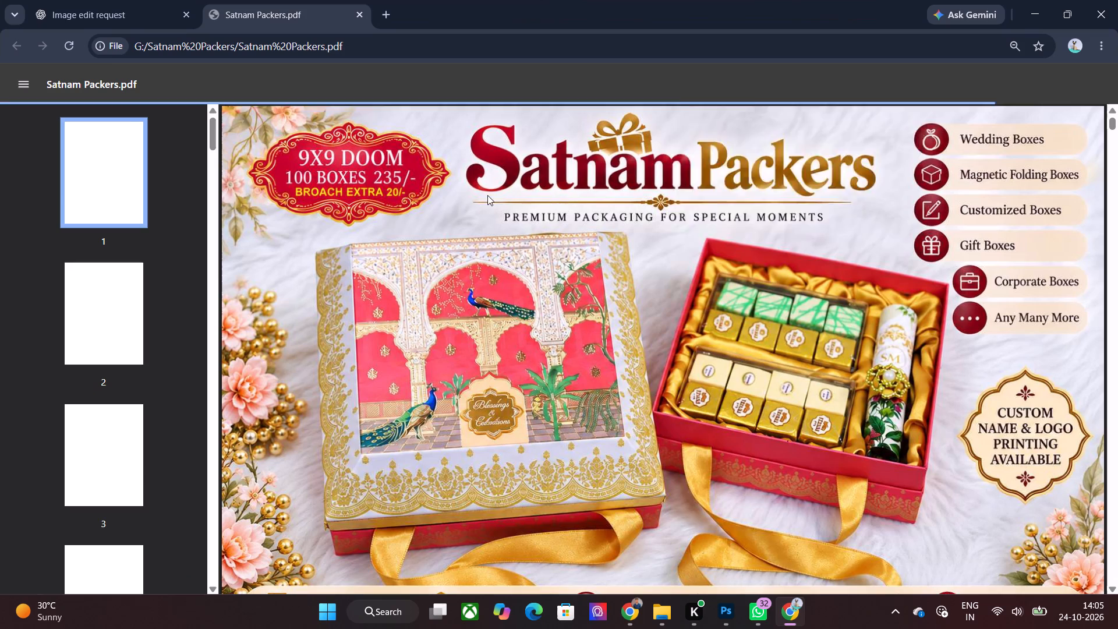
pyautogui.scroll(-6, 562, 193)
pyautogui.scroll(-6, 858, 298)
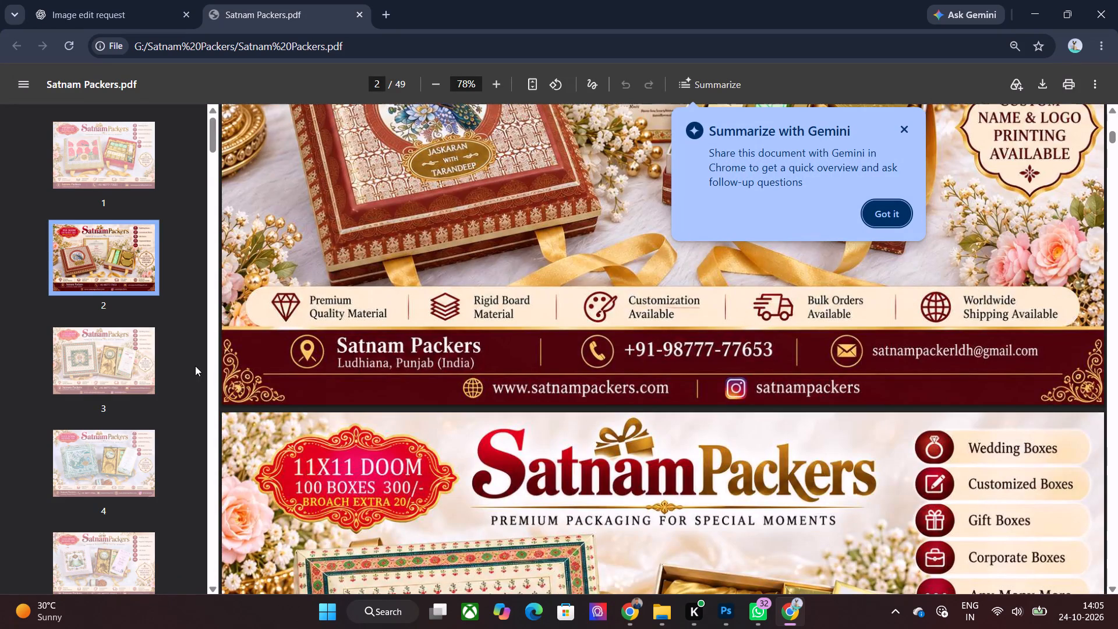
pyautogui.scroll(-20, 195, 366)
pyautogui.scroll(-20, 195, 366)
pyautogui.scroll(-6, 195, 366)
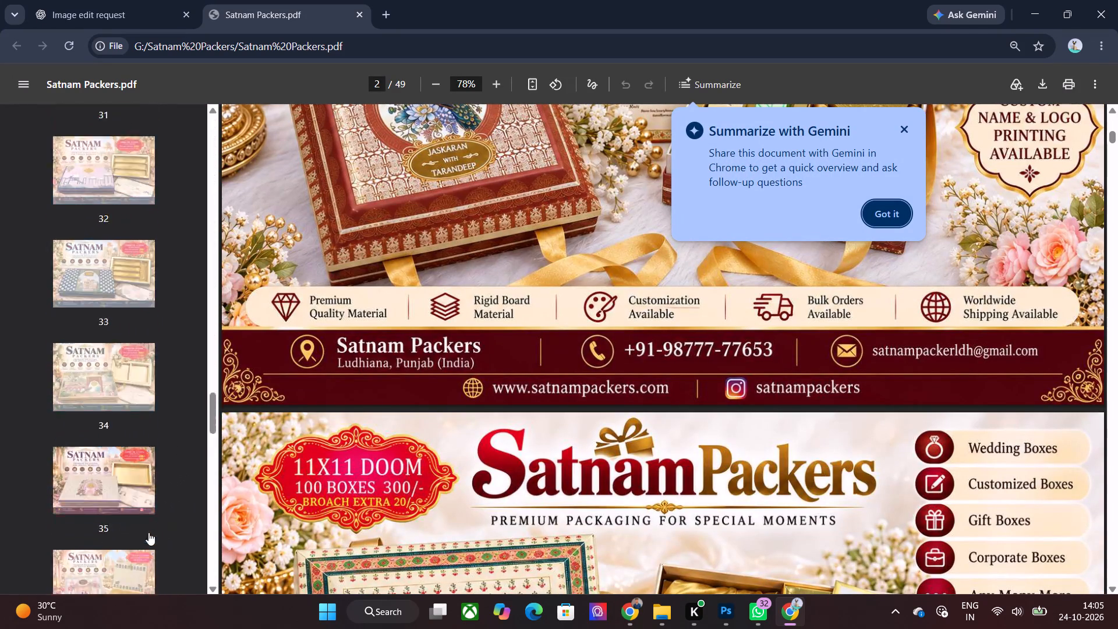
pyautogui.scroll(-20, 148, 532)
pyautogui.scroll(-9, 148, 532)
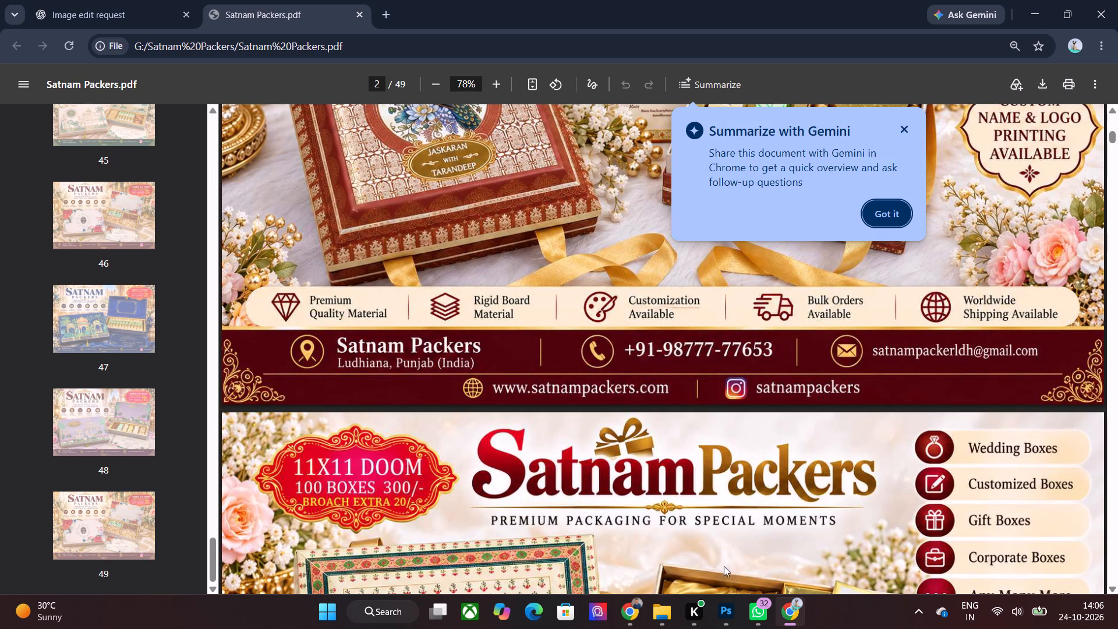
pyautogui.click(735, 606)
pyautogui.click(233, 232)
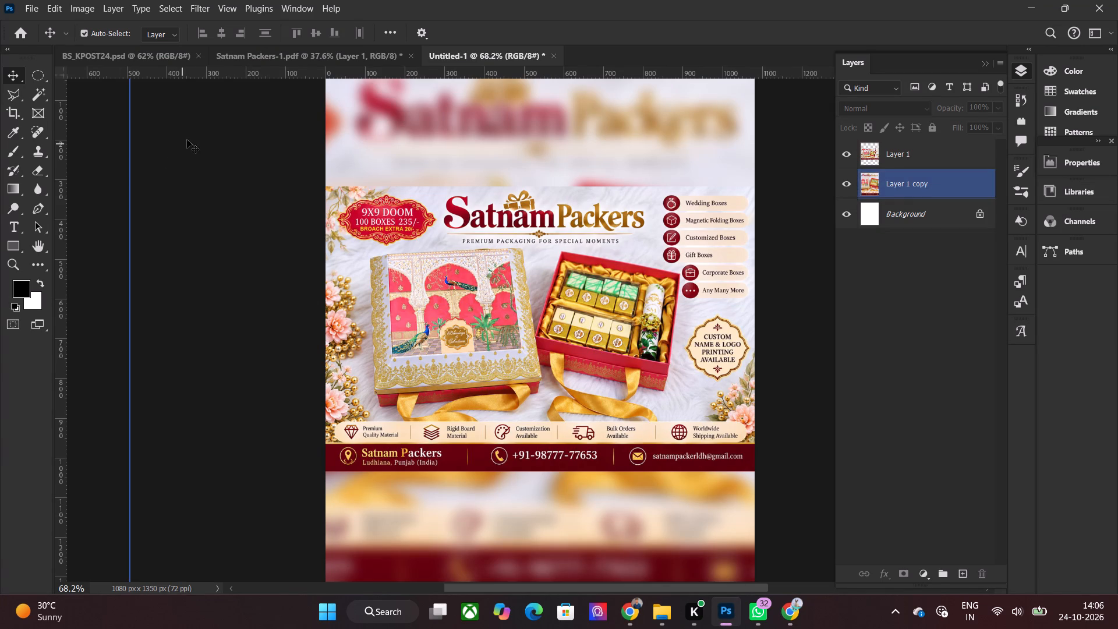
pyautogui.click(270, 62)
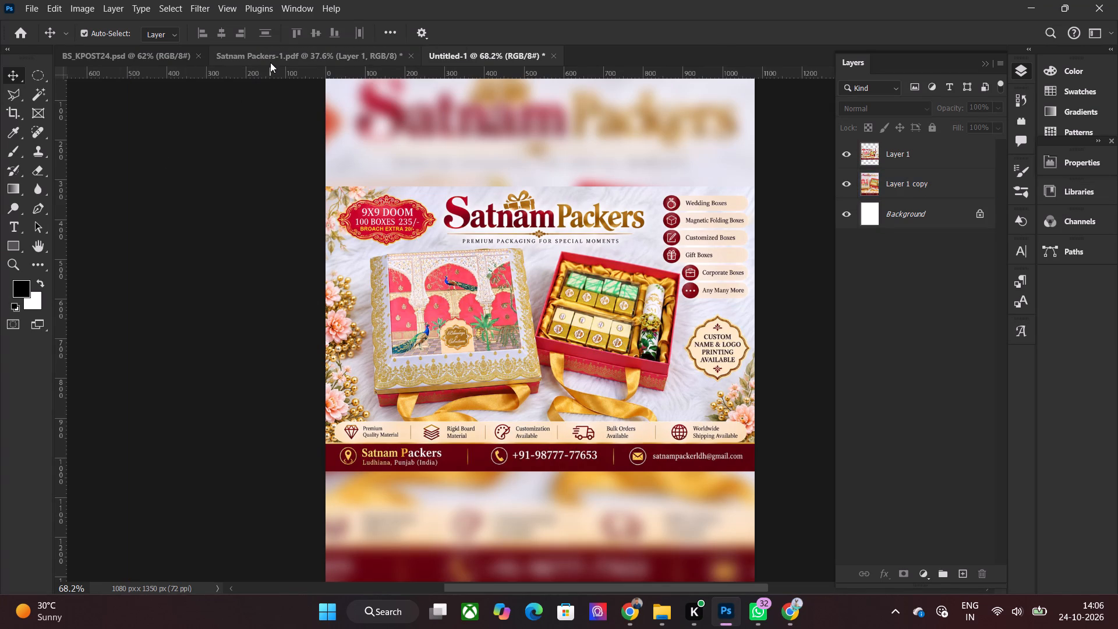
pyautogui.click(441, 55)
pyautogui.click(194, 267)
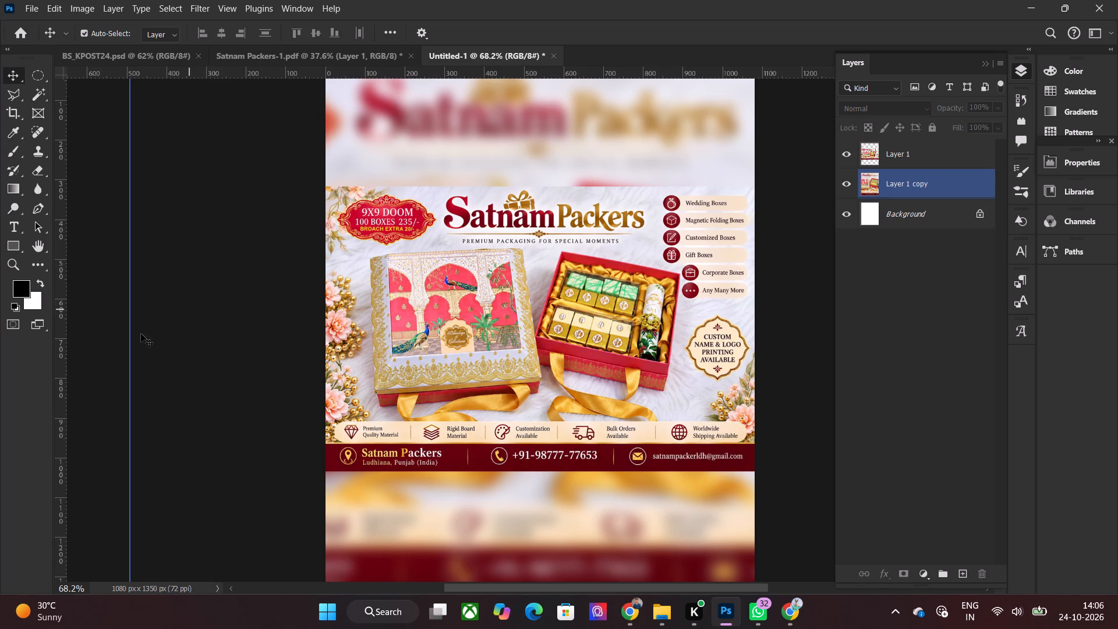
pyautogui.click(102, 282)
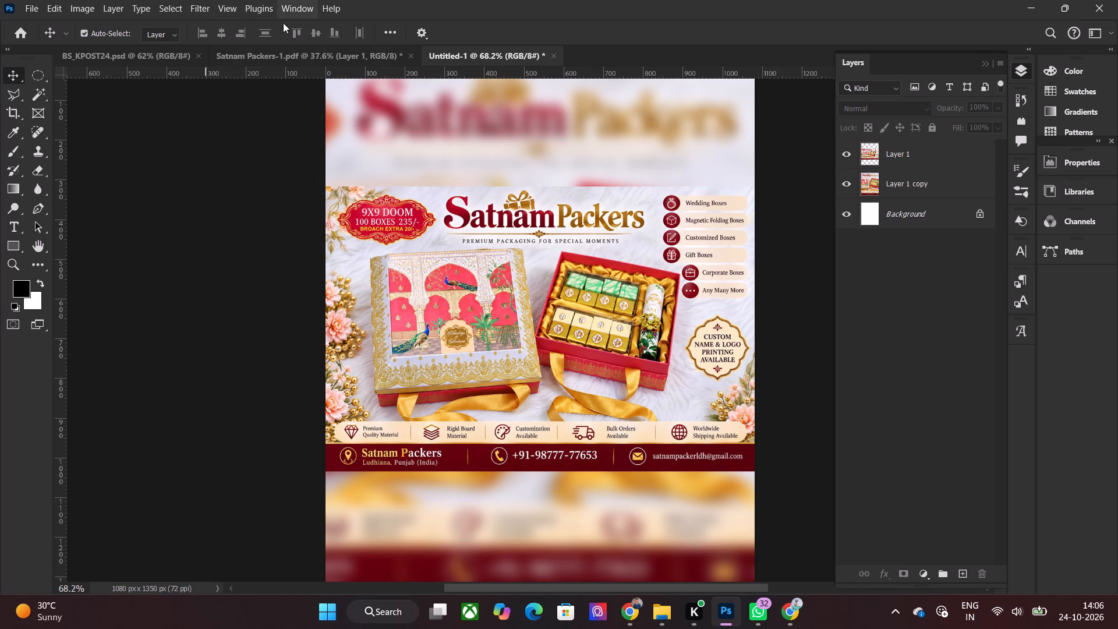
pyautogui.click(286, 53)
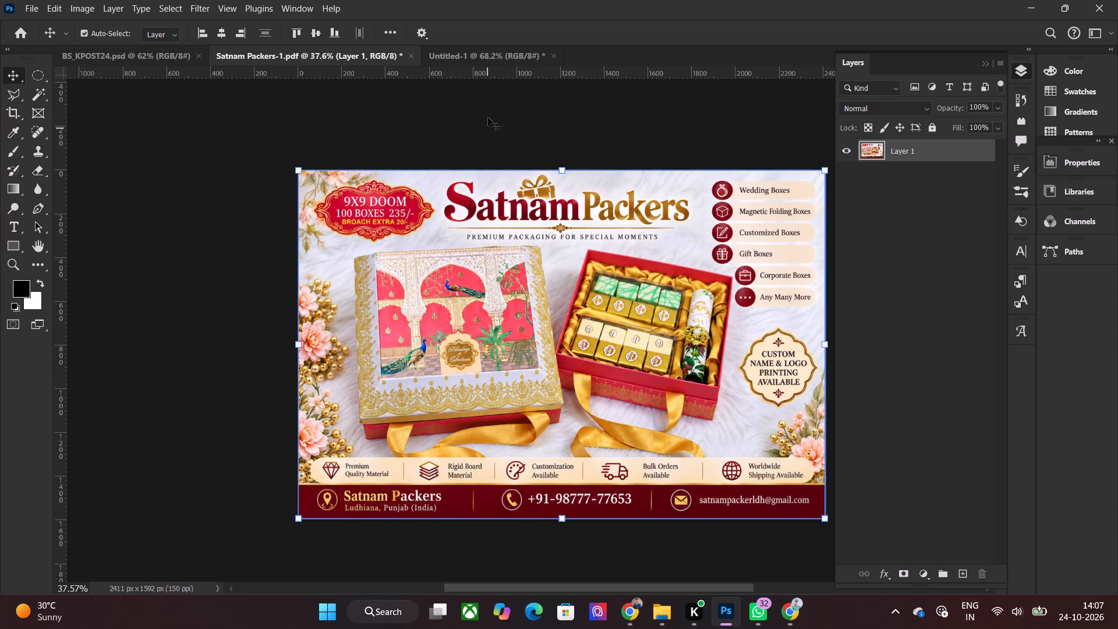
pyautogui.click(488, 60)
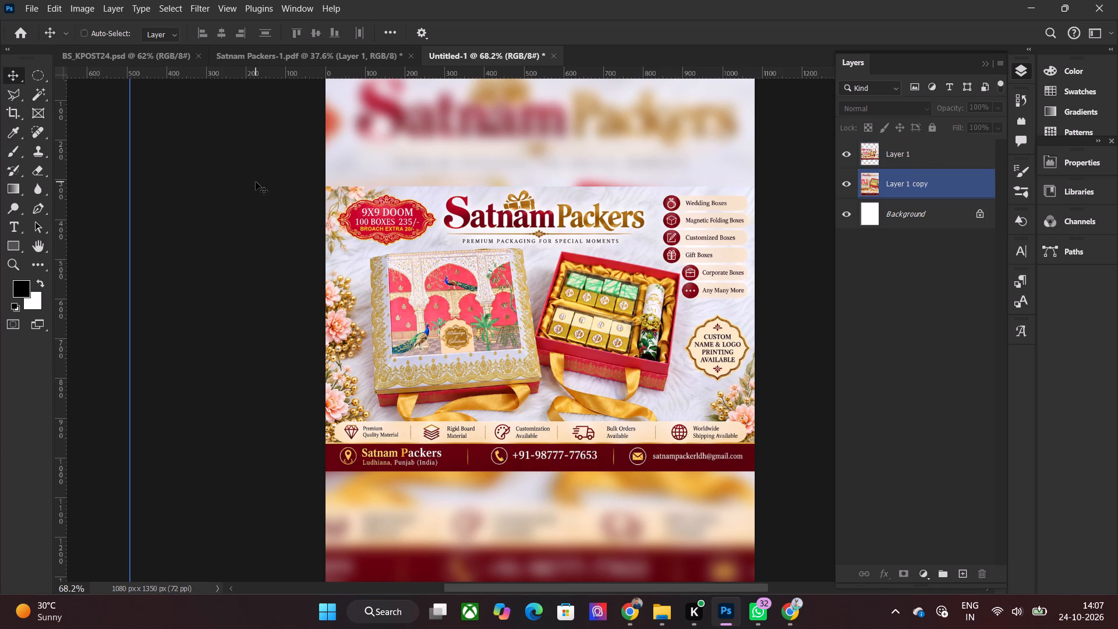
# Save the finished portrait post as a JPEG named 1 in the Satnam Packers folder, accepting the JPEG options.
pyautogui.hotkey('ctrl', 'shift', 's')
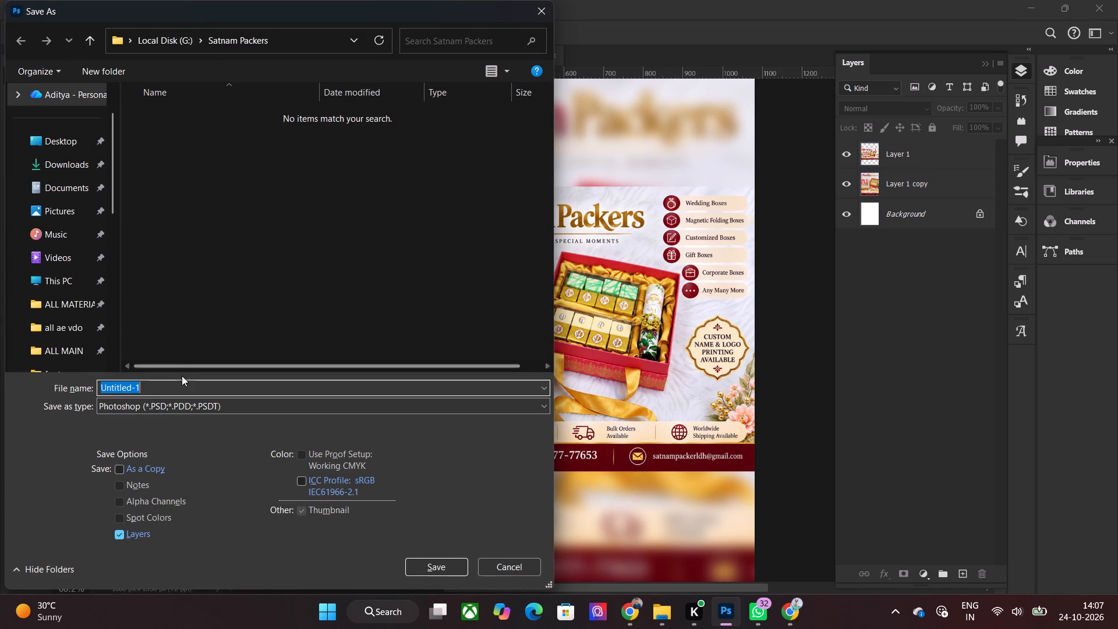
pyautogui.press('1')
pyautogui.click(208, 408)
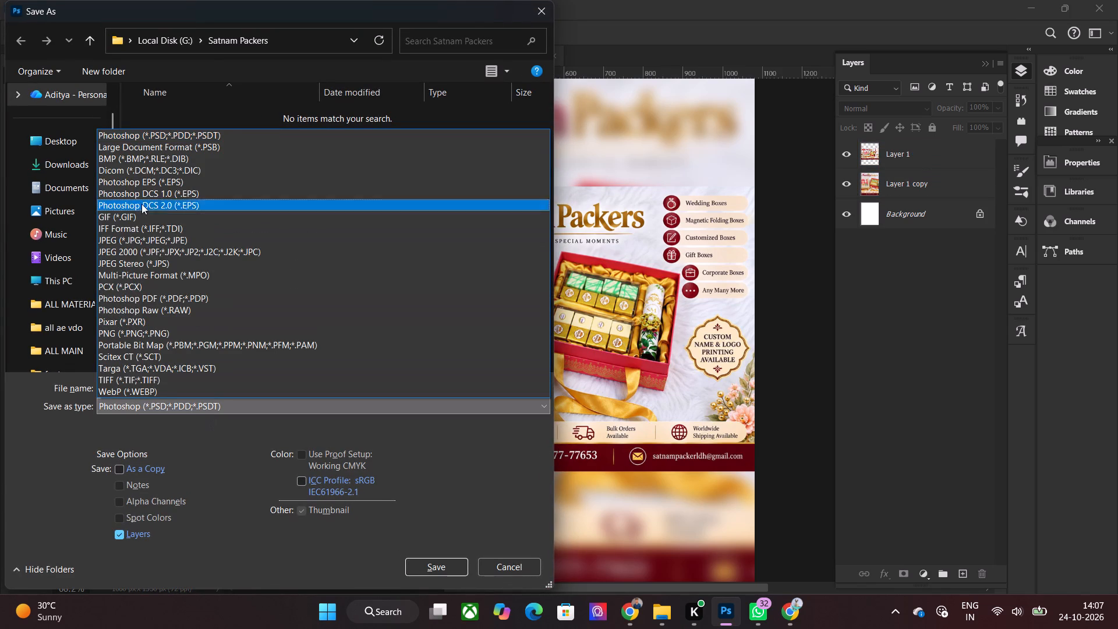
pyautogui.click(137, 236)
pyautogui.click(433, 561)
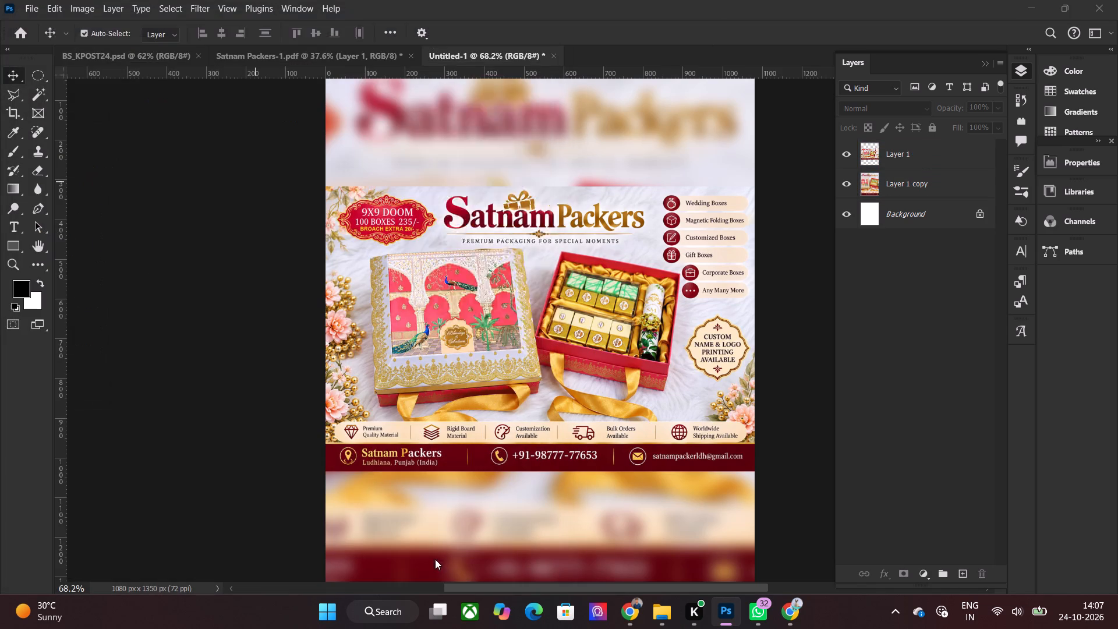
pyautogui.click(629, 137)
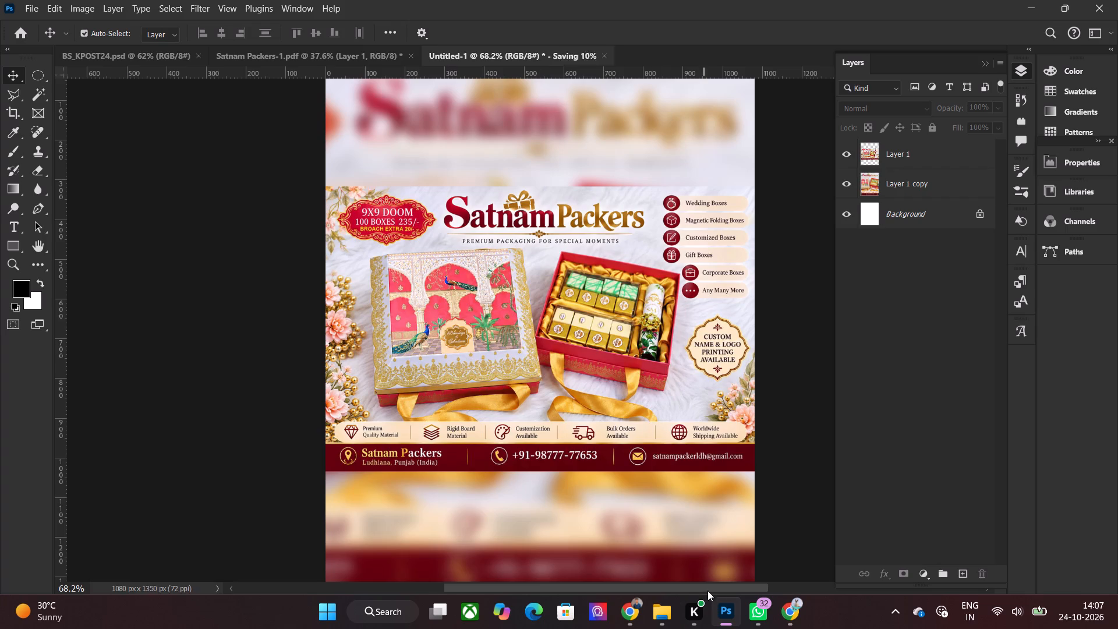